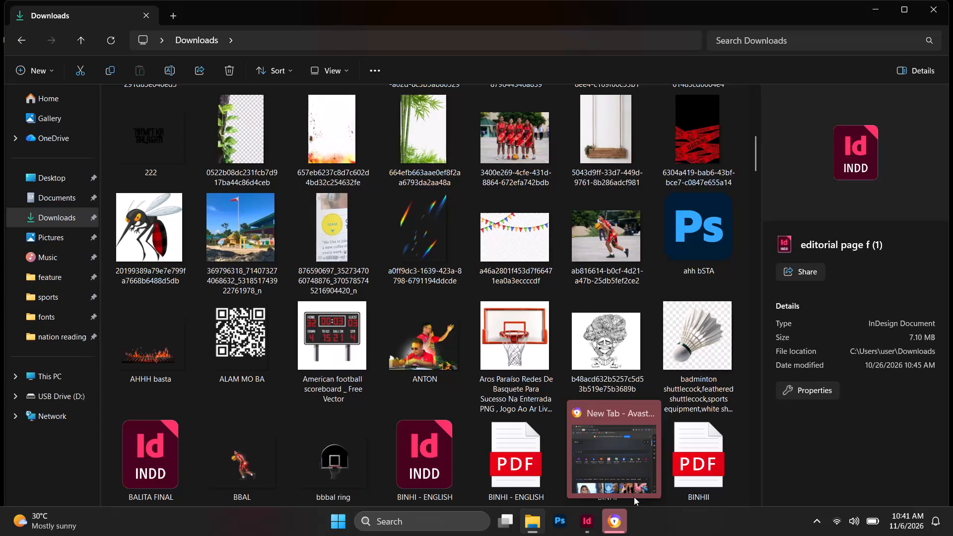
Close the web browser's New Tab window.
left_click(654, 414)
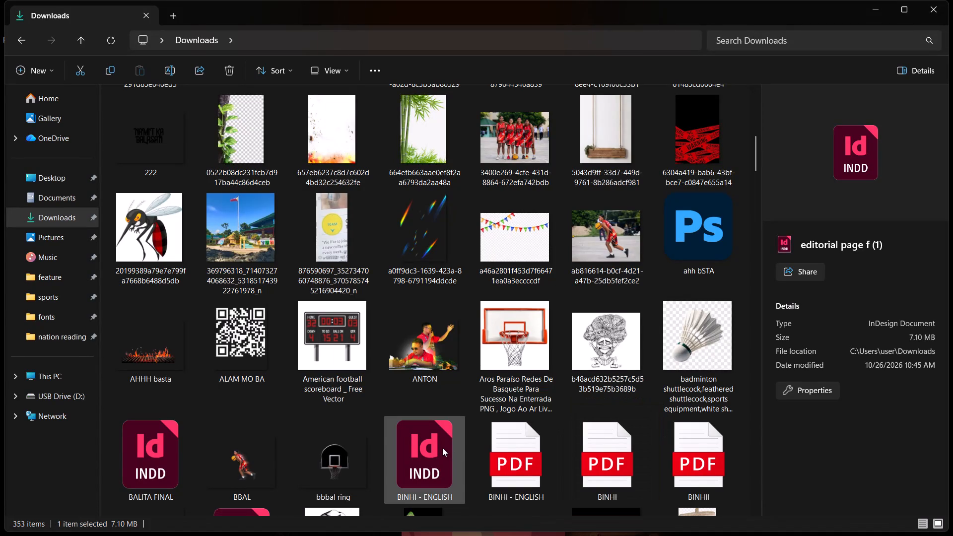
Open the recent SKOL PAPER - FILIPINO document stored in Downloads, without updating modified links and skipping the missing fonts.
scroll(542, 281, "down", 6)
scroll(542, 281, "up", 20)
scroll(542, 281, "up", 1)
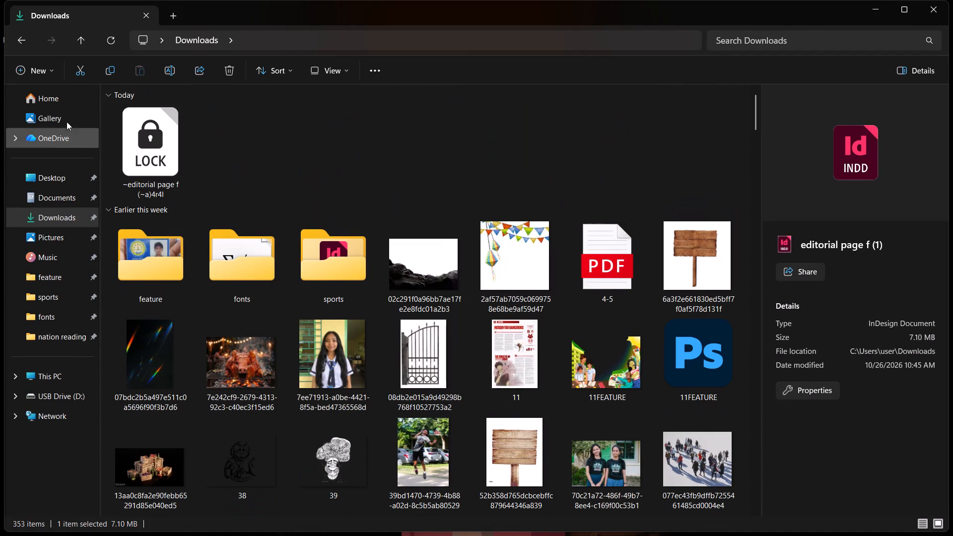
left_click(64, 101)
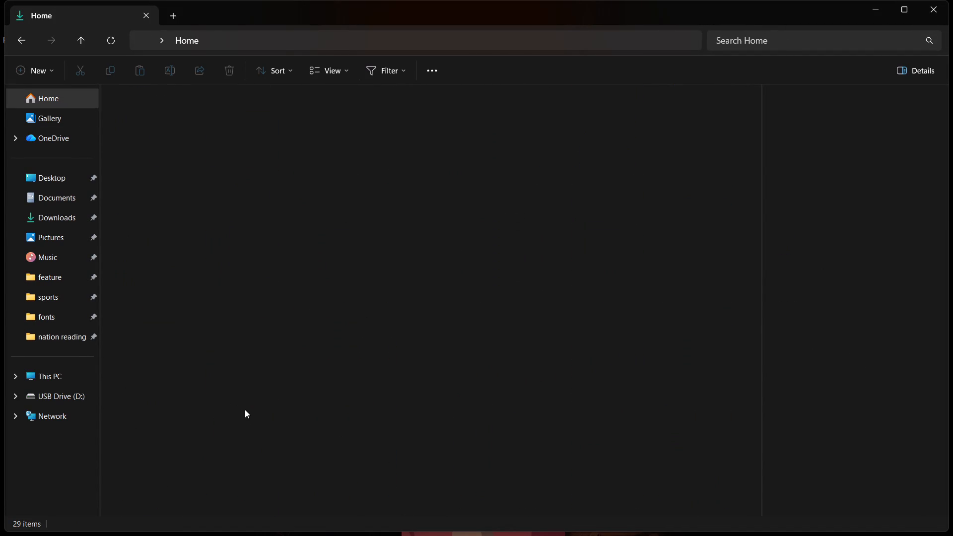
scroll(283, 453, "down", 2)
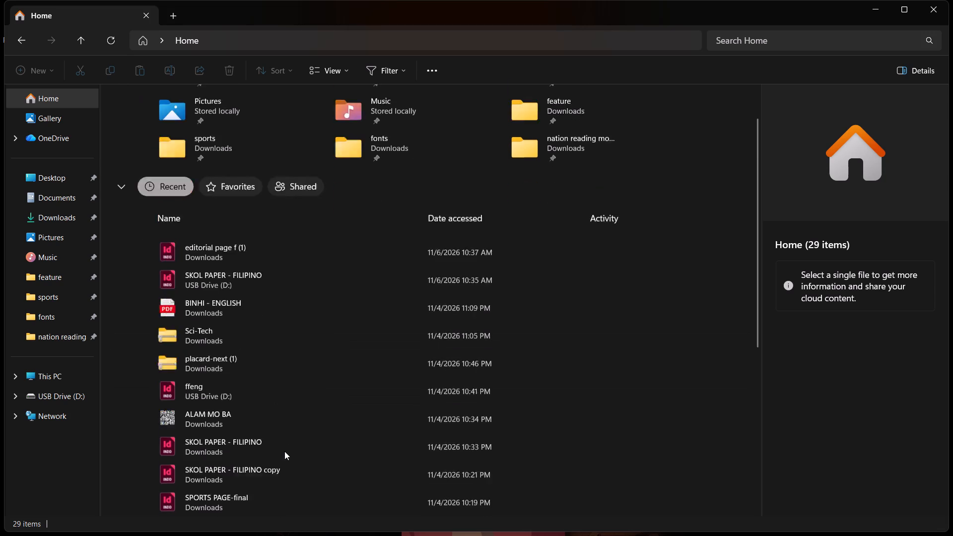
scroll(284, 451, "down", 1)
double_click(290, 308)
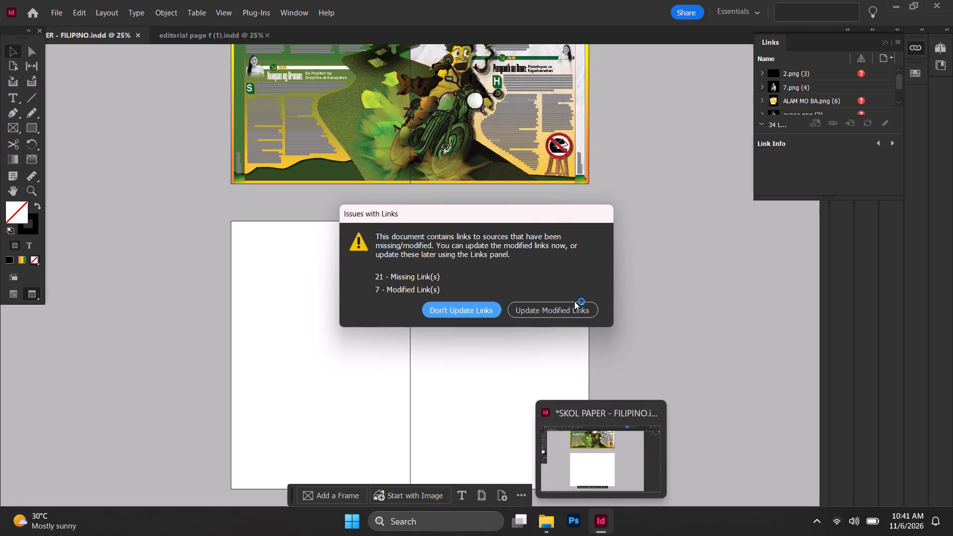
left_click(451, 313)
scroll(453, 311, "up", 14)
scroll(551, 254, "up", 16)
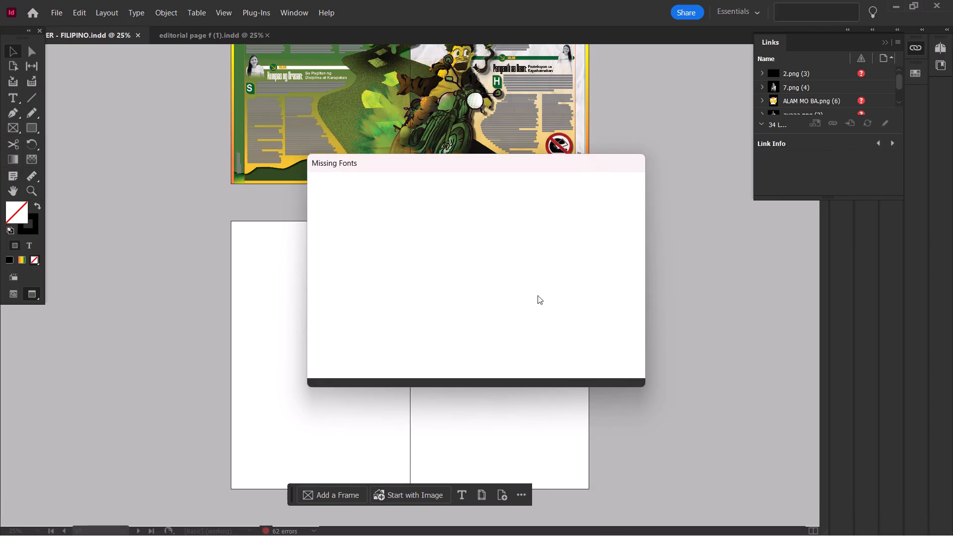
left_click(604, 370)
Look through the editorial spreads of the Downloads copy of SKOL PAPER - FILIPINO and of editorial page f (1).
scroll(609, 363, "up", 12)
scroll(596, 332, "down", 6)
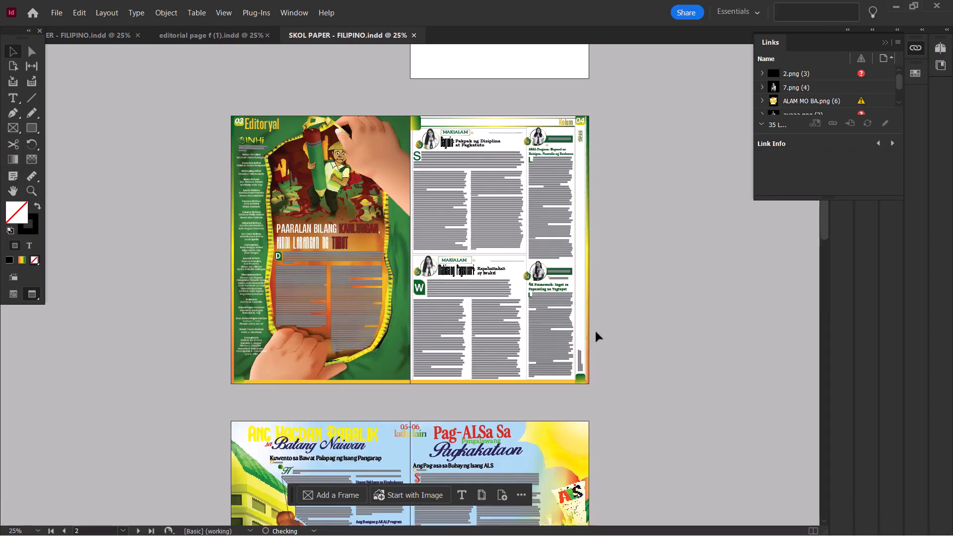
scroll(596, 332, "down", 5)
left_click(202, 25)
left_click(204, 29)
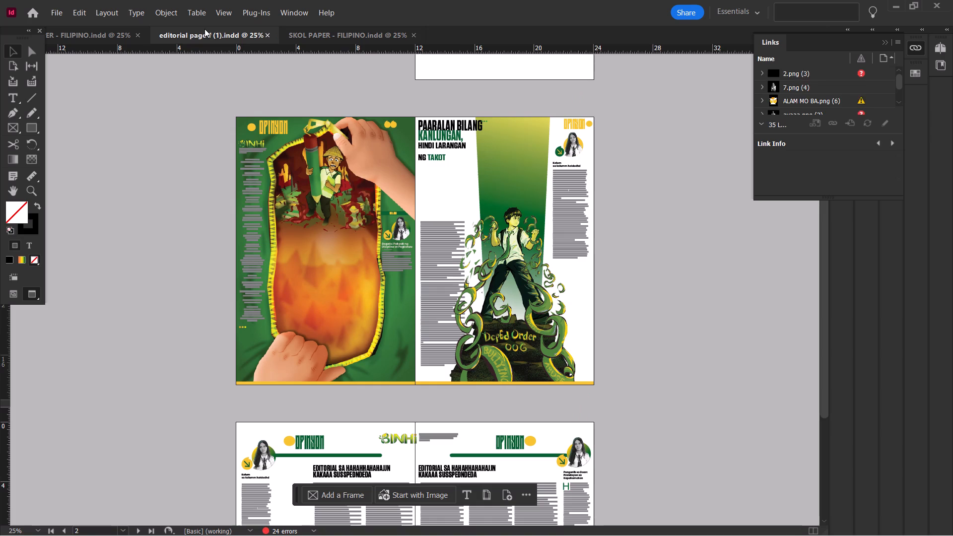
scroll(510, 386, "down", 6)
scroll(511, 376, "up", 3)
Check the earlier-opened SKOL PAPER - FILIPINO document and close it without saving changes.
left_click(105, 31)
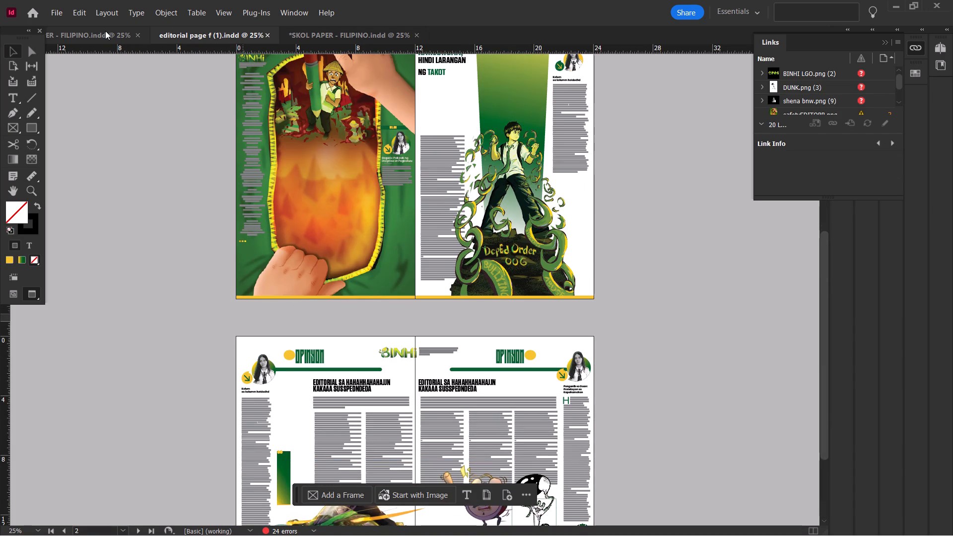
left_click(103, 30)
scroll(354, 207, "up", 12)
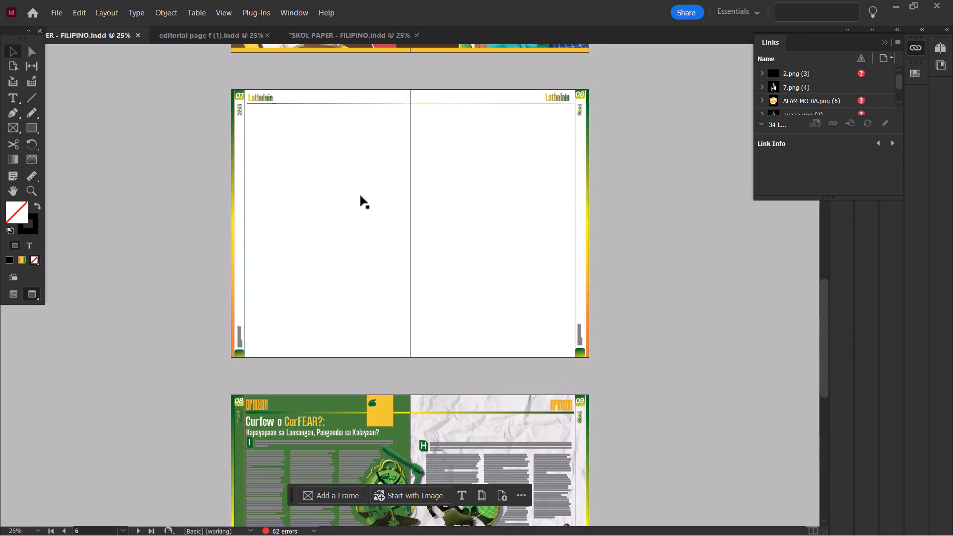
scroll(361, 196, "up", 5)
left_click(139, 35)
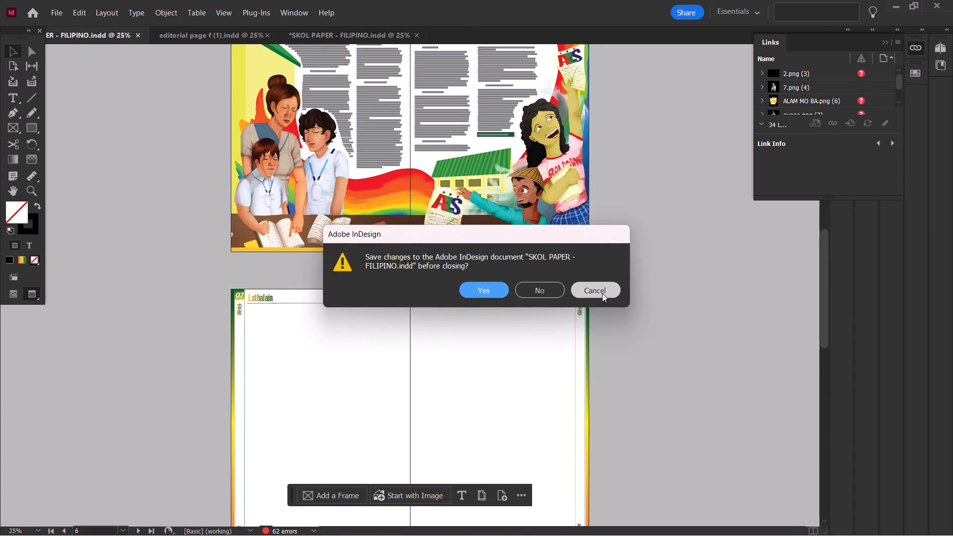
left_click(540, 289)
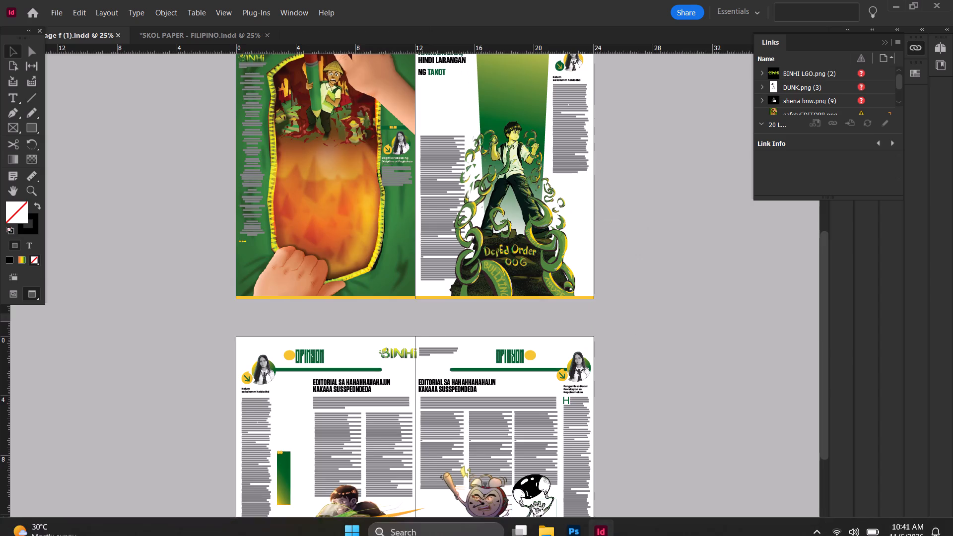
Open the recent BINHI - ENGLISH InDesign document from Downloads, without updating modified links and skipping the missing fonts.
left_click(544, 519)
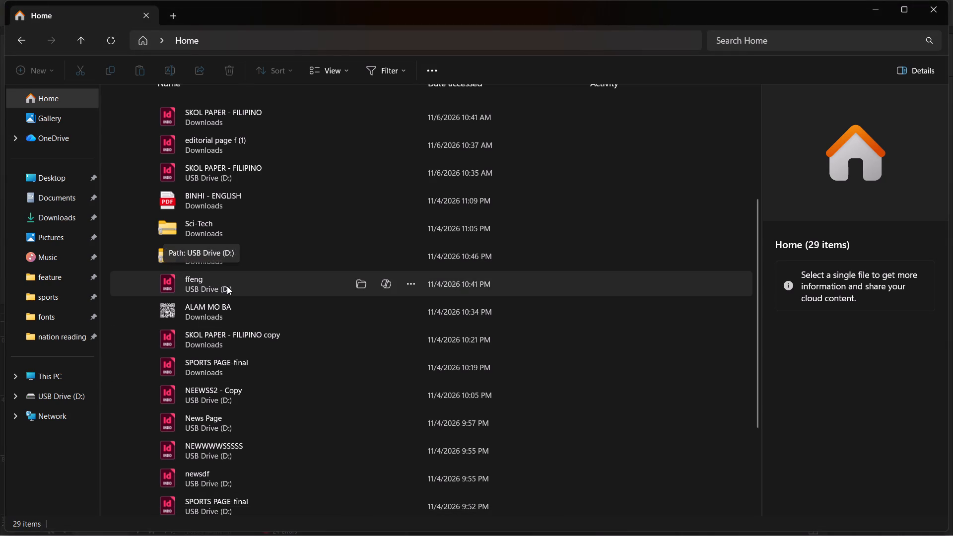
scroll(227, 286, "down", 1)
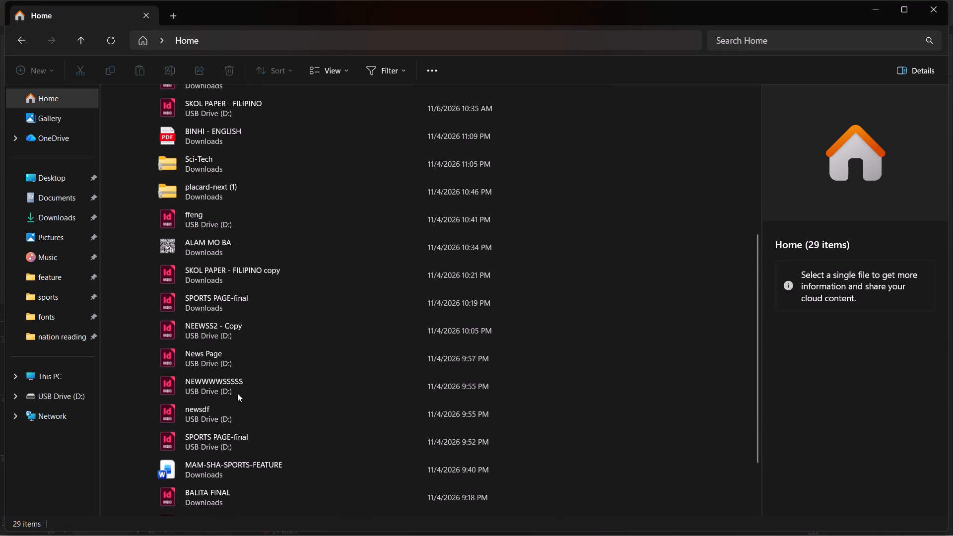
scroll(237, 393, "down", 4)
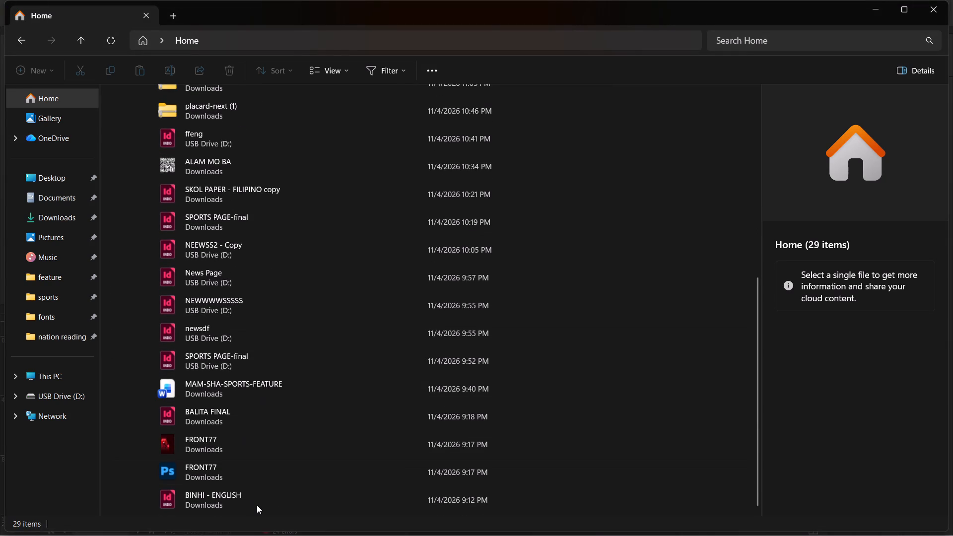
double_click(257, 505)
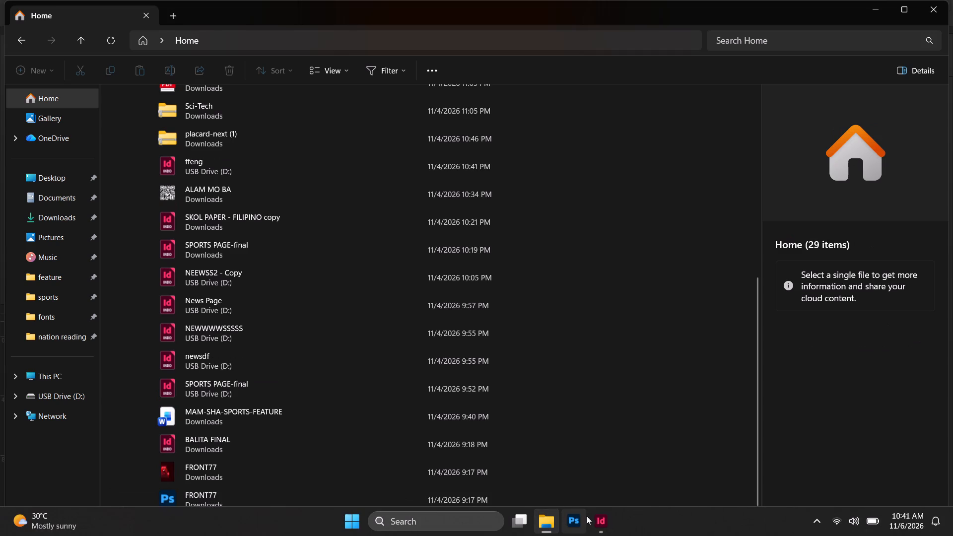
left_click(593, 526)
left_click(465, 317)
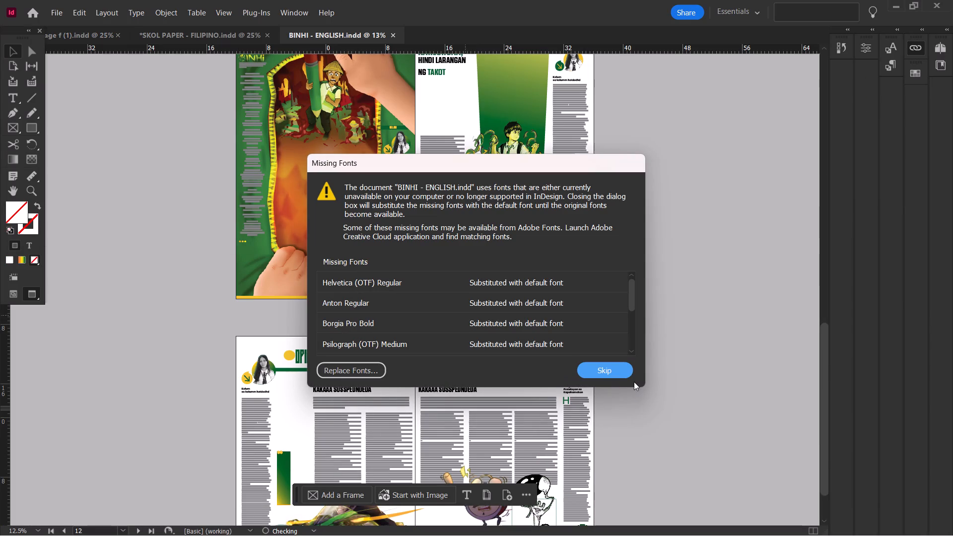
left_click(608, 370)
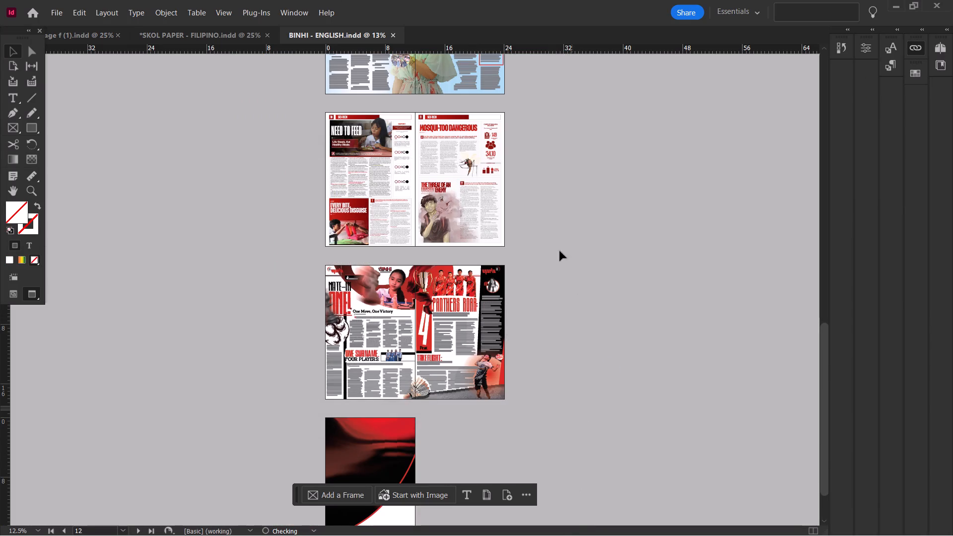
Examine the Sci-Tech spread on pages 10 and 11 of BINHI - ENGLISH.
scroll(545, 214, "up", 2, "alt")
scroll(545, 214, "up", 4)
scroll(346, 218, "up", 1, "alt")
scroll(351, 214, "up", 3)
scroll(397, 342, "down", 3)
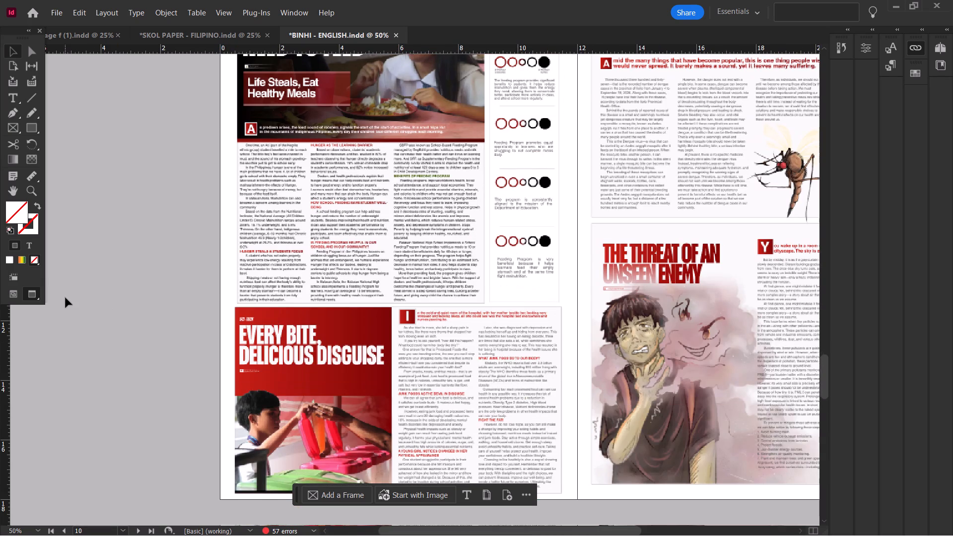
left_click(66, 298)
scroll(233, 288, "up", 1, "ctrl")
scroll(245, 288, "down", 3)
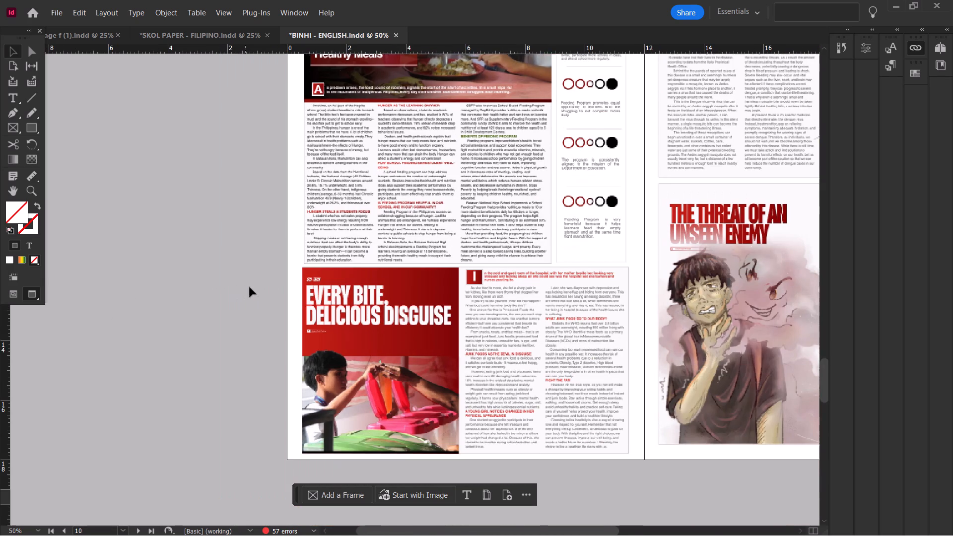
scroll(223, 278, "down", 1, "alt")
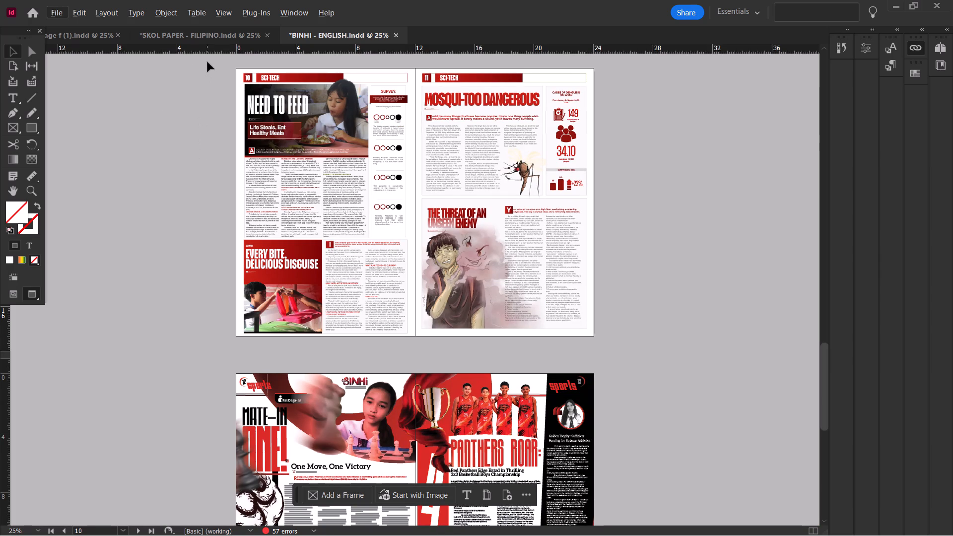
Select everything on the Sci-Tech spread, pages 10 and 11, and change its display performance.
left_click_drag(207, 62, 658, 347)
right_click(668, 251)
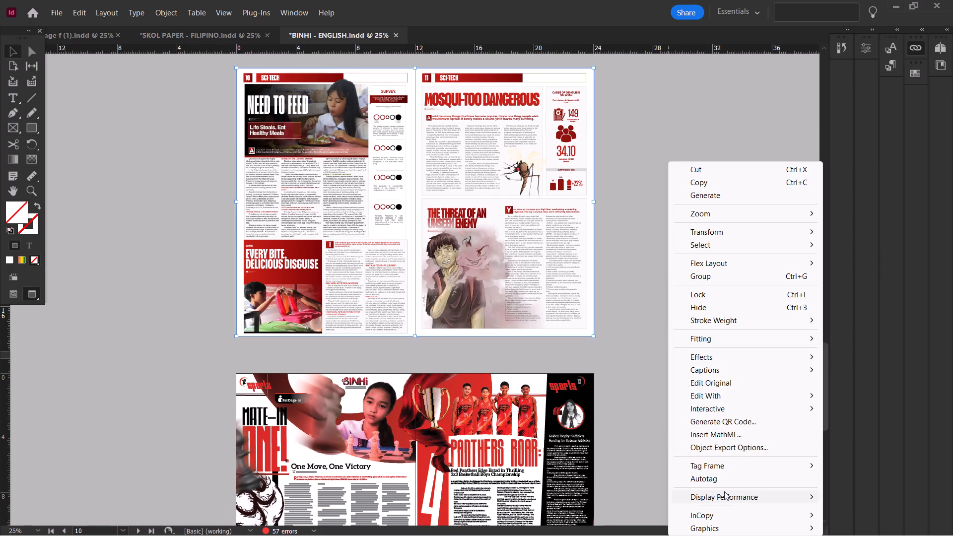
left_click(724, 492)
left_click(847, 477)
left_click(633, 278)
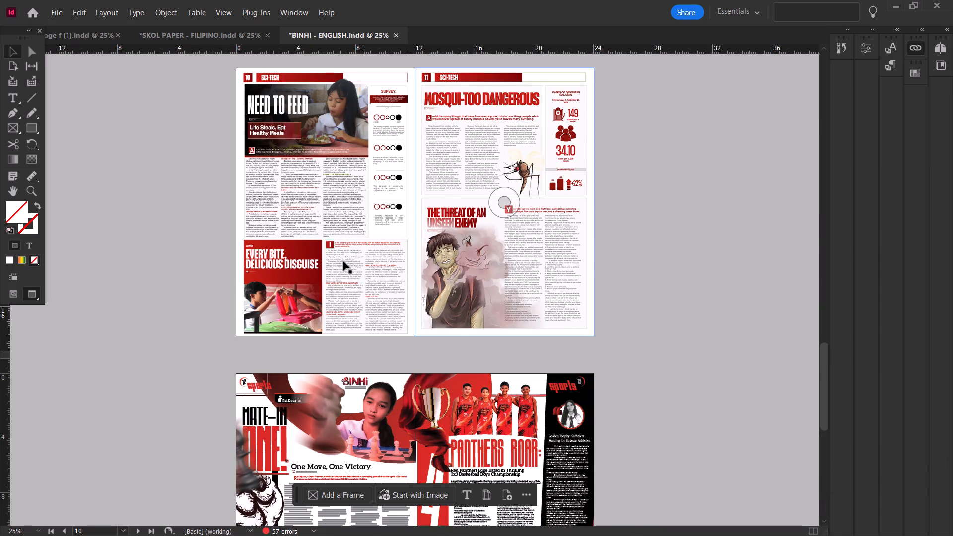
Examine the Sci-Tech spread's text and images up close and continue to the sports spread.
scroll(334, 258, "up", 1, "alt")
scroll(334, 258, "up", 7)
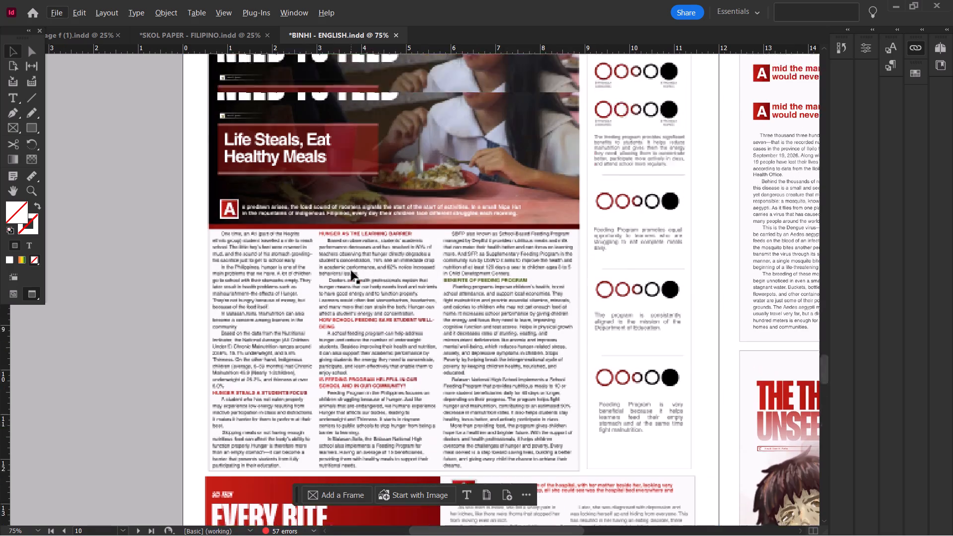
scroll(351, 271, "up", 2)
scroll(351, 271, "down", 2, "ctrl")
scroll(351, 271, "down", 2, "alt")
scroll(359, 268, "down", 7)
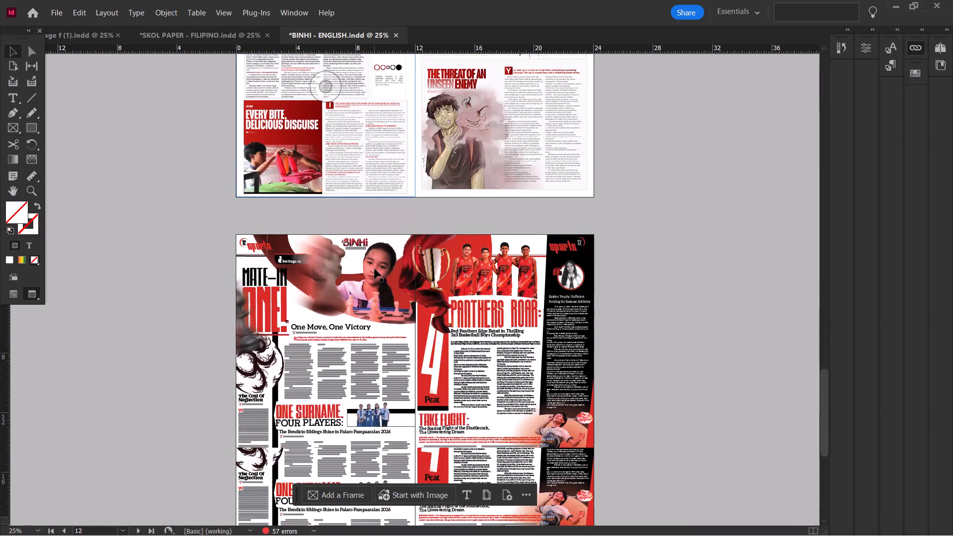
Look through the feature spreads on pages 6 to 9 and the opinion spread before them.
scroll(375, 269, "up", 11)
scroll(398, 243, "up", 1, "alt")
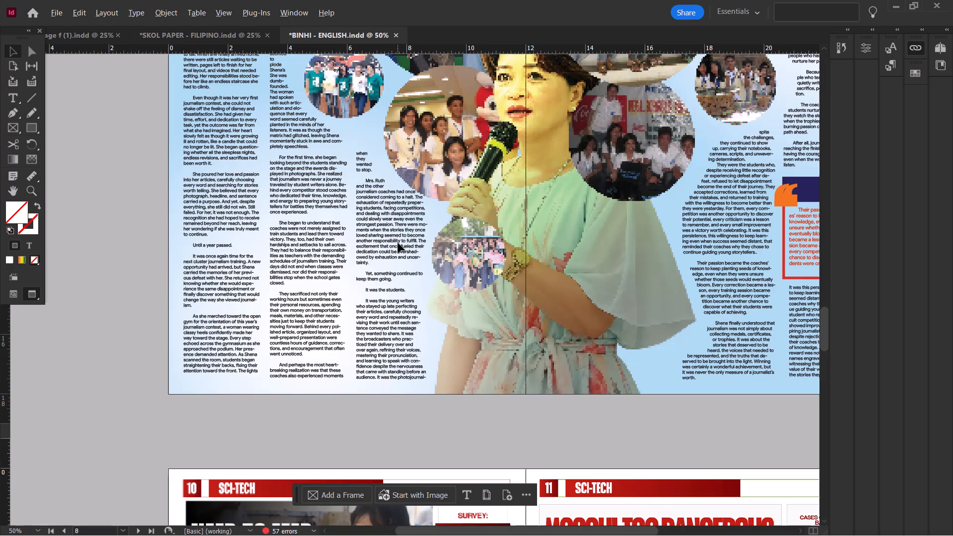
scroll(398, 243, "down", 1, "alt")
scroll(398, 243, "up", 2)
scroll(398, 243, "up", 1, "alt")
scroll(398, 243, "down", 1, "alt")
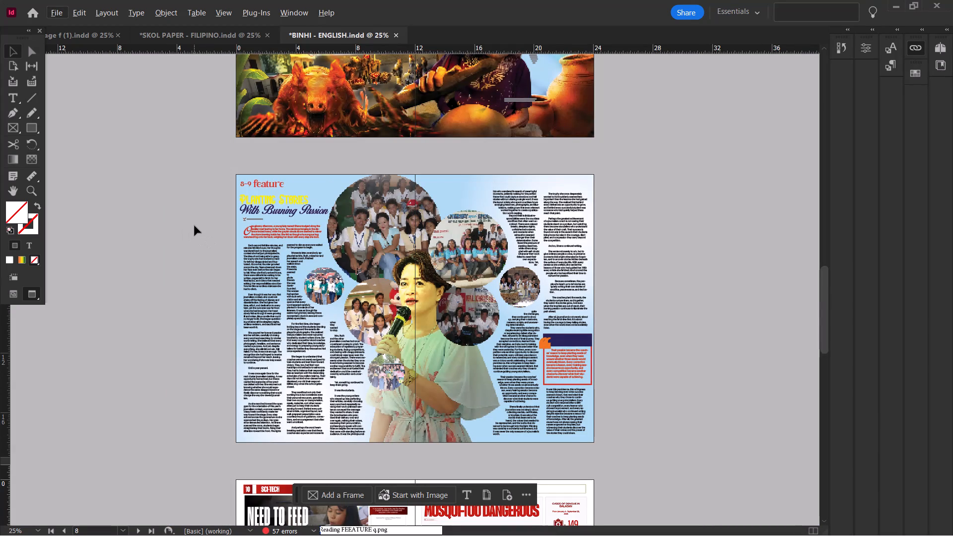
scroll(195, 226, "up", 14)
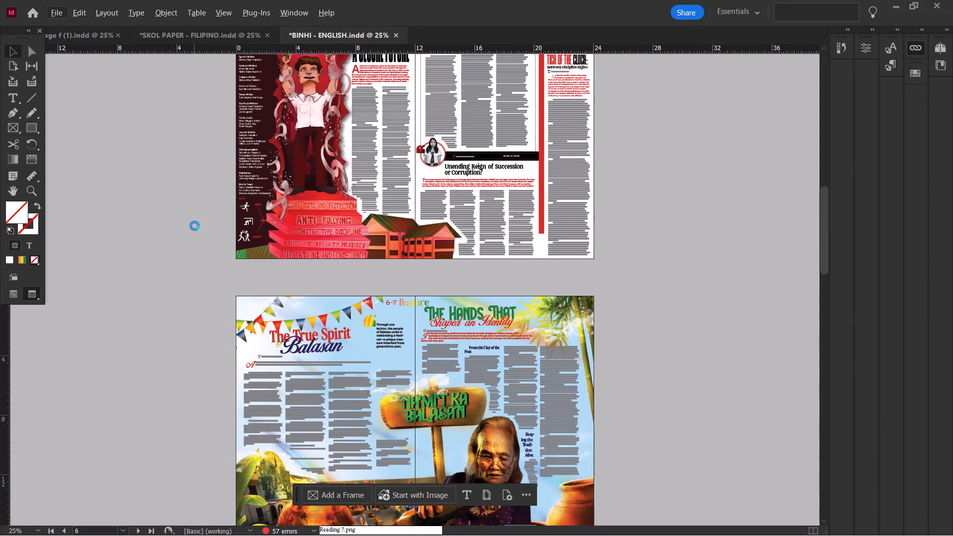
scroll(195, 226, "down", 1)
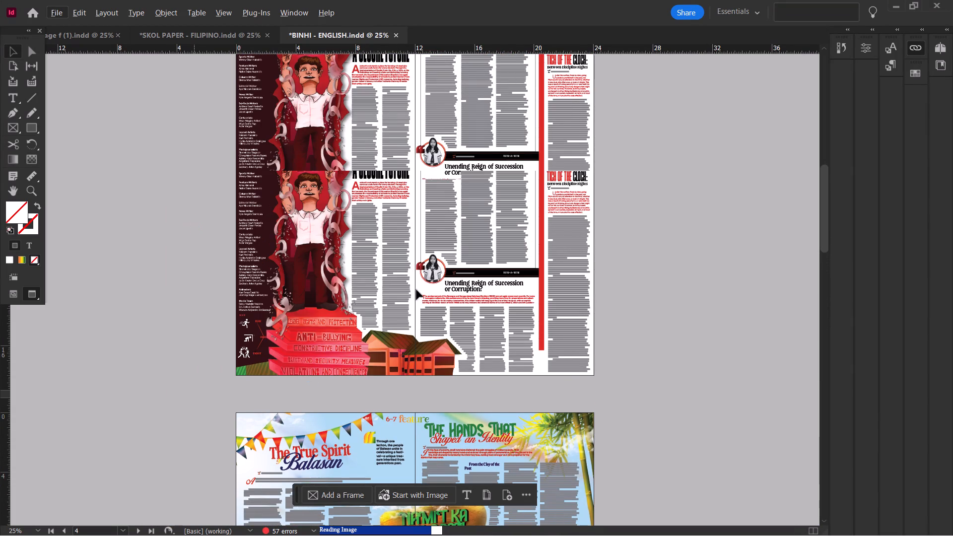
scroll(588, 361, "down", 5)
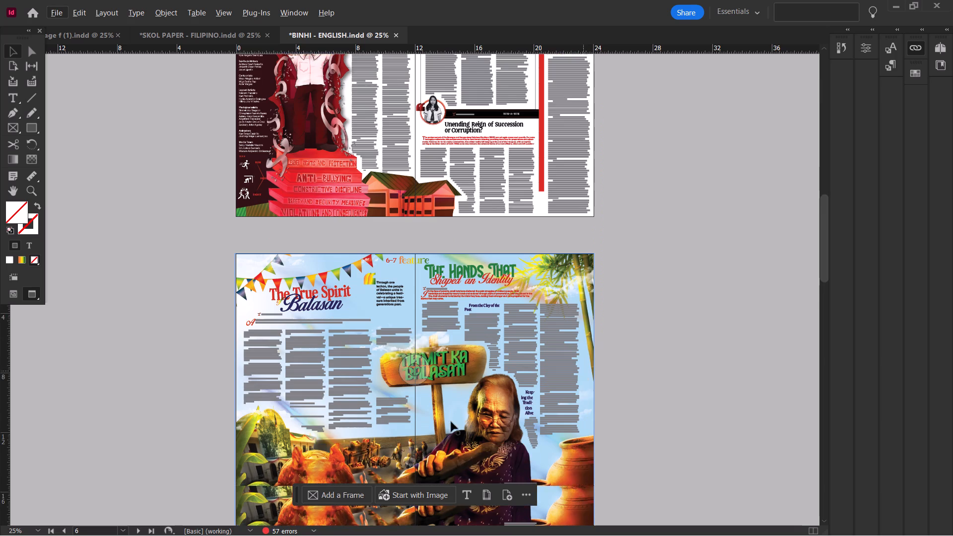
scroll(443, 420, "down", 6)
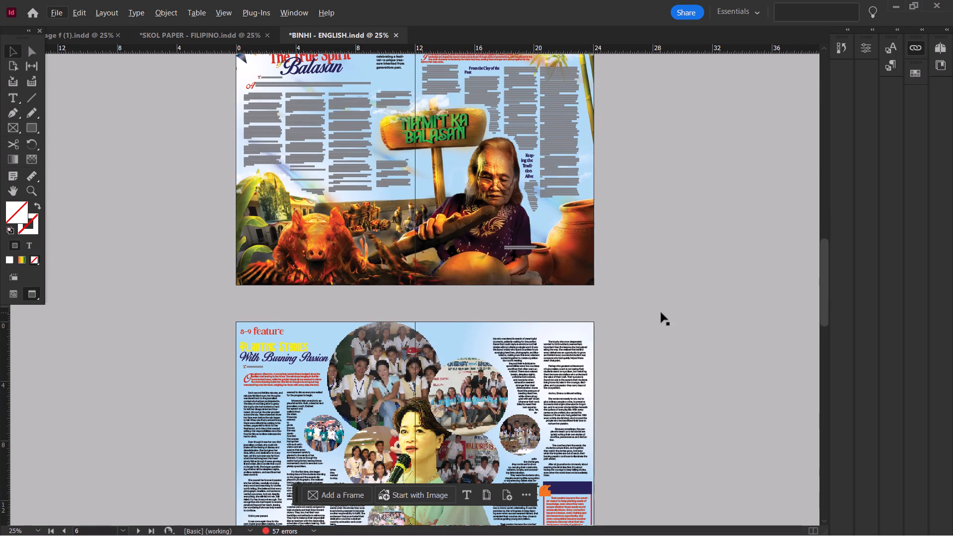
On the front page, extend the last column's text frame of the Safety First article downward to about 5.41 in tall.
scroll(661, 313, "up", 20)
scroll(661, 313, "up", 15)
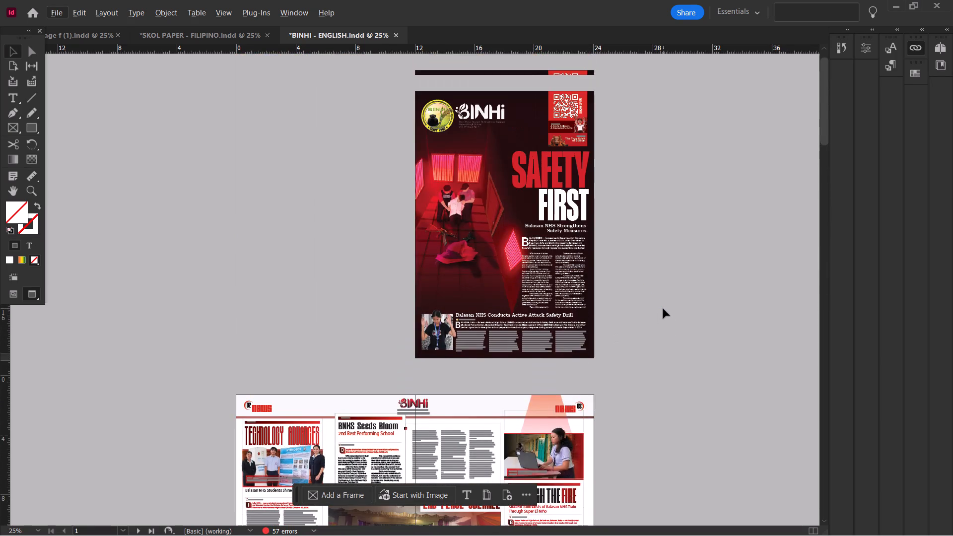
scroll(663, 309, "down", 1)
scroll(645, 266, "up", 4, "alt")
scroll(645, 264, "down", 1, "ctrl")
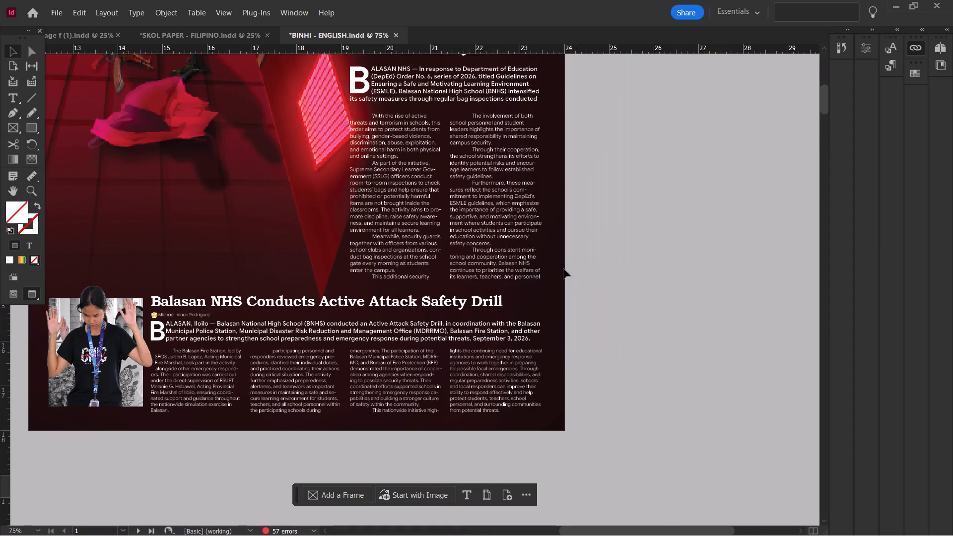
scroll(518, 267, "up", 1, "alt")
left_click(518, 267)
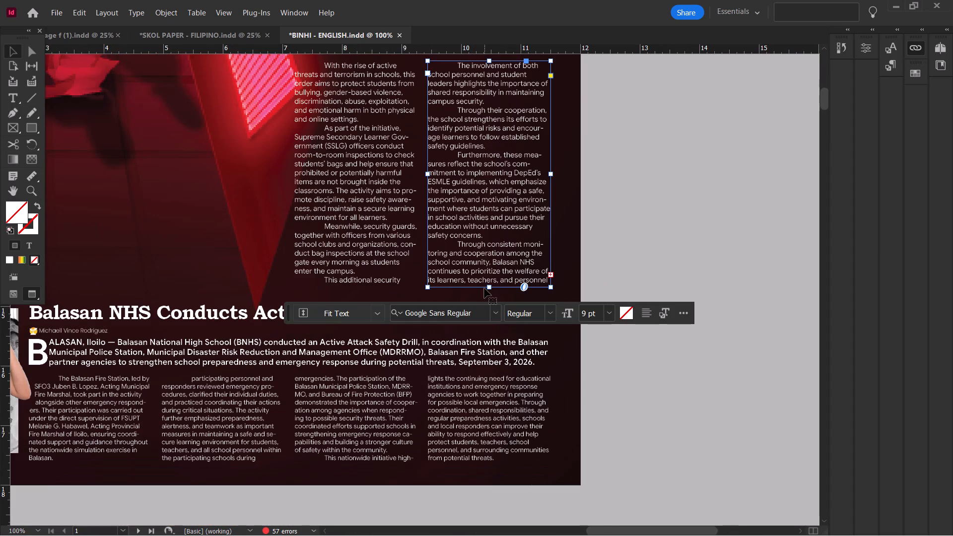
left_click_drag(489, 288, 480, 383)
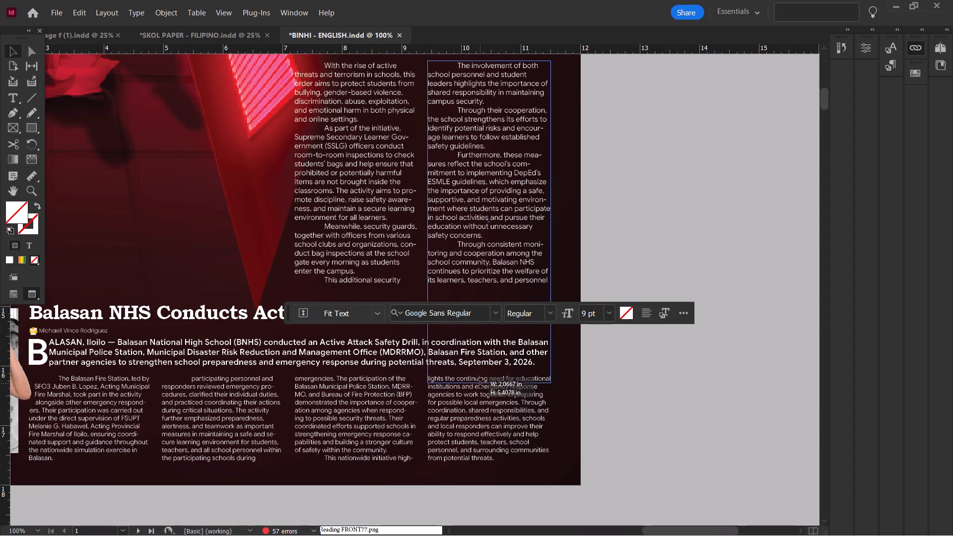
Extend the first body column's text frame of the Safety First article downward to the bottom of the drill article's lead paragraph.
left_click(357, 254)
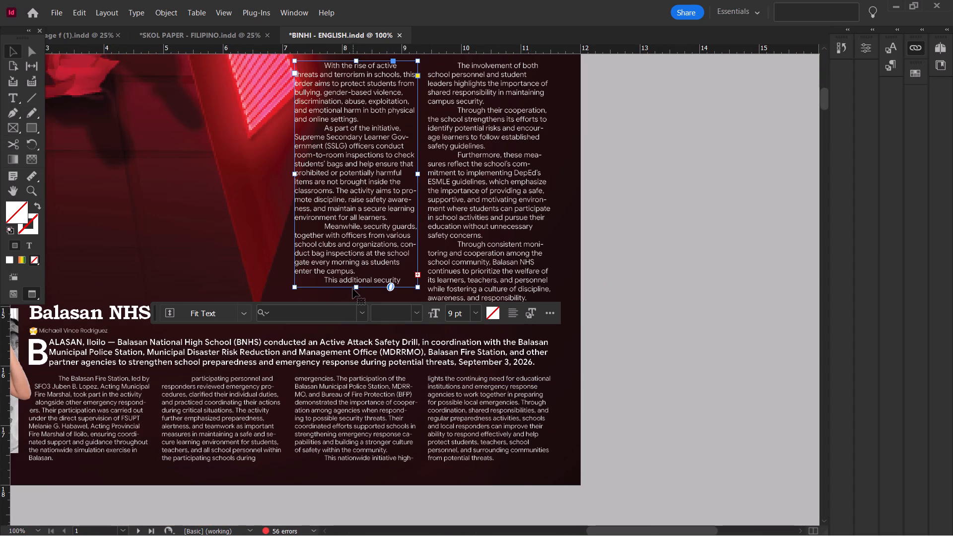
left_click_drag(357, 288, 355, 371)
left_click(586, 255)
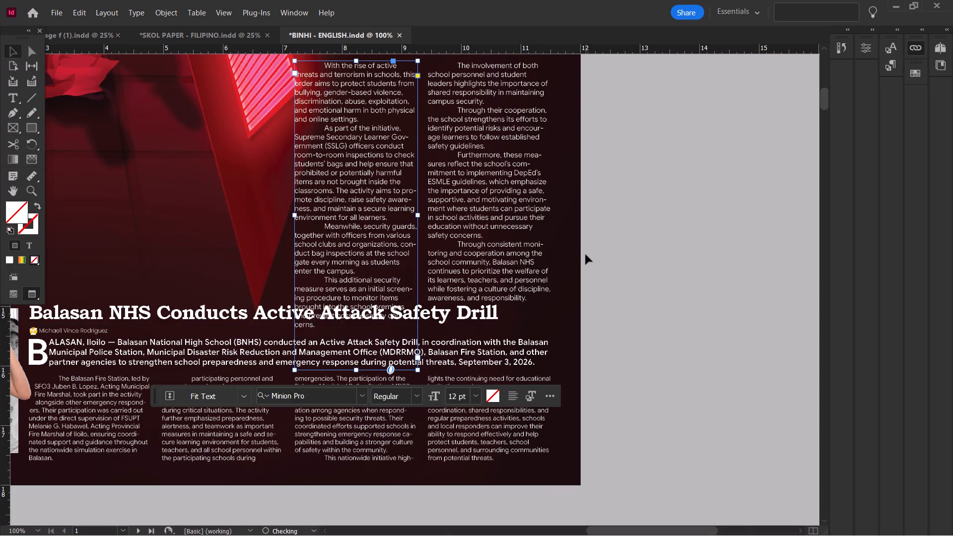
Scale the SAFETY FIRST headline down slightly with its frame to about 9.75 in wide and 6.13 in tall.
scroll(586, 255, "up", 10)
scroll(586, 254, "down", 2, "alt")
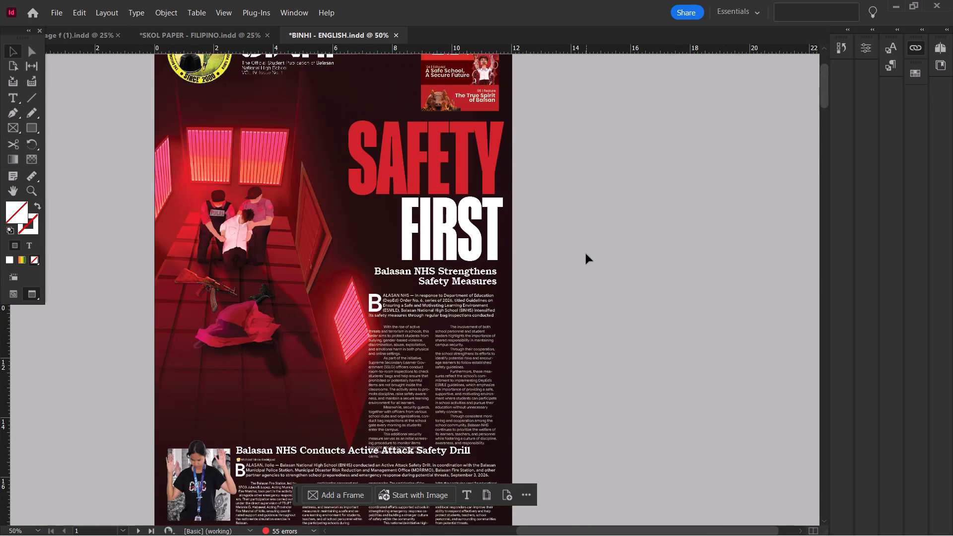
scroll(586, 254, "up", 2)
left_click(477, 269)
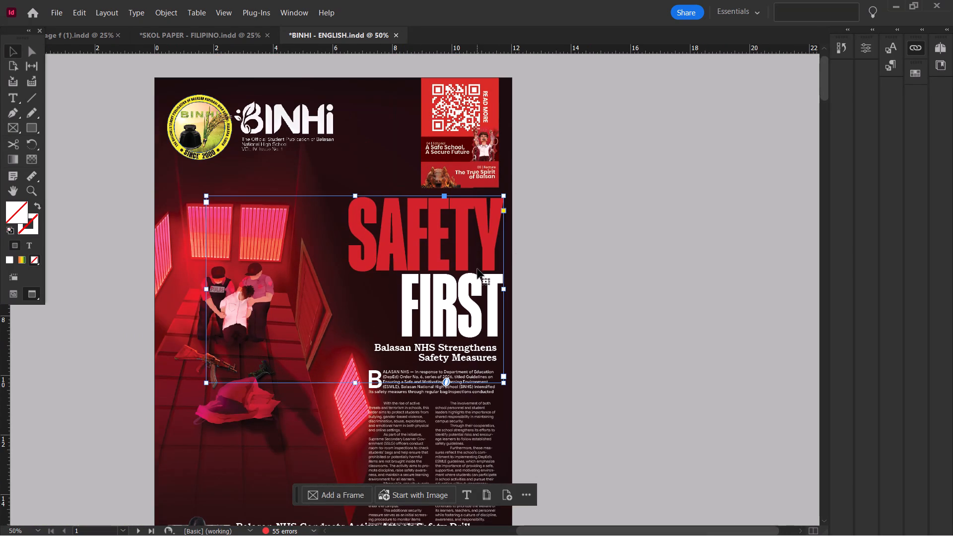
left_click_drag(502, 381, 497, 374, "ctrl+shift")
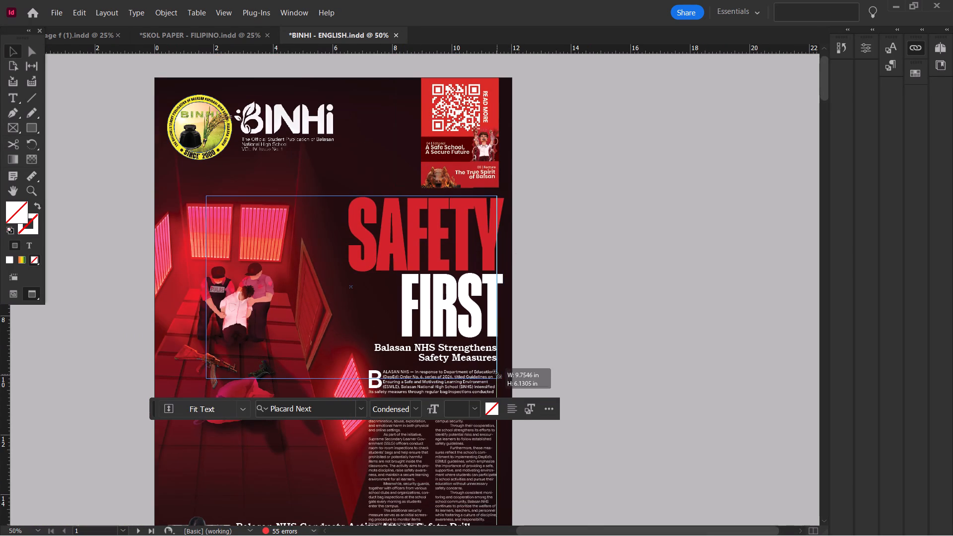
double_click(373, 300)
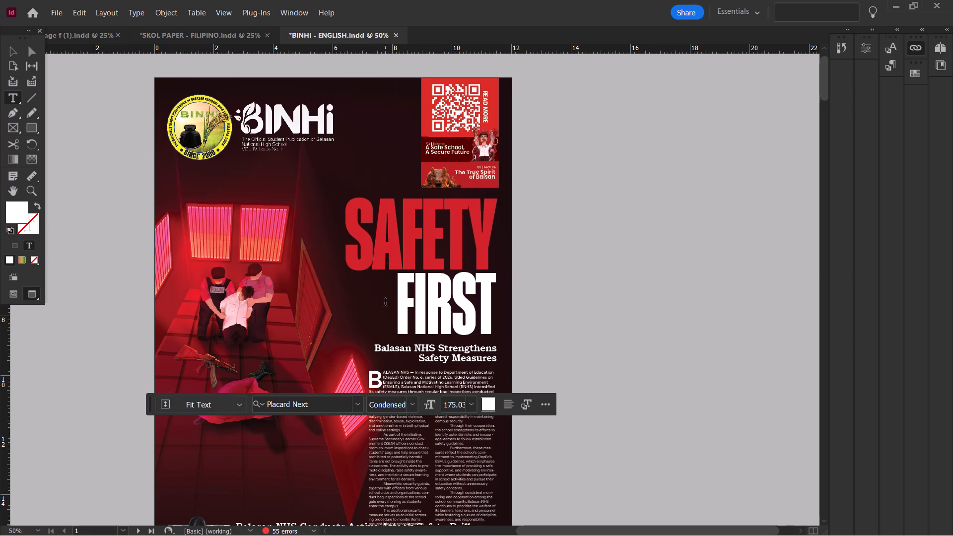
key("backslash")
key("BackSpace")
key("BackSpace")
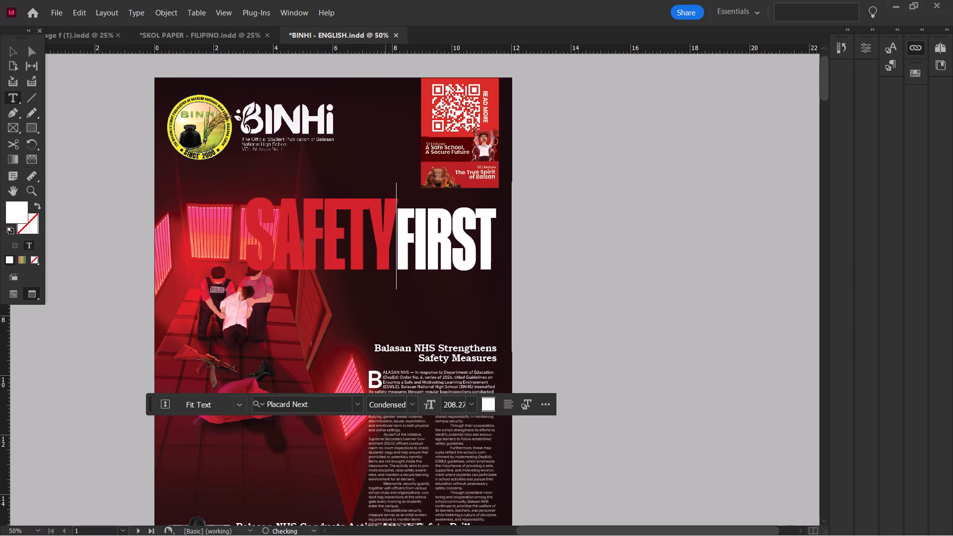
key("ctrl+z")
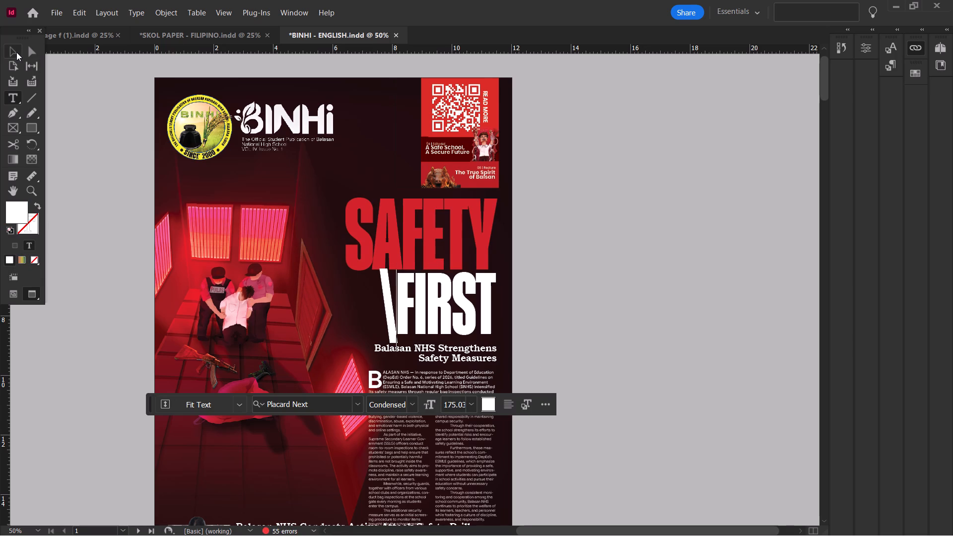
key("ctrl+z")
Nudge the SAFETY FIRST headline frame upward by four small increments.
left_click(16, 52)
key("Up")
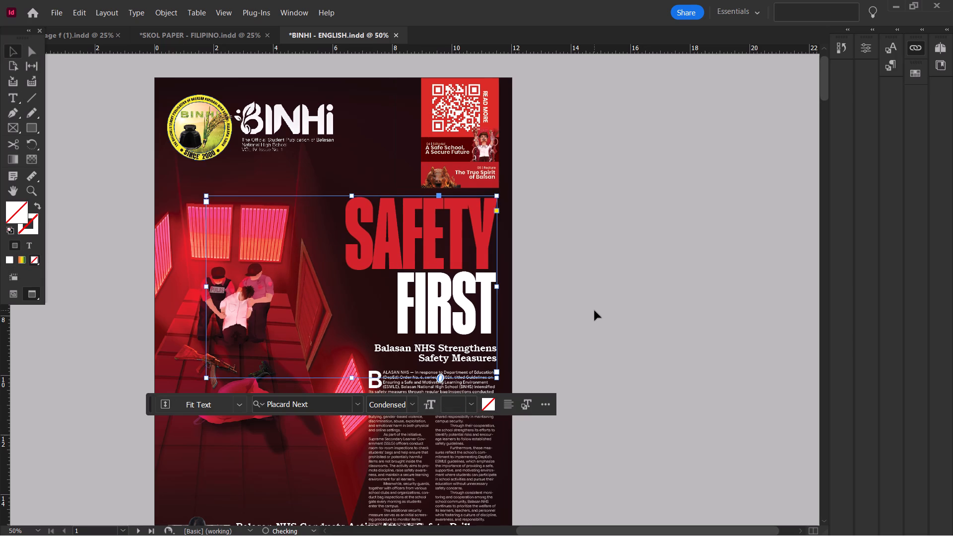
key("Up")
key("Up")
key("Up")
left_click(597, 302)
Nudge the "Balasan NHS Strengthens Safety Measures" subheading up until it sits closer beneath the SAFETY FIRST headline.
scroll(599, 295, "down", 3)
left_click(457, 238)
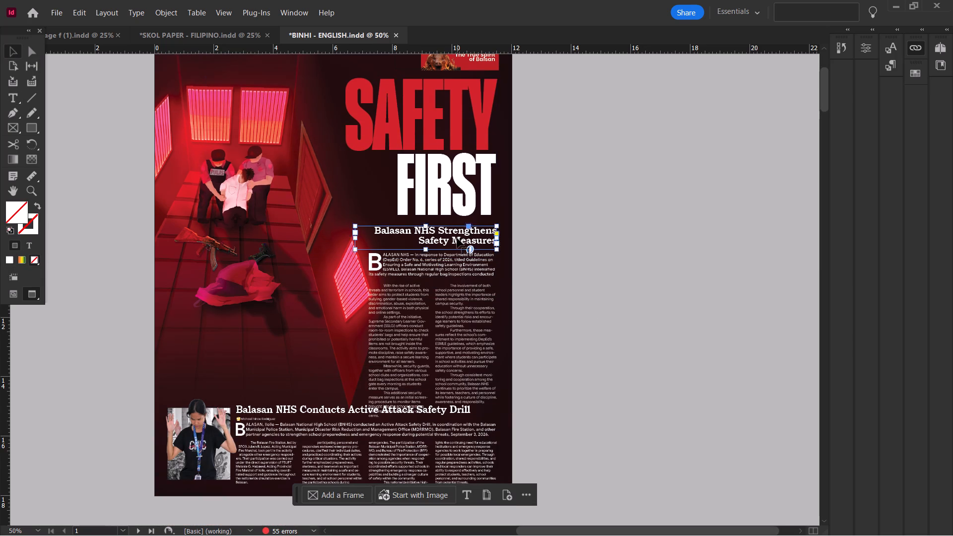
key("Up")
key("Up")
key("Up")
key("Up")
key("Up")
key("Up")
key("Up")
key("Up")
key("Up")
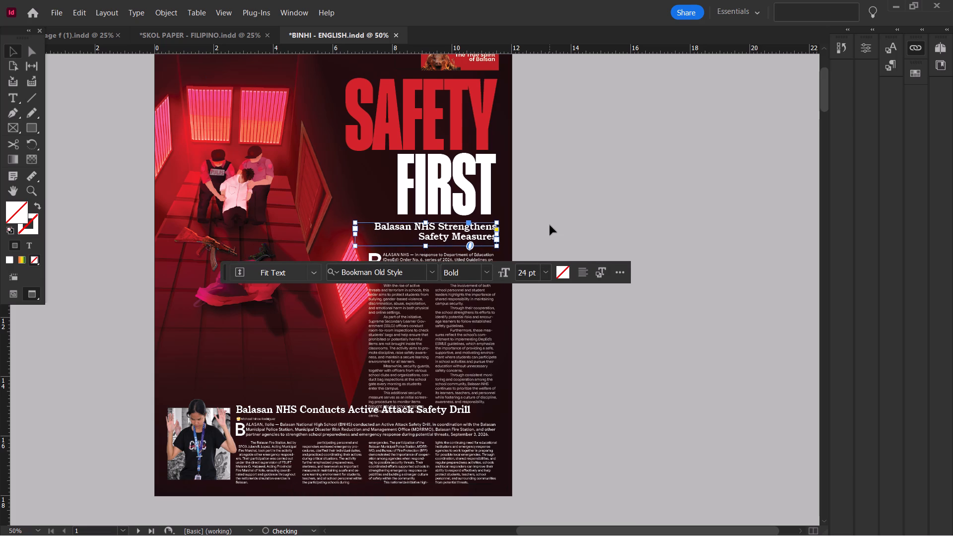
key("Up")
key("Up")
key("Up")
key("Up")
Nudge the SAFETY FIRST headline frame nine increments to the right, toward the page's outer edge.
left_click(463, 189)
key("Right")
key("Right")
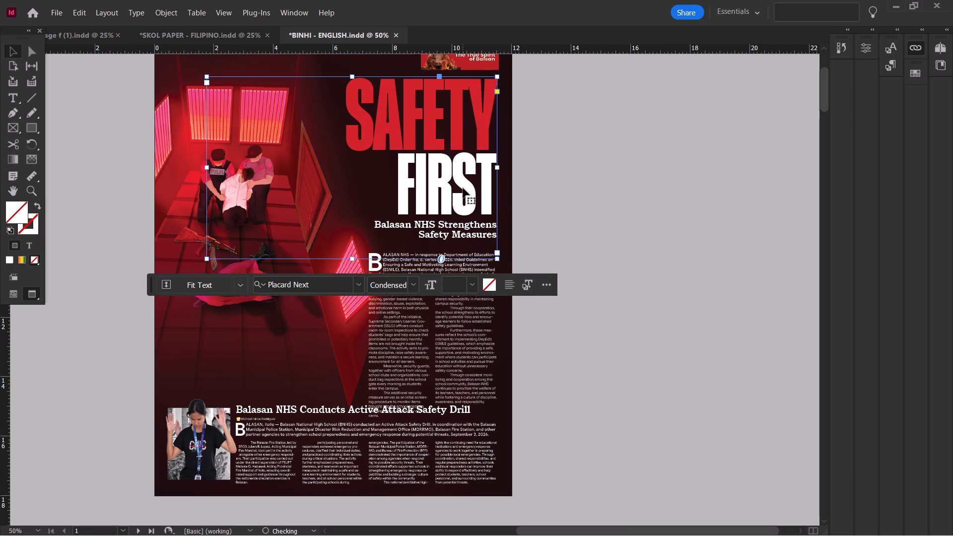
key("Right")
key("Right")
key("Right")
key("Right")
key("Right")
key("Right")
key("Right")
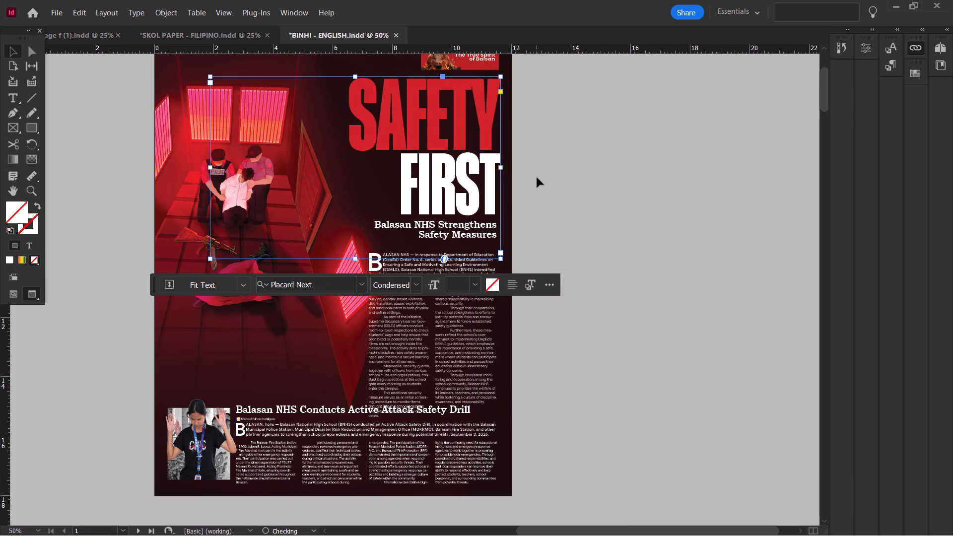
left_click(537, 178)
Nudge the "Balasan NHS Strengthens Safety Measures" subheading five increments further up toward the headline.
left_click(481, 231)
key("Up")
key("Up")
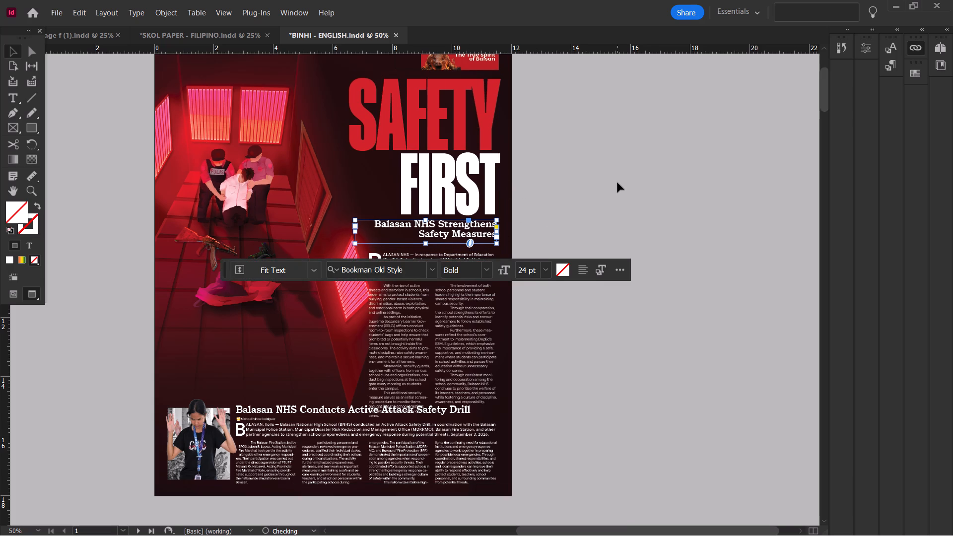
key("Up")
key("Up")
key("Up")
left_click(617, 183)
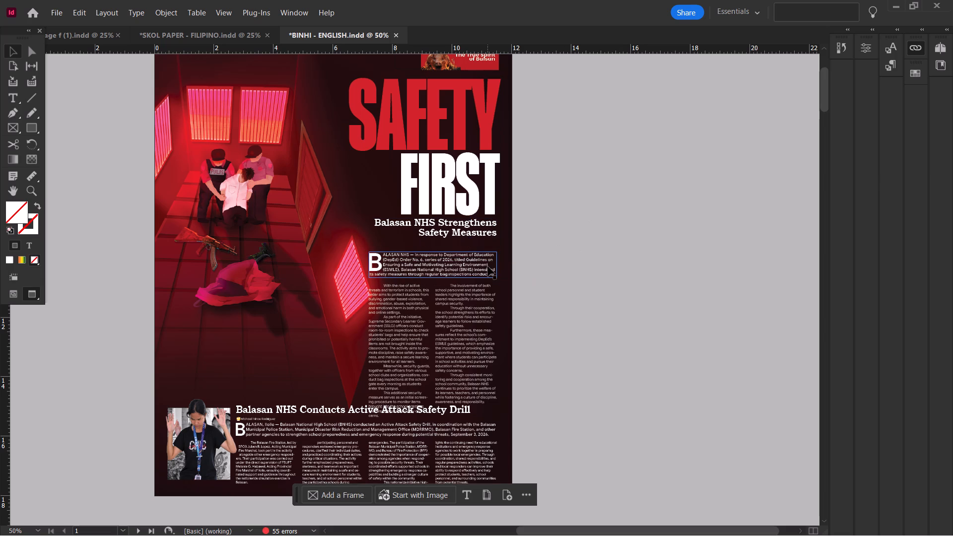
Move the Safety First article's drop-cap lead paragraph up closer to the subheading.
left_click(488, 267)
key("Up")
key("Up")
key("Up")
key("Up")
key("Up")
key("Up")
key("Up")
key("Up")
key("Up")
key("Up")
key("Up")
key("Up")
key("Up")
key("Up")
key("Up")
key("Up")
key("Up")
key("Up")
key("Up")
key("Up")
key("Up")
key("Up")
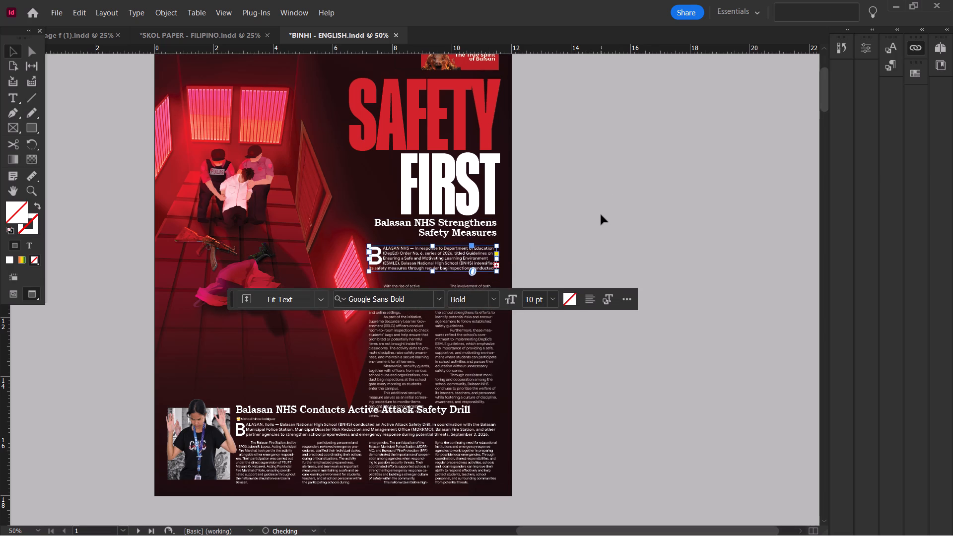
key("Up")
left_click(604, 212)
Move the Safety First article's first body column straight up to just beneath the lead paragraph.
left_click(470, 295)
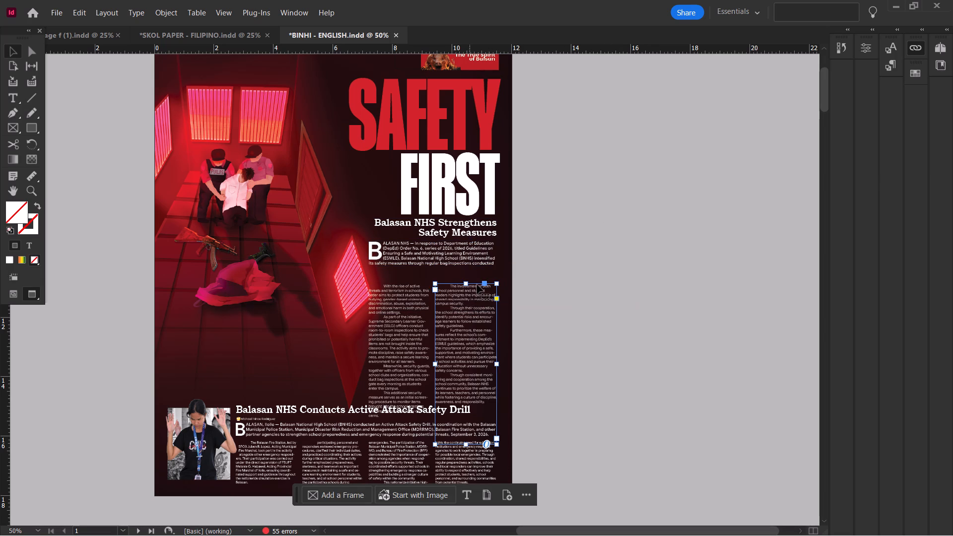
left_click(557, 235)
left_click(397, 310)
key("Up")
key("Up")
key("Up")
key("Up")
key("Up")
key("Up")
key("Up")
key("Up")
key("Up")
key("Up")
key("Up")
key("Up")
key("Up")
key("Up")
key("Up")
key("Up")
key("Up")
key("Up")
key("Up")
key("Up")
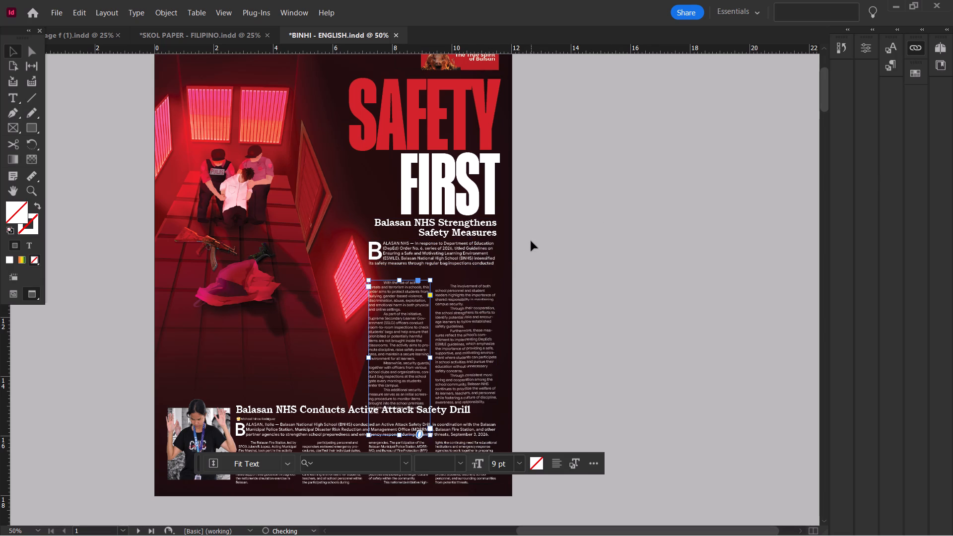
key("Up")
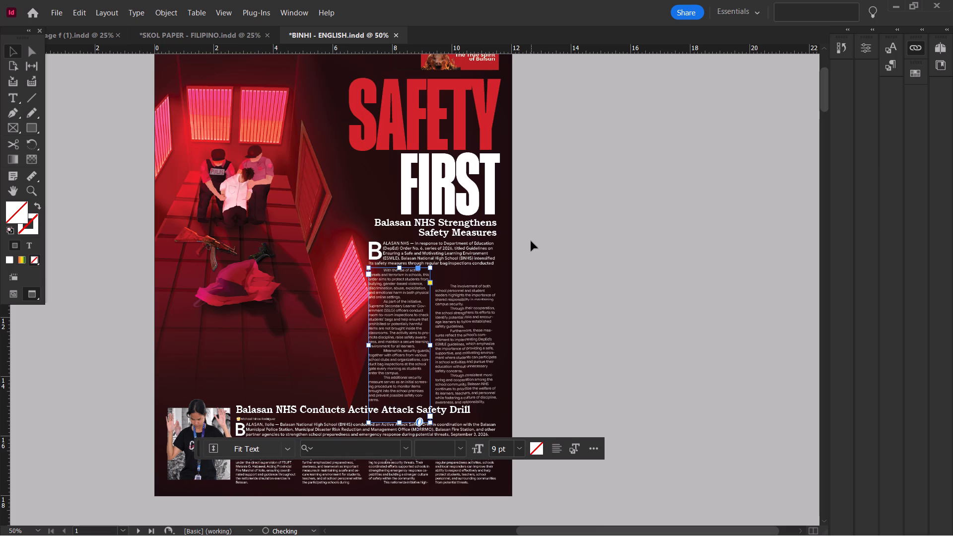
Move the Safety First article's second body column up to align its top with the first column.
left_click(465, 250)
left_click(544, 236)
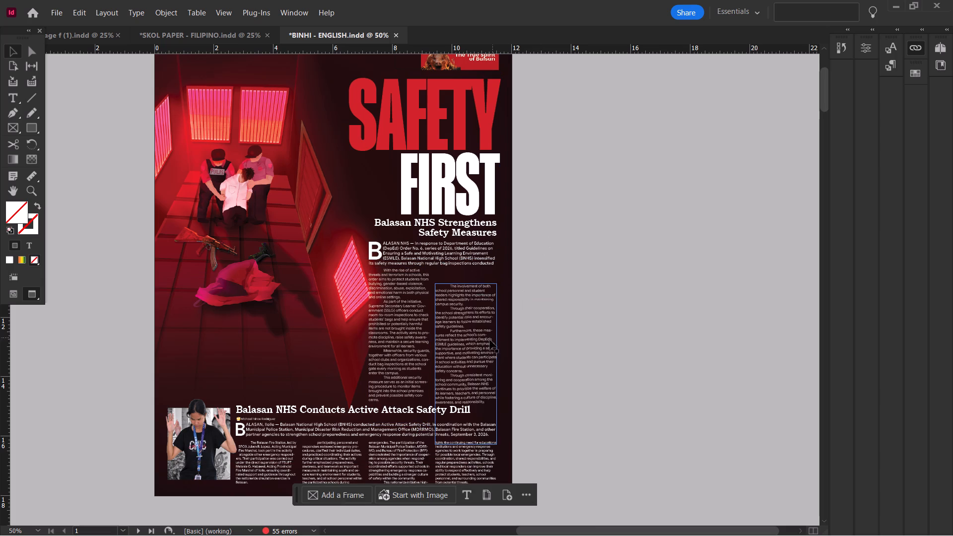
left_click(486, 341)
key("Up")
key("Up")
key("Up")
key("Up")
key("Up")
key("Up")
key("Up")
key("Up")
key("Up")
key("Up")
key("Up")
key("Up")
key("Up")
key("Up")
key("Up")
key("Up")
key("Up")
key("Up")
key("Up")
key("Up")
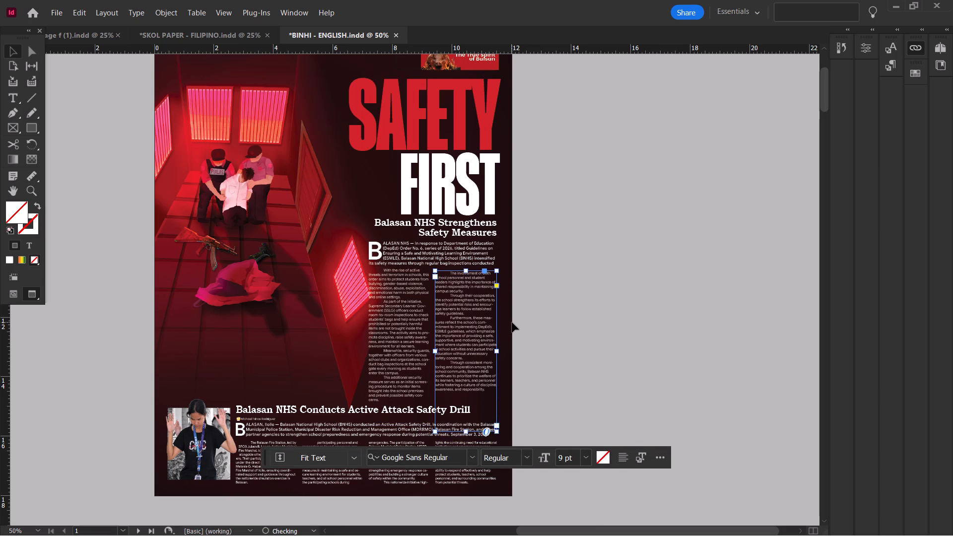
key("Up")
key("Up")
left_click(570, 314)
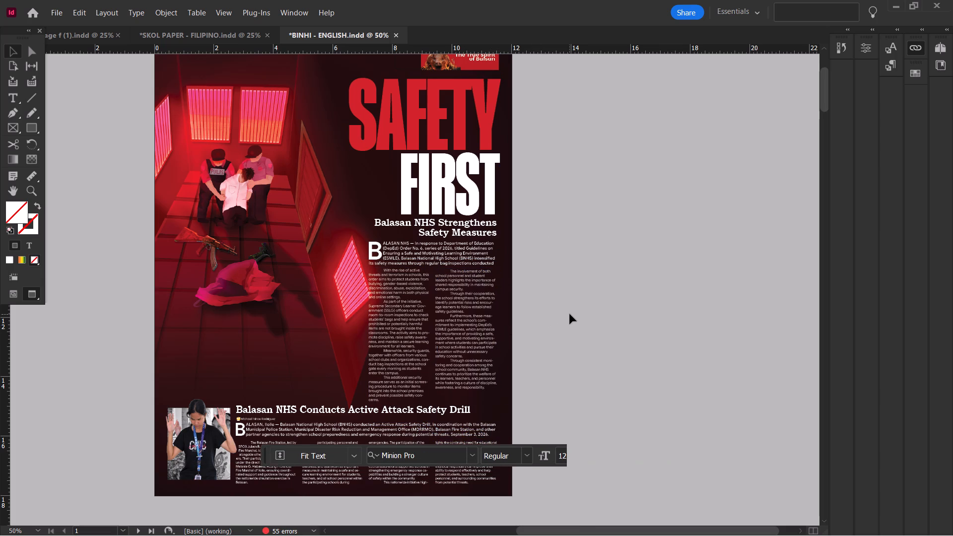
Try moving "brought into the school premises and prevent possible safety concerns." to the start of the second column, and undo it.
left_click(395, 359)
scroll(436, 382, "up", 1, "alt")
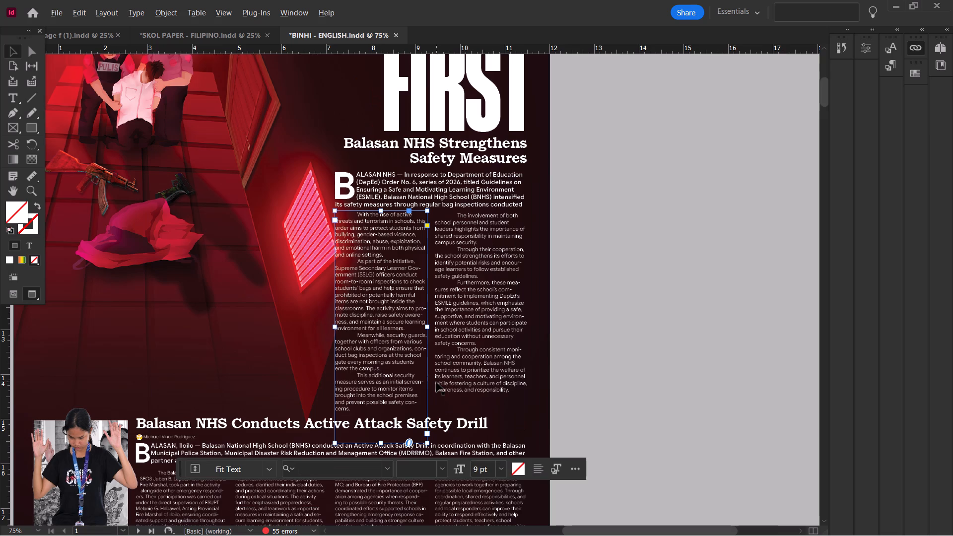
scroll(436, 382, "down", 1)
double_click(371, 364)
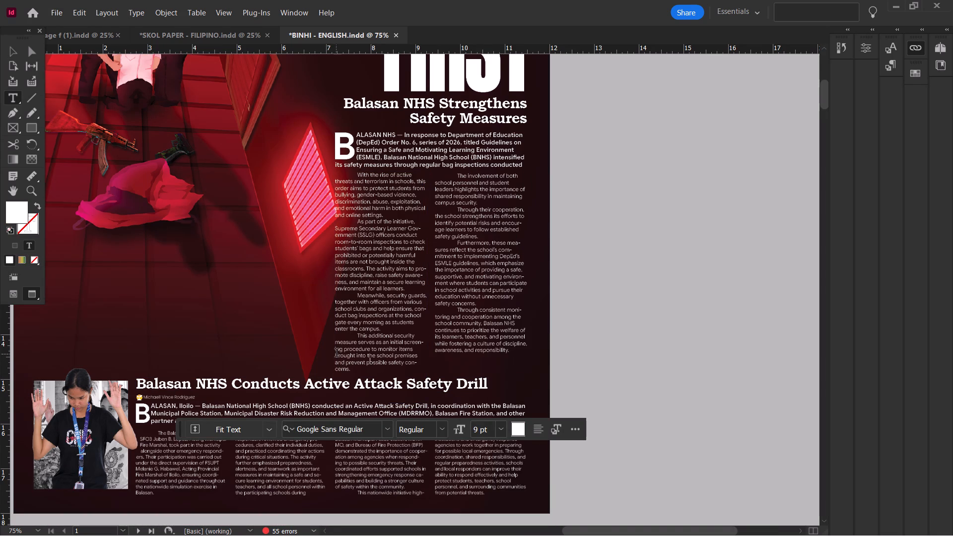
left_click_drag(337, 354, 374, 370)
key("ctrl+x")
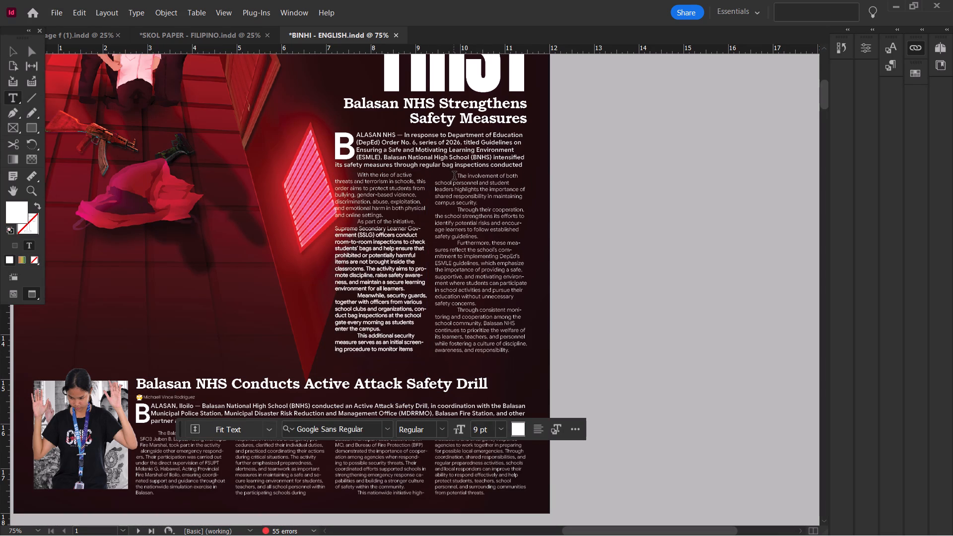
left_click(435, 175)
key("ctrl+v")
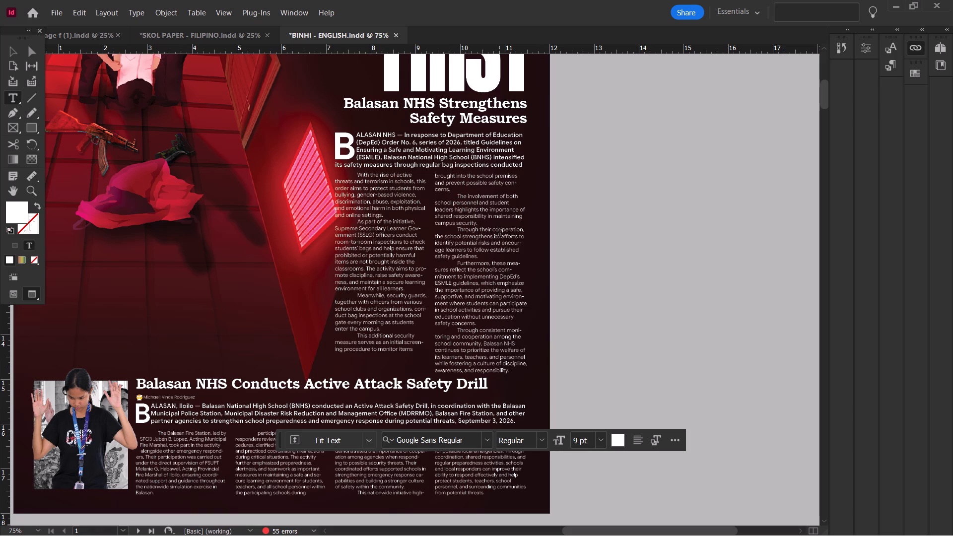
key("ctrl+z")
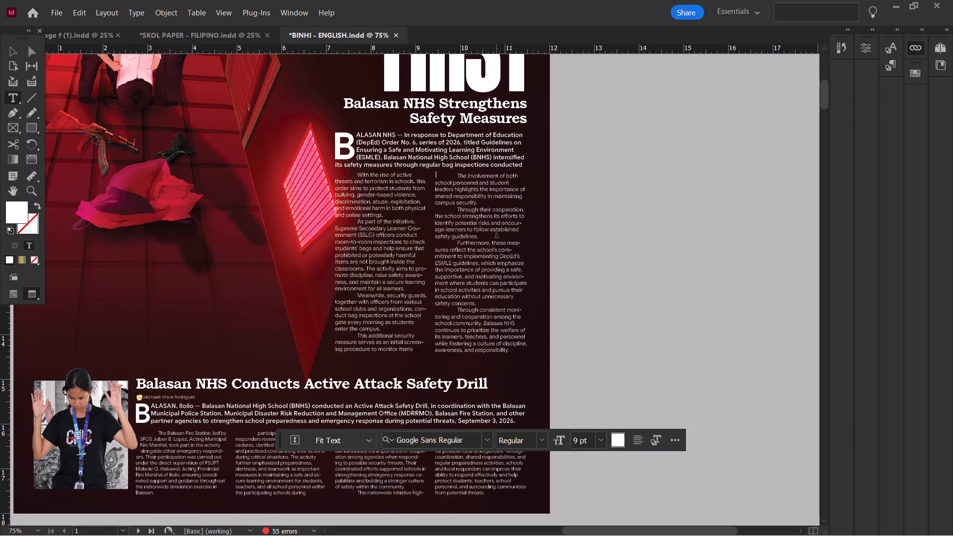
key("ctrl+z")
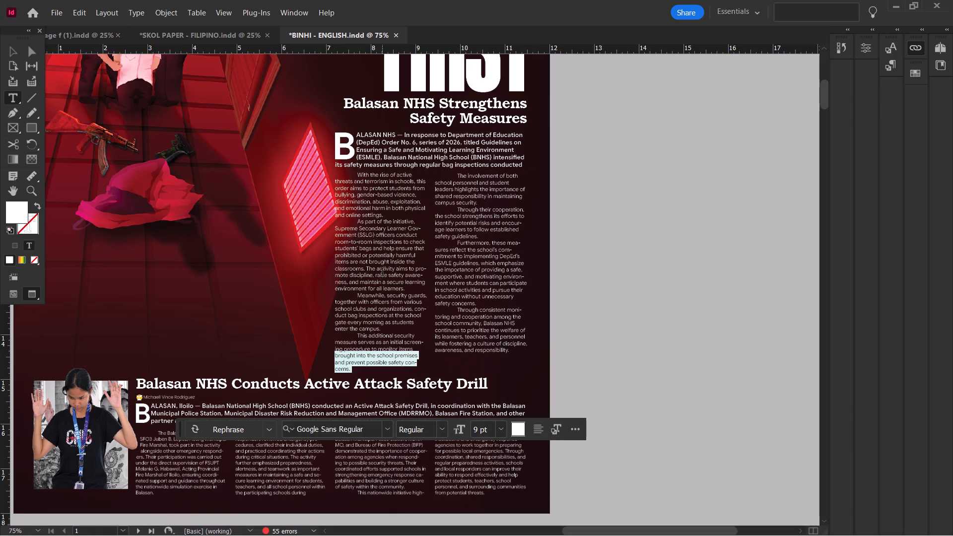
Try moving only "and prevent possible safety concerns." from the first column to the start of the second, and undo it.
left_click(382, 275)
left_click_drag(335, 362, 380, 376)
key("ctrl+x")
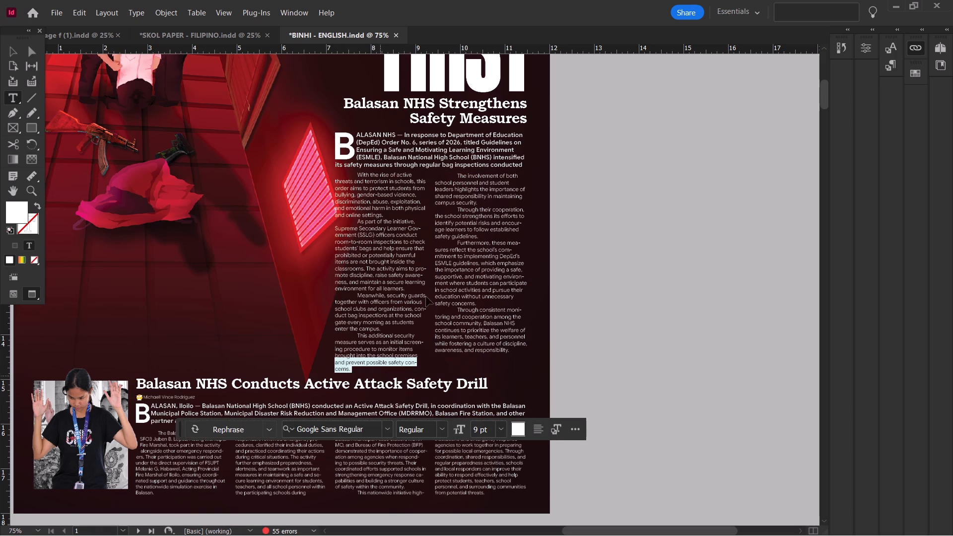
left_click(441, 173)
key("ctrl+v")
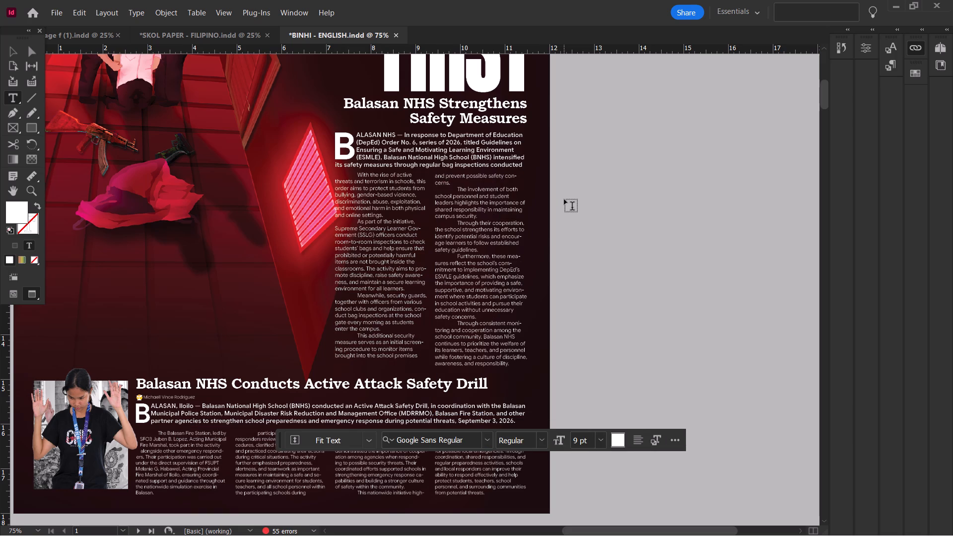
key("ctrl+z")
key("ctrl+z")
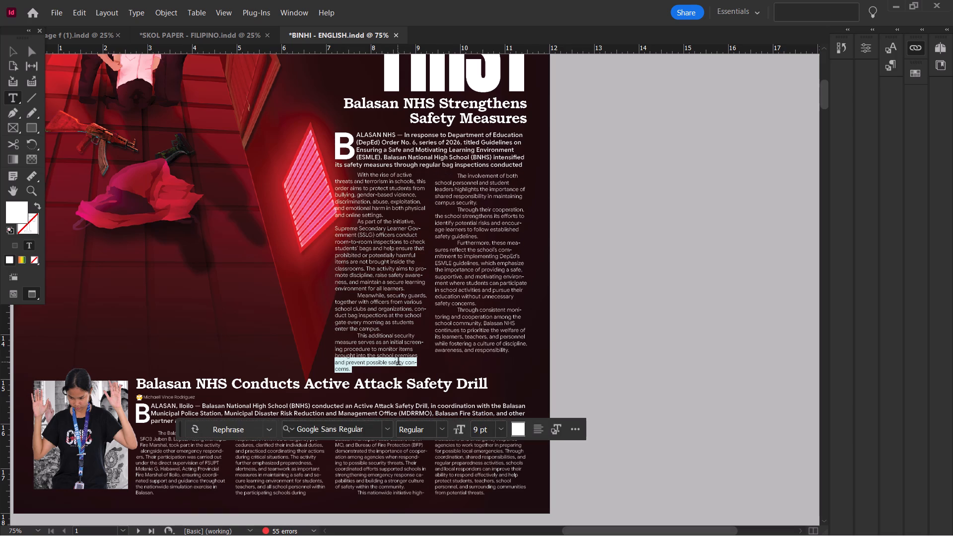
Move "possible safety concerns." from the end of the Safety First article's first column to the start of the second column.
left_click(398, 362)
left_click_drag(364, 360, 402, 369)
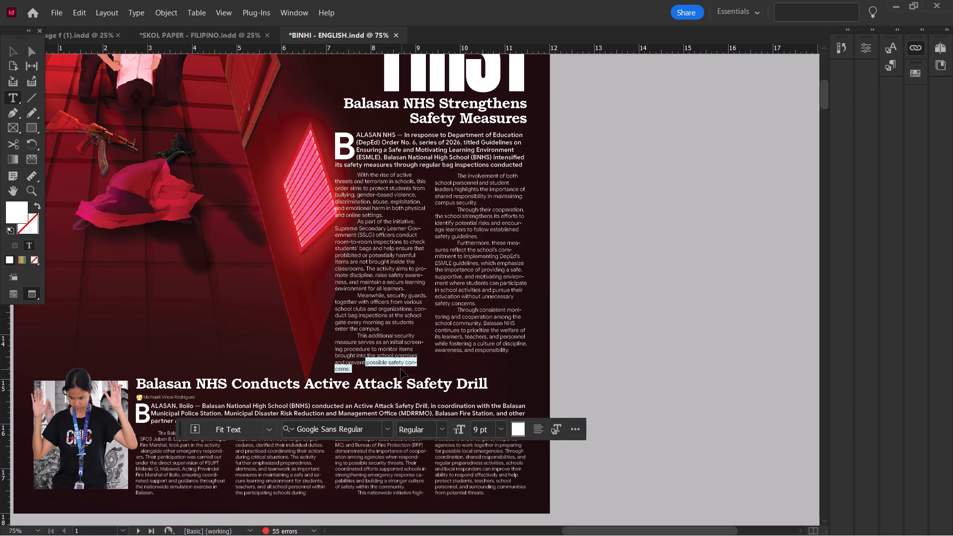
key("ctrl+x")
left_click(439, 175)
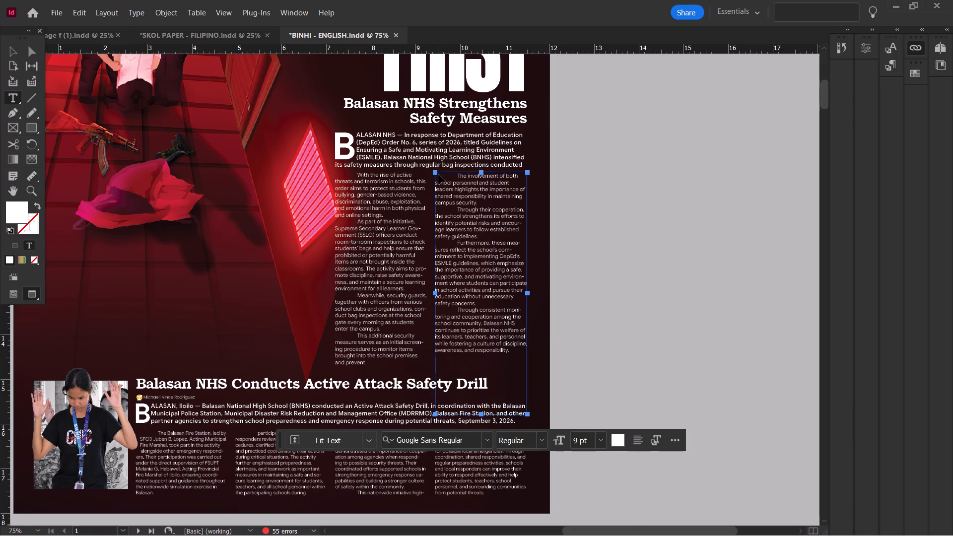
right_click(439, 175, "ctrl")
key("ctrl+v")
left_click(431, 183)
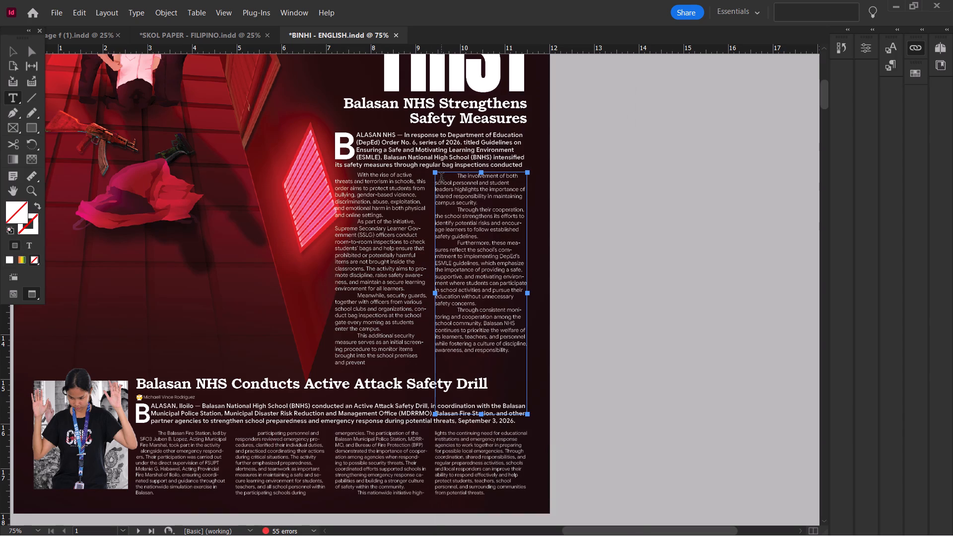
key("ctrl+v")
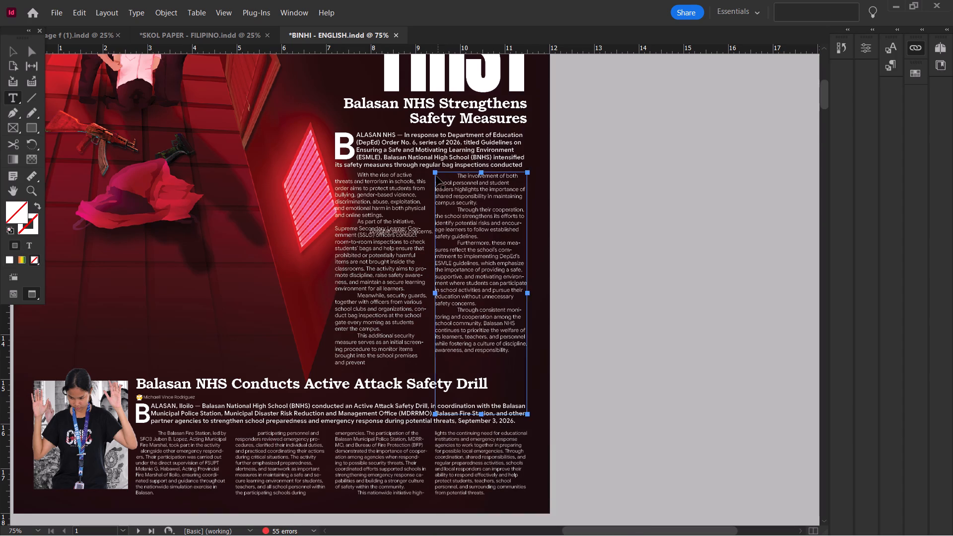
key("ctrl+z")
left_click(437, 178)
key("ctrl+v")
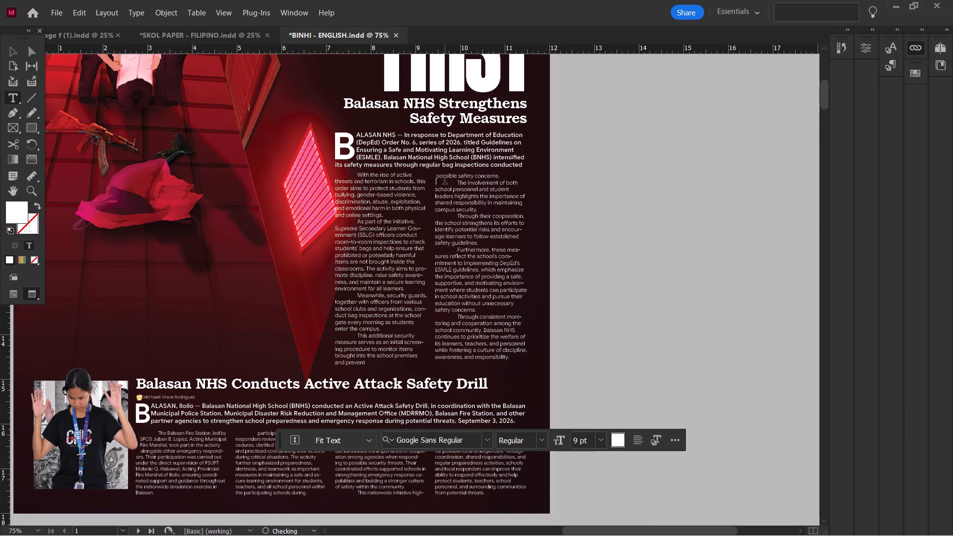
Scale down the QR code and article teaser block slightly from its lower outer corner, above the Safety First headline.
left_click(10, 47)
left_click(737, 155)
scroll(671, 182, "up", 5)
scroll(671, 182, "down", 1)
scroll(671, 182, "up", 3)
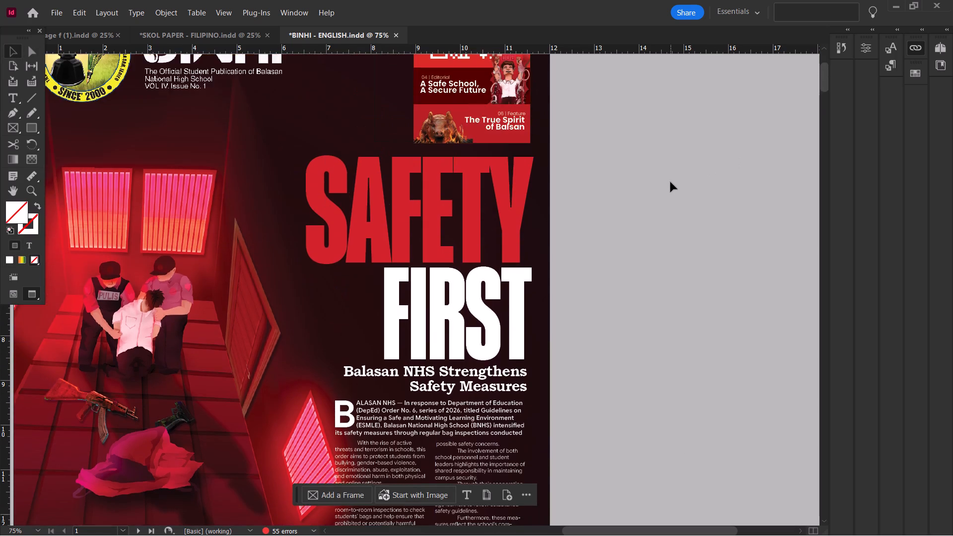
scroll(617, 149, "up", 3)
left_click(490, 181)
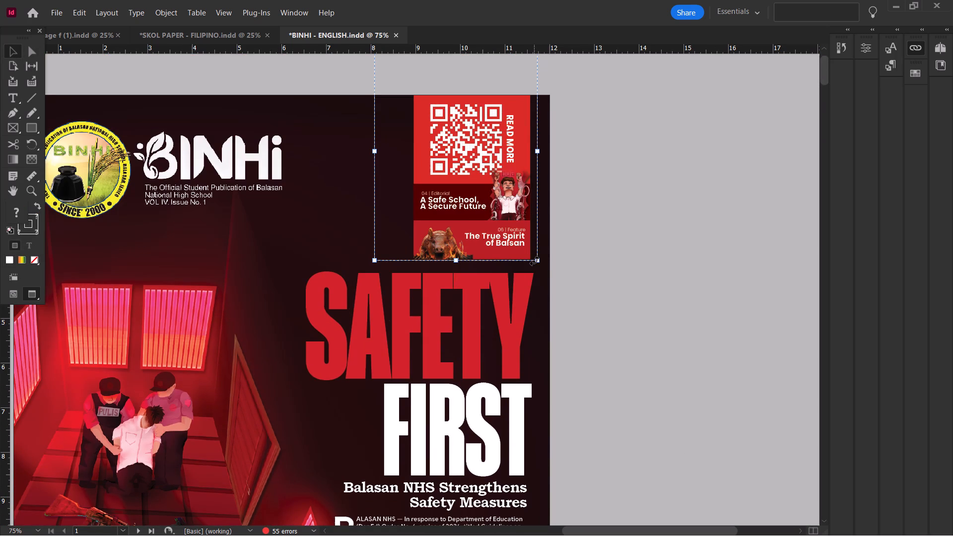
left_click_drag(537, 261, 533, 254, "ctrl+shift")
left_click(575, 219)
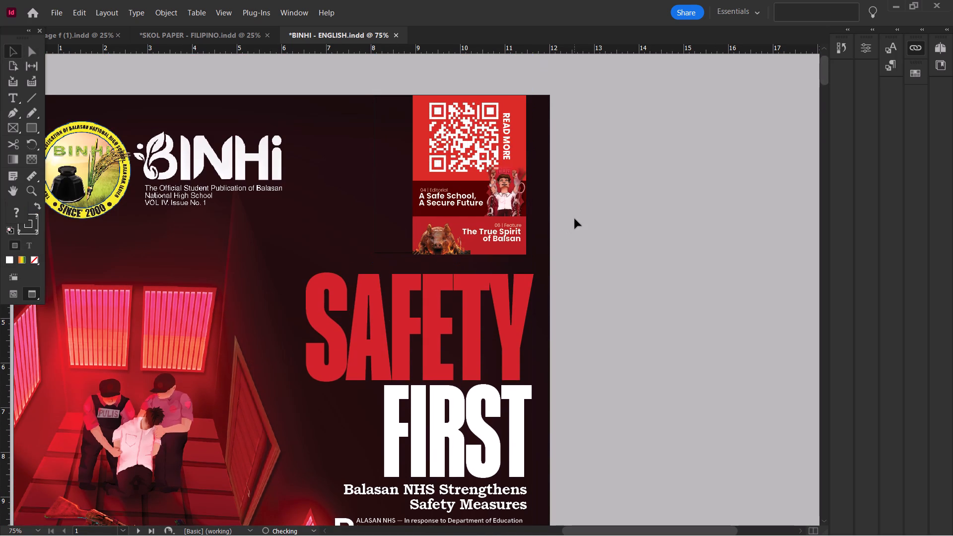
Nudge the Safety First article's lead paragraph down slightly.
scroll(575, 219, "down", 4)
left_click(484, 226)
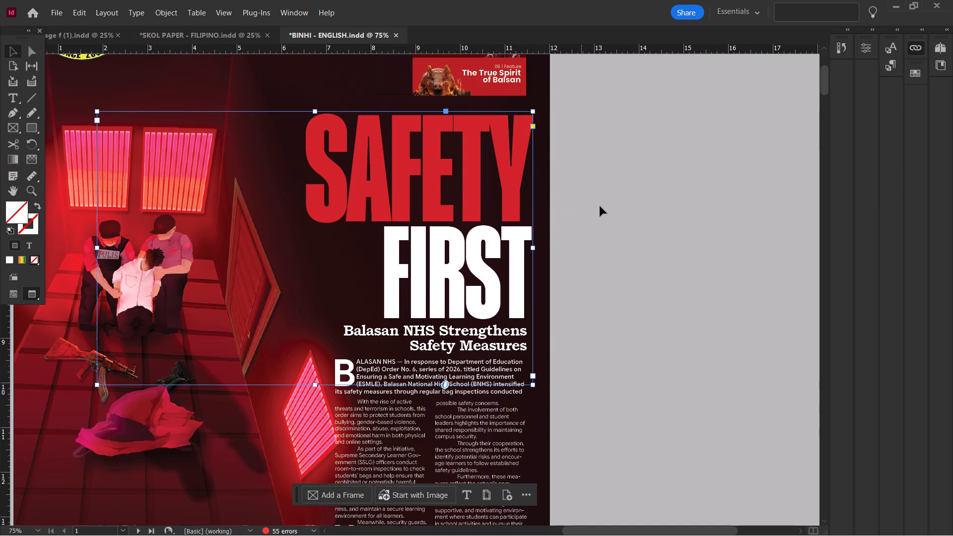
left_click(601, 206)
scroll(602, 206, "down", 6)
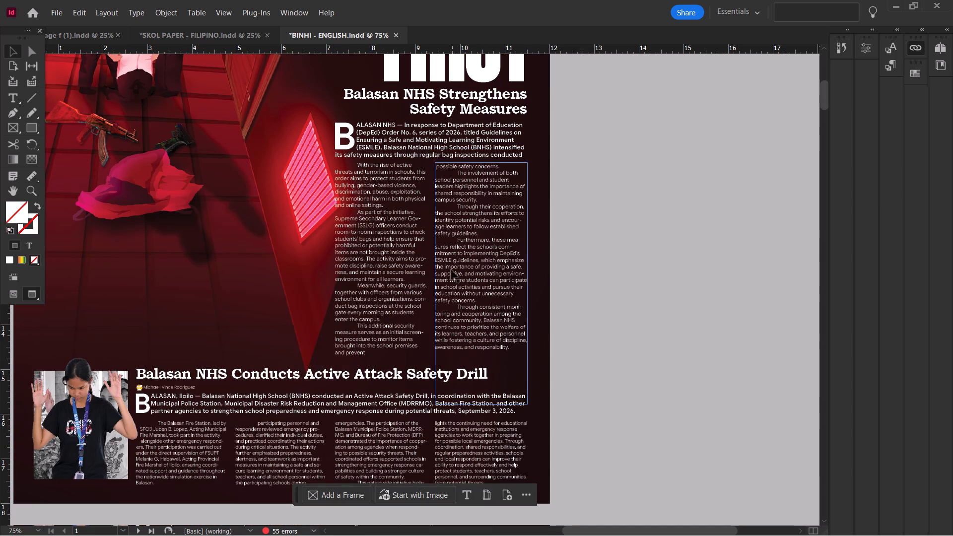
left_click(459, 160)
key("Down")
key("Down")
left_click(597, 130)
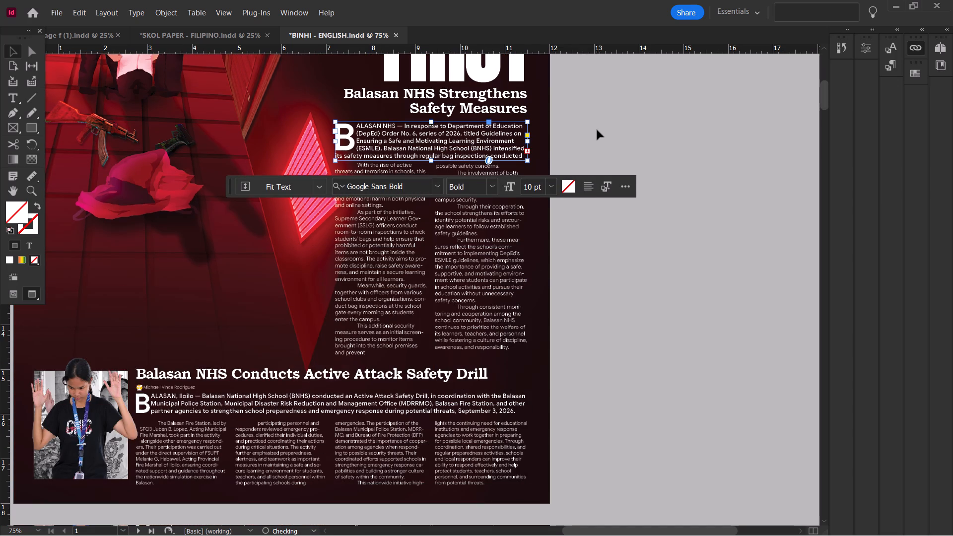
Nudge the Safety First article's two body columns down by the same small amount, keeping their tops aligned.
left_click(389, 260)
key("Down")
key("Down")
key("Down")
left_click(545, 214)
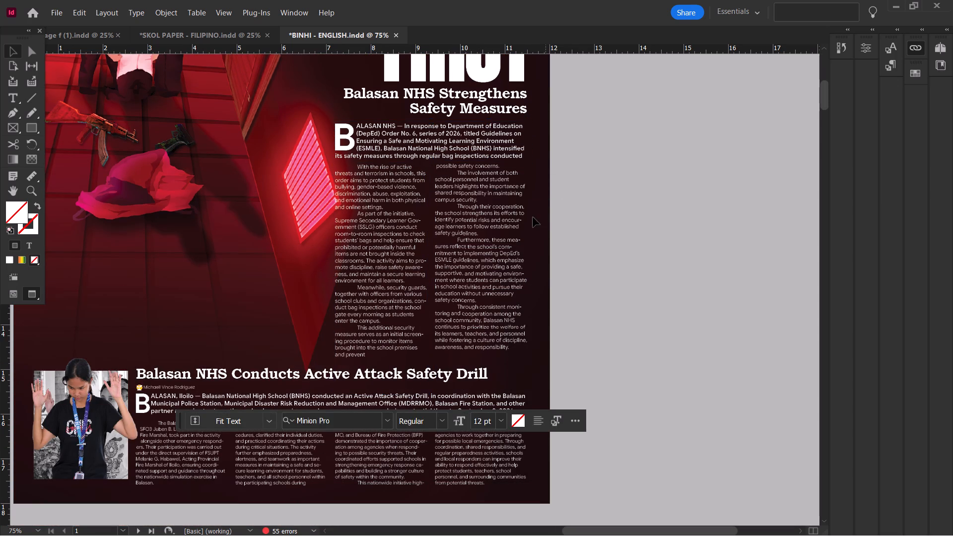
left_click(483, 249)
key("Down")
key("Down")
key("Down")
left_click(577, 232)
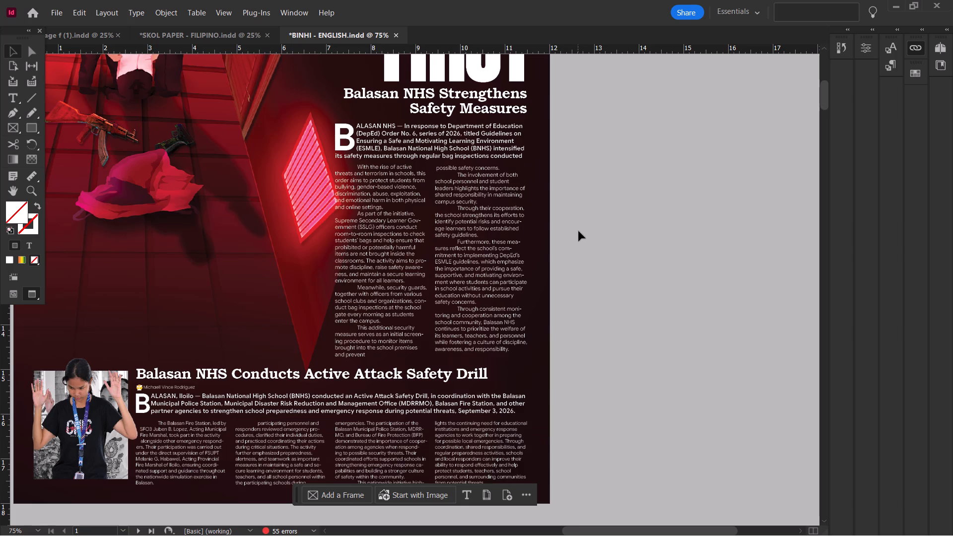
Preview the pages 2 and 3 news spread in full-screen presentation mode.
scroll(579, 231, "down", 2, "alt")
scroll(579, 231, "up", 1, "alt")
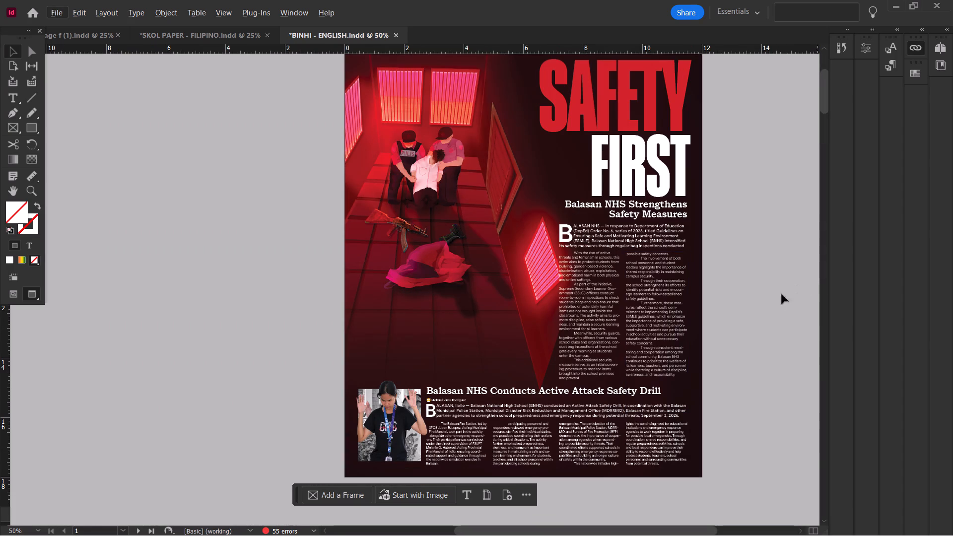
left_click(762, 298)
key("shift+w")
left_click(762, 298)
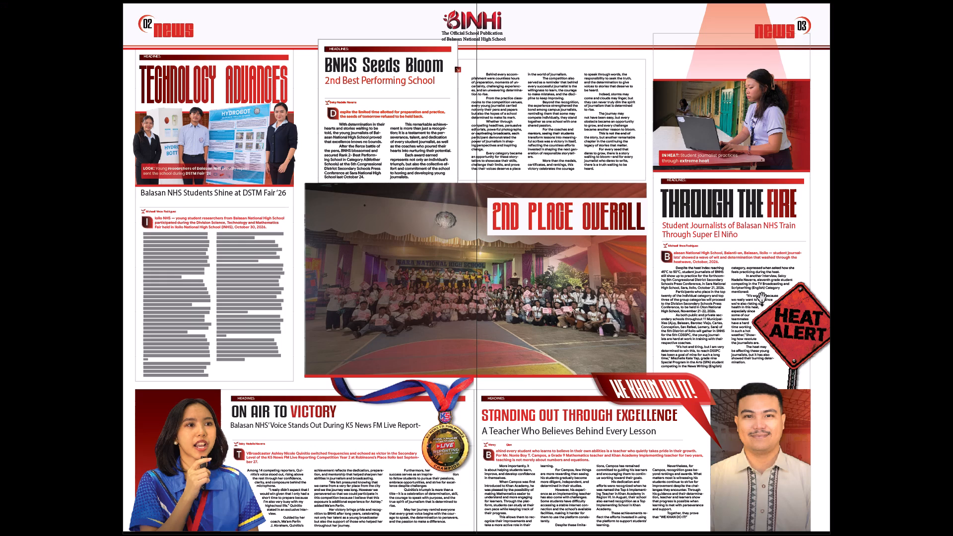
key("shift+w")
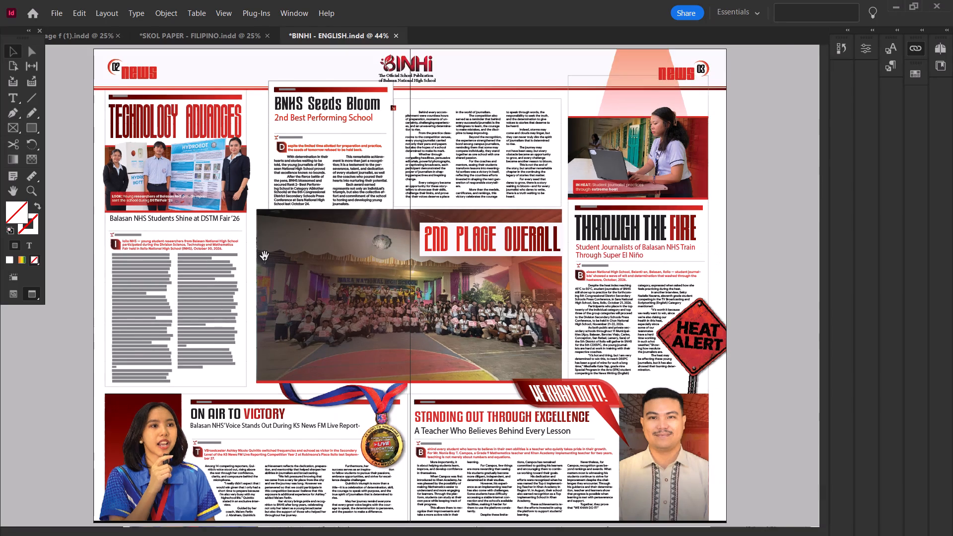
Nudge the "HEADINES:" label down to centre it in the red bar above the Technology Advances headline.
scroll(137, 247, "up", 4)
scroll(114, 243, "up", 4, "ctrl")
scroll(337, 250, "up", 4, "alt")
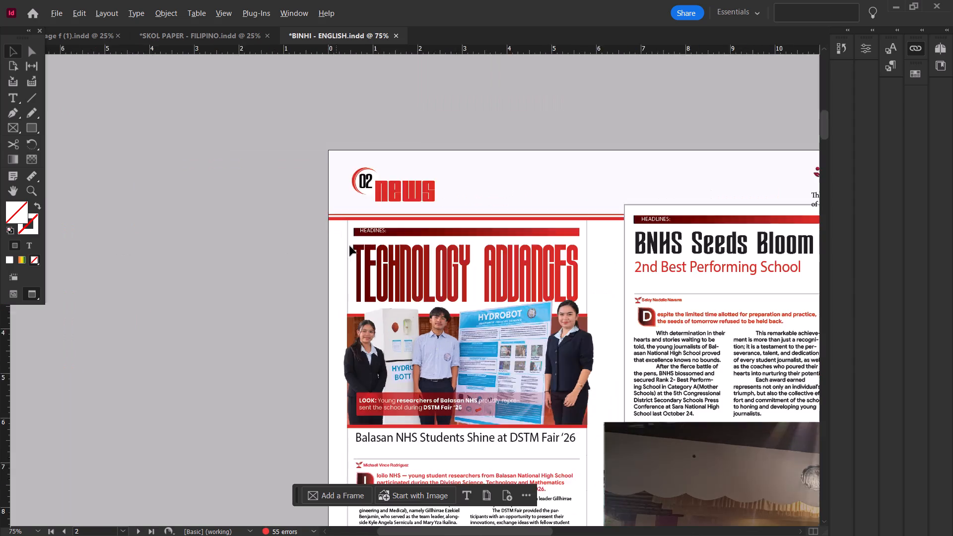
scroll(350, 246, "up", 1, "alt")
double_click(403, 217)
key("Down")
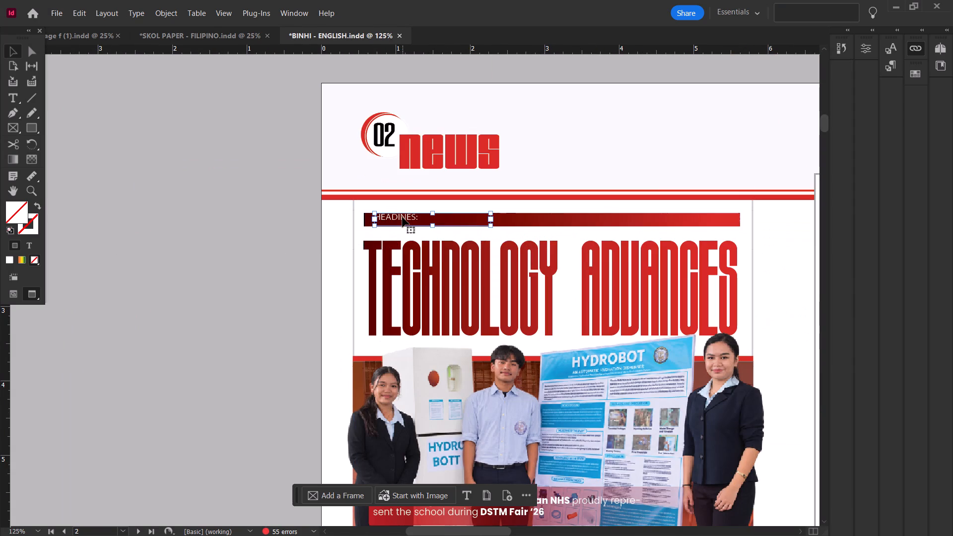
key("Down")
left_click(214, 247)
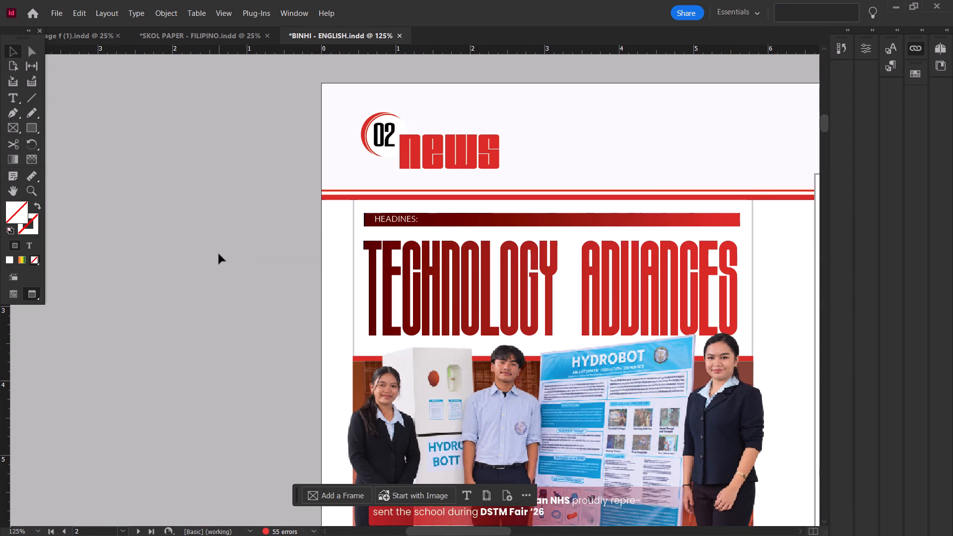
Examine the layout of the remaining articles, photos and headline bars on the pages 2 and 3 news spread.
scroll(219, 254, "down", 11, "ctrl")
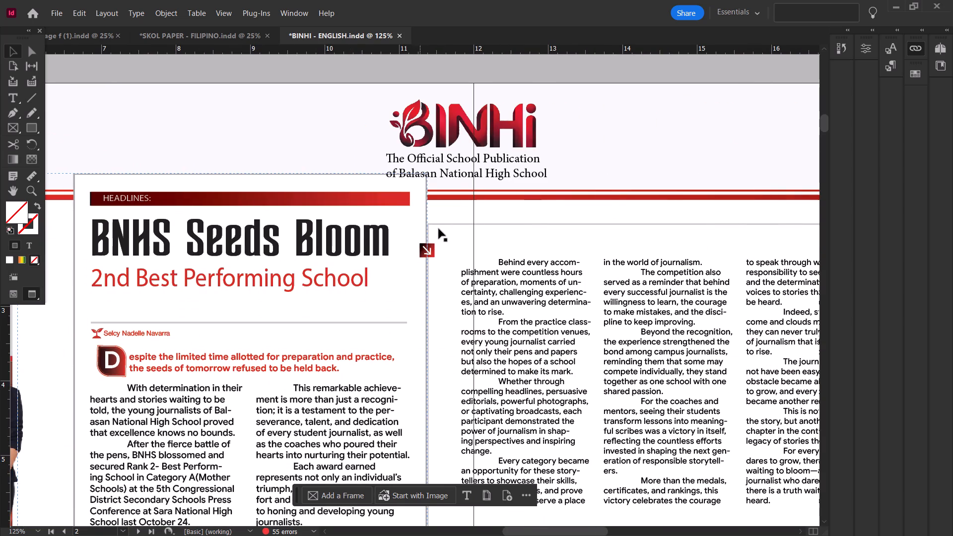
scroll(439, 229, "down", 13, "ctrl")
scroll(440, 229, "up", 3, "ctrl")
scroll(440, 229, "down", 9)
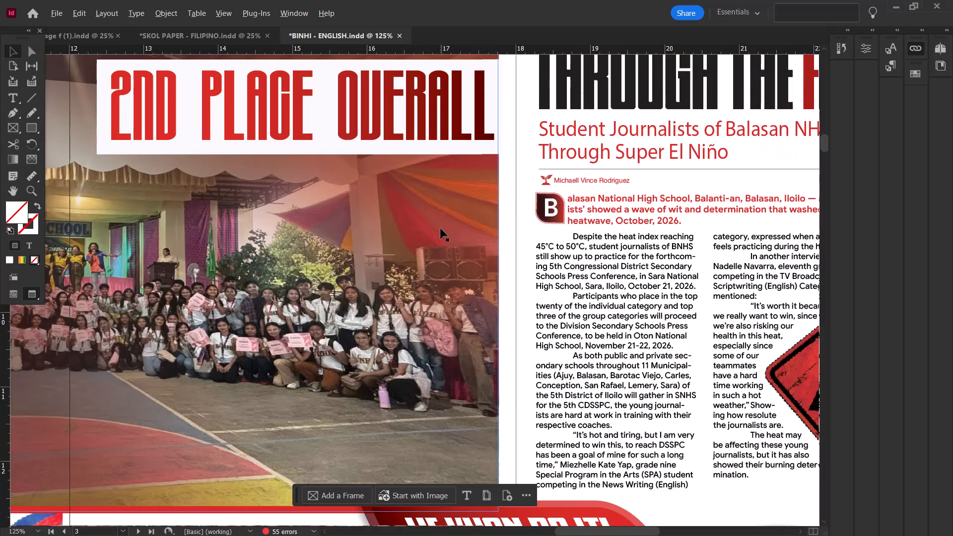
scroll(441, 229, "down", 2, "alt")
scroll(500, 231, "down", 7)
scroll(502, 231, "up", 4, "ctrl")
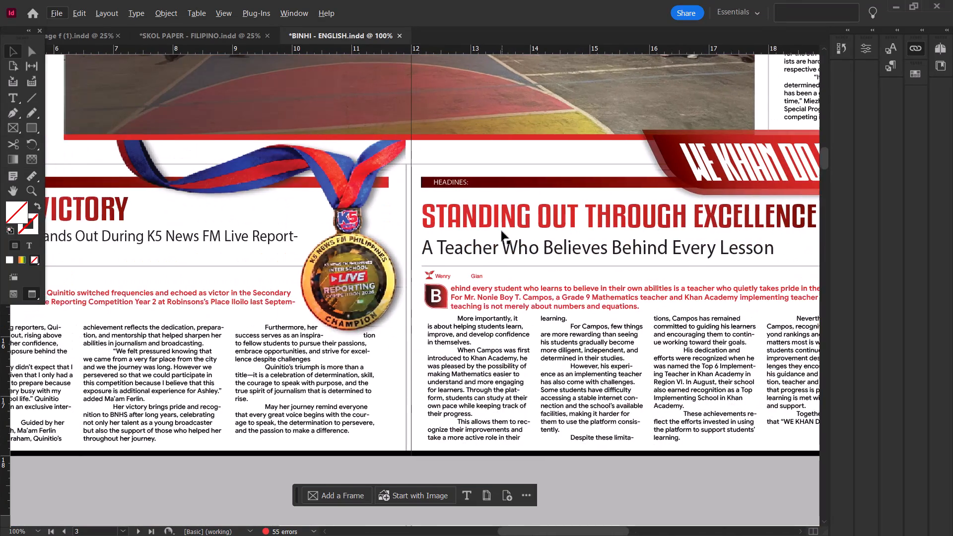
scroll(502, 231, "up", 3, "ctrl")
scroll(502, 231, "down", 2, "alt")
scroll(502, 231, "up", 11)
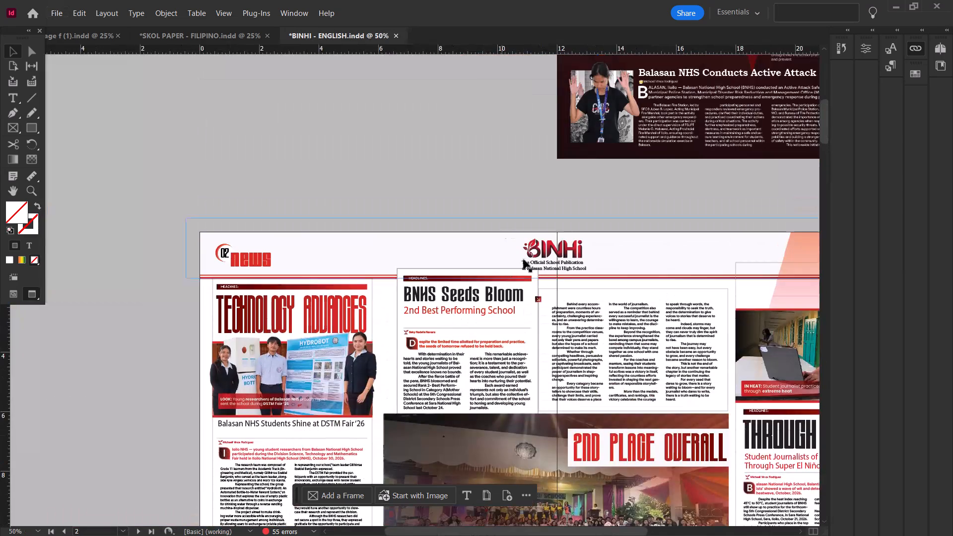
scroll(606, 294, "down", 2, "ctrl")
scroll(608, 294, "down", 3)
Nudge the "HEADLINES:" label down to centre it in the red bar above the Through the Fire headline.
scroll(646, 296, "up", 3, "alt")
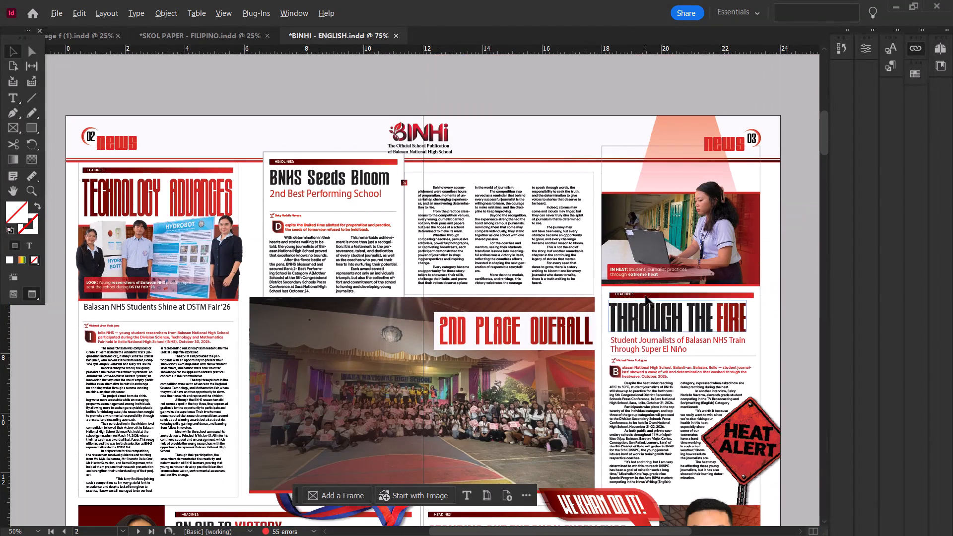
scroll(646, 296, "up", 4, "alt")
scroll(646, 294, "down", 4, "ctrl")
double_click(316, 290)
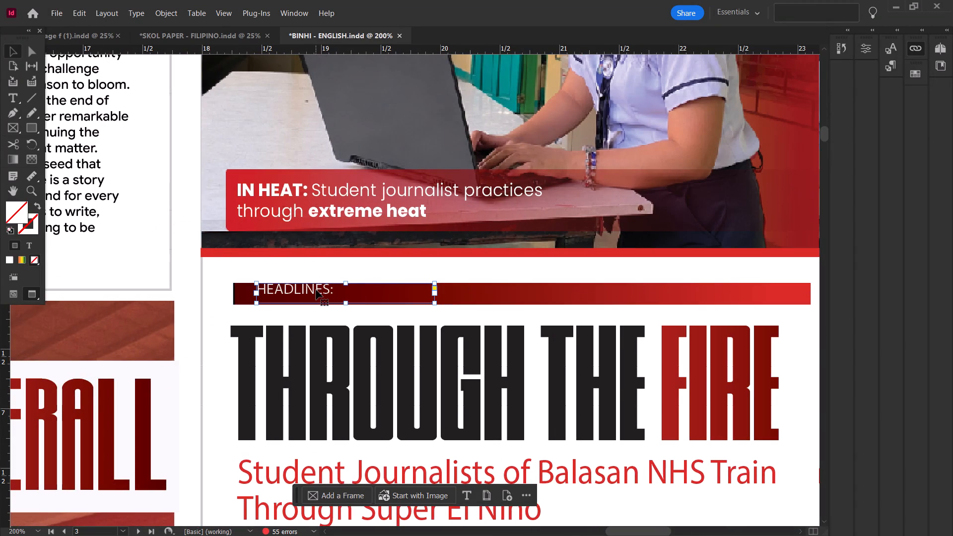
key("Down")
key("Down")
key("Down")
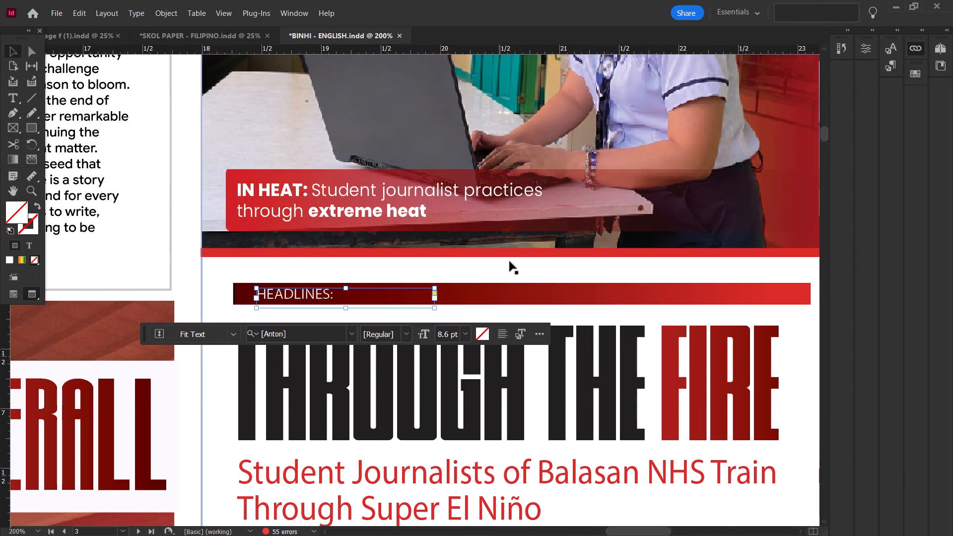
left_click(512, 262)
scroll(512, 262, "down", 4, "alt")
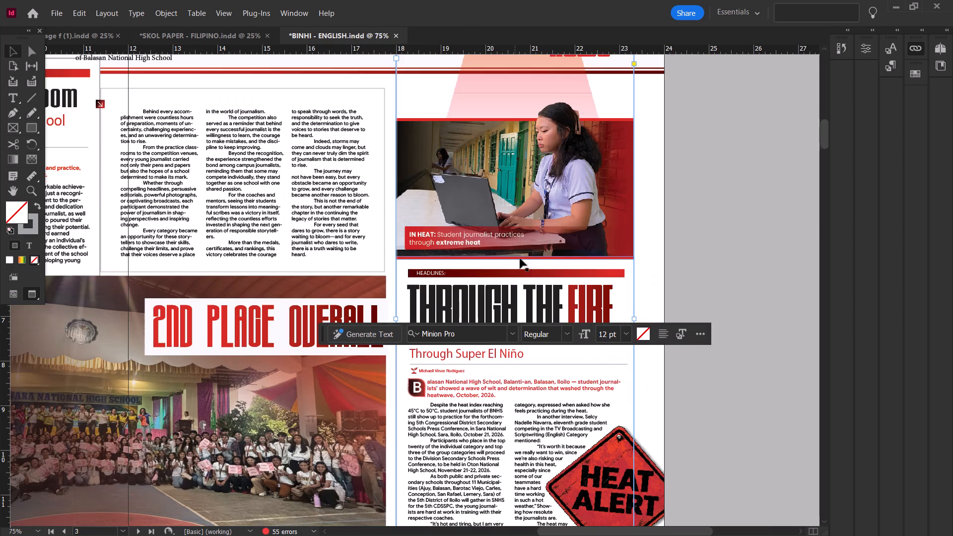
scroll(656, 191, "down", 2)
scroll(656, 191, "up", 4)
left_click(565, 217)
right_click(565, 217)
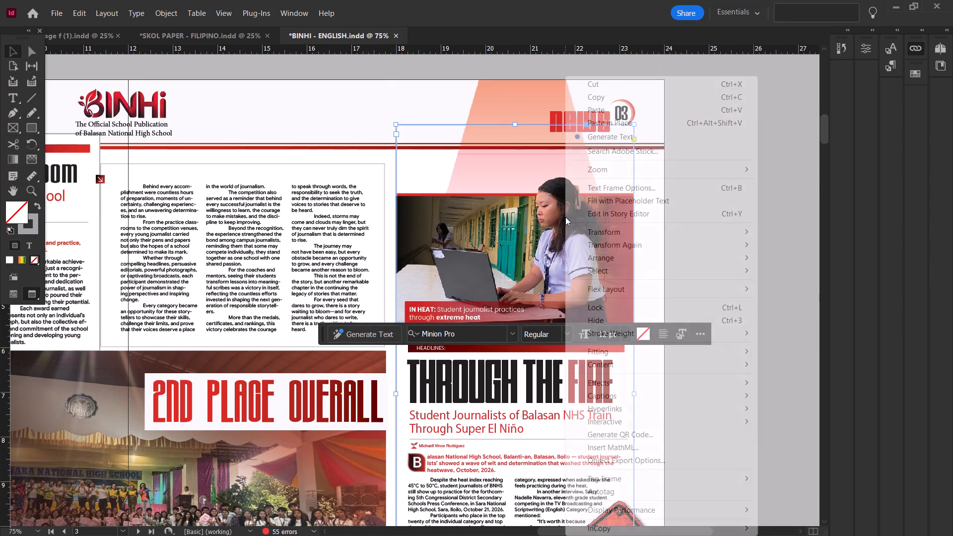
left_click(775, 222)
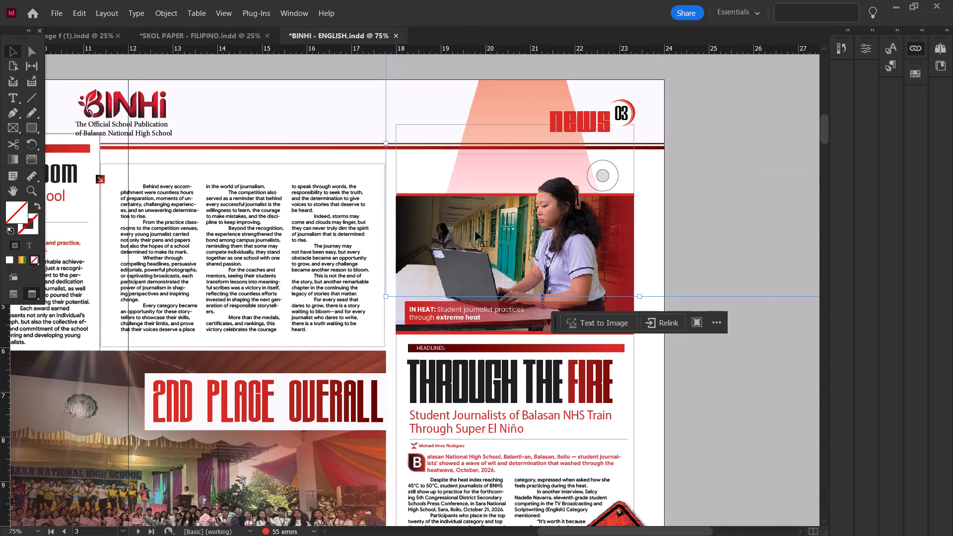
Lengthen the Editorial Board names frame on page 4 downward until the list reaches the School Paper Consultant entry.
scroll(193, 221, "up", 4, "ctrl")
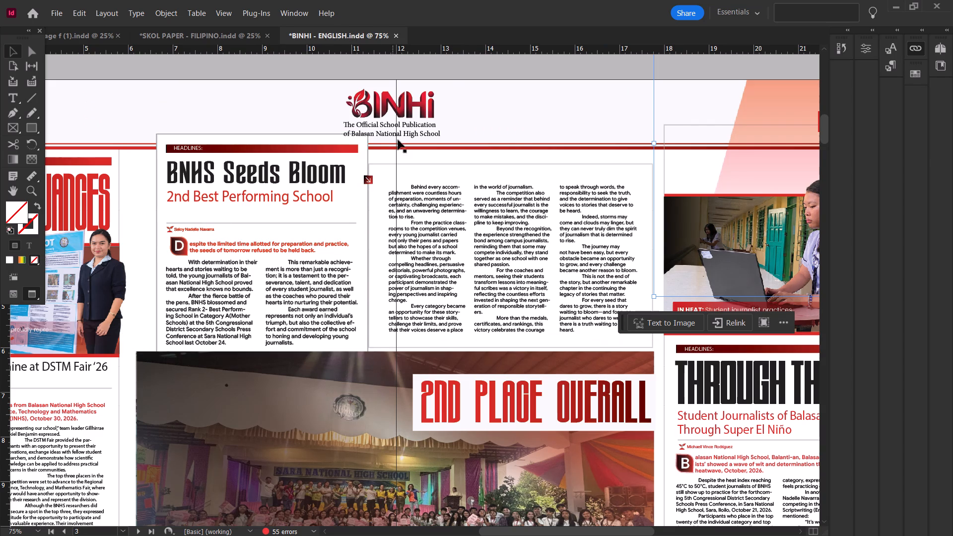
scroll(466, 243, "down", 6)
scroll(423, 328, "down", 5)
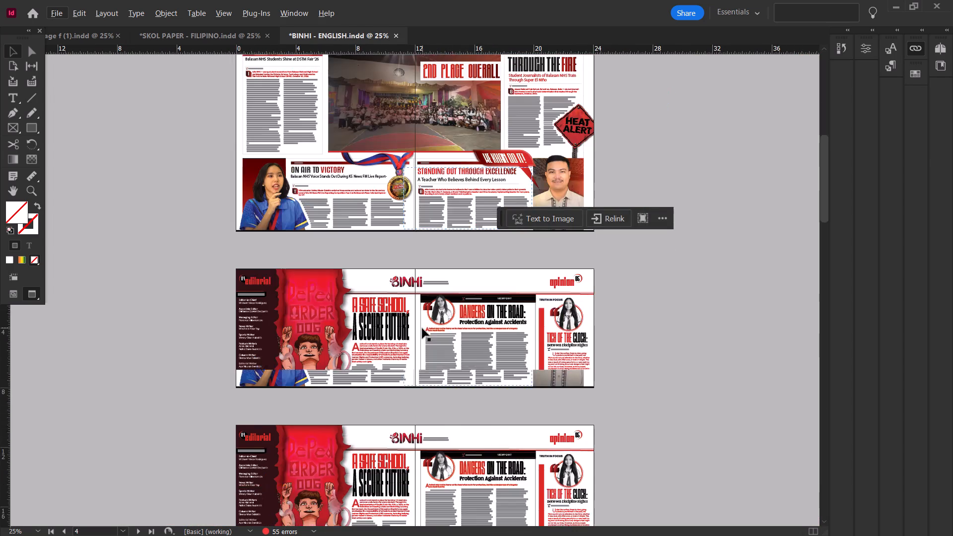
scroll(408, 365, "up", 1, "alt")
scroll(213, 405, "up", 2, "ctrl")
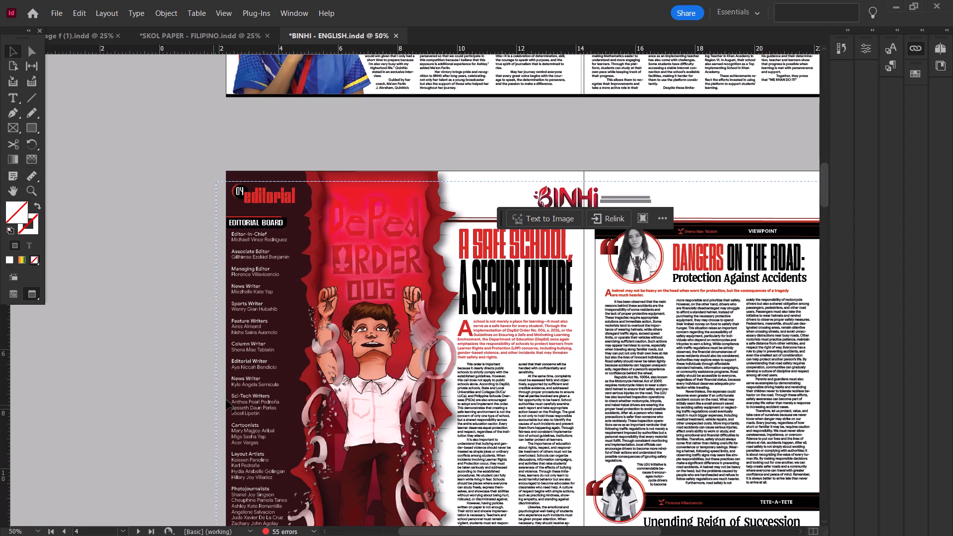
scroll(236, 396, "down", 4)
scroll(303, 366, "down", 2)
left_click(335, 274)
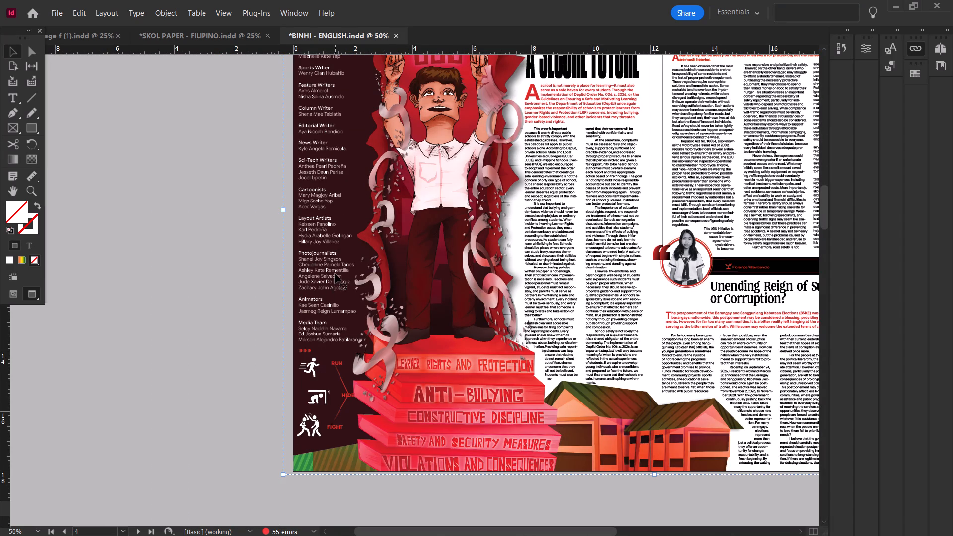
double_click(335, 274)
left_click_drag(328, 345, 313, 414)
left_click_drag(328, 413, 316, 456)
left_click_drag(327, 455, 321, 485)
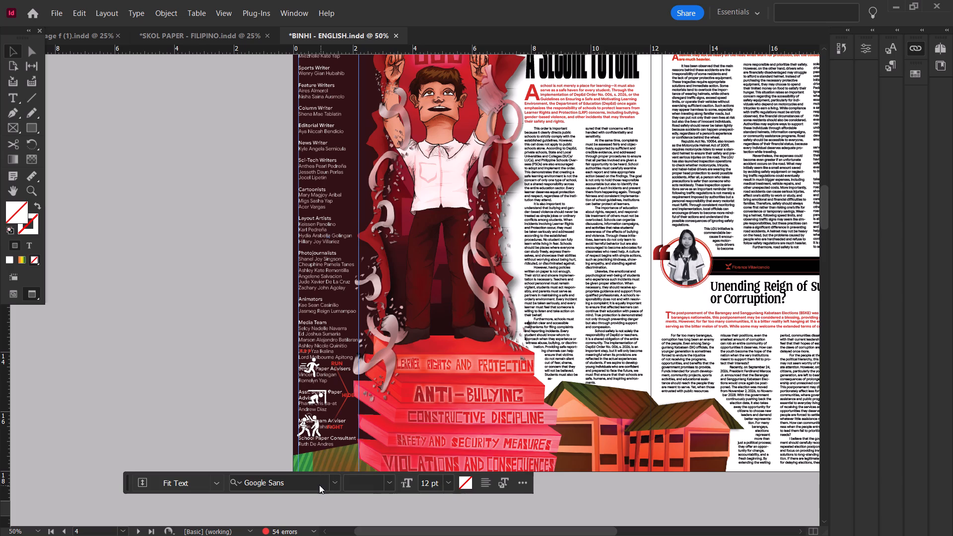
scroll(327, 407, "up", 4)
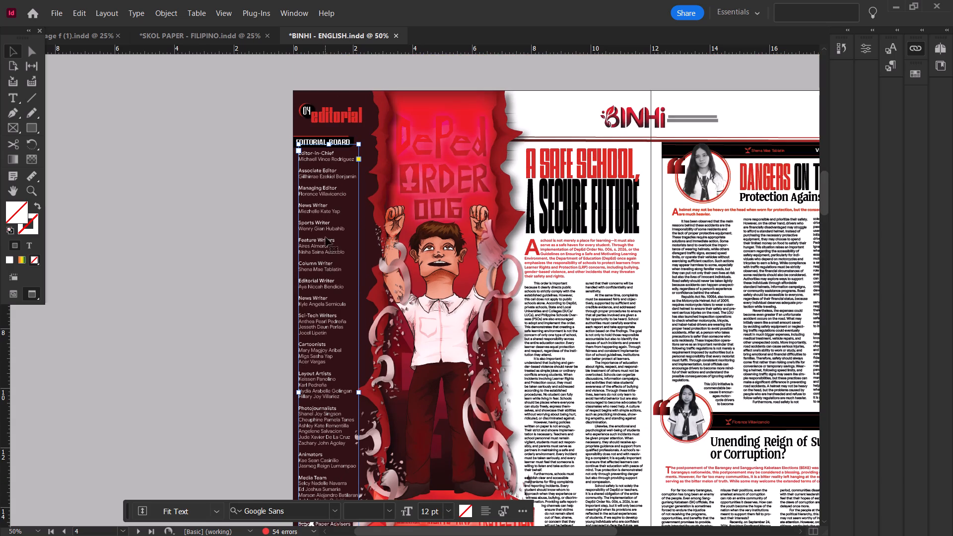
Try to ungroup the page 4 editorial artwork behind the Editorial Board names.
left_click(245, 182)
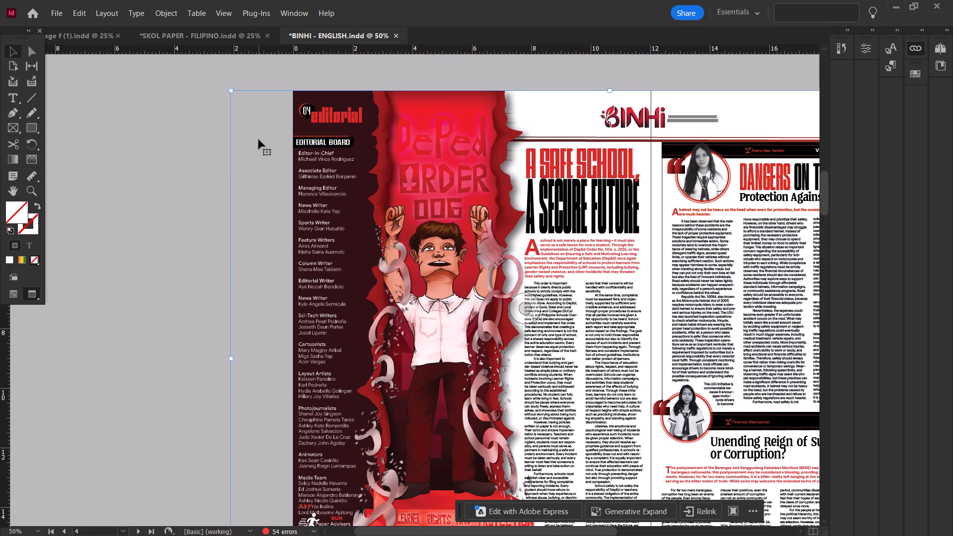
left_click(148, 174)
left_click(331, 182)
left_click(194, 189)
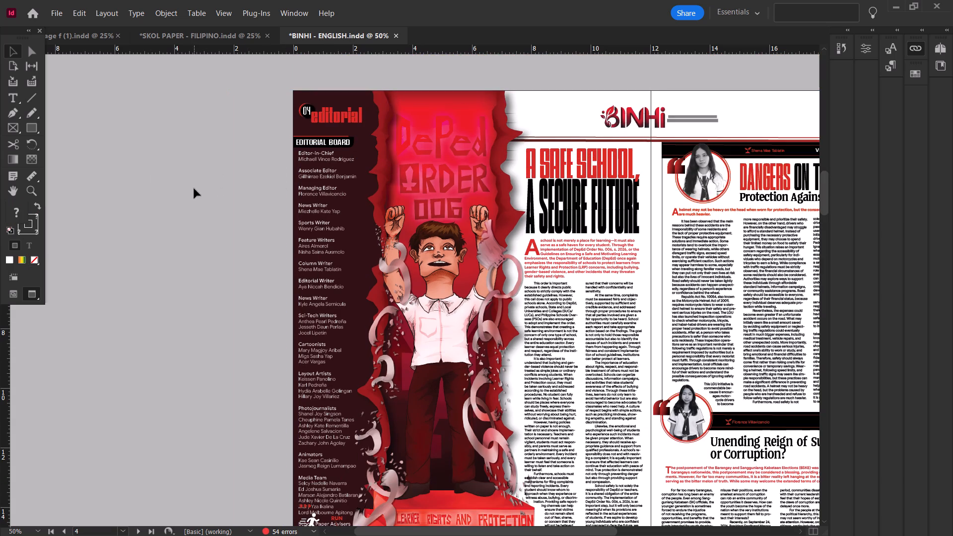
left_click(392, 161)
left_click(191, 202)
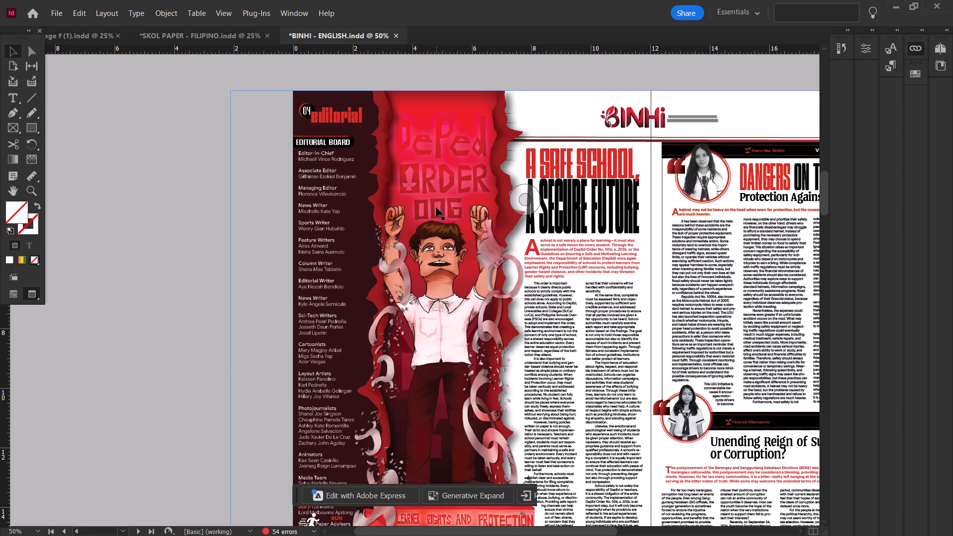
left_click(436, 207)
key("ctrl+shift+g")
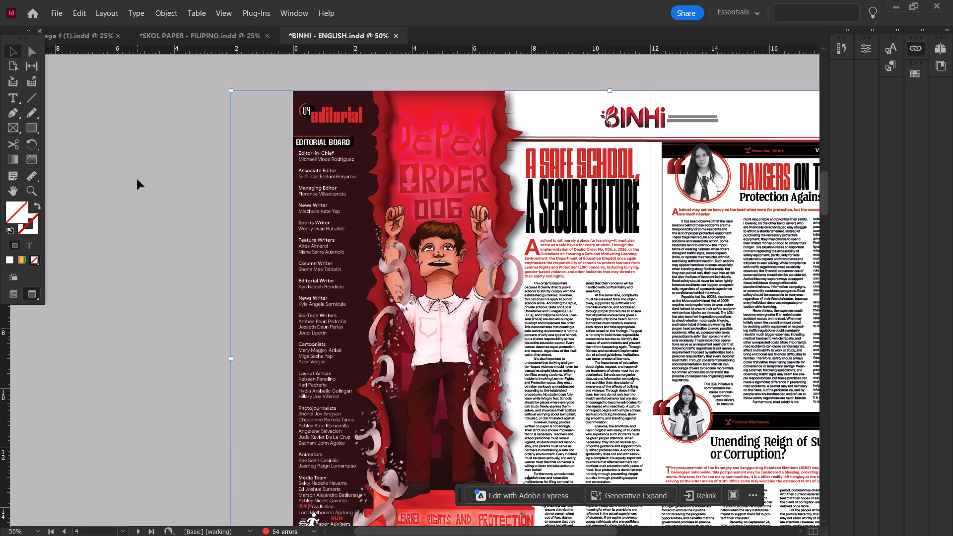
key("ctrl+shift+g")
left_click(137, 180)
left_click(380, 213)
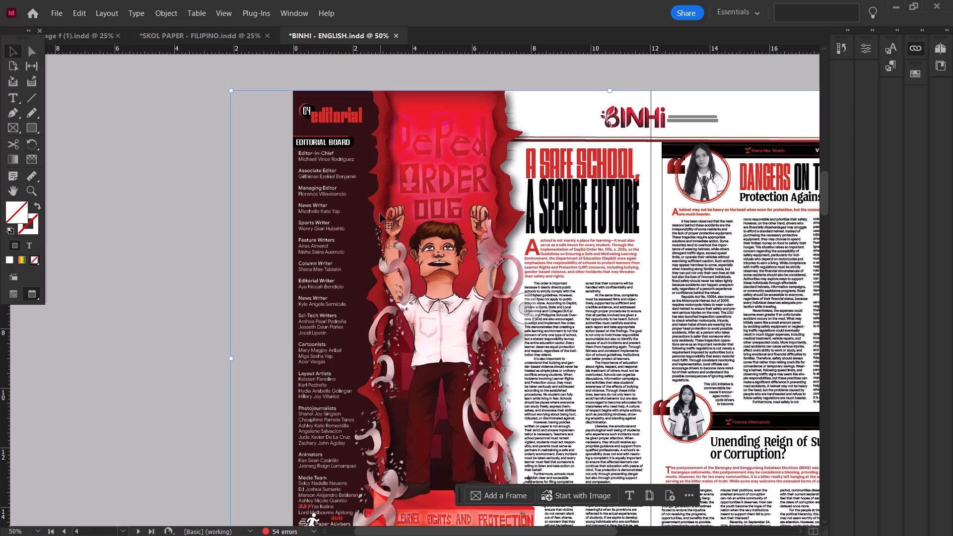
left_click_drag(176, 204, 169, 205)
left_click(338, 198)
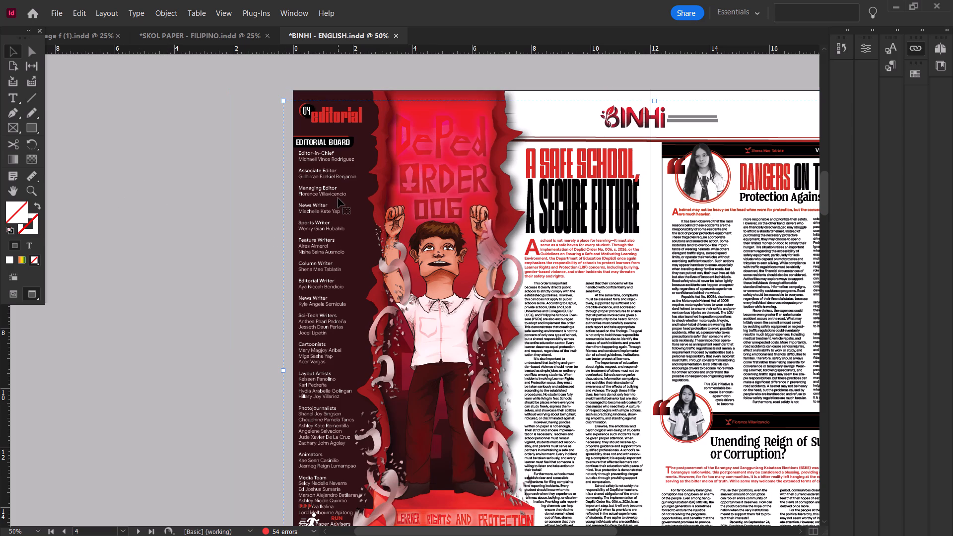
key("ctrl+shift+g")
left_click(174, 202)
Nudge the EDITORIAL BOARD heading up slightly, closer to the page 4 "editorial" title.
scroll(302, 167, "up", 1, "alt")
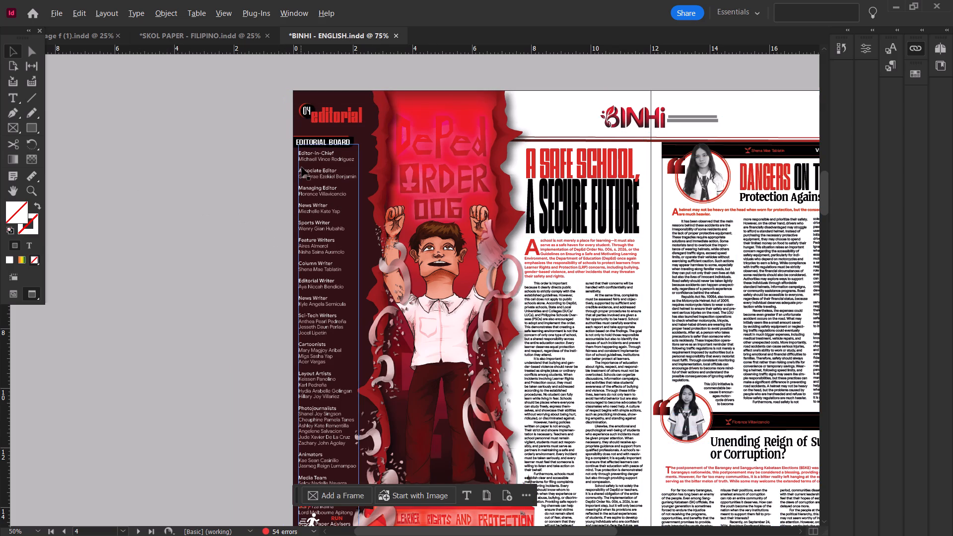
scroll(302, 167, "up", 1)
left_click(358, 163)
key("Up")
key("Up")
key("Up")
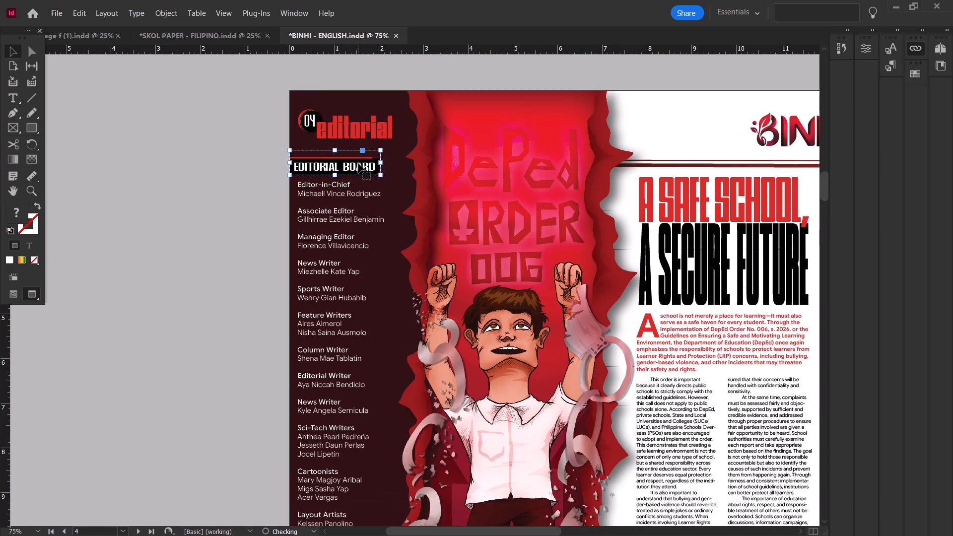
key("Up")
key("Up")
key("Up")
key("Up")
key("Up")
key("Up")
key("Up")
key("Up")
key("Up")
Nudge the Editorial Board names frame up slightly, closer to its heading.
left_click(328, 231)
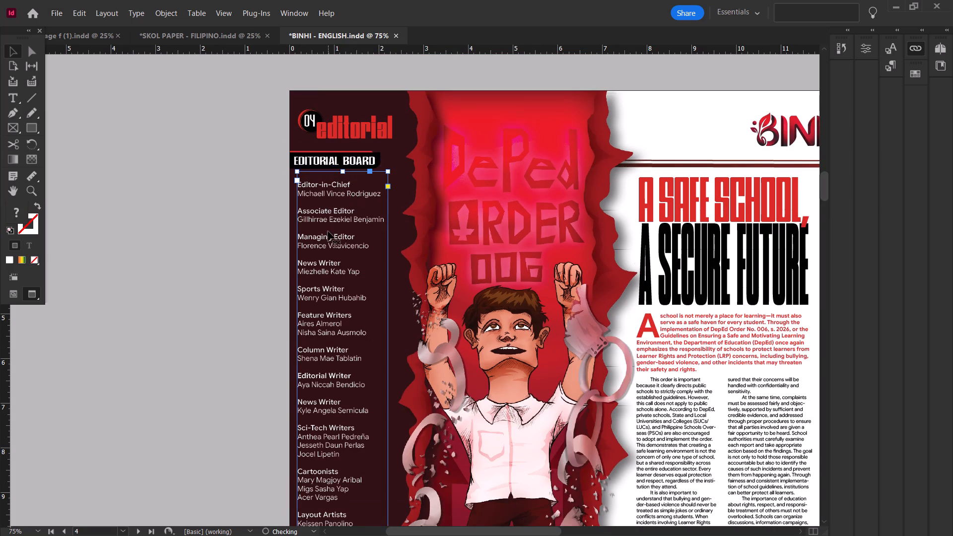
key("Up")
key("Up")
key("Up")
key("Up")
key("Up")
key("Up")
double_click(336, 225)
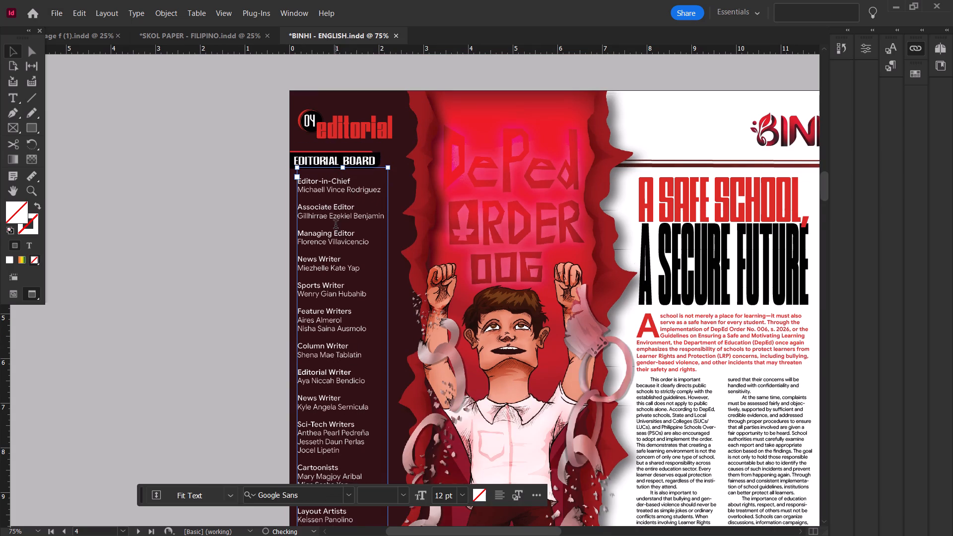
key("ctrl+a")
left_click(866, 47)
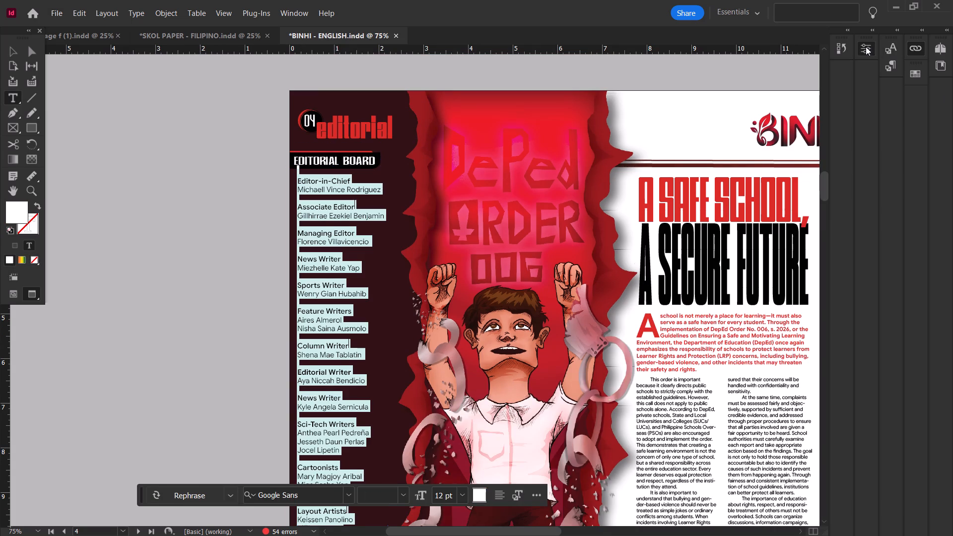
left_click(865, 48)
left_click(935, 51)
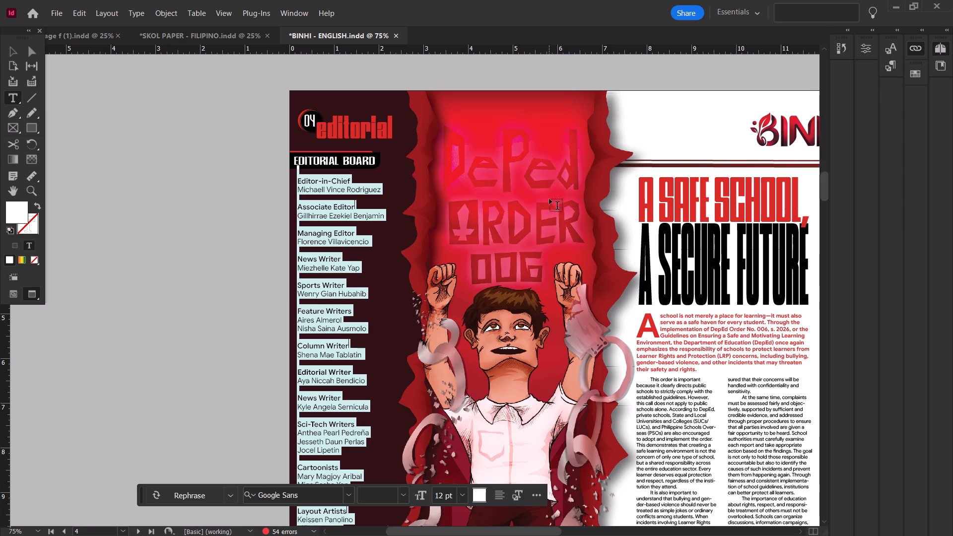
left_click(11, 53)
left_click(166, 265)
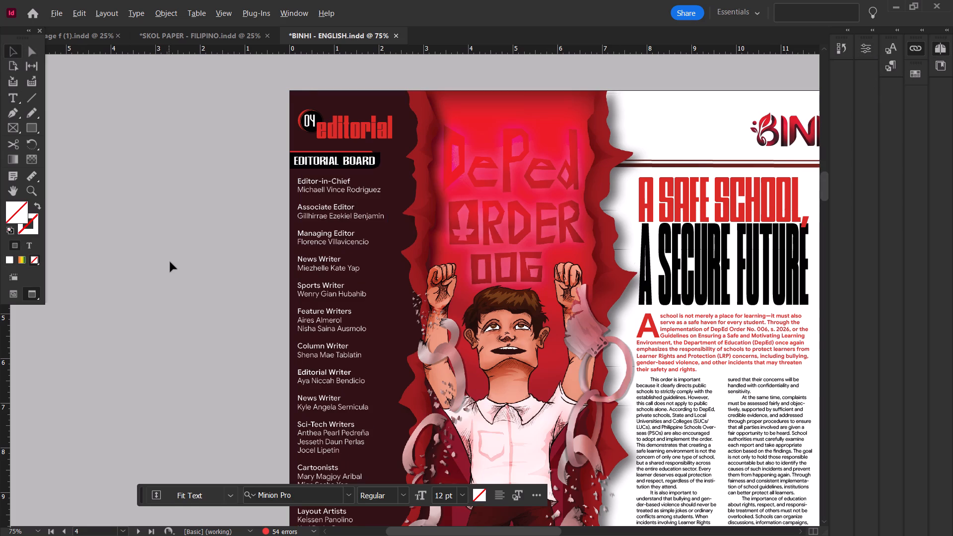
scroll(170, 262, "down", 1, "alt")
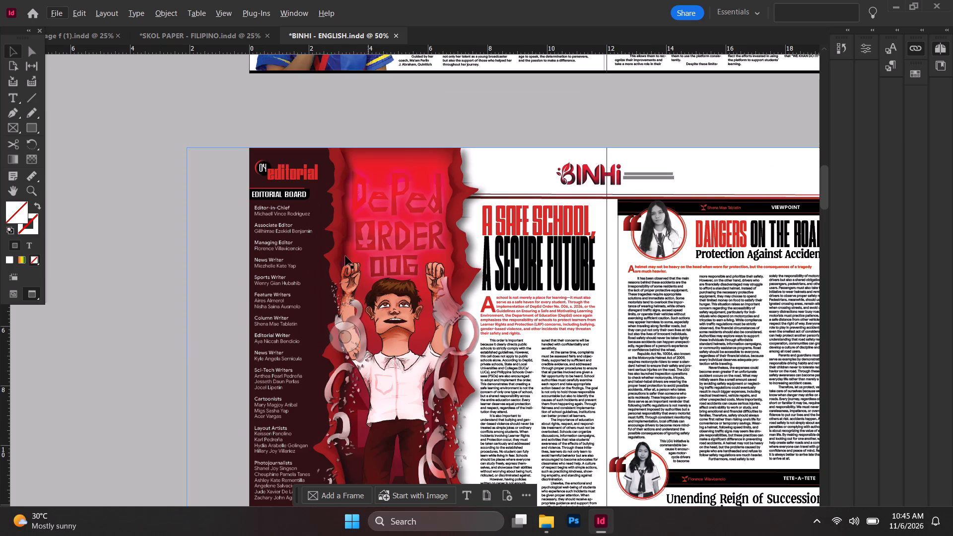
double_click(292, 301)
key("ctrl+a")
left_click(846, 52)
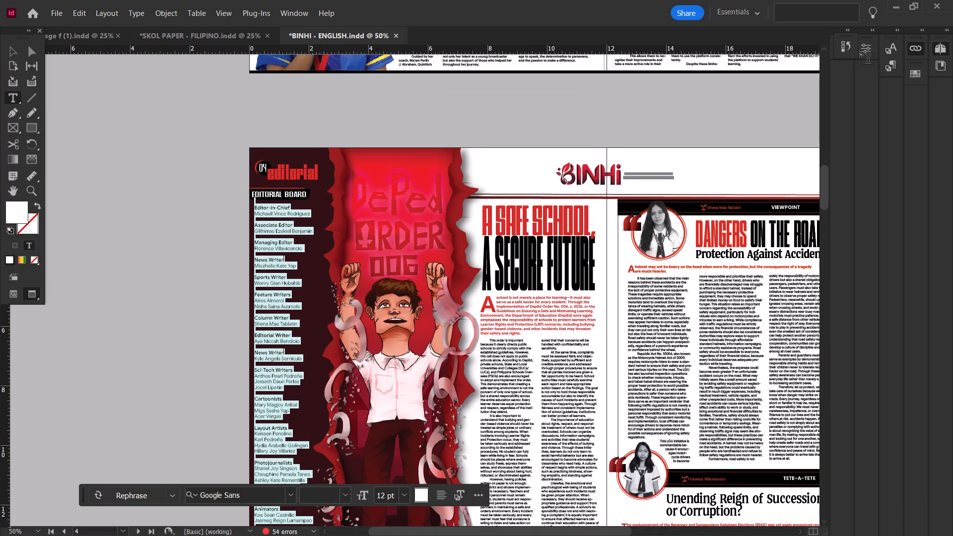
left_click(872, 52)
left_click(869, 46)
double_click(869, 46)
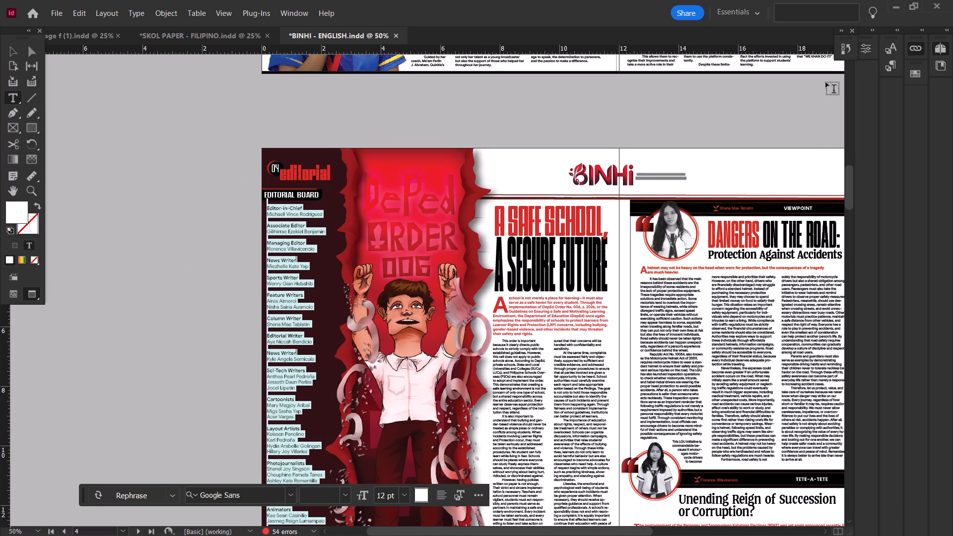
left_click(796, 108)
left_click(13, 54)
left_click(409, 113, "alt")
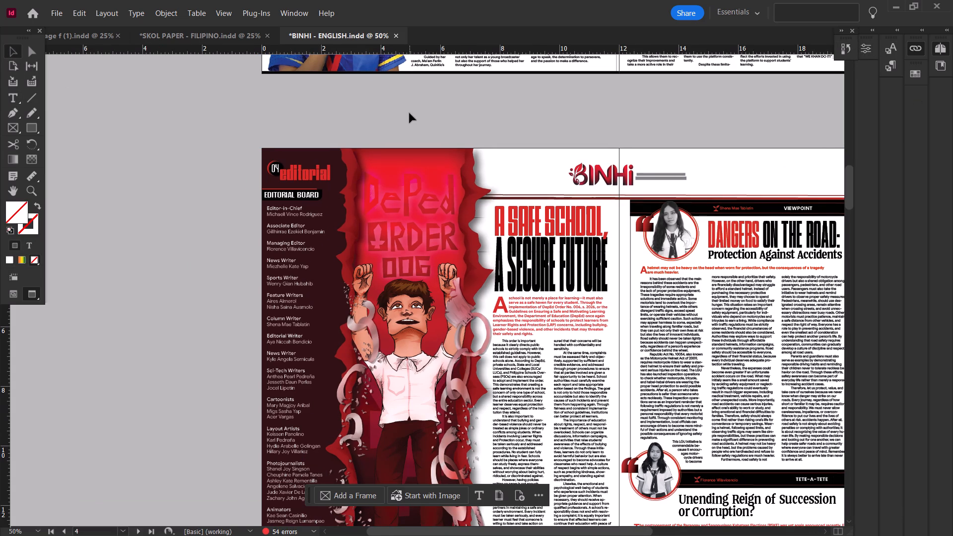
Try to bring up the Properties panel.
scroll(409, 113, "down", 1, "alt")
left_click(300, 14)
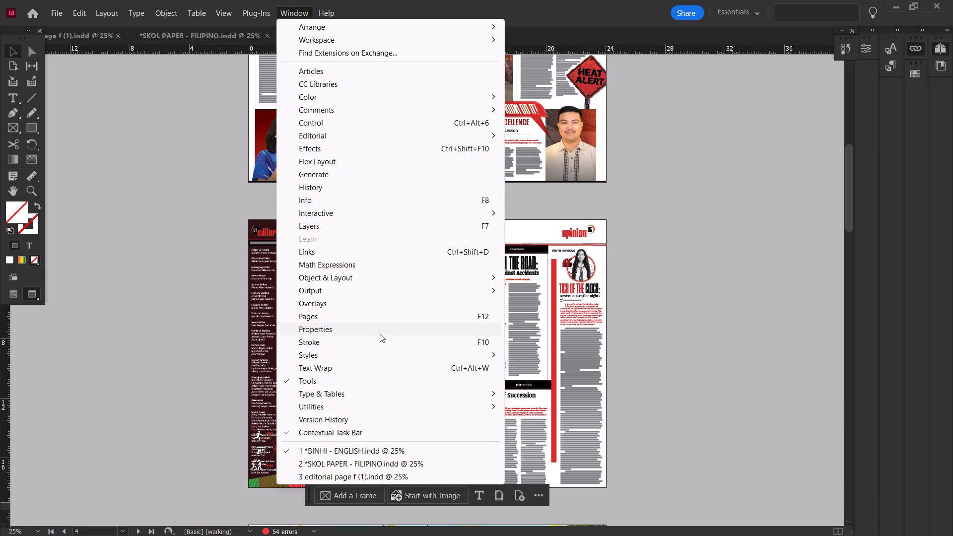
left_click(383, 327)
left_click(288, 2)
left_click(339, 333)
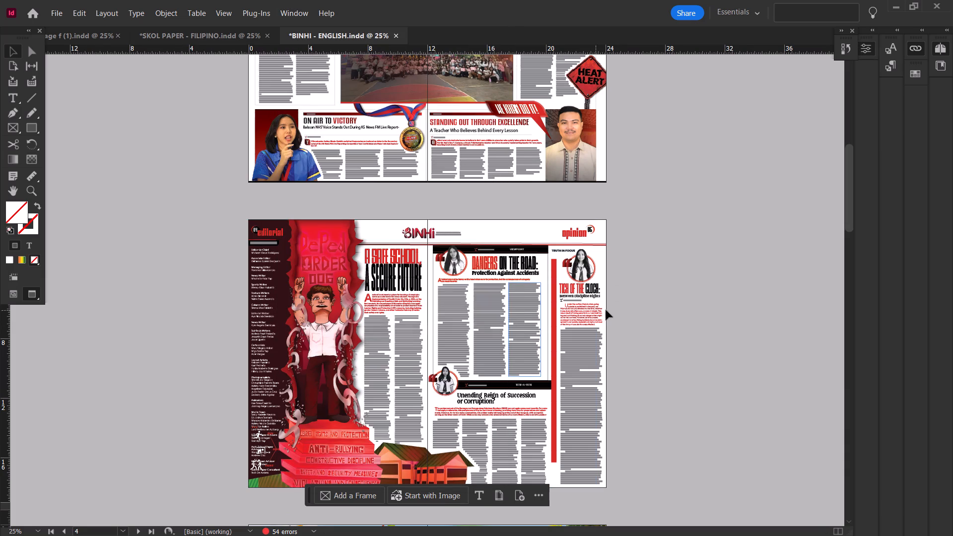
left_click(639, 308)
Set the font size of all the Editorial Board list text on page 4 to 11 pt.
scroll(639, 308, "down", 2)
scroll(639, 308, "up", 1, "alt")
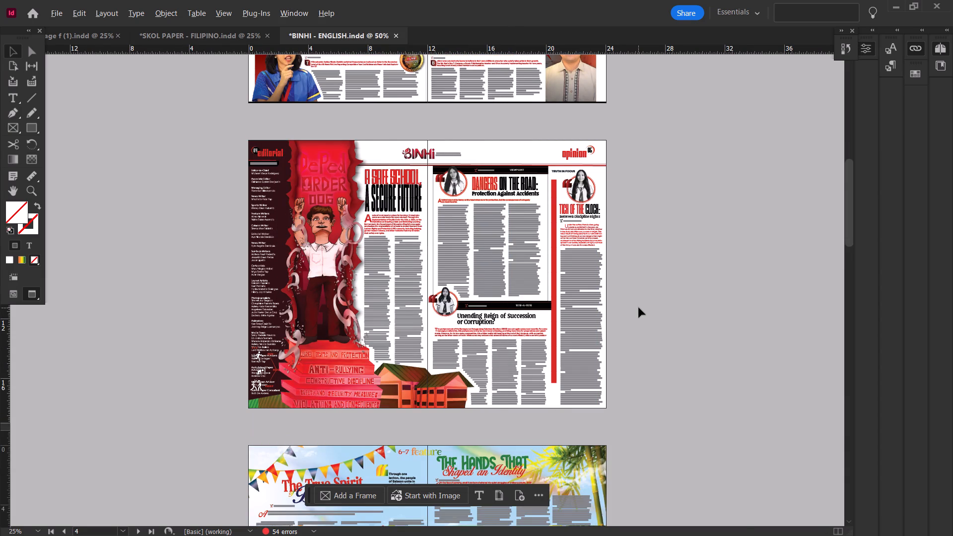
scroll(639, 308, "up", 4)
scroll(639, 308, "down", 1, "alt")
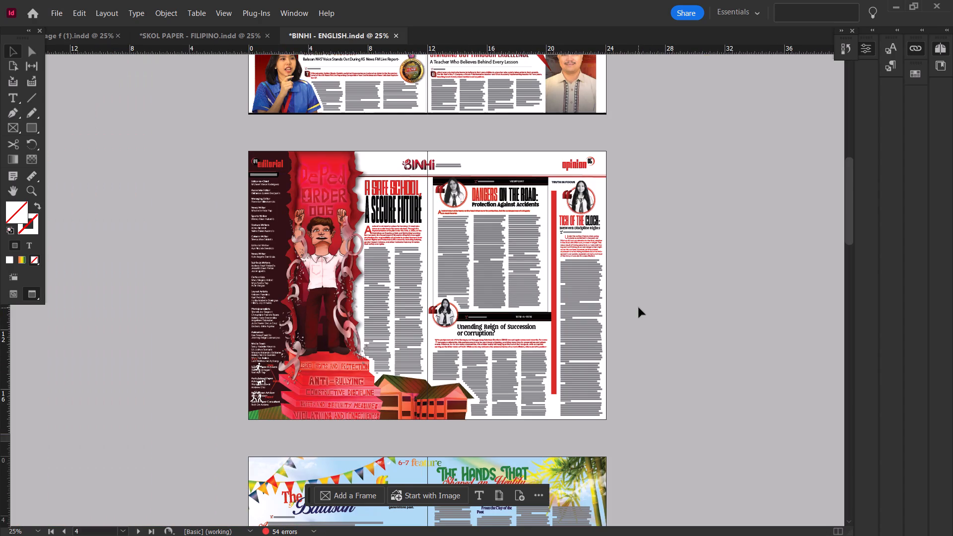
scroll(397, 288, "up", 1, "alt")
scroll(397, 288, "down", 1)
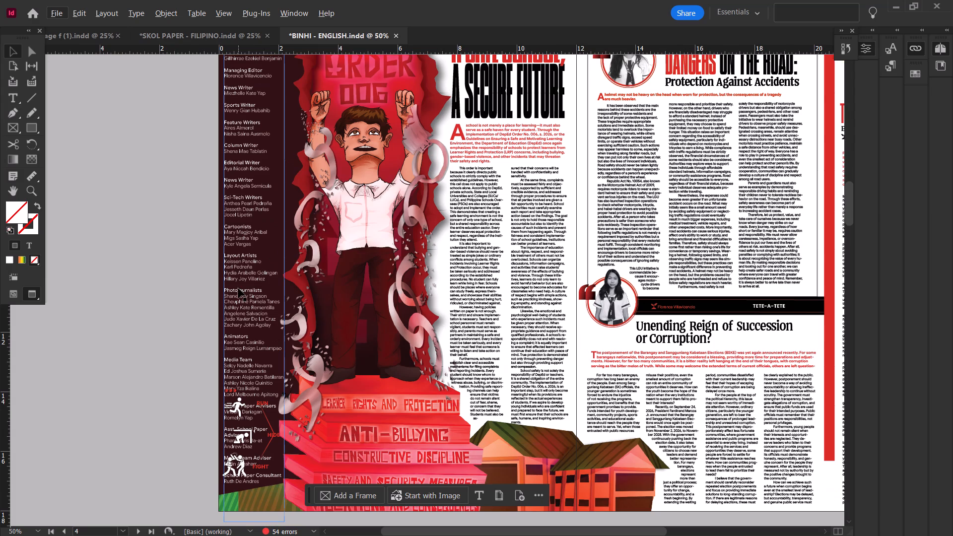
double_click(238, 288)
key("ctrl+a")
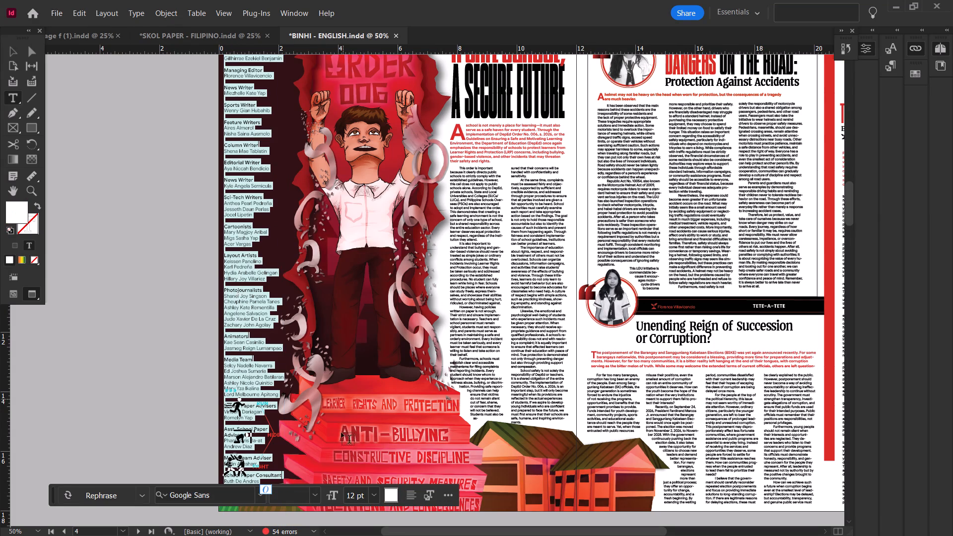
left_click(370, 492)
left_click(373, 364)
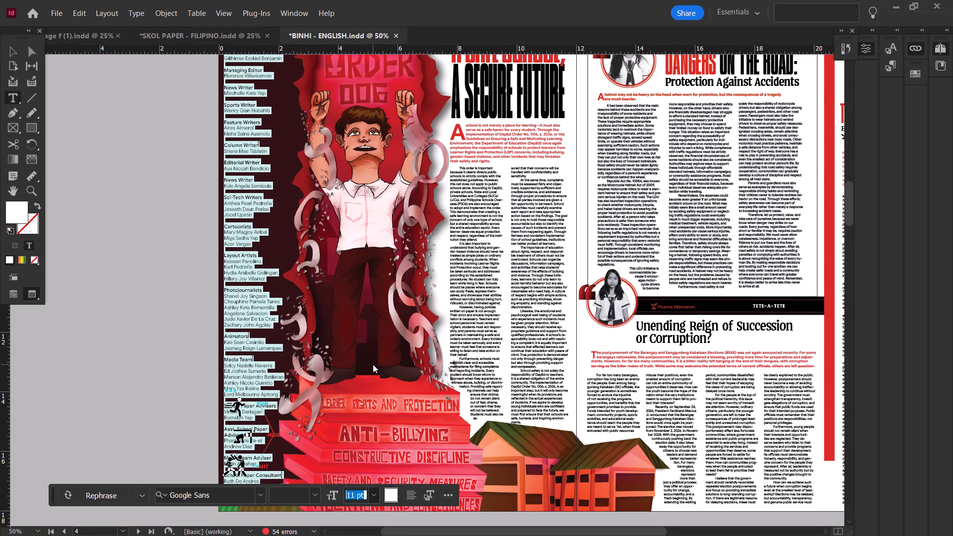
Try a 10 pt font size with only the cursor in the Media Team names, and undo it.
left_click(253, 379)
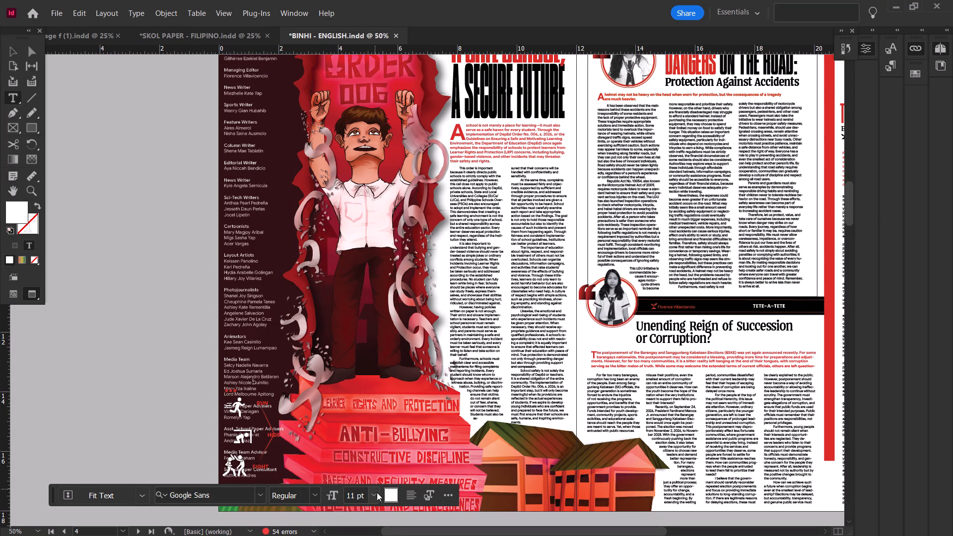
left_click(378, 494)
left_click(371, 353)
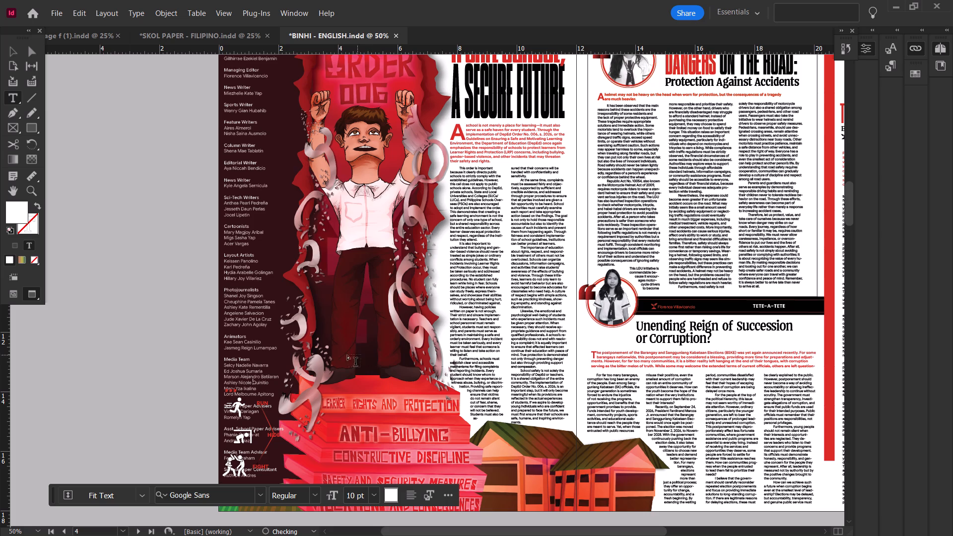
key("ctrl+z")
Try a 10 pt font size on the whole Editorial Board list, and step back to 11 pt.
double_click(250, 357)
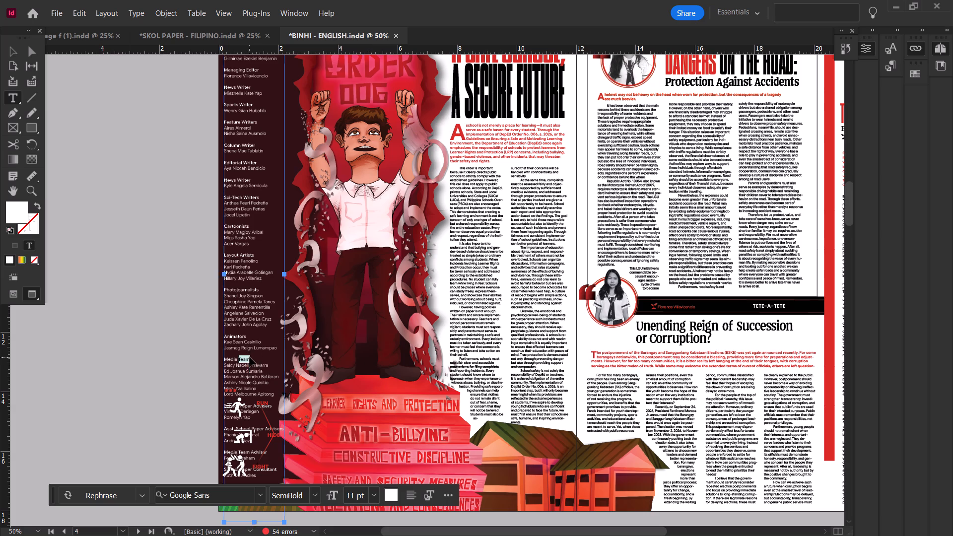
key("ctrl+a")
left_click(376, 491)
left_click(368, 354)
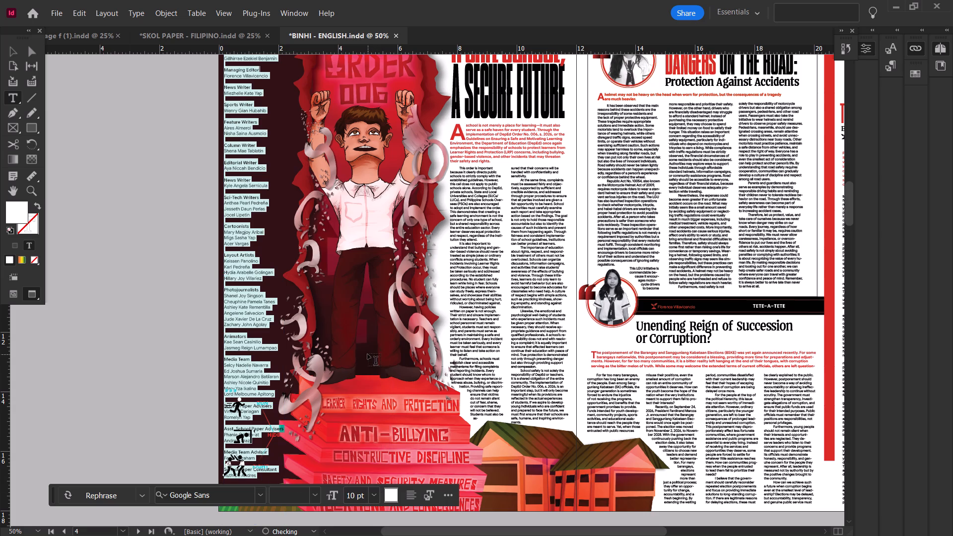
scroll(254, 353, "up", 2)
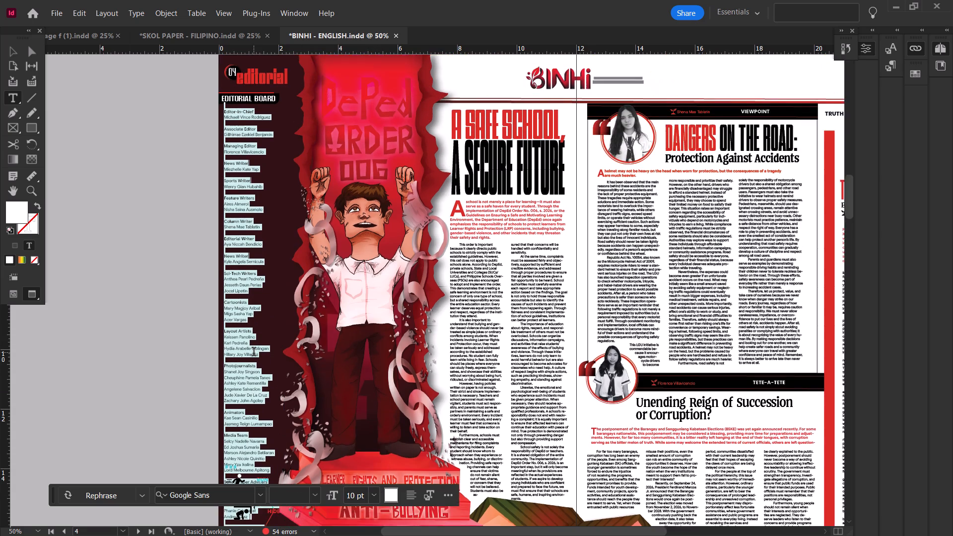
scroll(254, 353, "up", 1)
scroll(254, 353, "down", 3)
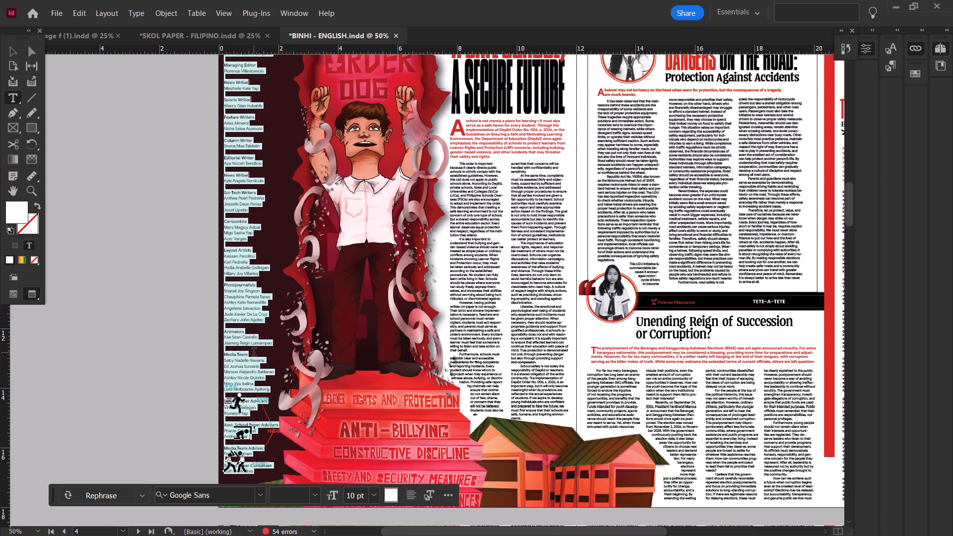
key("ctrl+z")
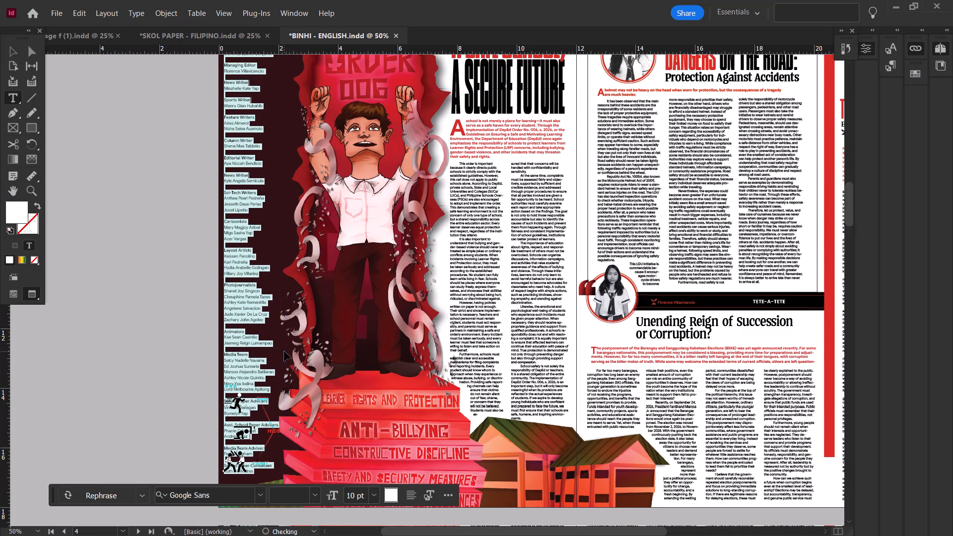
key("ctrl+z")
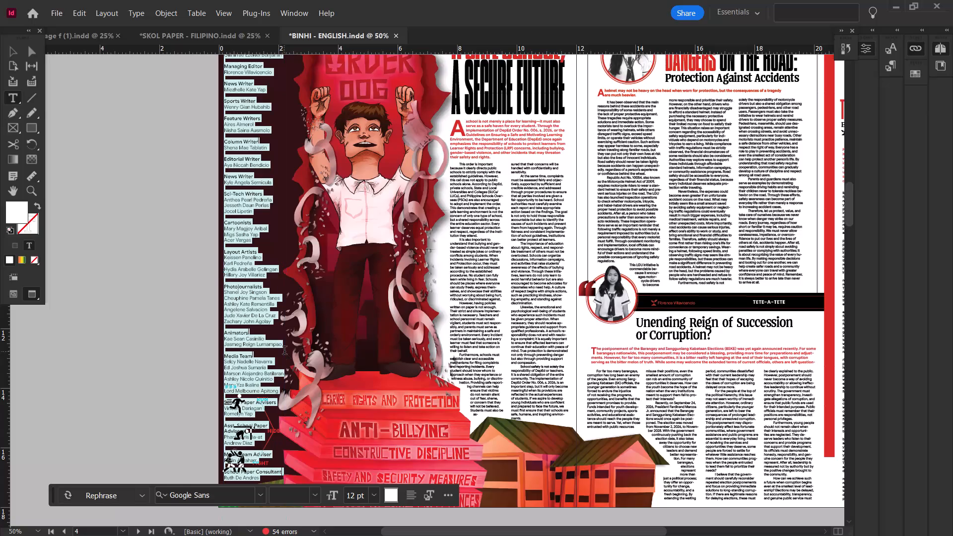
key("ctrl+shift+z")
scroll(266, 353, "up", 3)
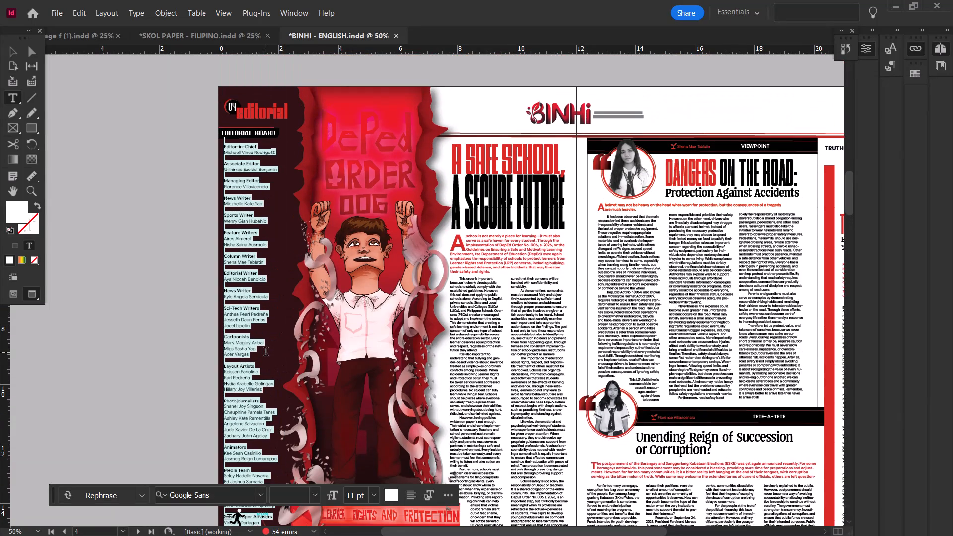
Deselect the Editorial Board text on page 4, check the end of the list, and save BINHI - ENGLISH.
left_click(245, 342)
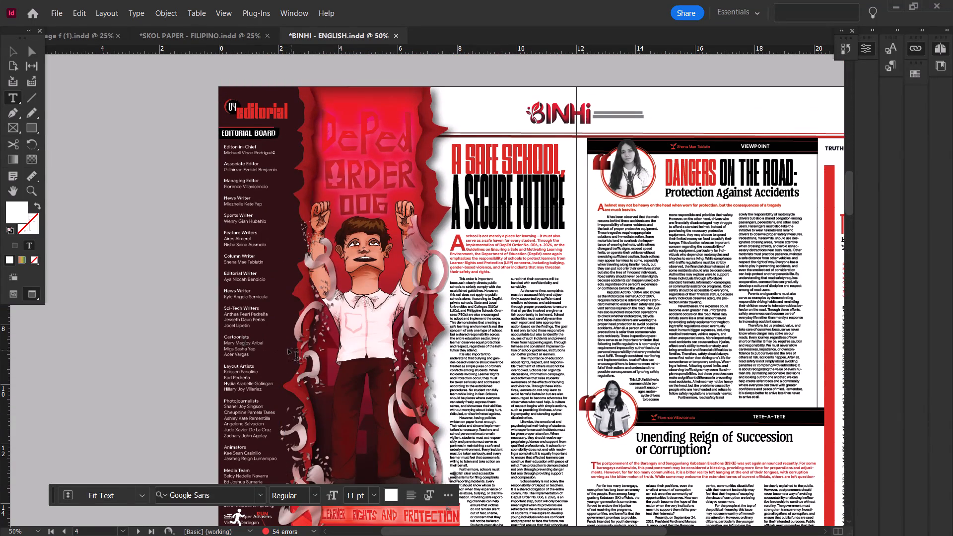
scroll(190, 338, "down", 3)
scroll(192, 337, "up", 2)
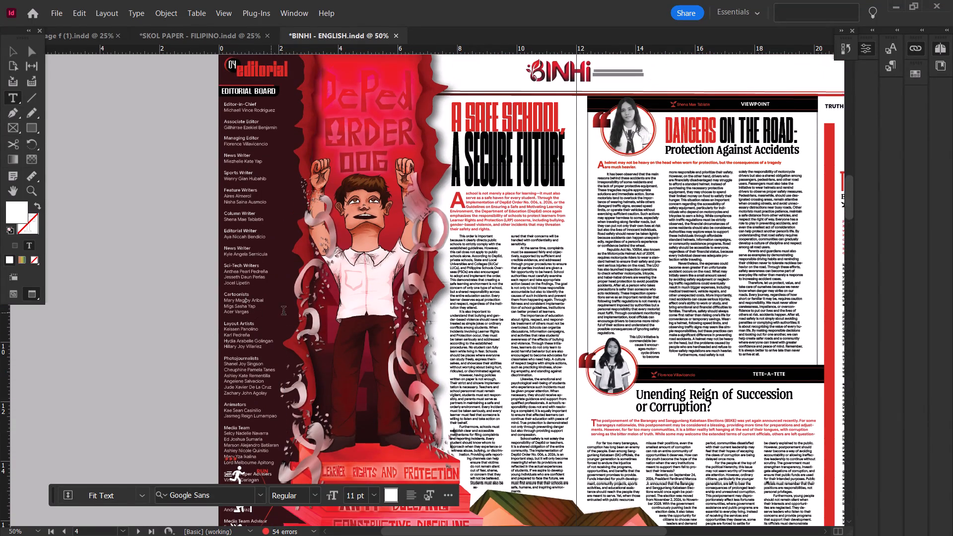
left_click(919, 46)
key("ctrl+s")
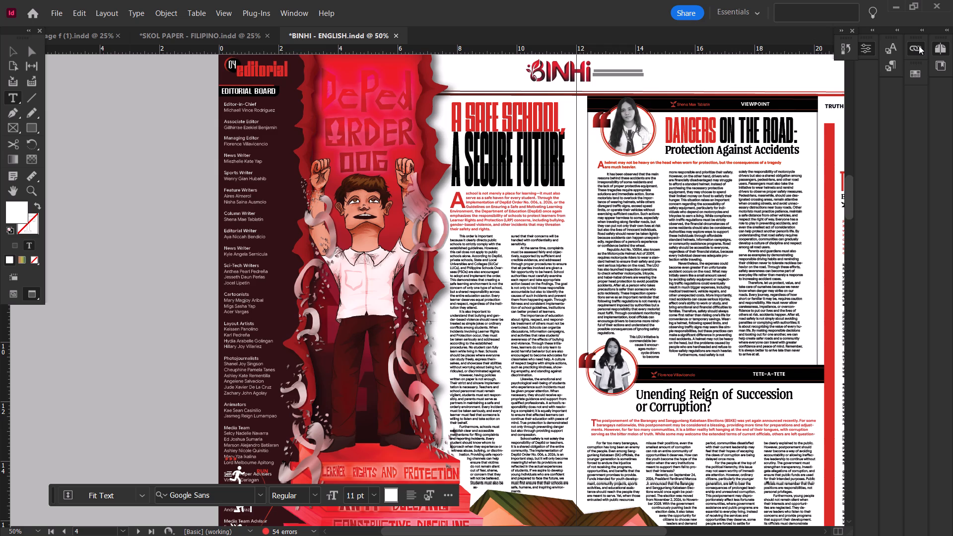
Switch to the SKOL PAPER - FILIPINO document and examine the staff list and layout of its Editoryal page.
left_click(189, 36)
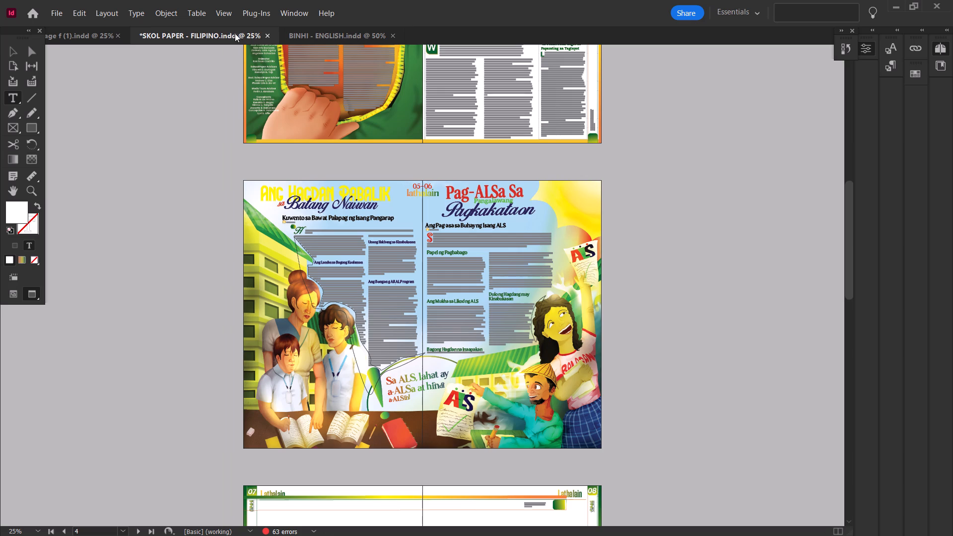
scroll(316, 152, "up", 4)
scroll(316, 152, "down", 2)
scroll(317, 152, "up", 5)
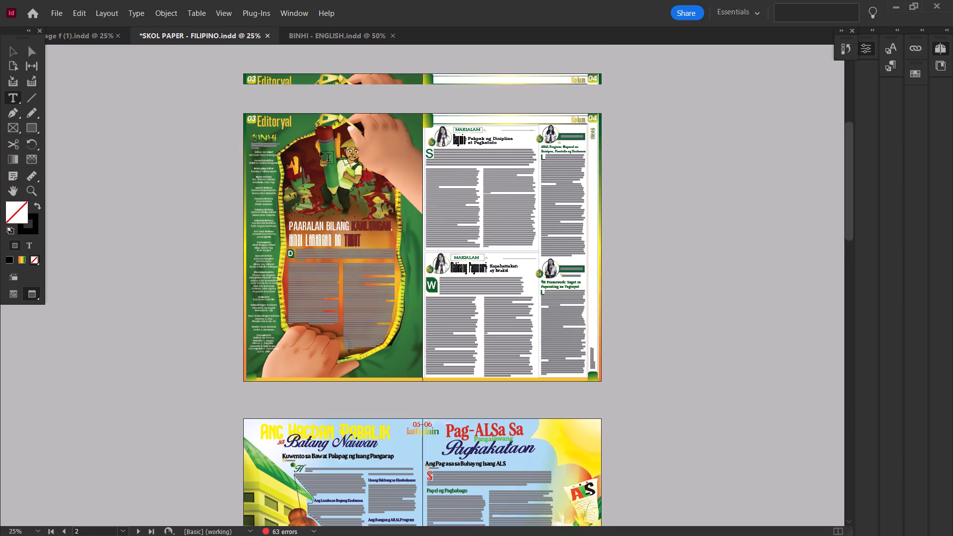
scroll(321, 151, "up", 2)
scroll(321, 151, "down", 3)
scroll(488, 225, "up", 2, "alt")
scroll(489, 224, "down", 1, "ctrl")
scroll(489, 224, "down", 2, "alt")
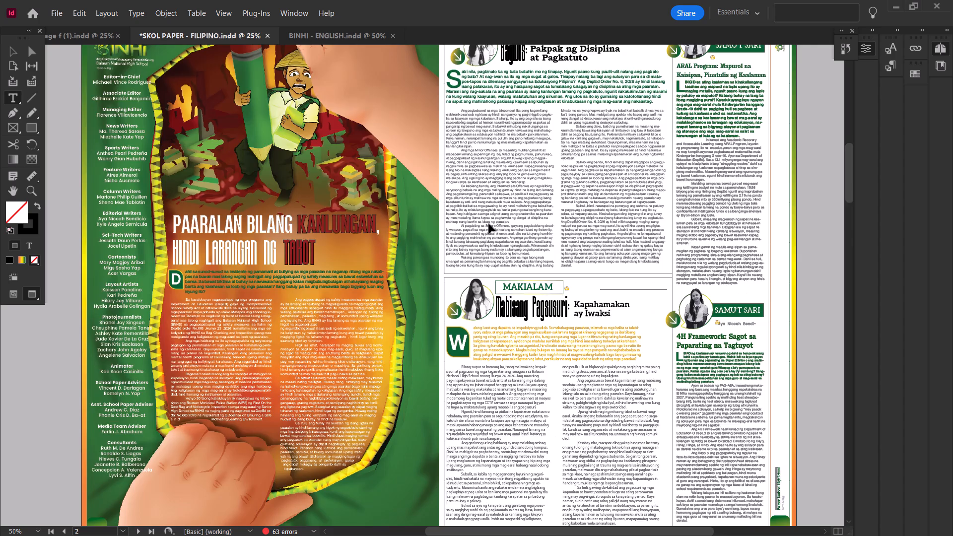
scroll(489, 224, "up", 1, "alt")
scroll(489, 224, "up", 3, "ctrl")
scroll(489, 224, "down", 1, "ctrl")
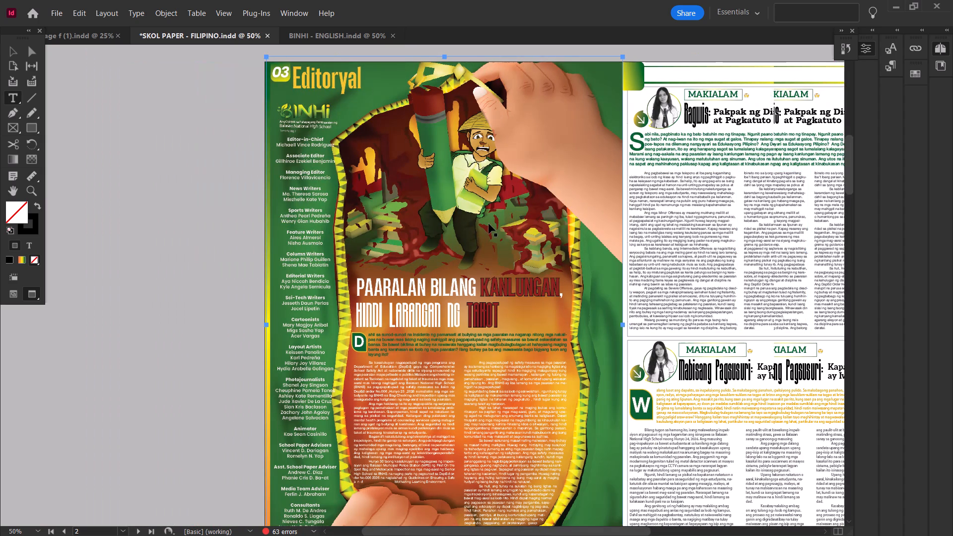
scroll(373, 246, "up", 1)
scroll(373, 246, "down", 2)
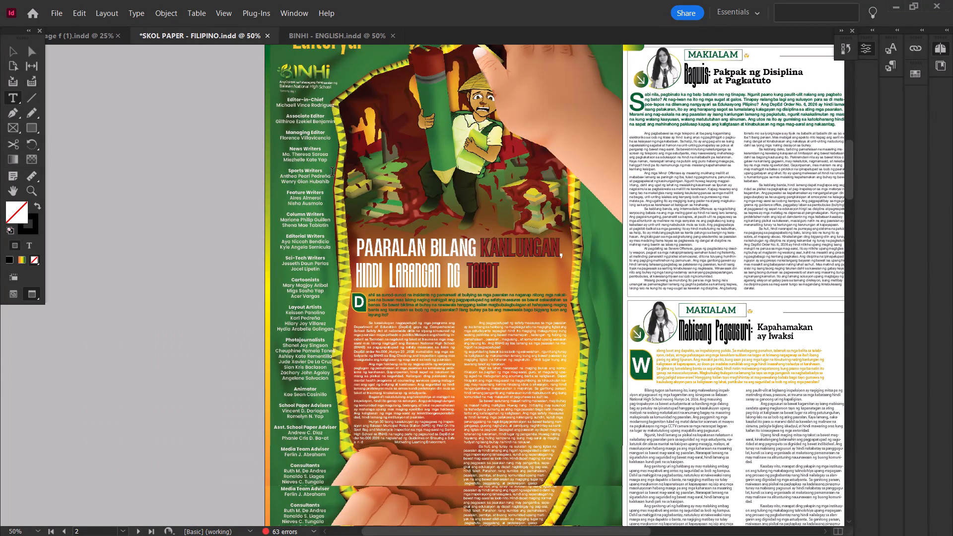
scroll(332, 173, "down", 2)
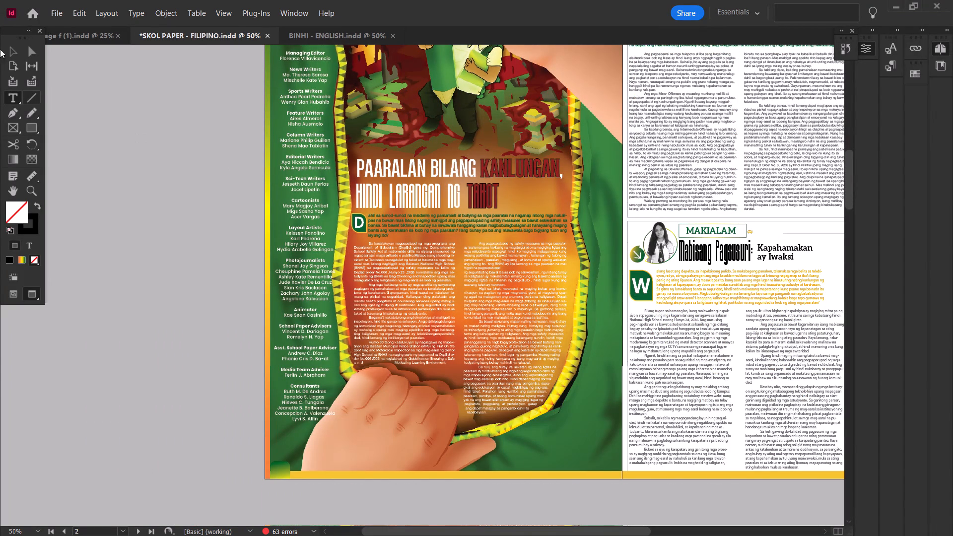
Switch to the editorial page f (1) document and examine its Opinyon spreads.
left_click(68, 39)
scroll(254, 218, "up", 5)
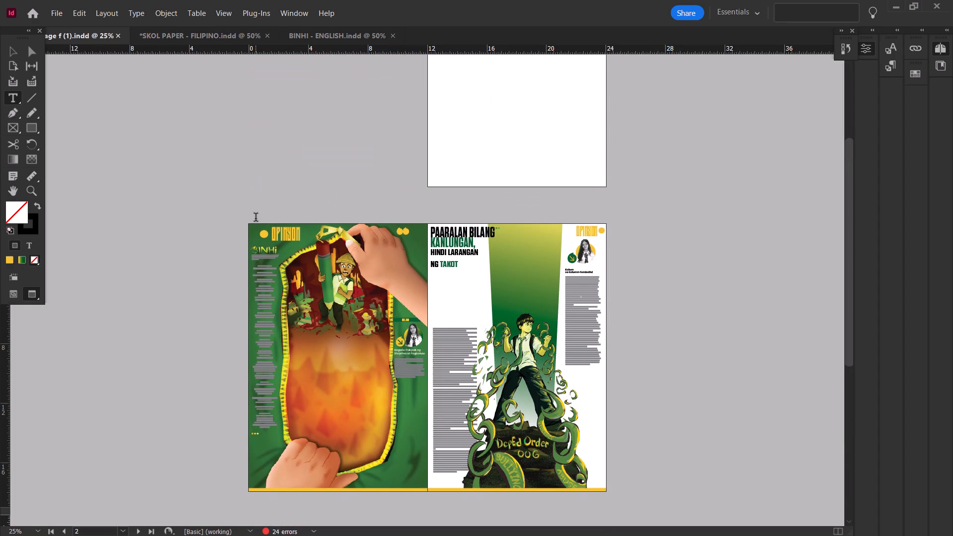
scroll(276, 233, "down", 3)
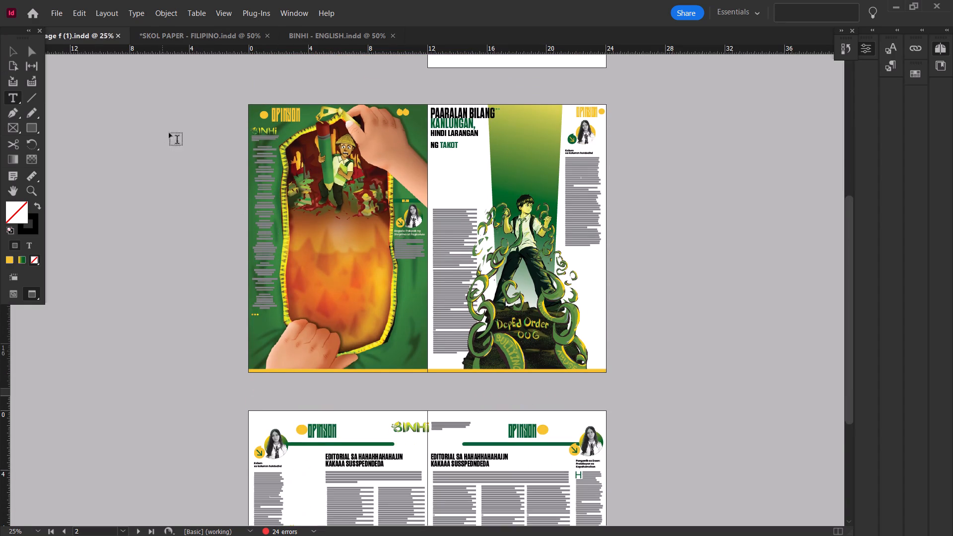
Go to the Home screen and look through the recent documents.
left_click(40, 10)
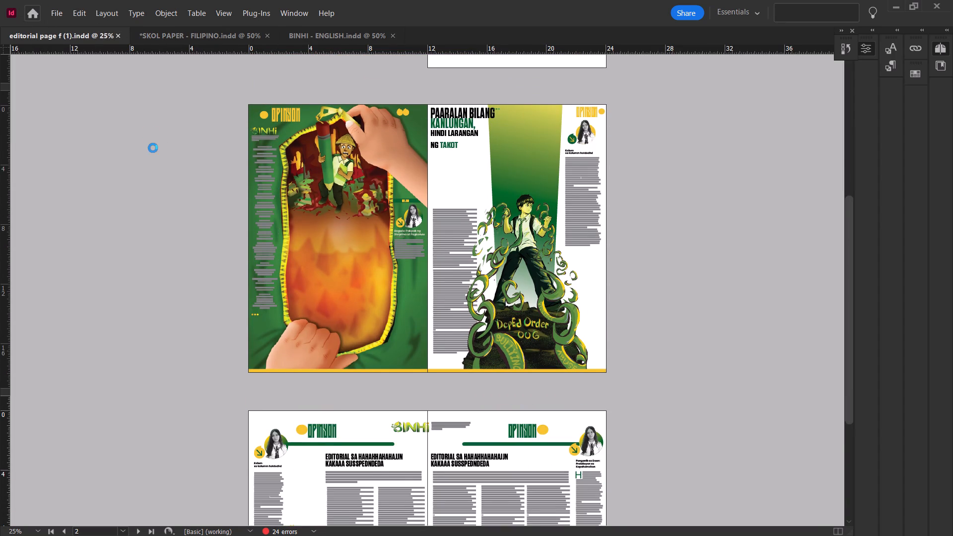
scroll(345, 249, "down", 8)
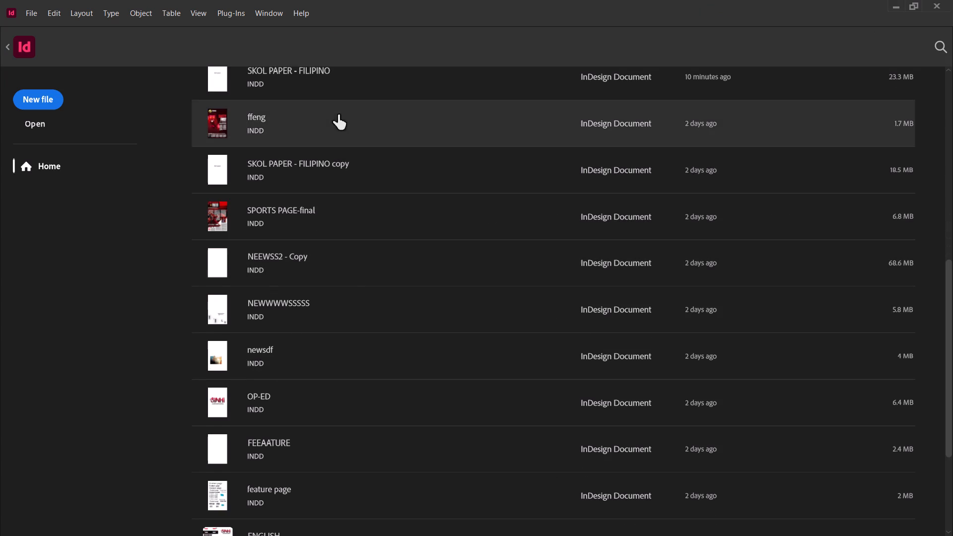
scroll(347, 265, "down", 14)
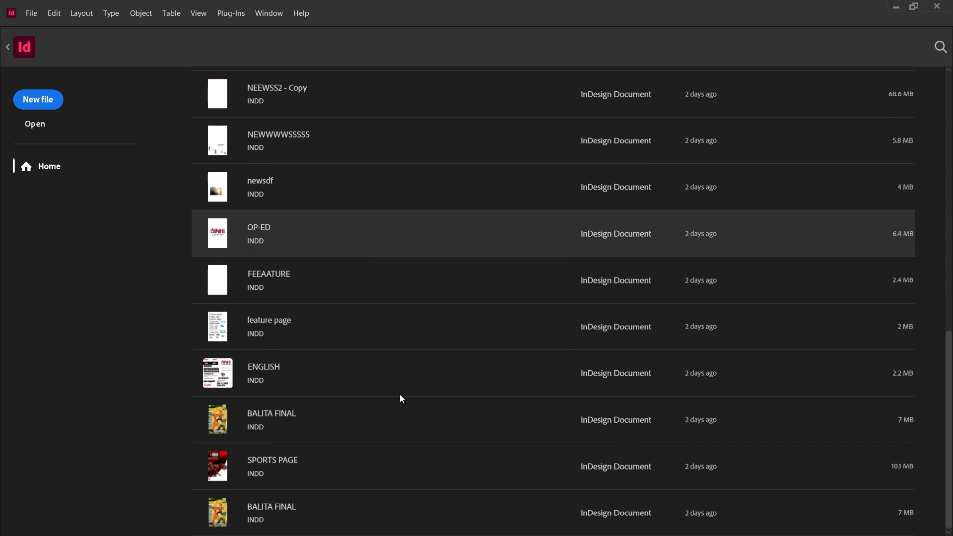
scroll(417, 355, "down", 7)
scroll(425, 335, "up", 5)
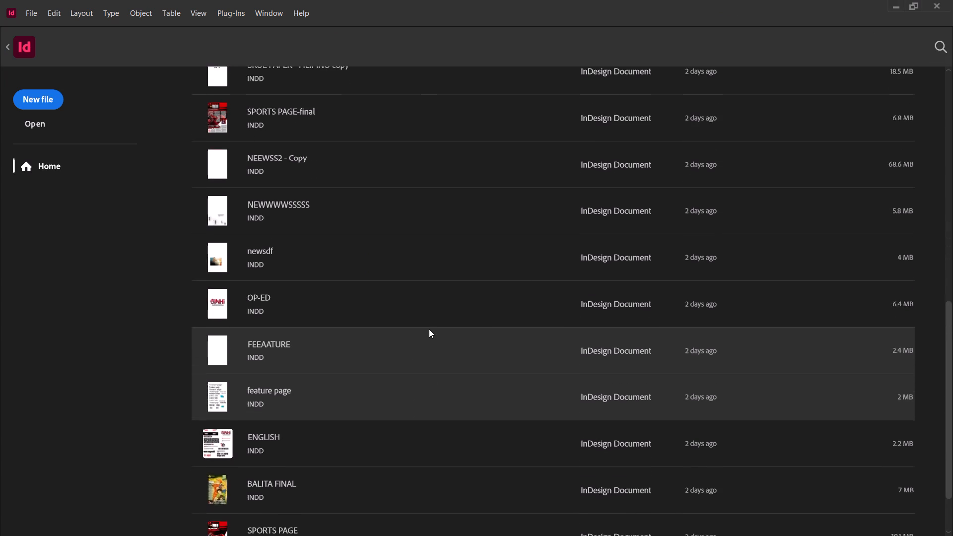
scroll(430, 328, "up", 4)
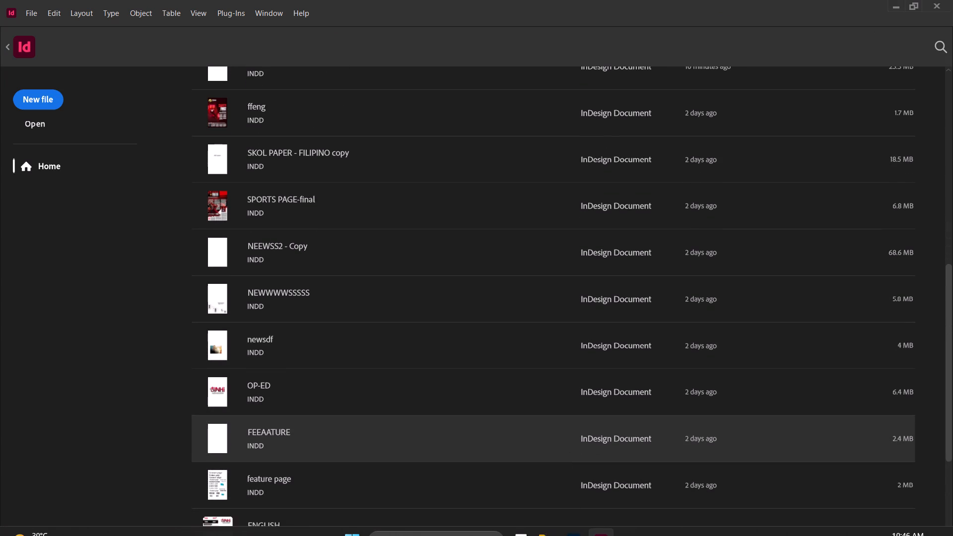
Switch to File Explorer and look through the Downloads folder for the sports page document.
left_click(549, 524)
scroll(323, 335, "down", 1)
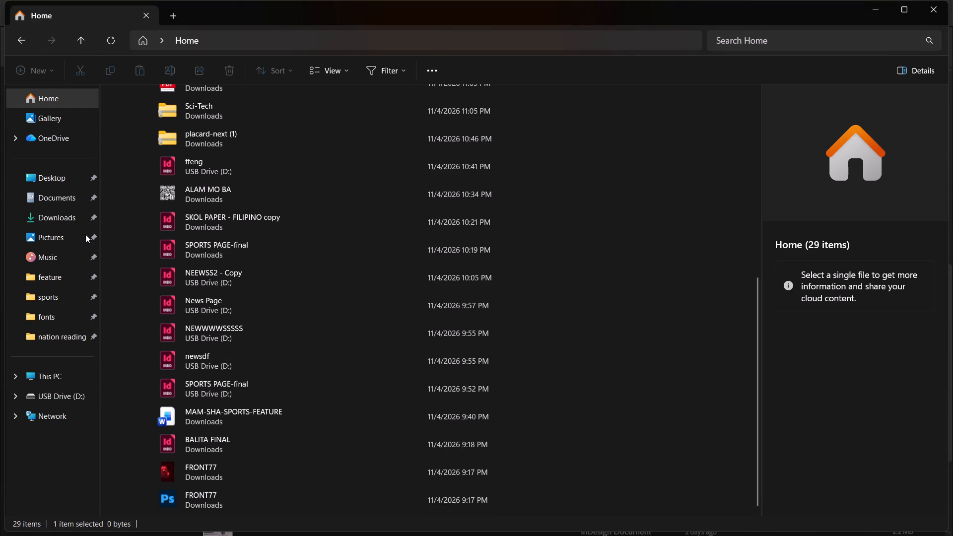
left_click(69, 213)
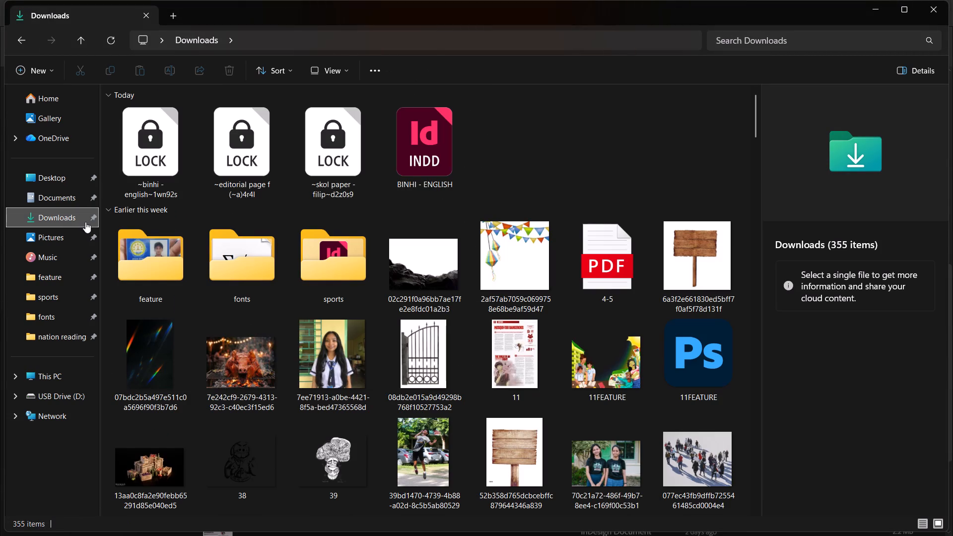
scroll(466, 208, "down", 8)
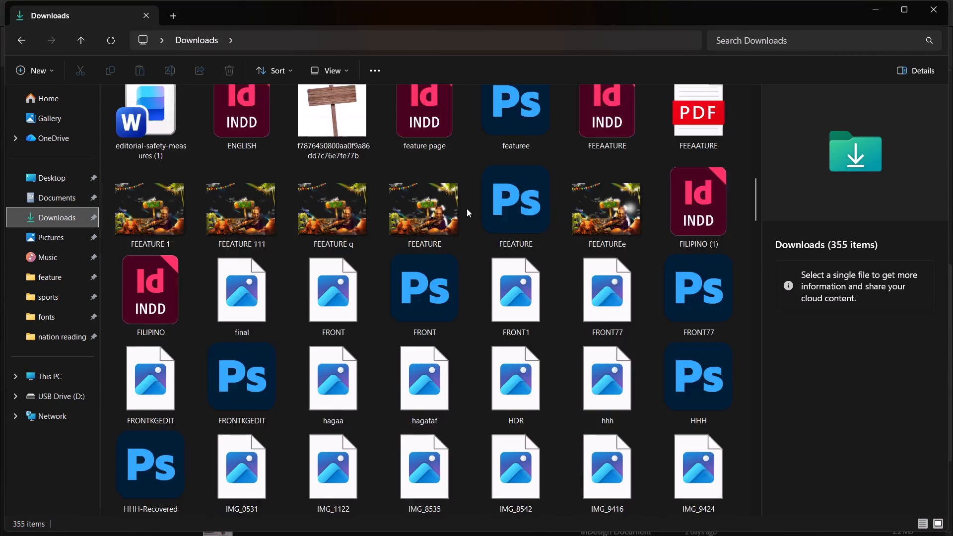
scroll(467, 208, "down", 4)
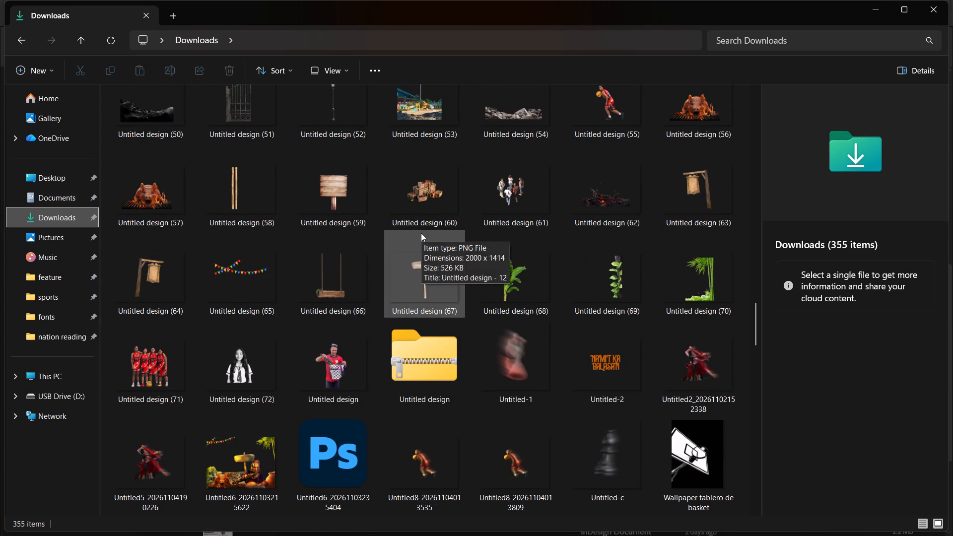
scroll(394, 256, "down", 4)
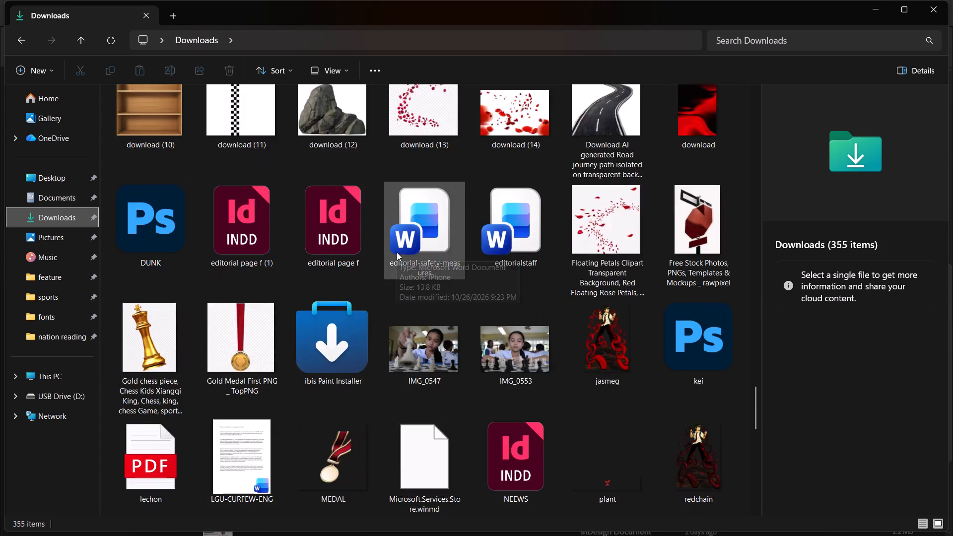
scroll(397, 252, "down", 1)
scroll(425, 171, "up", 3)
scroll(425, 171, "down", 5)
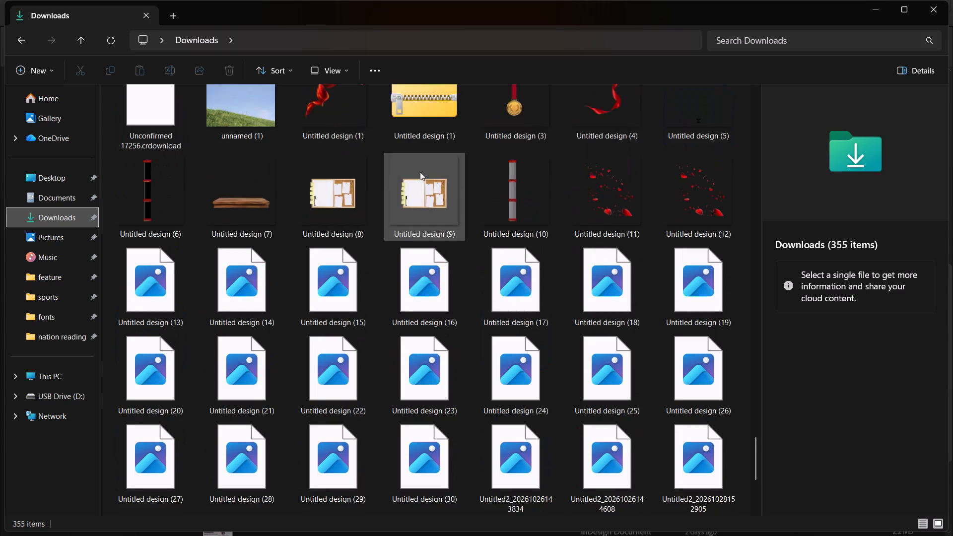
scroll(420, 172, "up", 2)
scroll(516, 199, "down", 4)
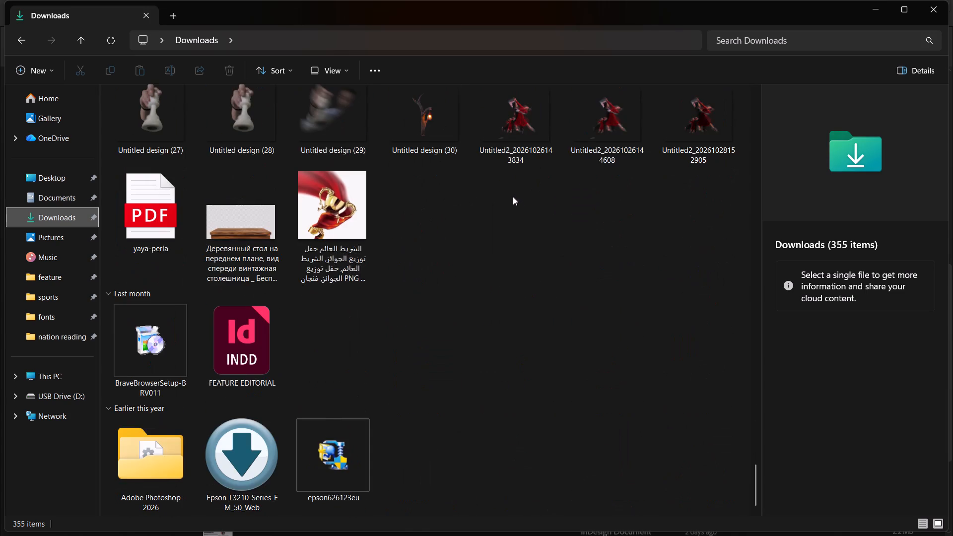
scroll(513, 197, "up", 5)
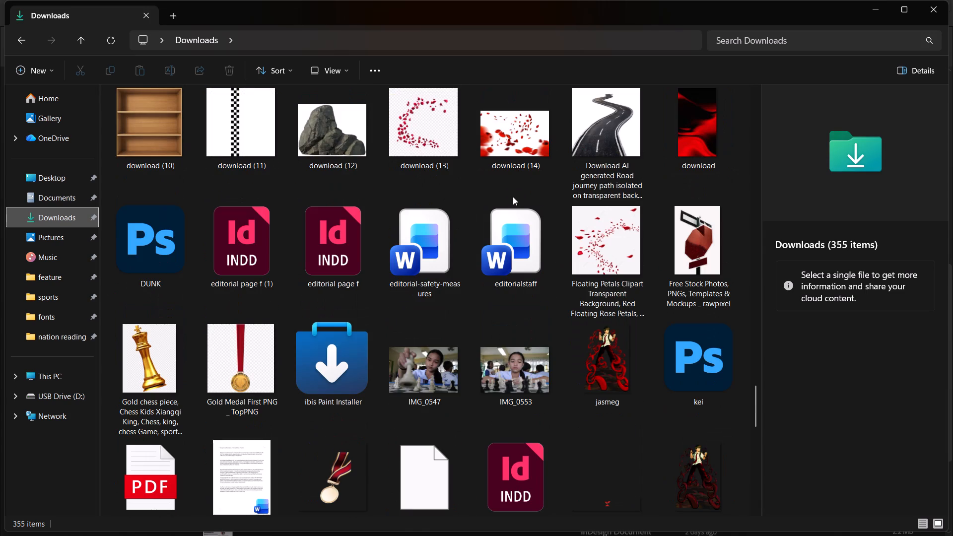
scroll(462, 215, "up", 3)
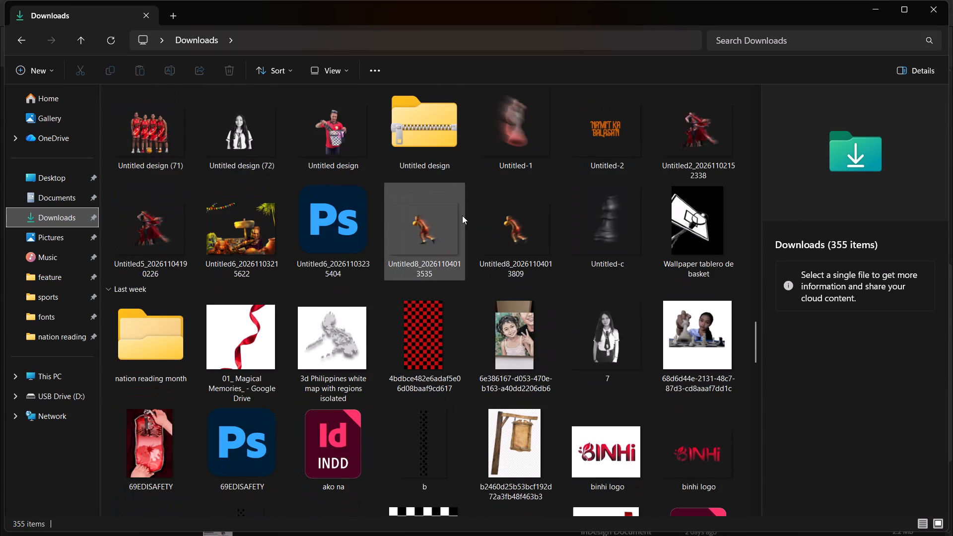
scroll(463, 213, "up", 3)
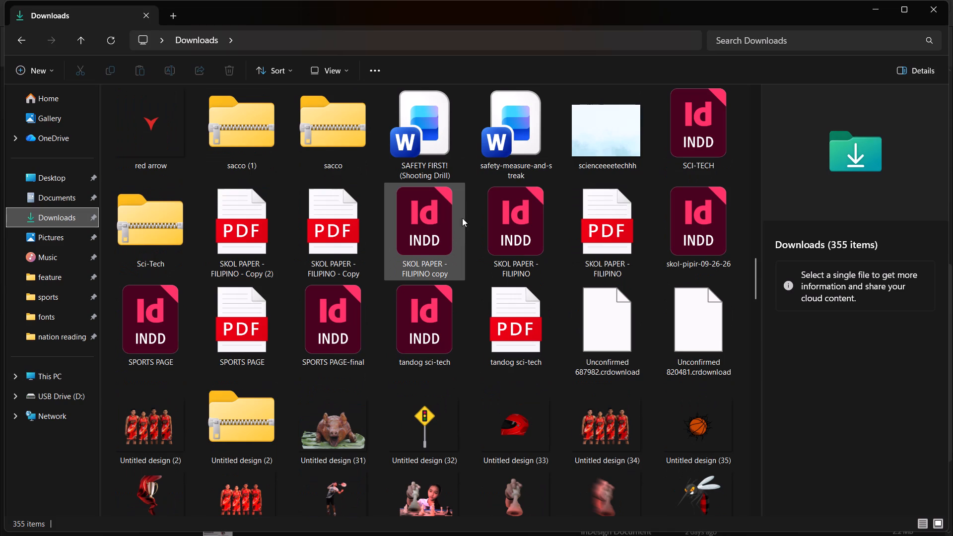
Open the SPORTS PAGE InDesign document from Downloads, skip replacing its missing fonts, and view all its pages.
double_click(164, 329)
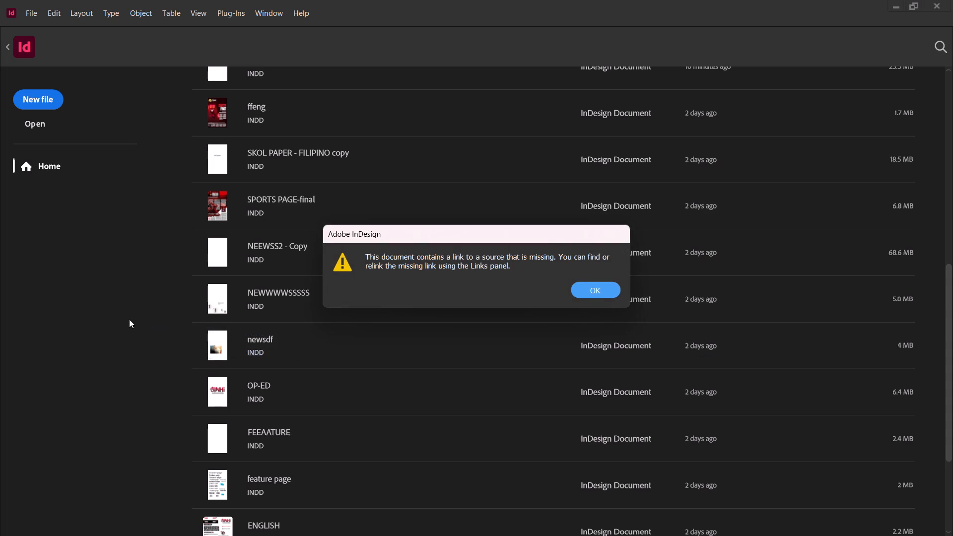
left_click(591, 295)
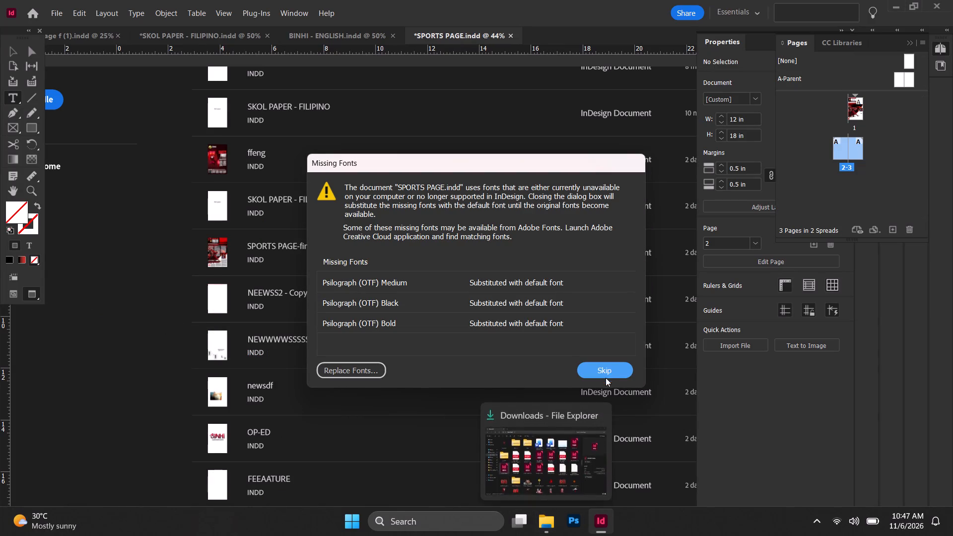
left_click(611, 366)
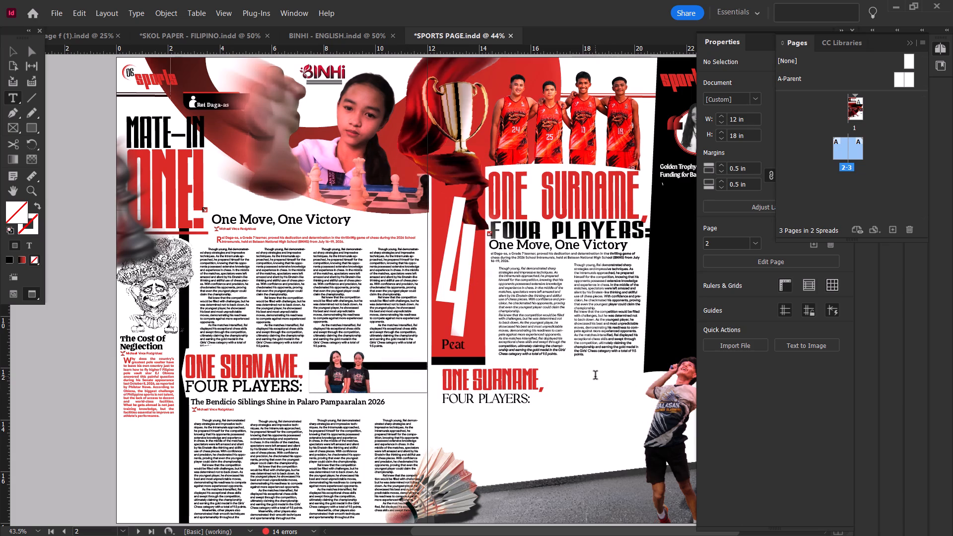
scroll(595, 376, "down", 2, "ctrl")
scroll(595, 376, "down", 2, "alt")
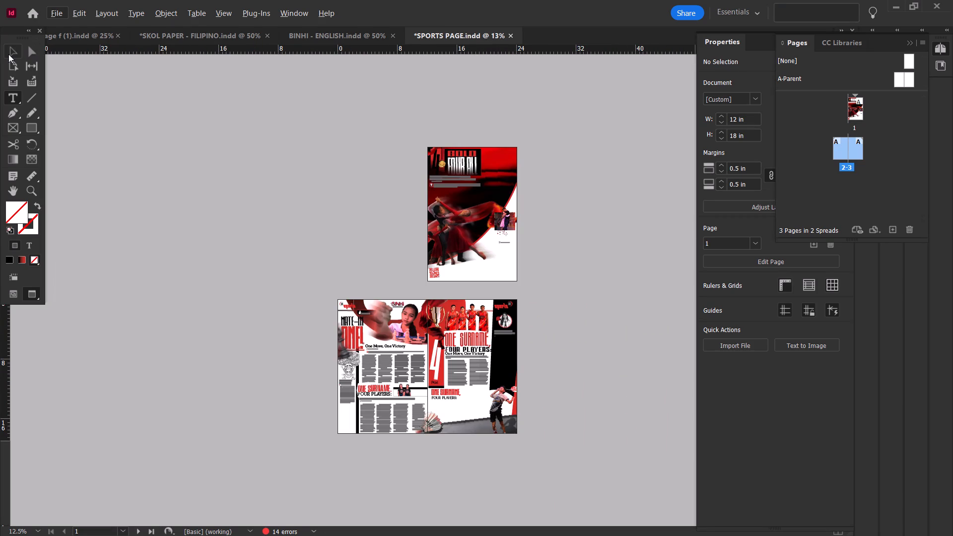
left_click(8, 54)
Switch to File Explorer, find the sports page f InDesign document in Downloads and open it without updating its links.
left_click(536, 528)
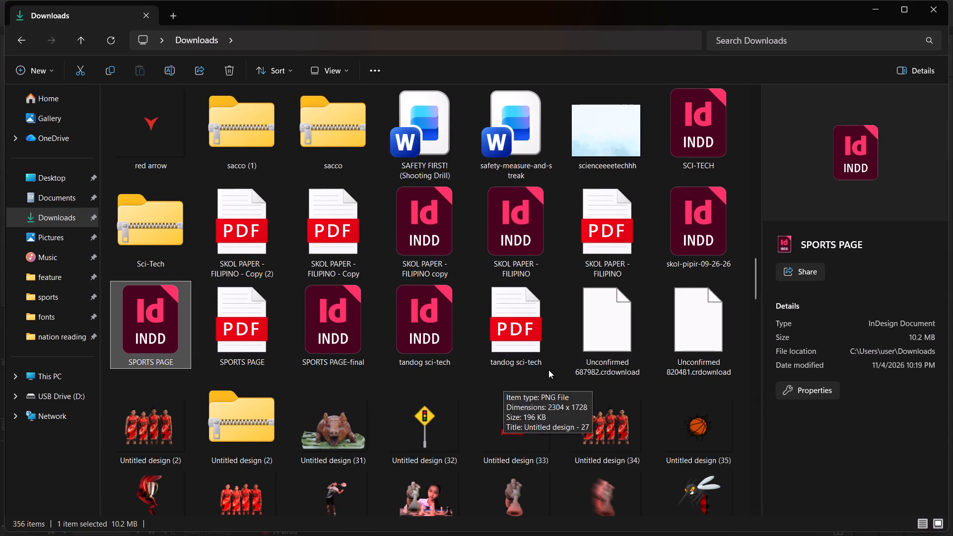
left_click_drag(757, 279, 759, 330)
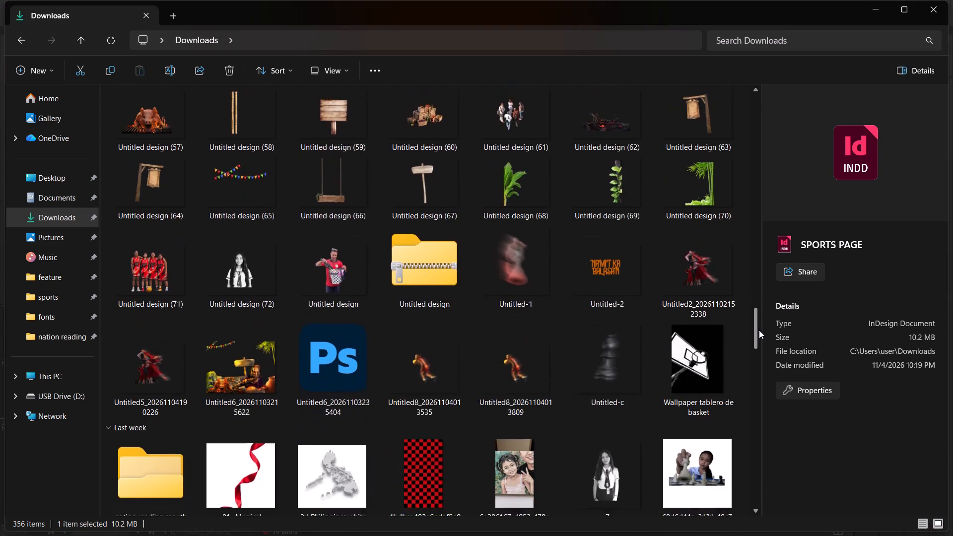
left_click_drag(759, 330, 750, 380)
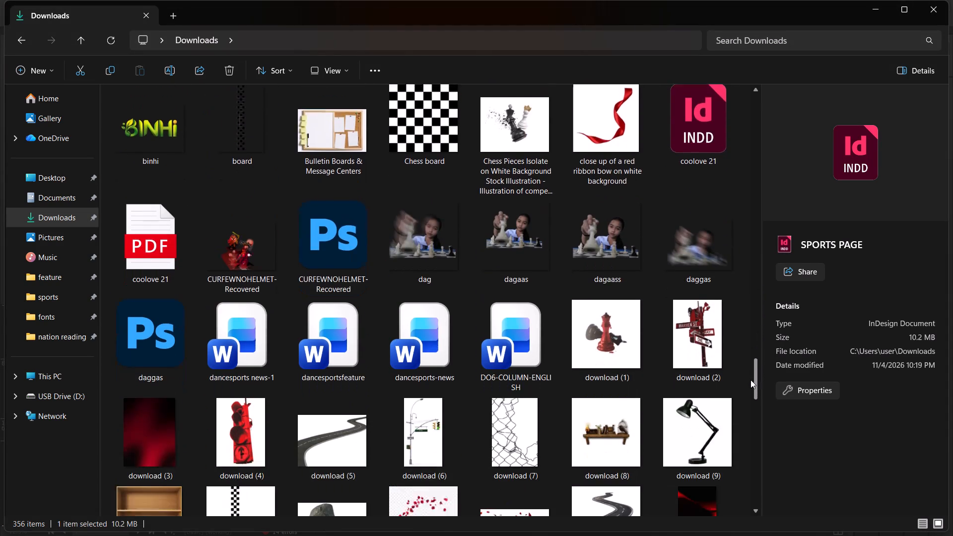
left_click_drag(750, 380, 734, 417)
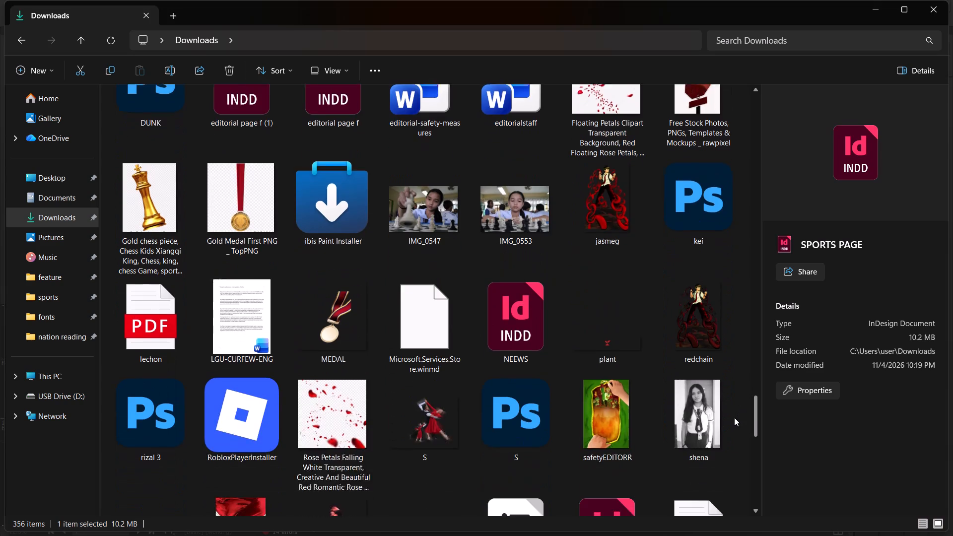
left_click_drag(734, 417, 725, 441)
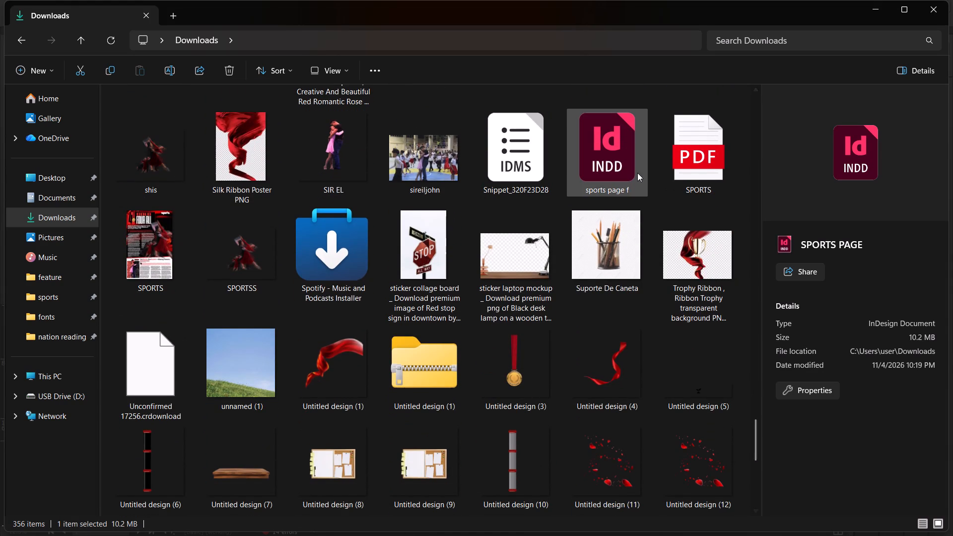
double_click(635, 172)
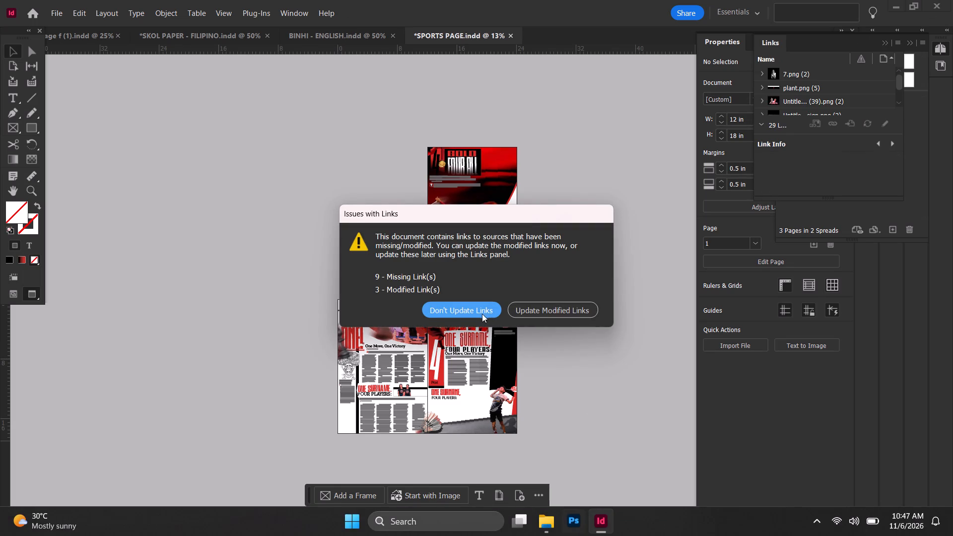
left_click(478, 312)
Return to File Explorer, open the SPORTS PNG image from Downloads, examine its page layout and articles up close, and close it.
left_click(559, 525)
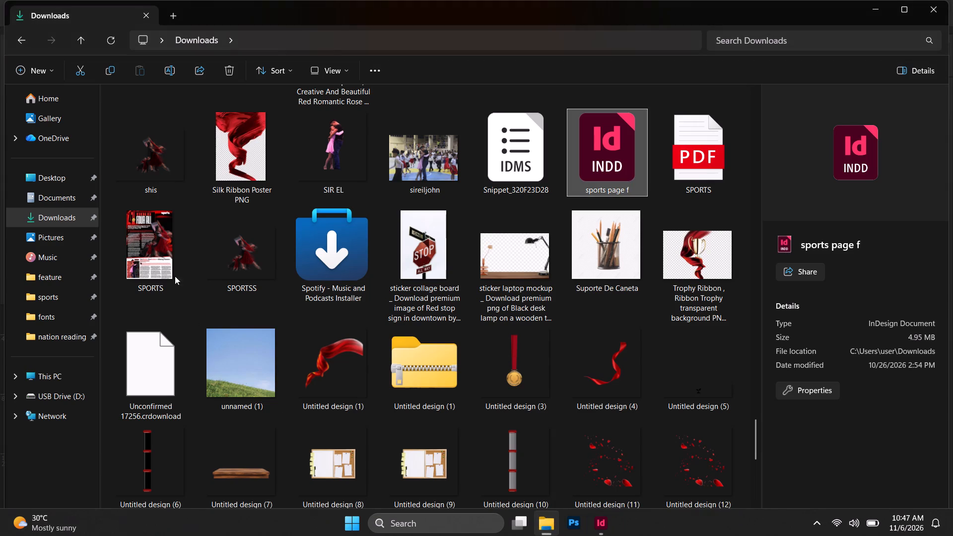
double_click(150, 249)
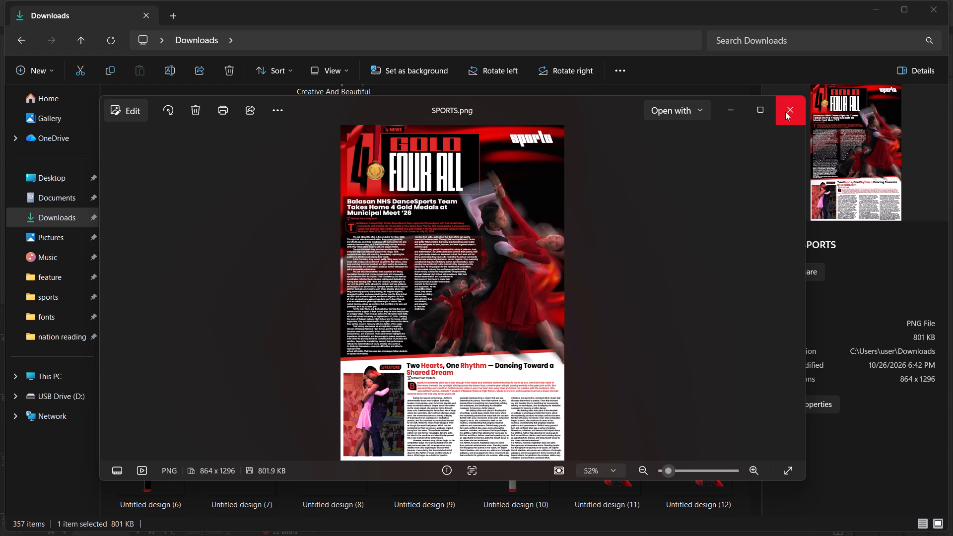
scroll(559, 294, "up", 4, "alt")
scroll(562, 279, "up", 6, "ctrl")
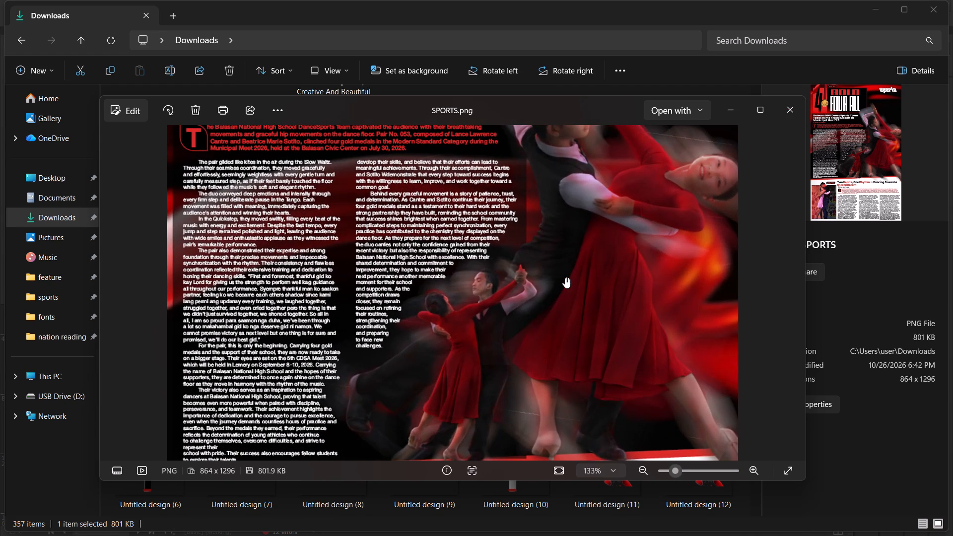
scroll(565, 277, "down", 14, "ctrl")
scroll(493, 278, "up", 6, "ctrl")
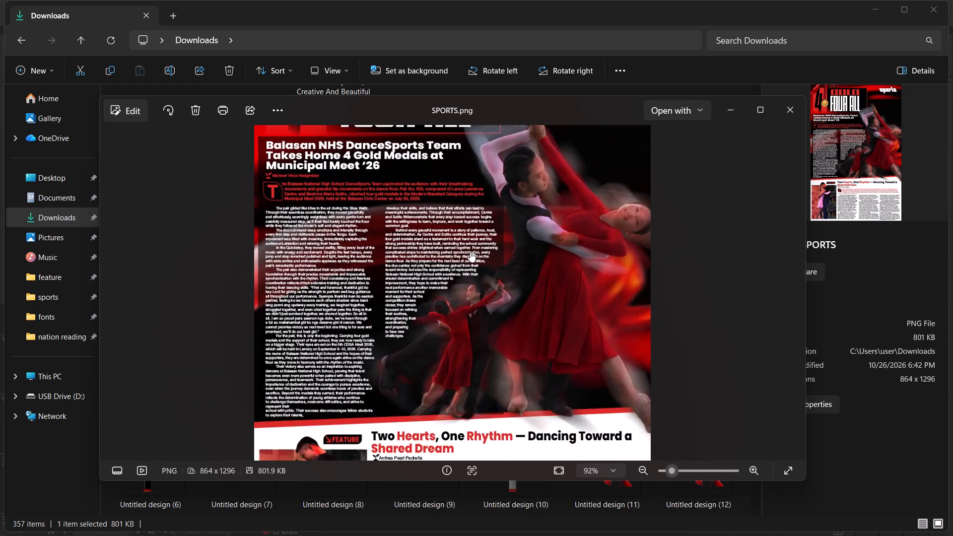
scroll(471, 251, "down", 16, "ctrl")
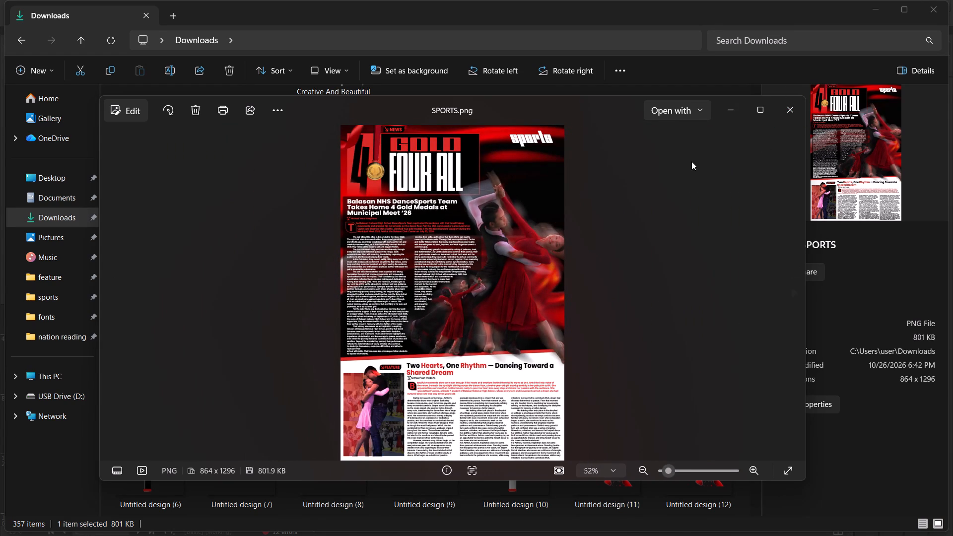
scroll(490, 197, "up", 5, "ctrl")
scroll(490, 196, "down", 6, "ctrl")
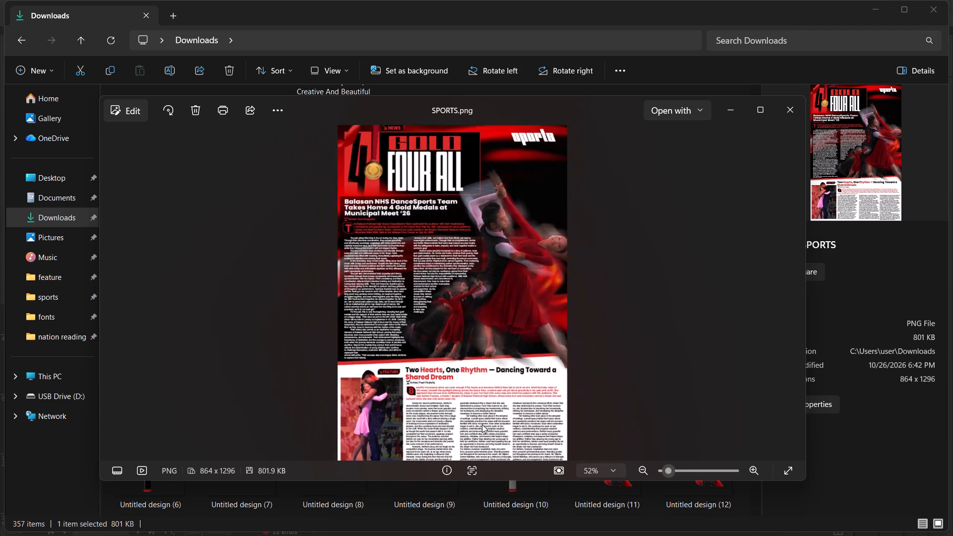
scroll(481, 427, "up", 6, "ctrl")
scroll(509, 382, "up", 3, "ctrl")
scroll(509, 381, "down", 8, "ctrl")
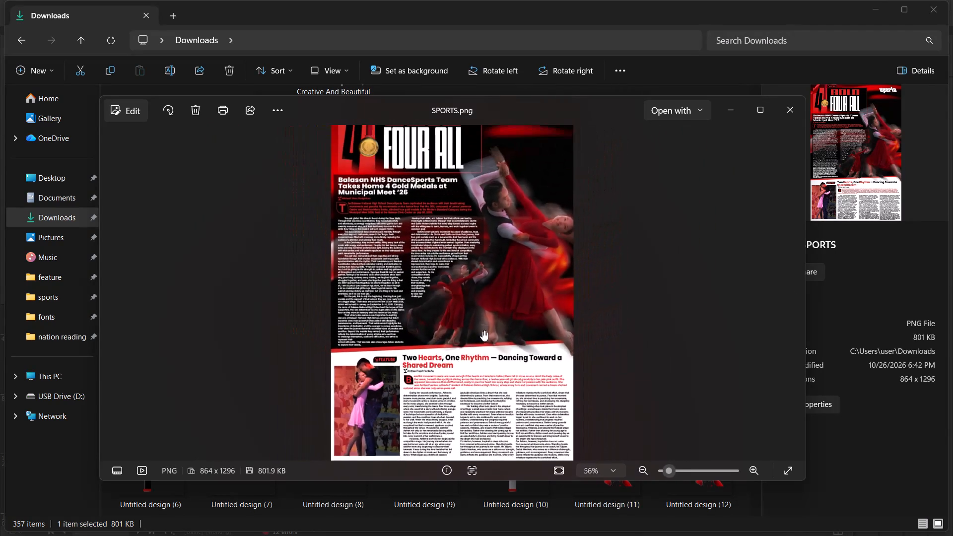
scroll(449, 283, "up", 5, "ctrl")
scroll(436, 272, "down", 7, "ctrl")
scroll(567, 187, "up", 5, "ctrl")
scroll(563, 185, "down", 2, "ctrl")
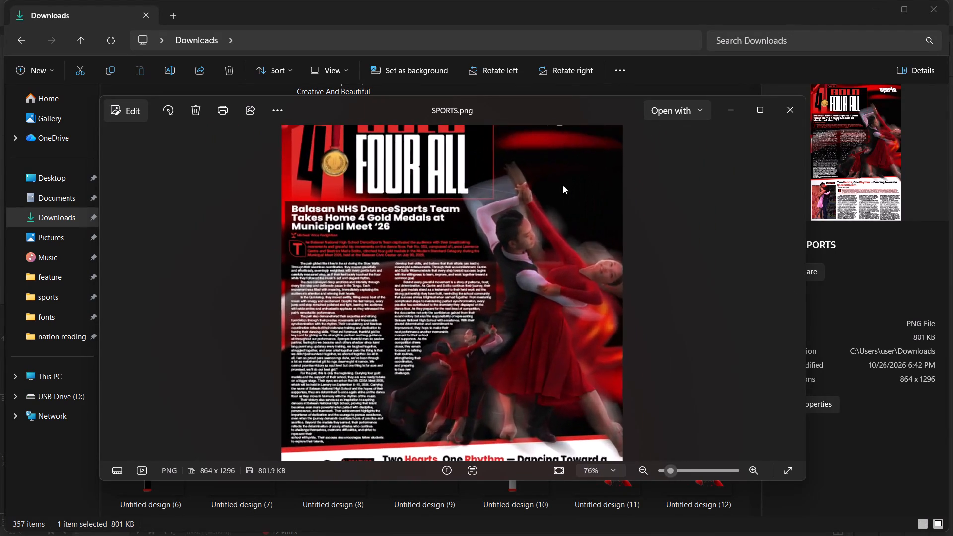
scroll(563, 185, "down", 4, "ctrl")
left_click(787, 110)
Search the Downloads folder for "sports".
left_click(822, 36)
type("sppor")
key("BackSpace")
key("BackSpace")
key("BackSpace")
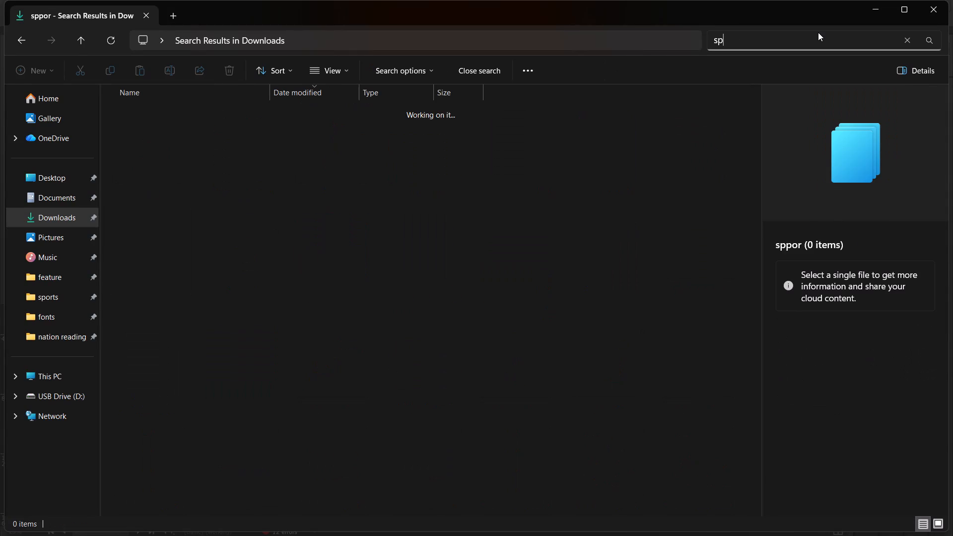
type("orts")
key("Return")
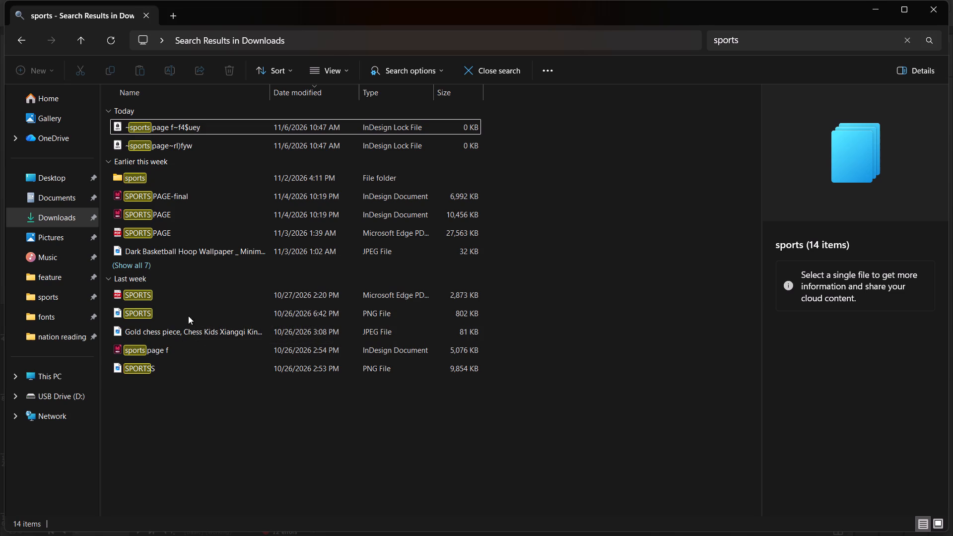
Go to File Explorer's Home view and look through the recently used files.
left_click(78, 100)
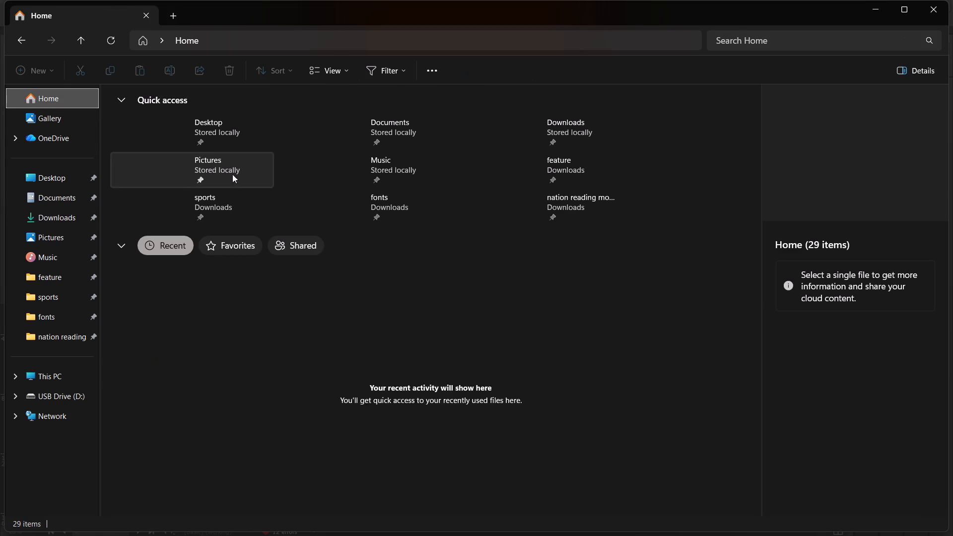
scroll(354, 283, "down", 5)
scroll(364, 277, "up", 4)
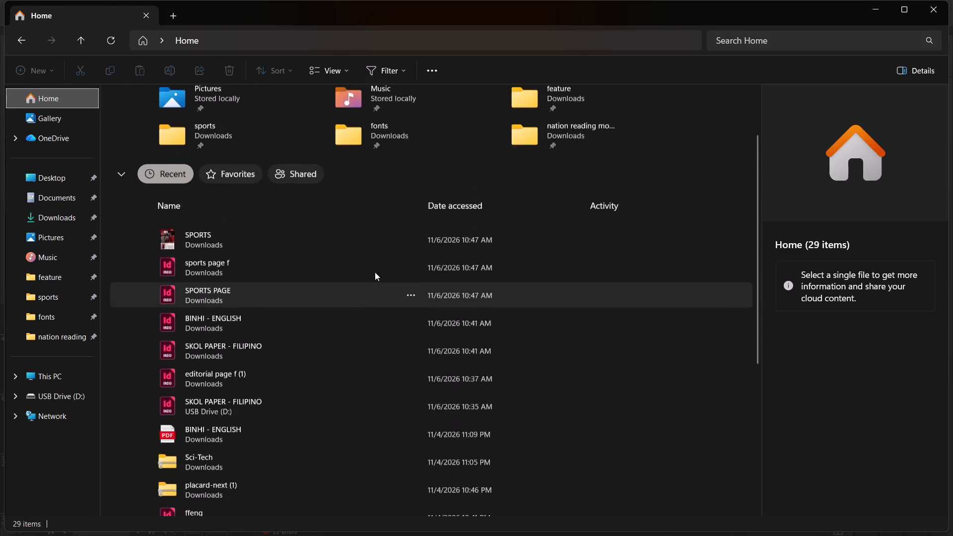
scroll(254, 230, "down", 10)
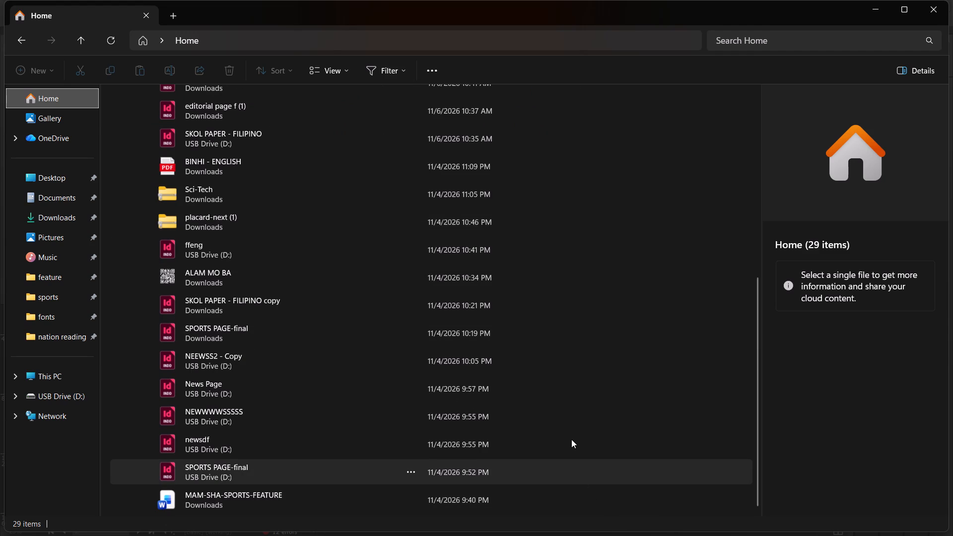
Switch to InDesign, look over the pages of the sports page f document, and close it.
key("alt+Tab")
scroll(429, 165, "up", 2)
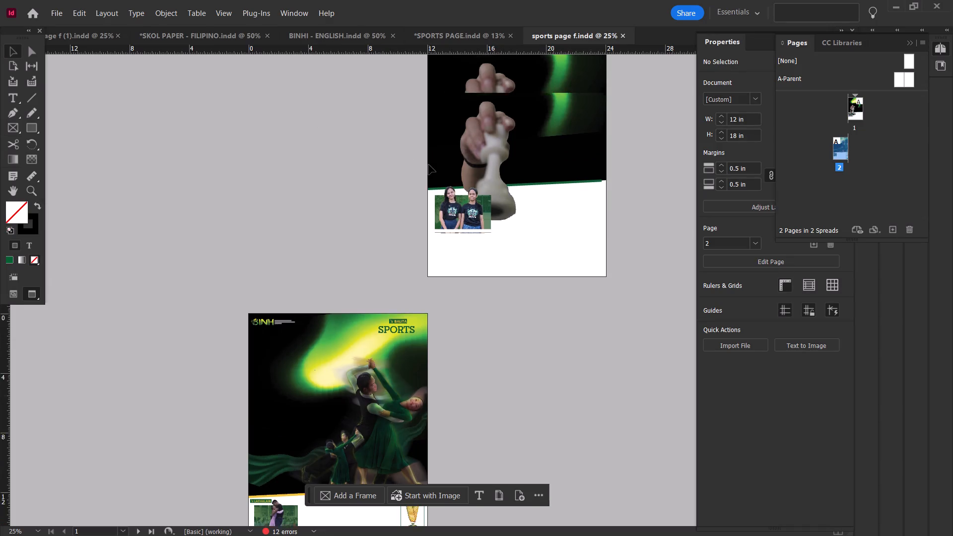
scroll(429, 165, "up", 3)
left_click(625, 35)
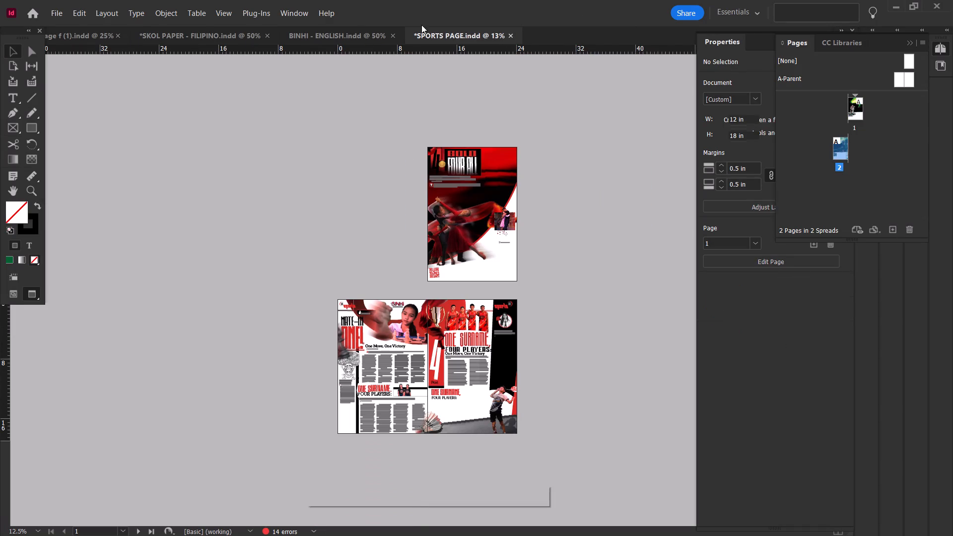
Go to the Home screen, show the recent documents as thumbnails, and look through them for the wanted page file.
left_click(30, 10)
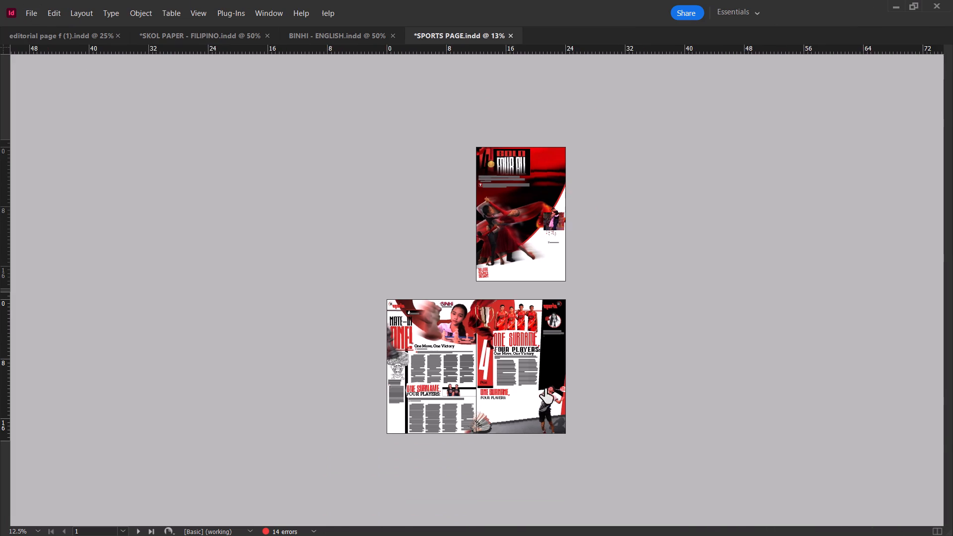
scroll(547, 382, "down", 18)
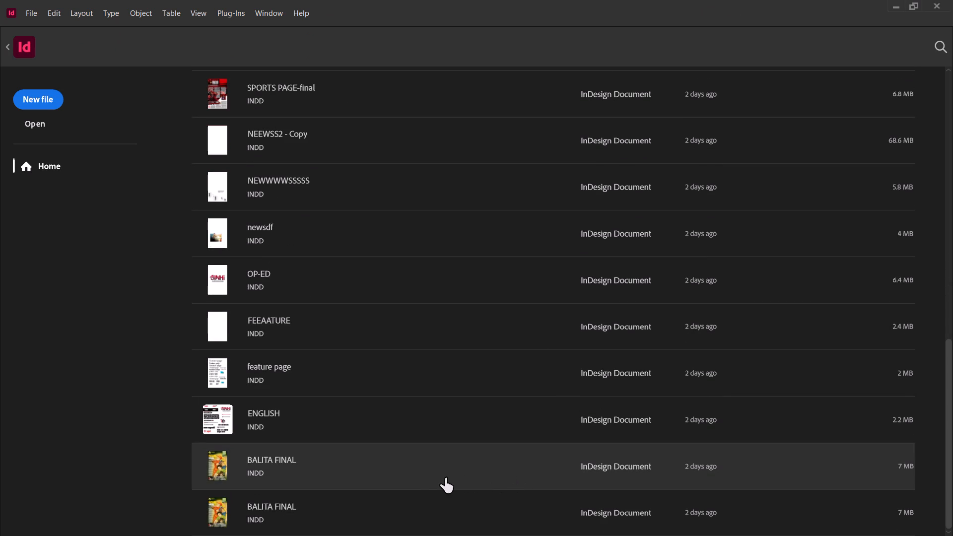
scroll(401, 410, "up", 16)
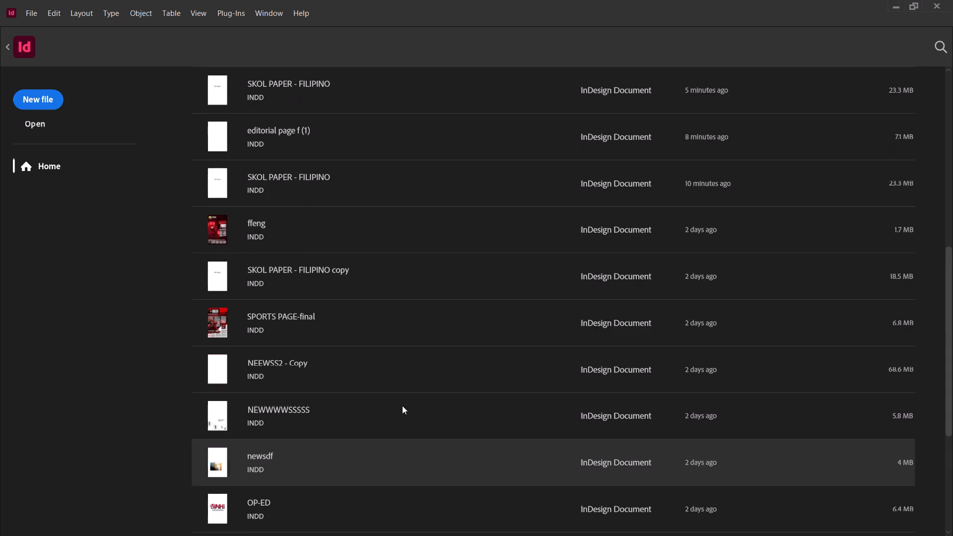
scroll(402, 405, "up", 3)
scroll(797, 187, "up", 19)
right_click(775, 186)
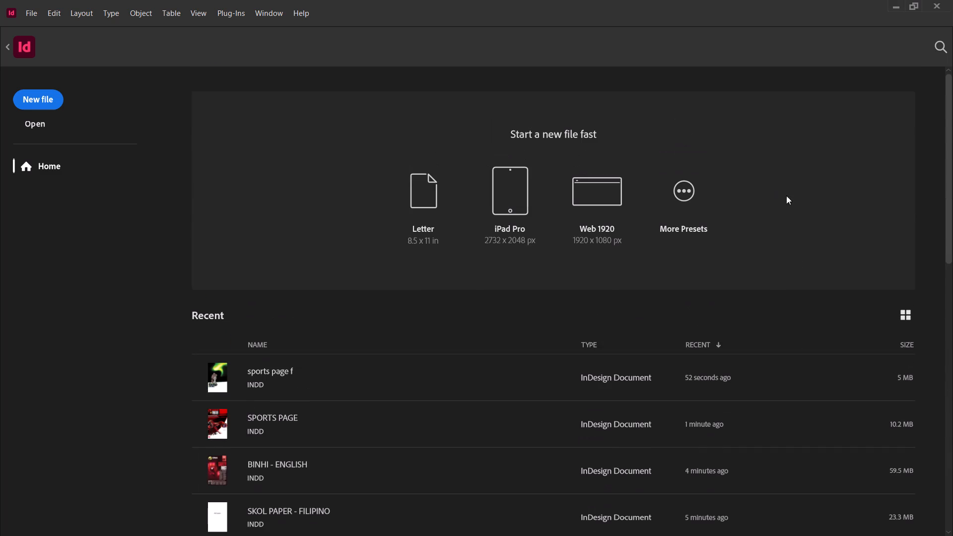
left_click(697, 197)
left_click(908, 317)
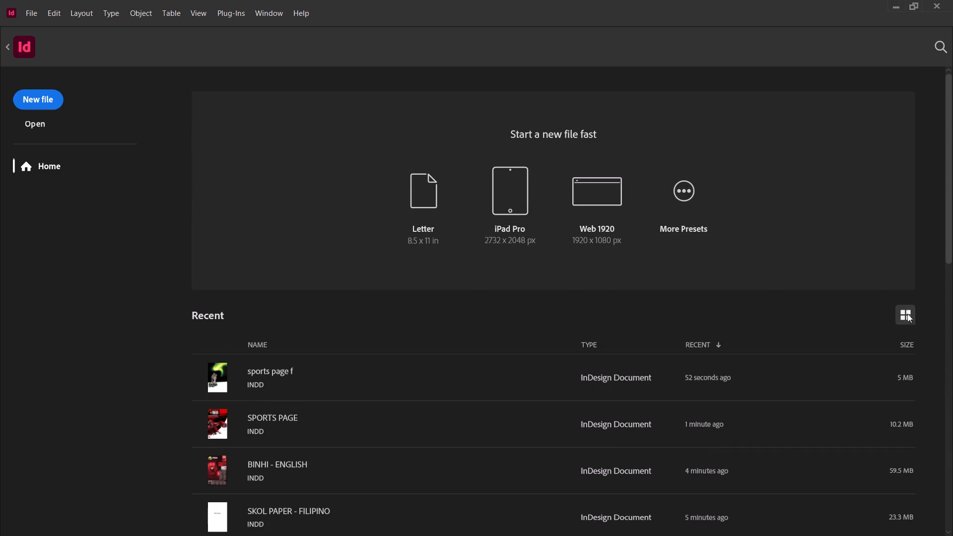
left_click(774, 448)
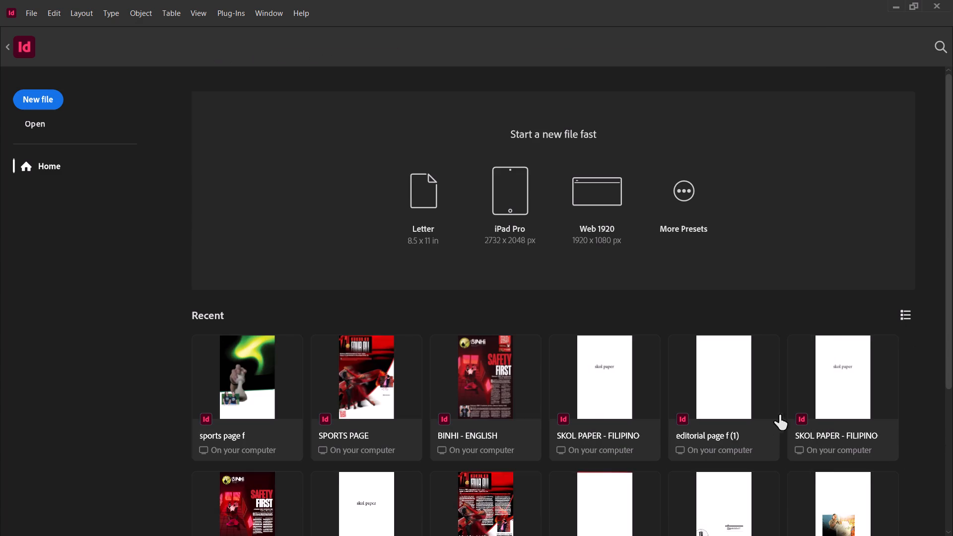
scroll(781, 406, "down", 20)
scroll(781, 406, "down", 11)
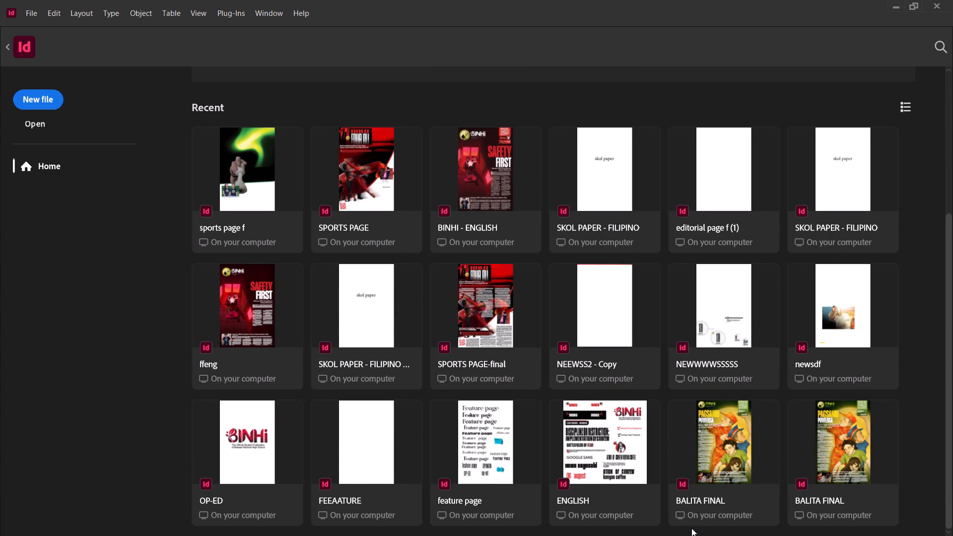
Switch to File Explorer and look through the feature, sports and nation reading month folders.
left_click(886, 6)
left_click(899, 6)
left_click(51, 272)
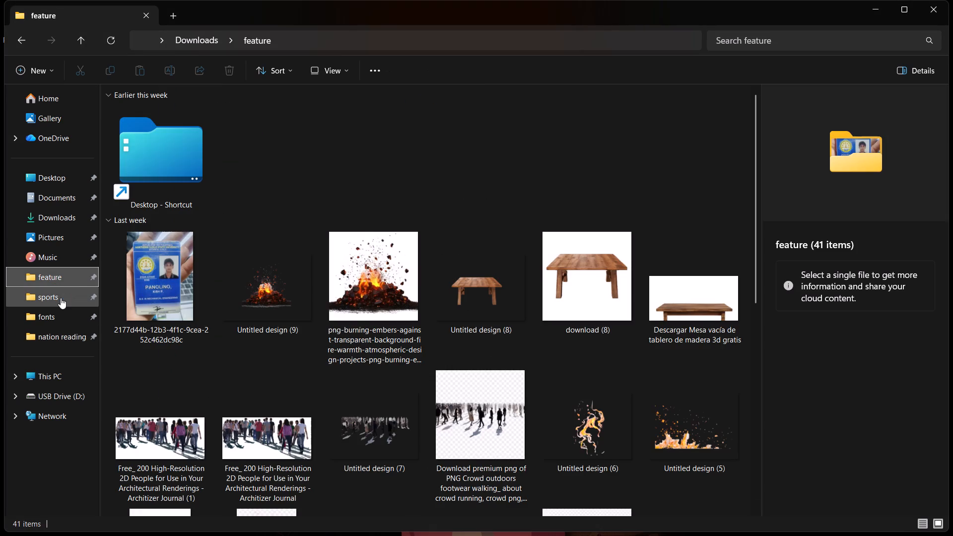
left_click(61, 298)
scroll(339, 315, "down", 4)
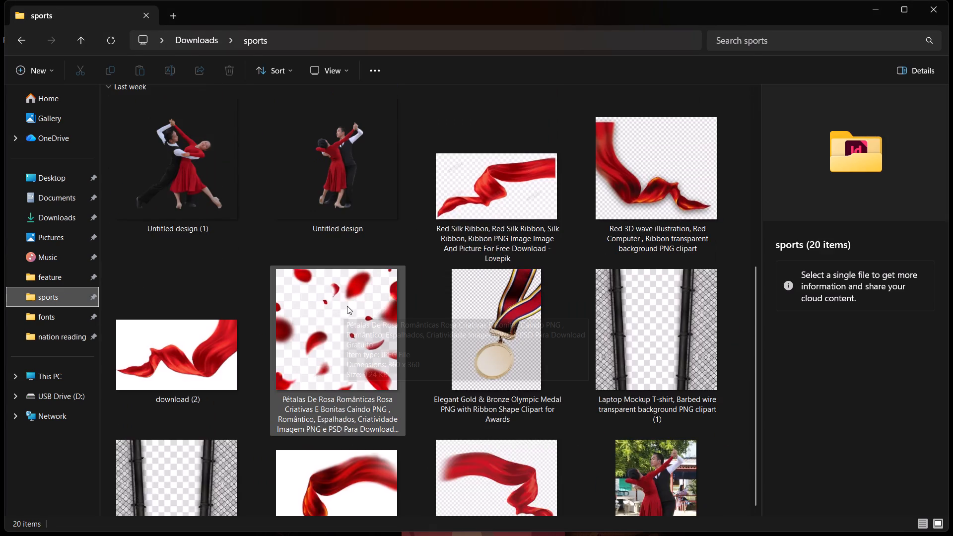
scroll(347, 306, "down", 15)
scroll(354, 299, "up", 4)
left_click(10, 323)
left_click(42, 335)
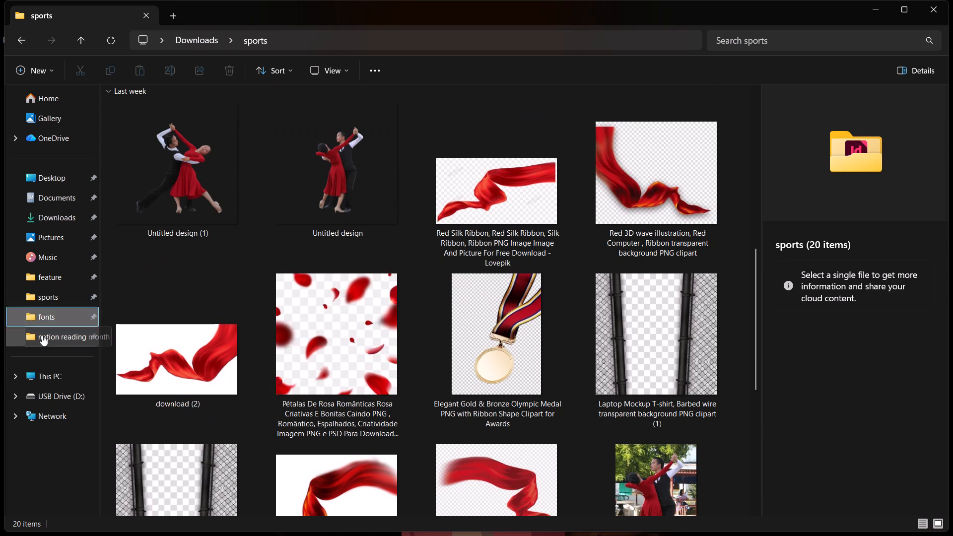
scroll(445, 334, "down", 20)
scroll(445, 334, "down", 4)
Look through the files on USB Drive (D:) for page documents, and leave the drive for the Home view.
left_click(67, 398)
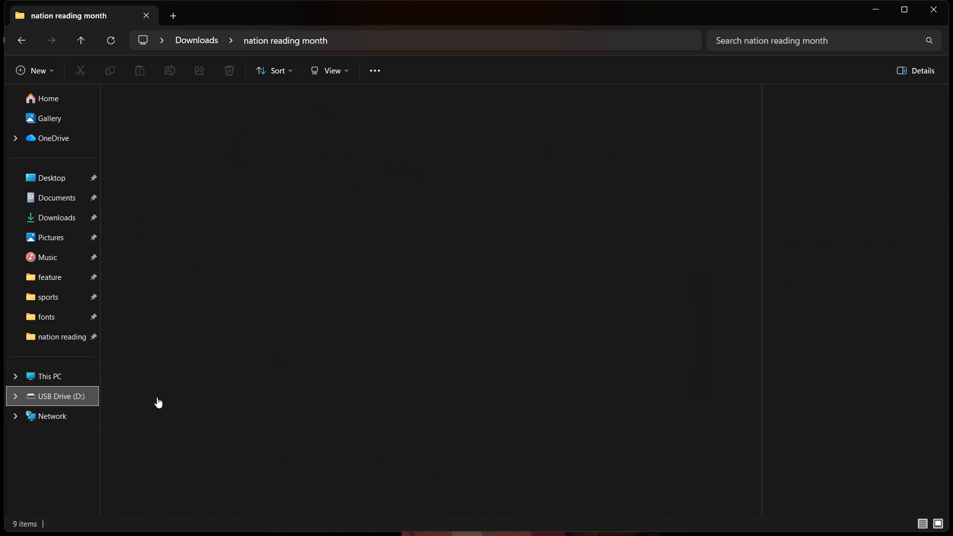
scroll(355, 382, "down", 3)
scroll(373, 368, "up", 1)
scroll(375, 368, "down", 3)
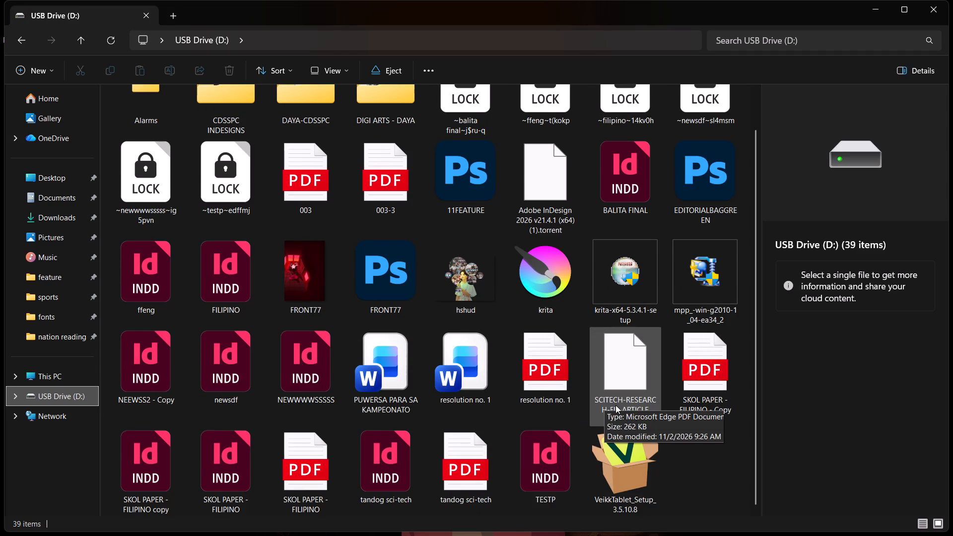
scroll(619, 402, "up", 4)
left_click(24, 95)
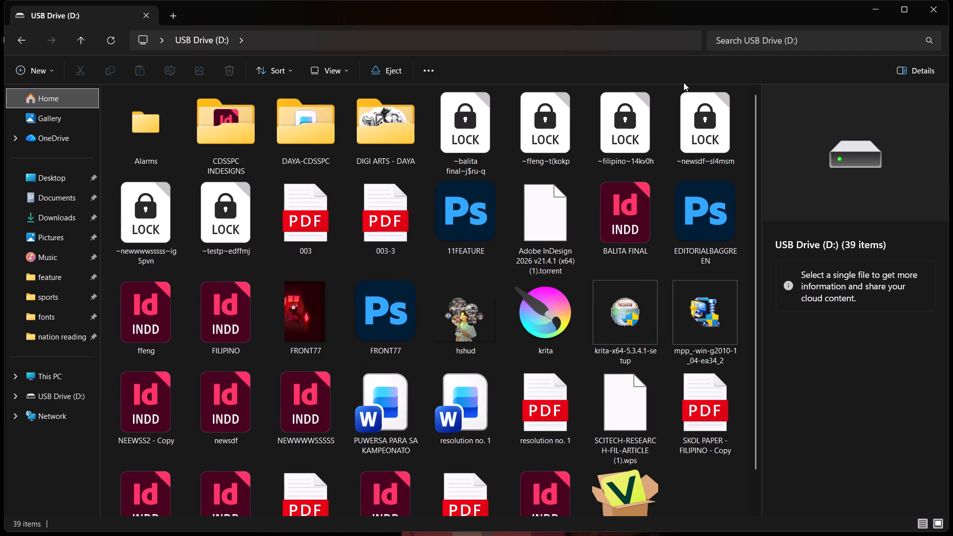
Search USB Drive (D:) for SPORTS, and shorten the search term to SPORT.
left_click(768, 41)
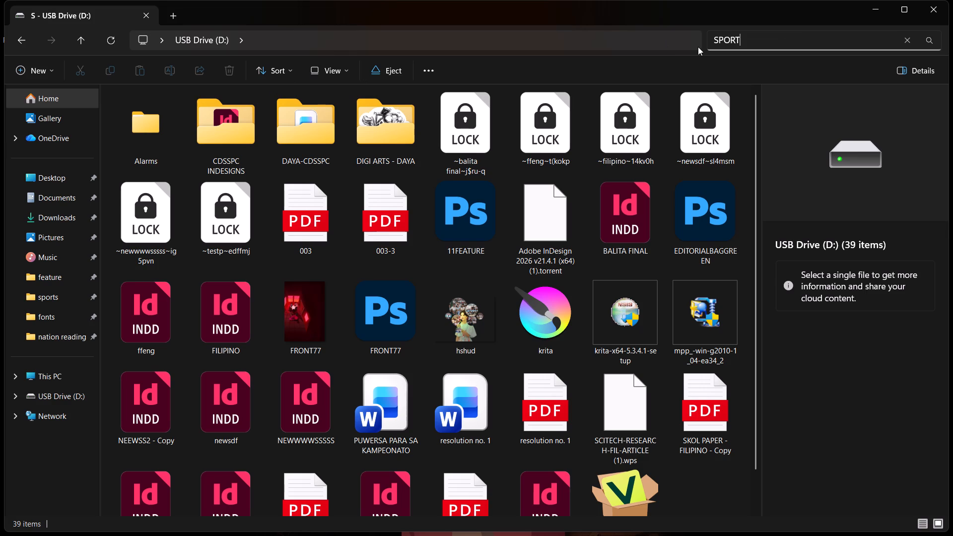
key("Return")
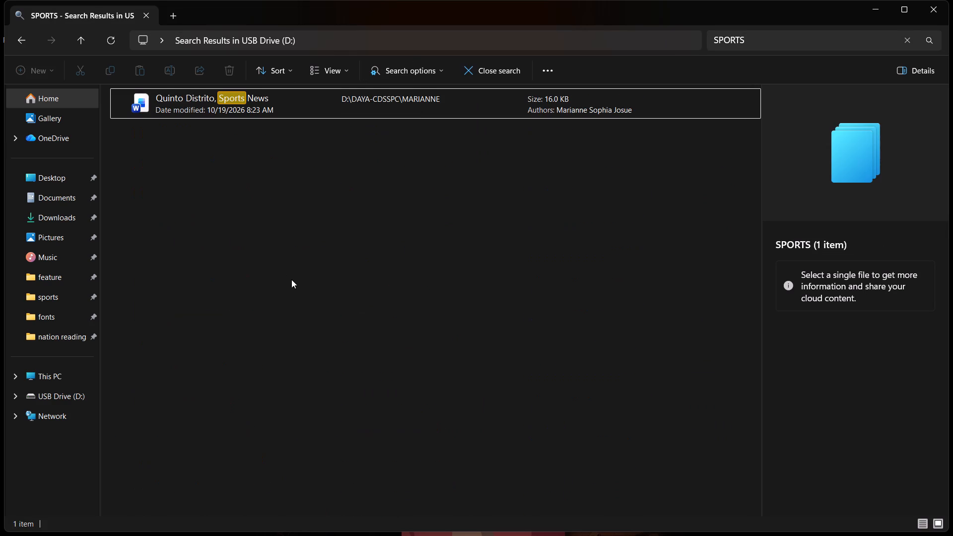
left_click(753, 39)
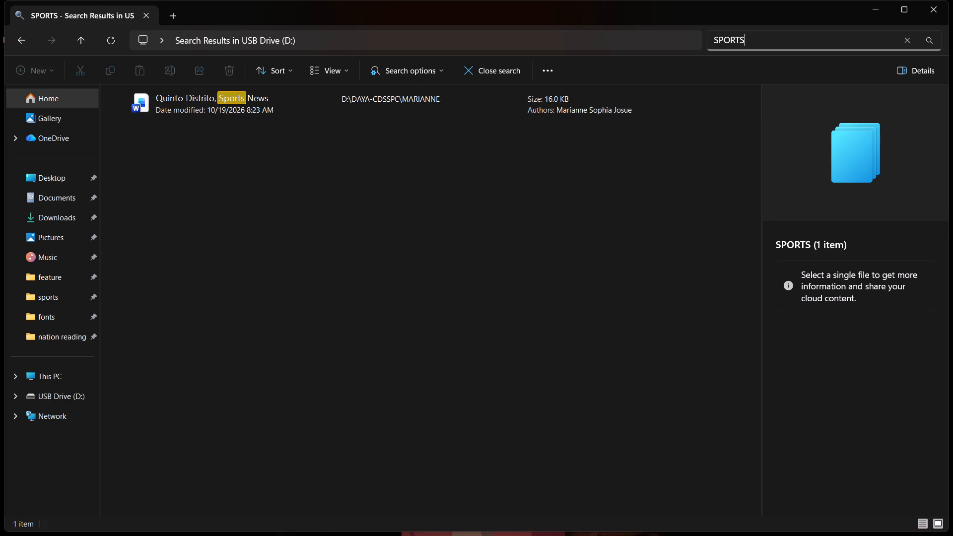
key("BackSpace")
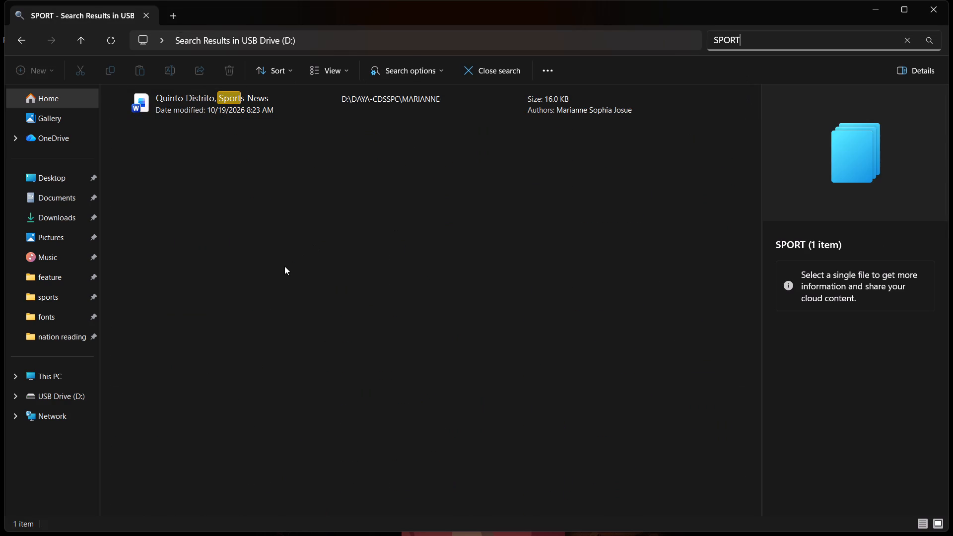
Look through the Gallery, OneDrive, Desktop and Documents locations for the page file.
left_click(65, 115)
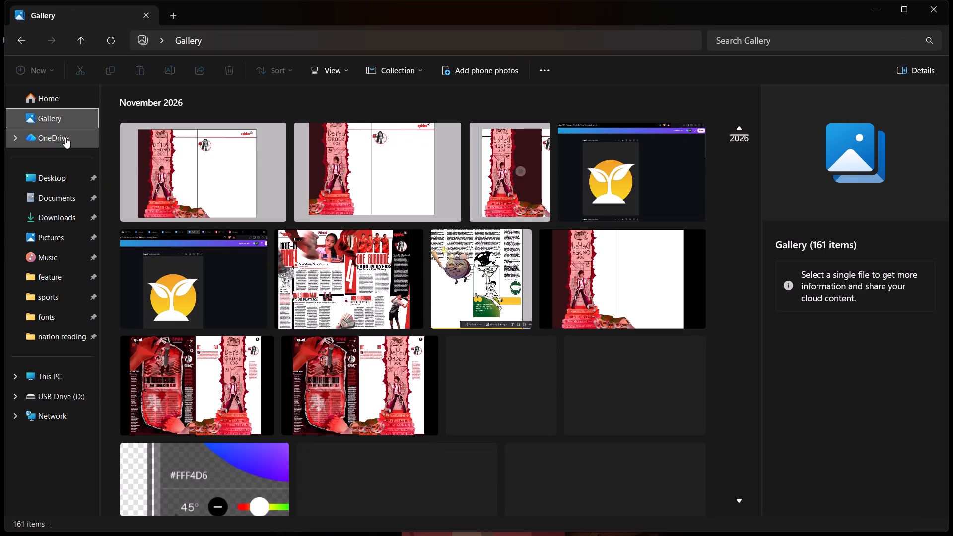
left_click(65, 137)
left_click(63, 175)
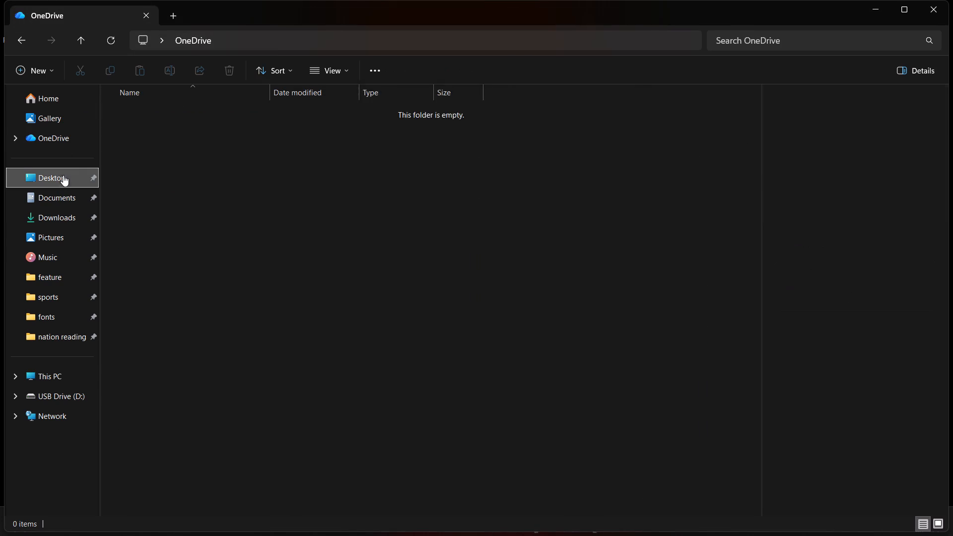
left_click(65, 193)
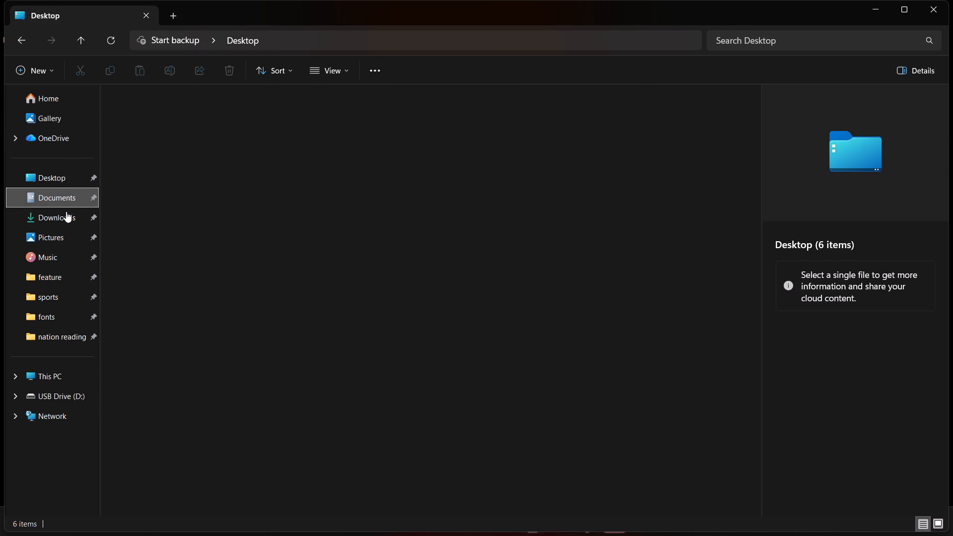
Find the SPORTS PAGE InDesign document in the Downloads folder and open it.
left_click(65, 214)
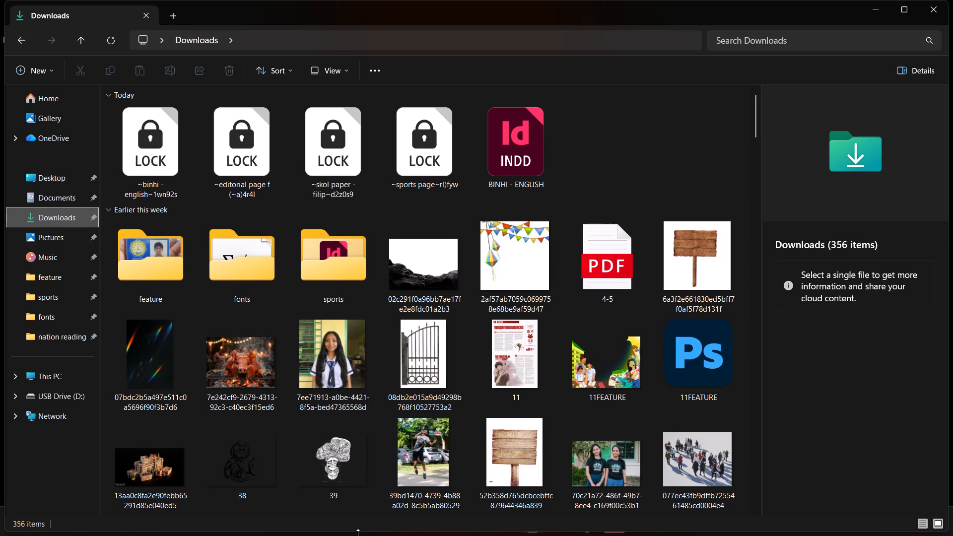
scroll(605, 284, "down", 2)
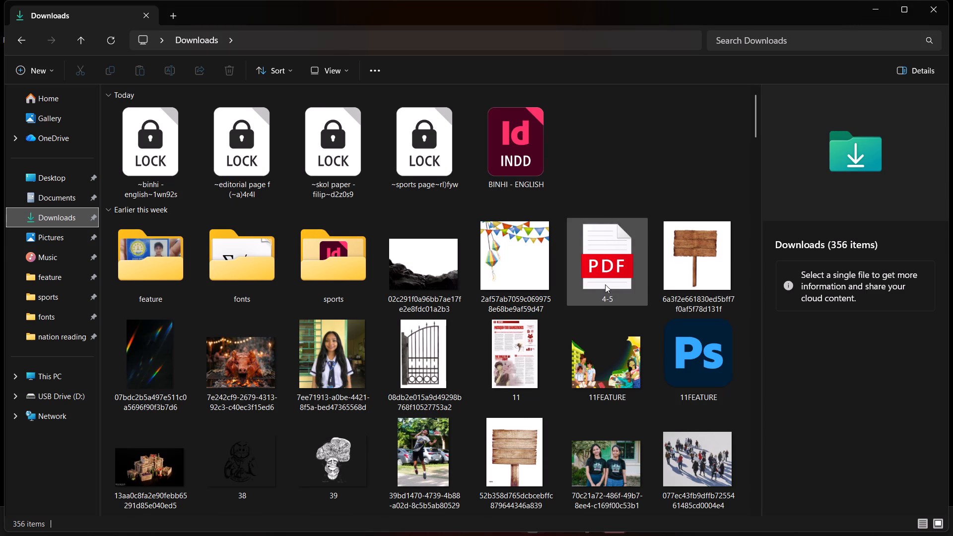
scroll(601, 284, "down", 1)
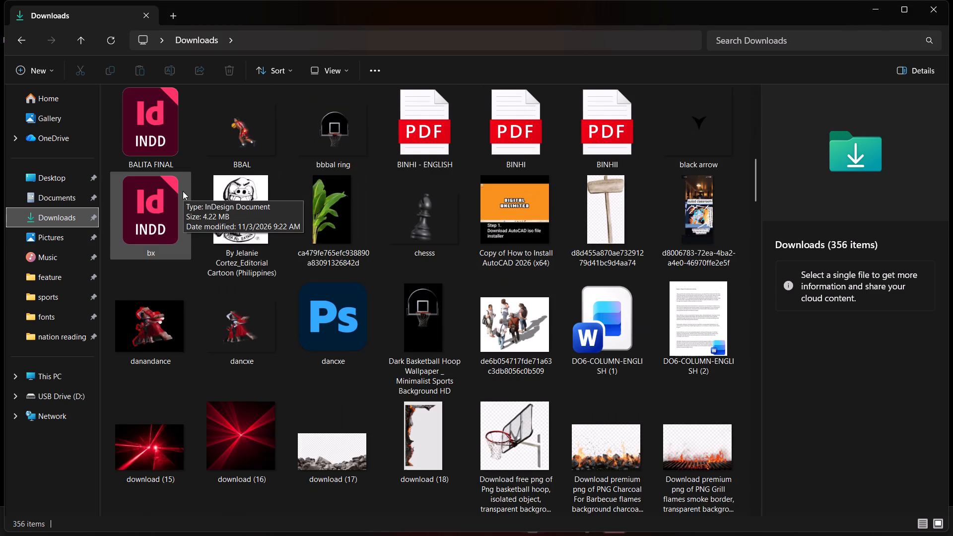
scroll(260, 228, "down", 2)
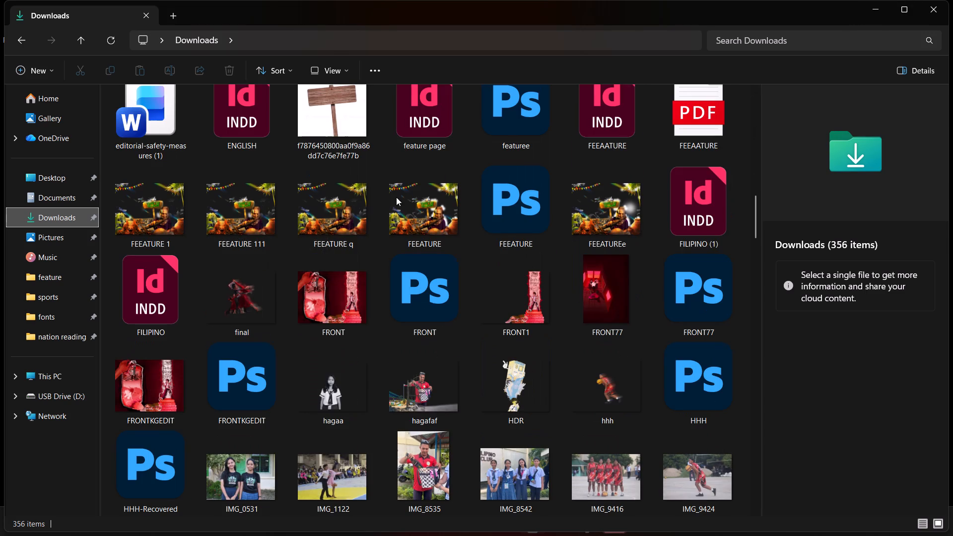
scroll(653, 231, "down", 2)
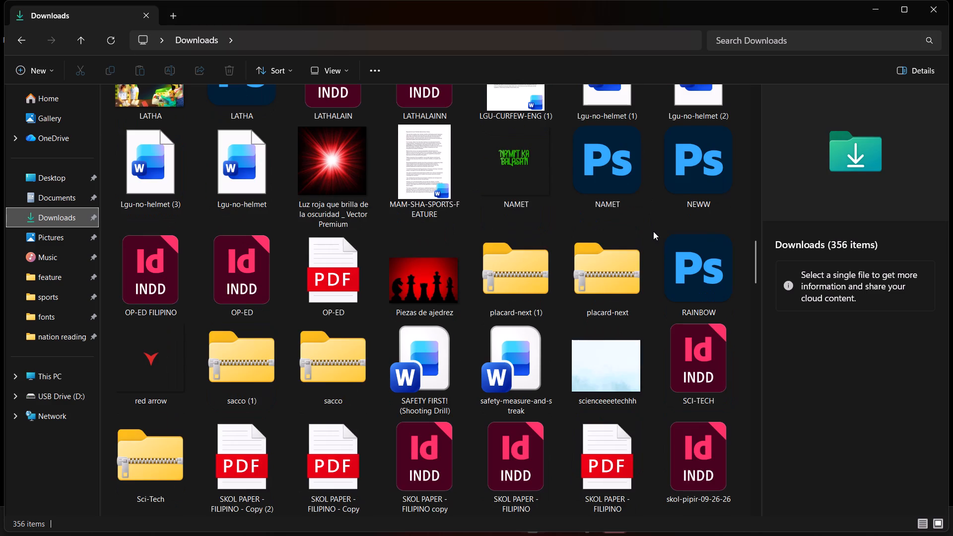
scroll(653, 231, "down", 1)
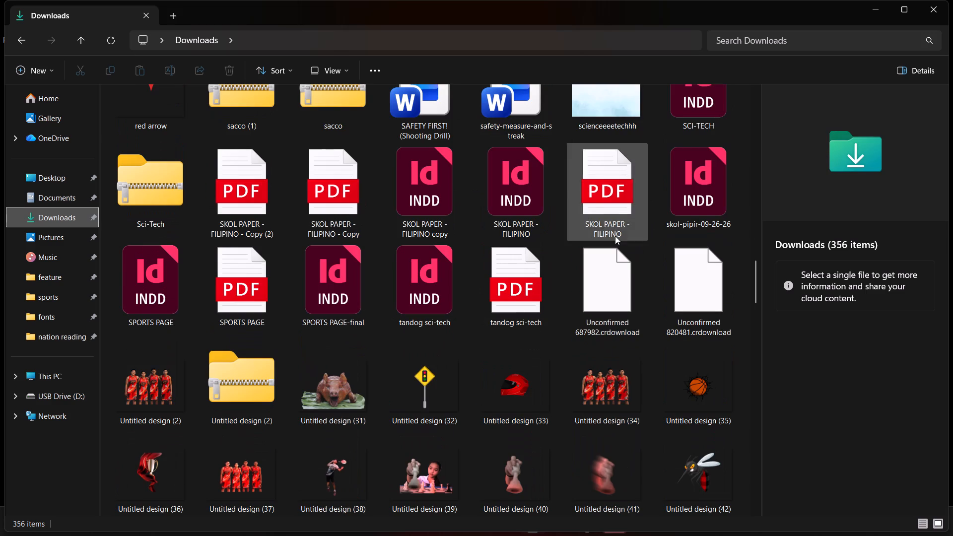
double_click(124, 248)
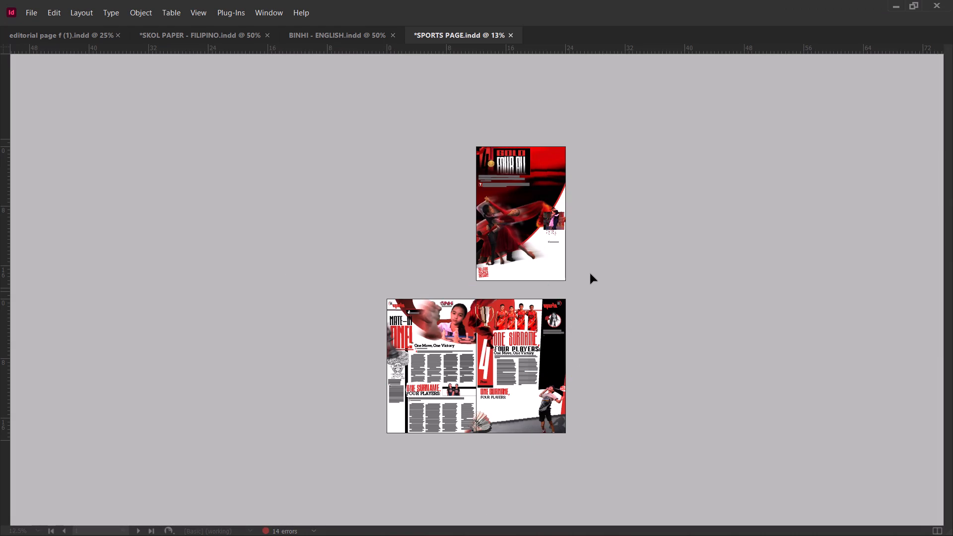
Examine the dancesport page and the spread below it in the SPORTS PAGE document, and minimize InDesign.
scroll(586, 261, "up", 2, "ctrl")
scroll(586, 261, "up", 1, "alt")
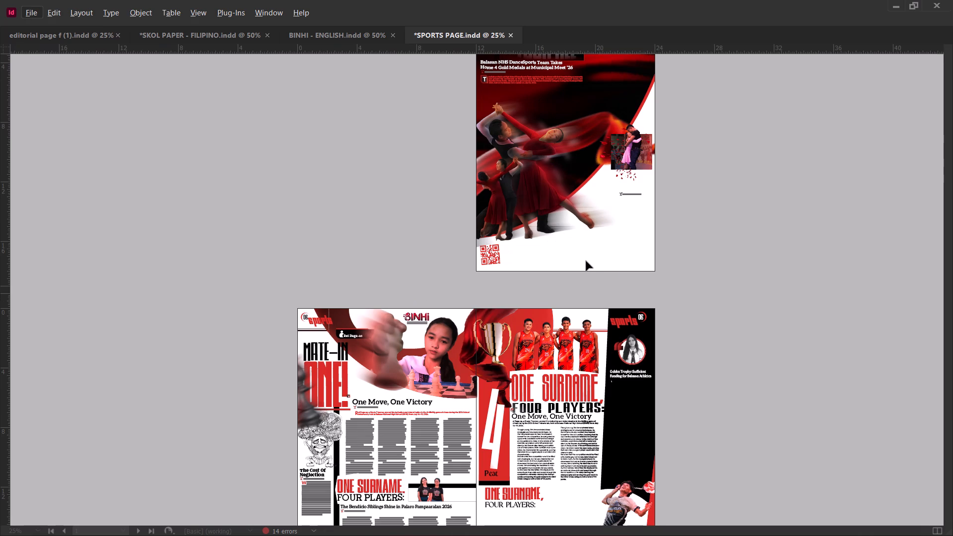
scroll(587, 261, "up", 1, "ctrl")
scroll(587, 261, "down", 2, "ctrl")
scroll(621, 262, "up", 2, "alt")
scroll(621, 262, "up", 4)
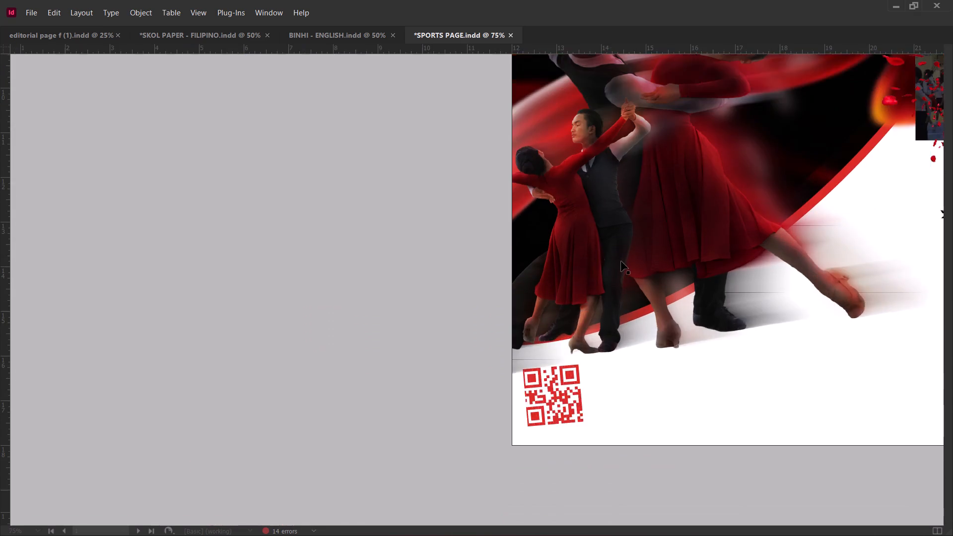
scroll(621, 262, "down", 6, "ctrl")
scroll(623, 262, "down", 2, "alt")
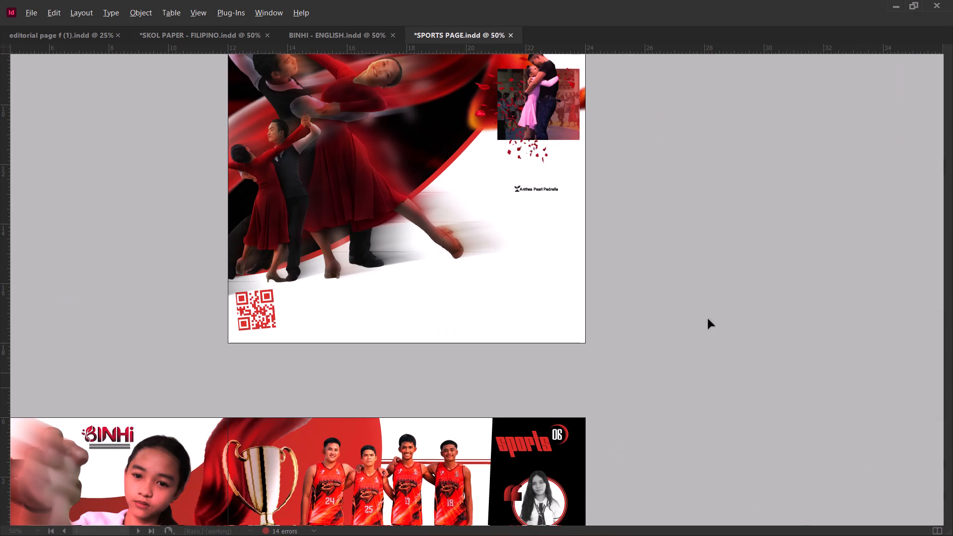
left_click(892, 7)
Look through the remaining files in Downloads for other page documents, and minimize the windows to reach the desktop.
scroll(504, 416, "down", 1)
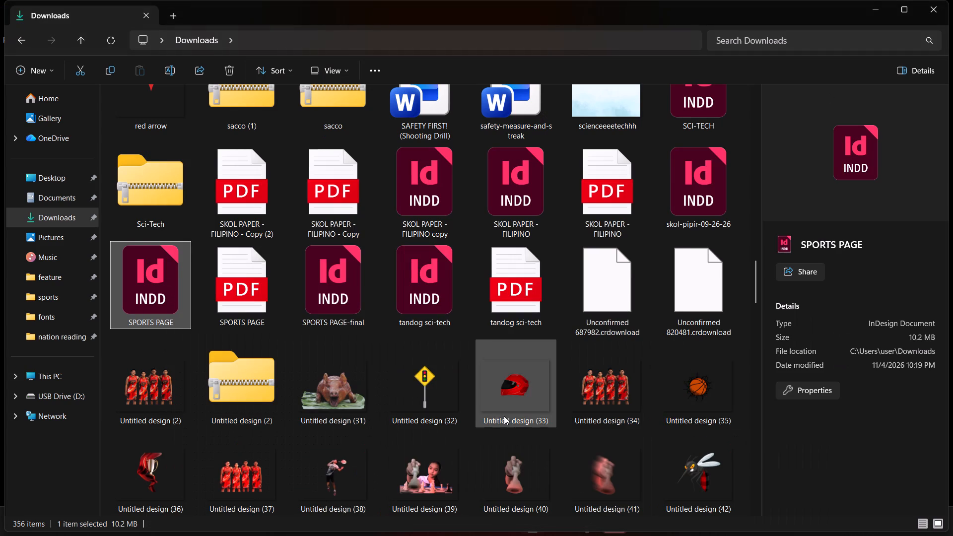
scroll(504, 416, "down", 3)
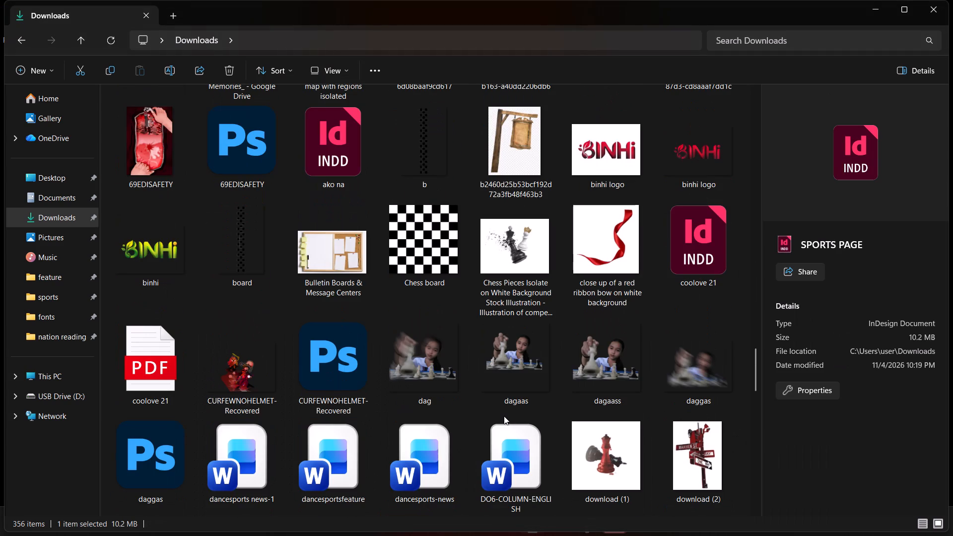
scroll(504, 416, "down", 3)
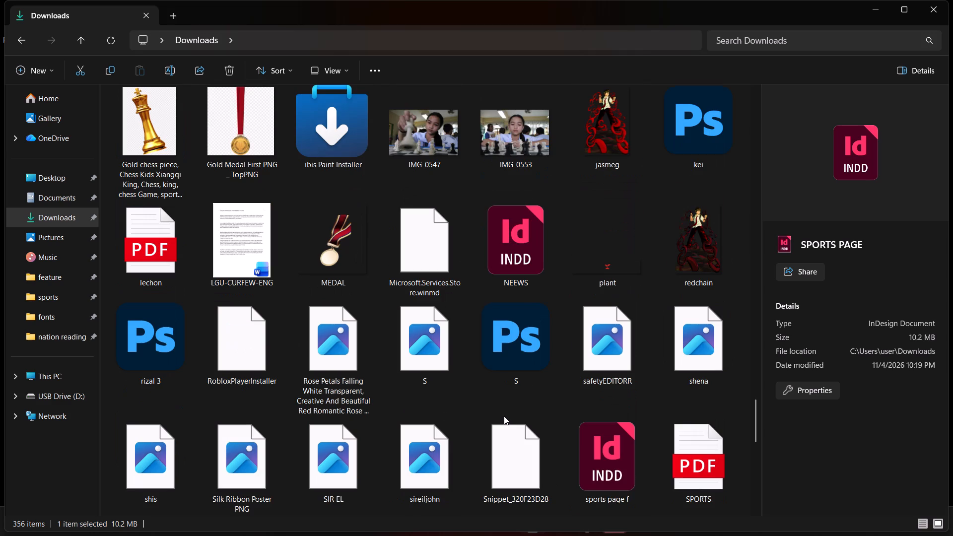
scroll(504, 416, "down", 4)
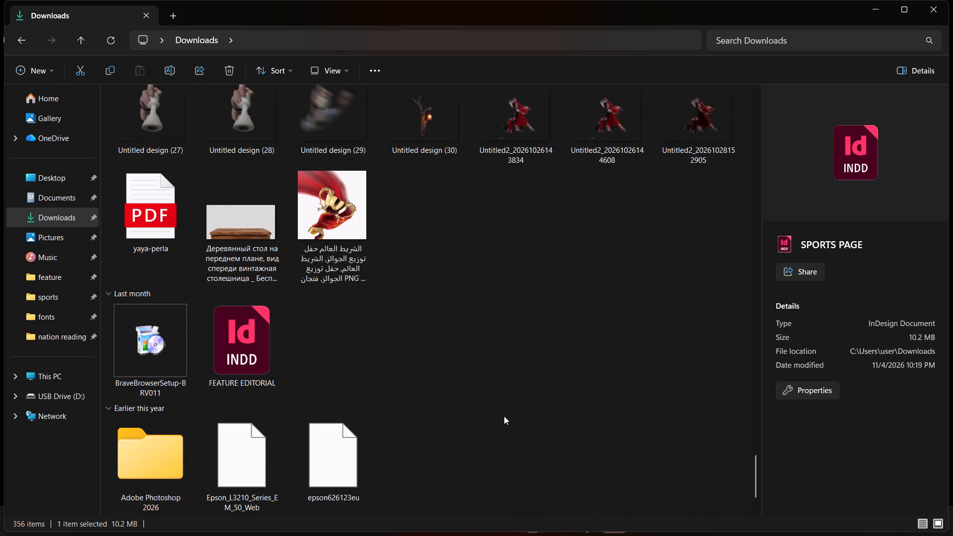
scroll(504, 416, "down", 3)
left_click(873, 6)
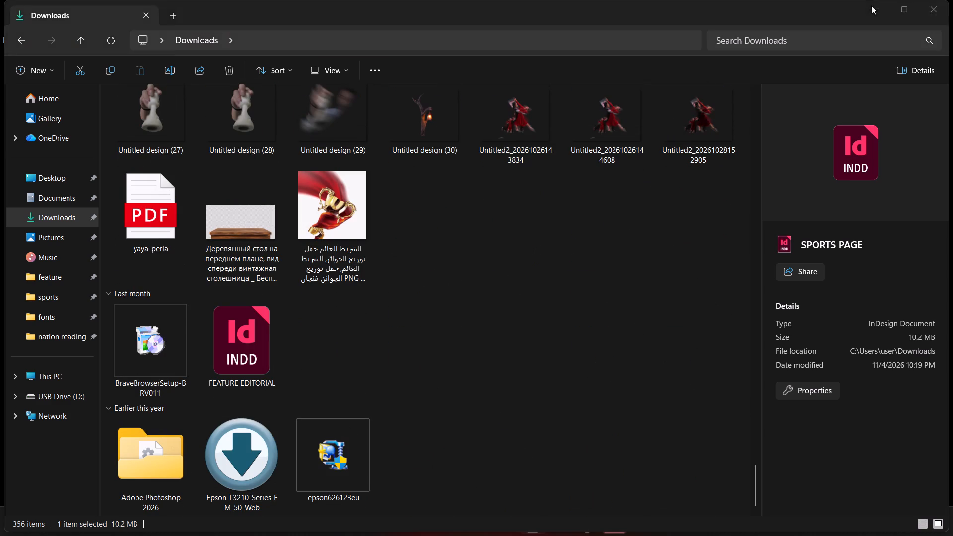
left_click(870, 5)
double_click(649, 99)
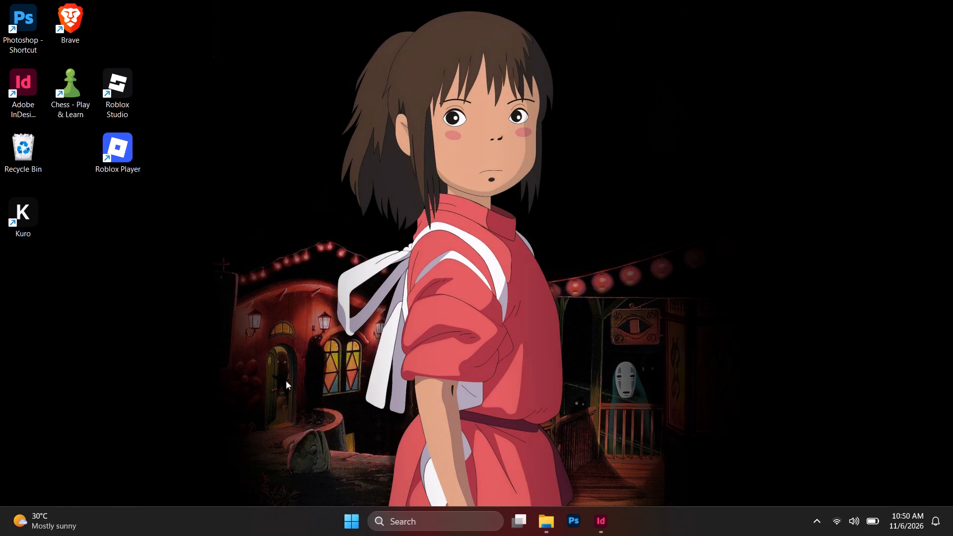
Open the Recycle Bin and look through the deleted files for a sports page document.
double_click(21, 141)
scroll(287, 259, "down", 3)
scroll(323, 263, "up", 2)
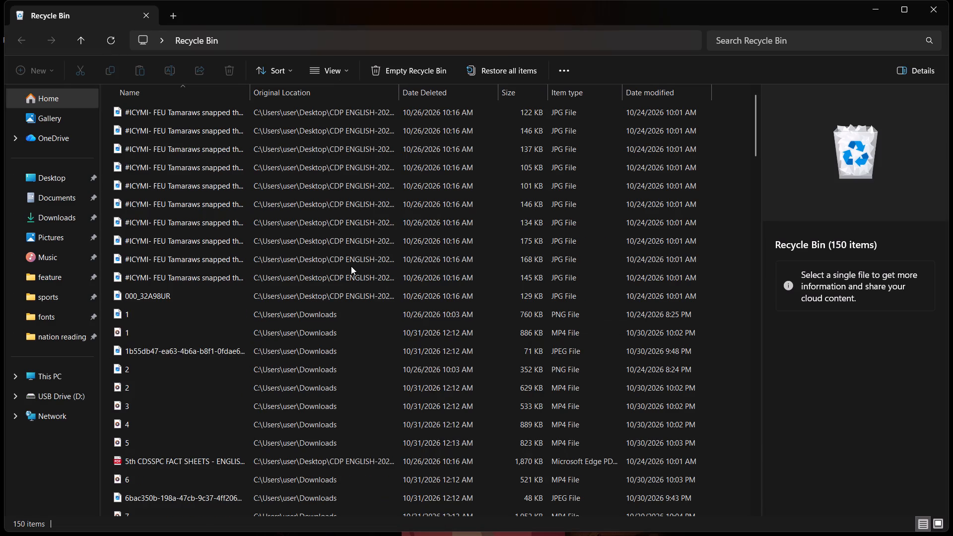
scroll(351, 266, "down", 10)
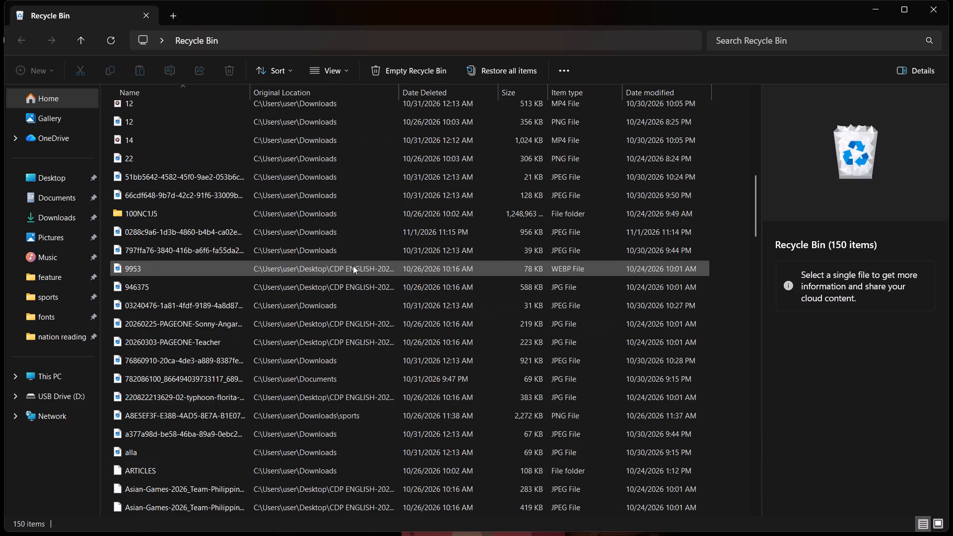
scroll(353, 266, "down", 10)
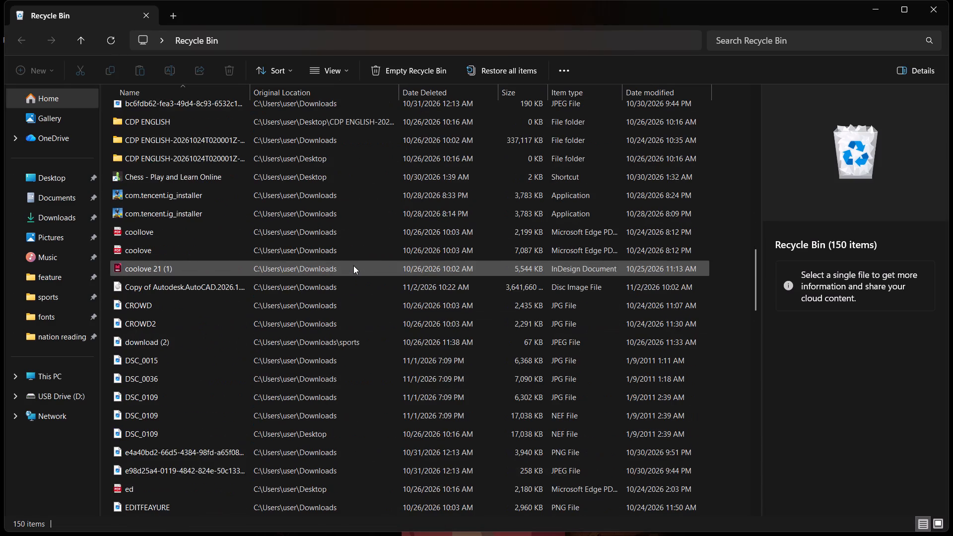
scroll(353, 266, "down", 11)
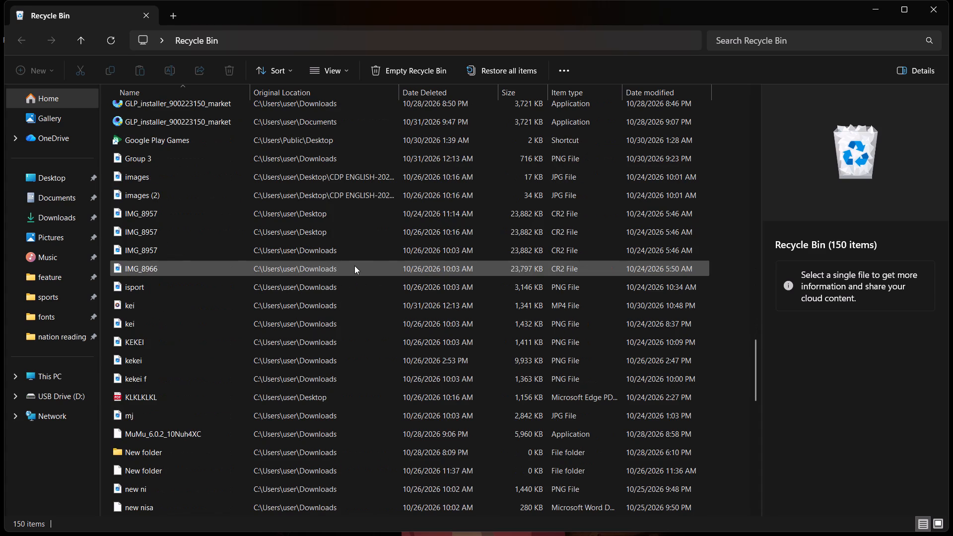
scroll(203, 322, "down", 2)
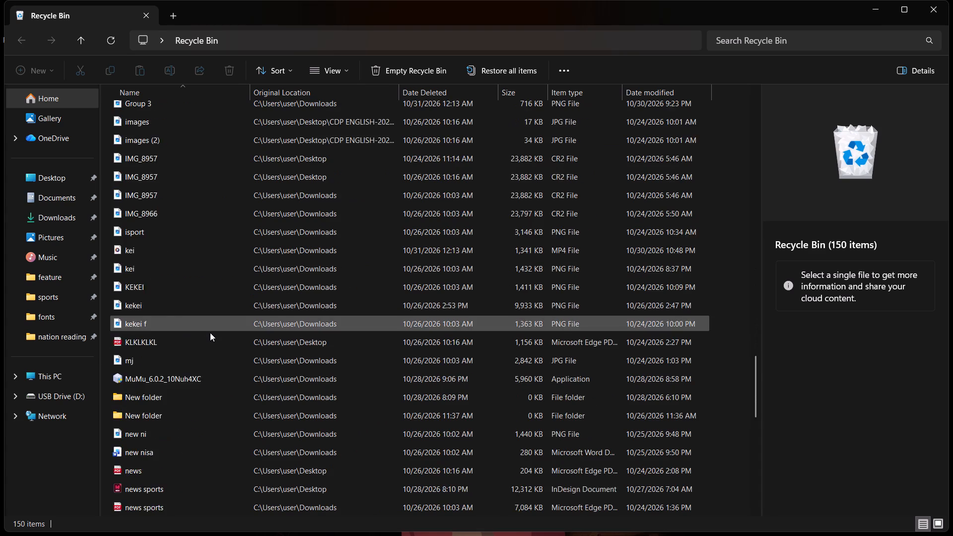
scroll(210, 333, "down", 4)
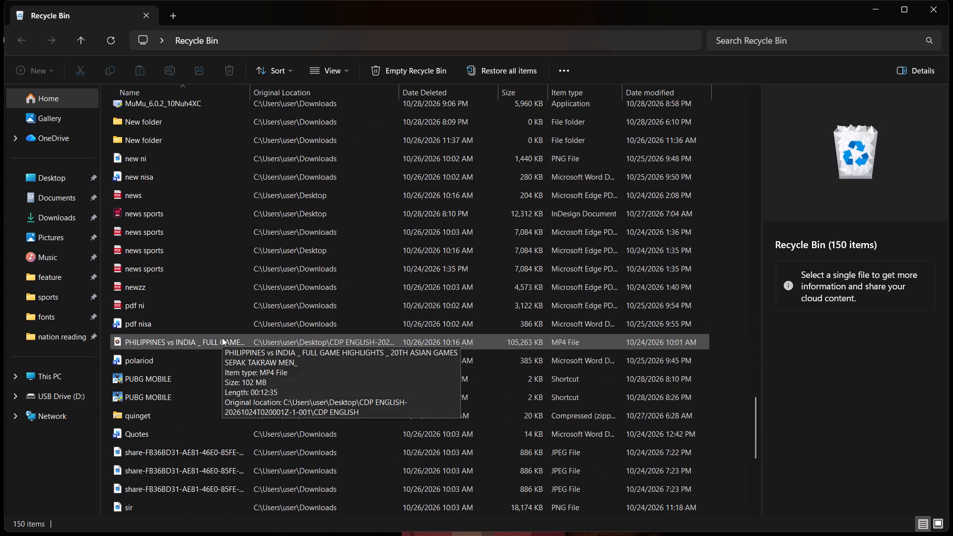
scroll(222, 337, "down", 7)
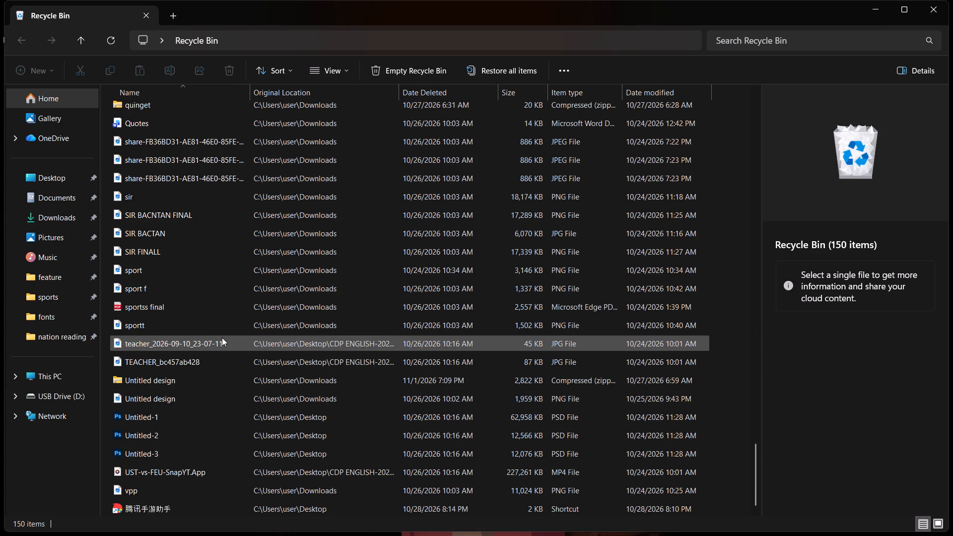
scroll(222, 337, "down", 1)
scroll(222, 337, "up", 11)
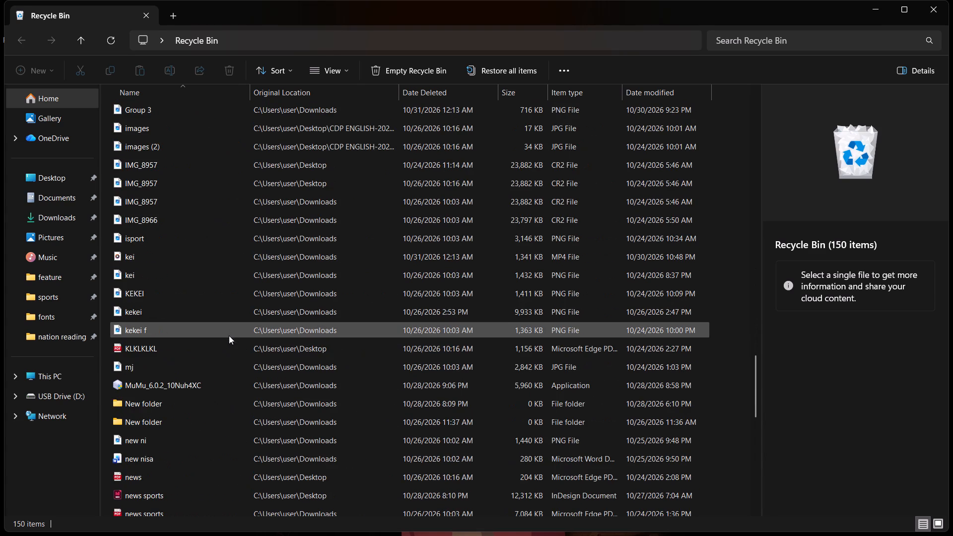
scroll(229, 335, "up", 20)
scroll(229, 335, "up", 14)
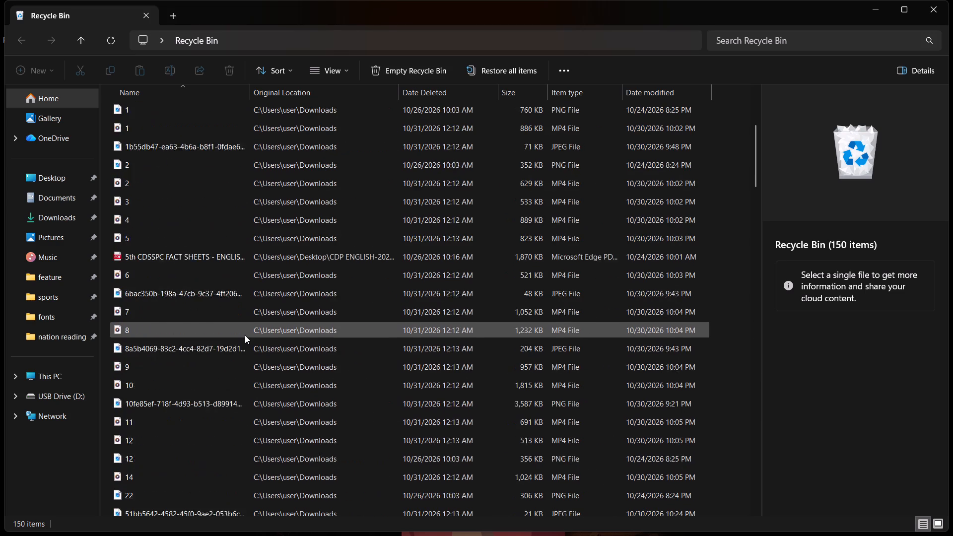
scroll(245, 335, "up", 9)
Return to the Downloads folder and open its sports subfolder.
left_click(68, 232)
left_click(69, 222)
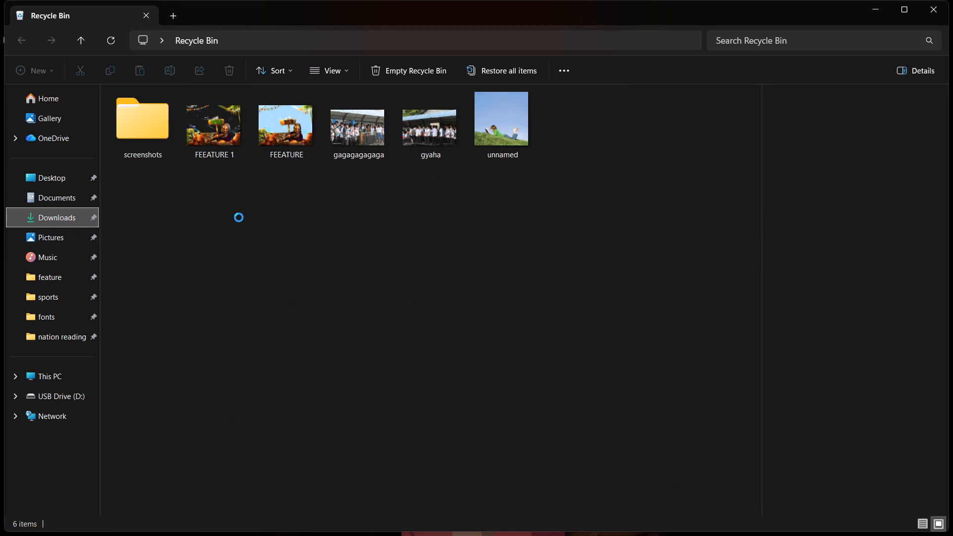
scroll(512, 226, "down", 3)
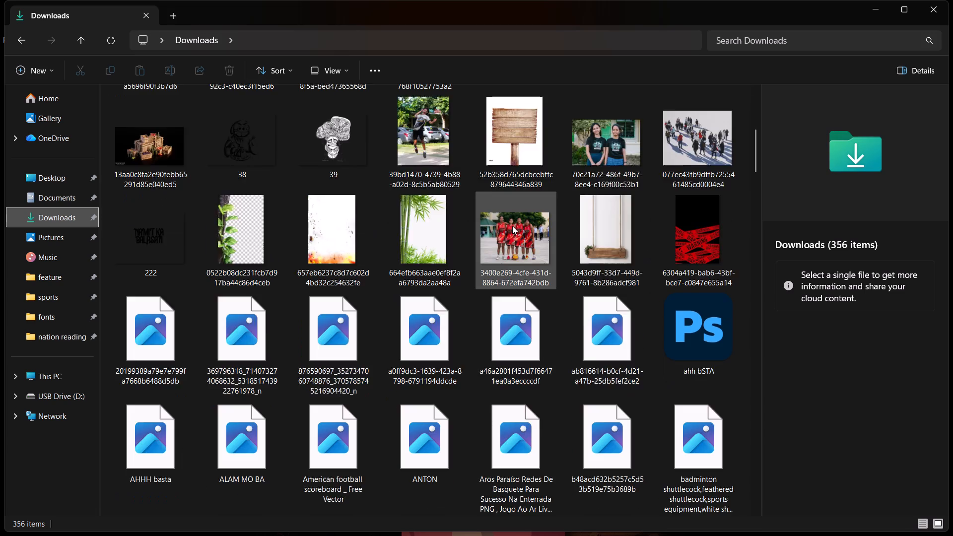
scroll(512, 226, "up", 3)
double_click(355, 254)
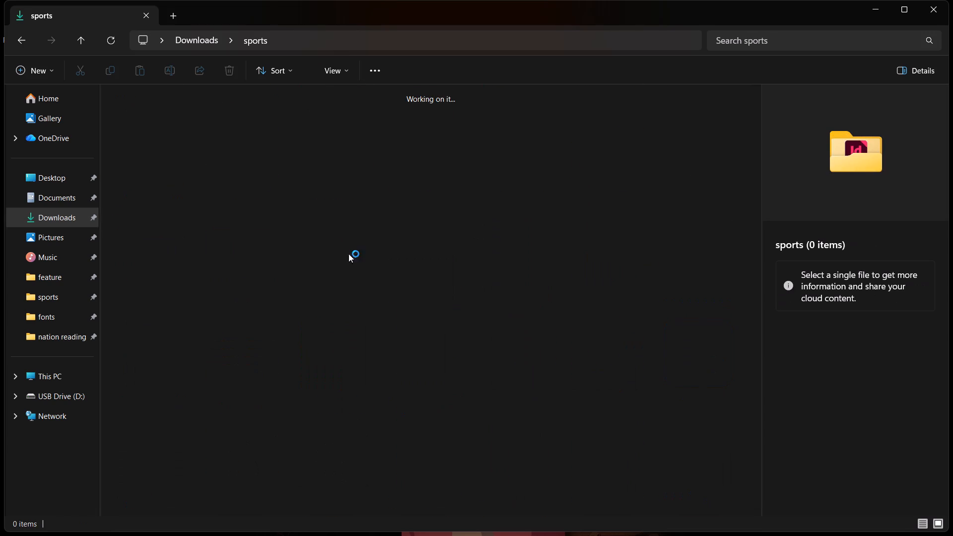
Open the SPORTS document from the sports folder and dismiss the missing links and missing fonts notices.
double_click(199, 175)
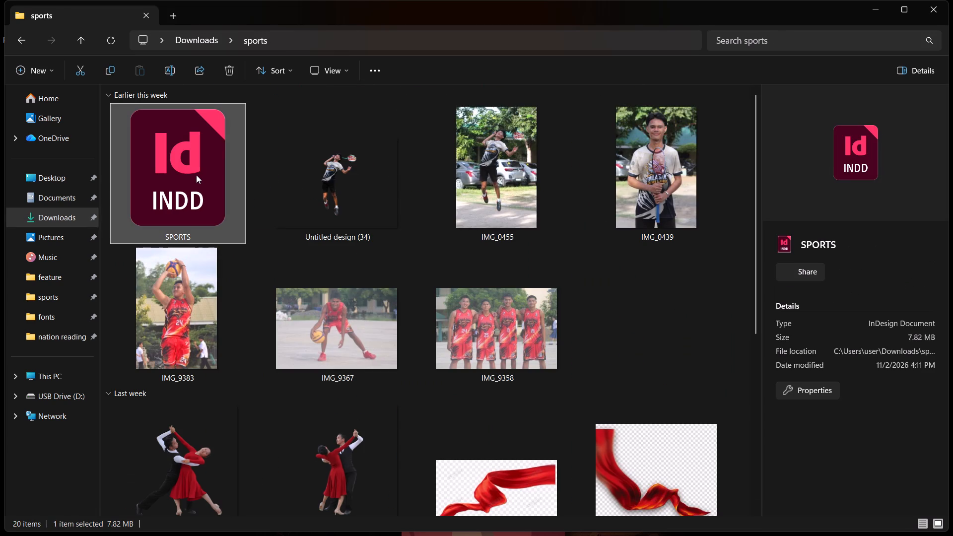
double_click(187, 160)
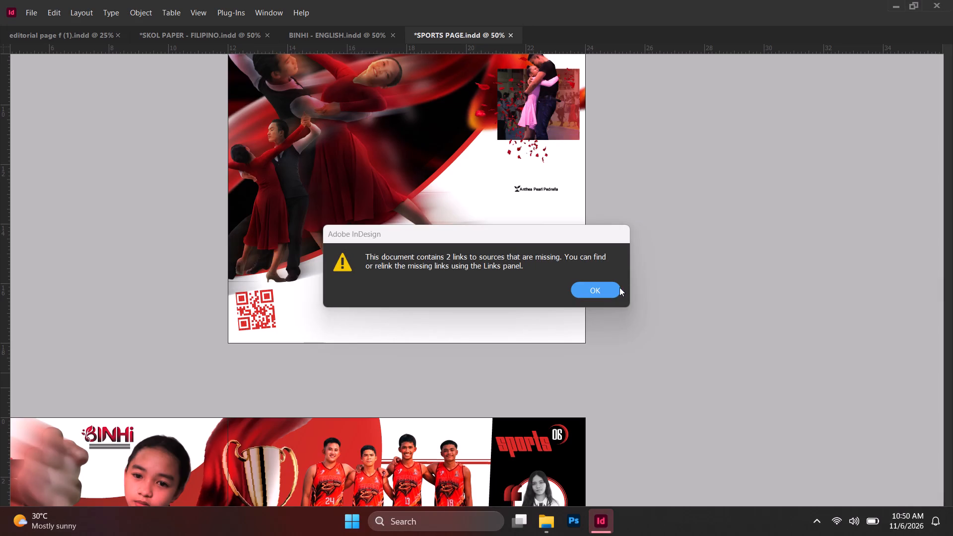
left_click(617, 288)
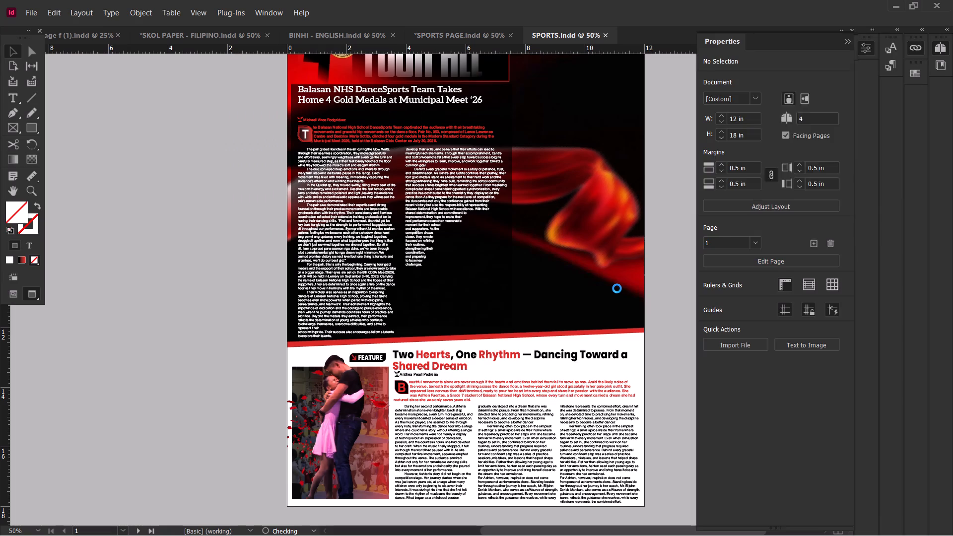
scroll(617, 288, "up", 3)
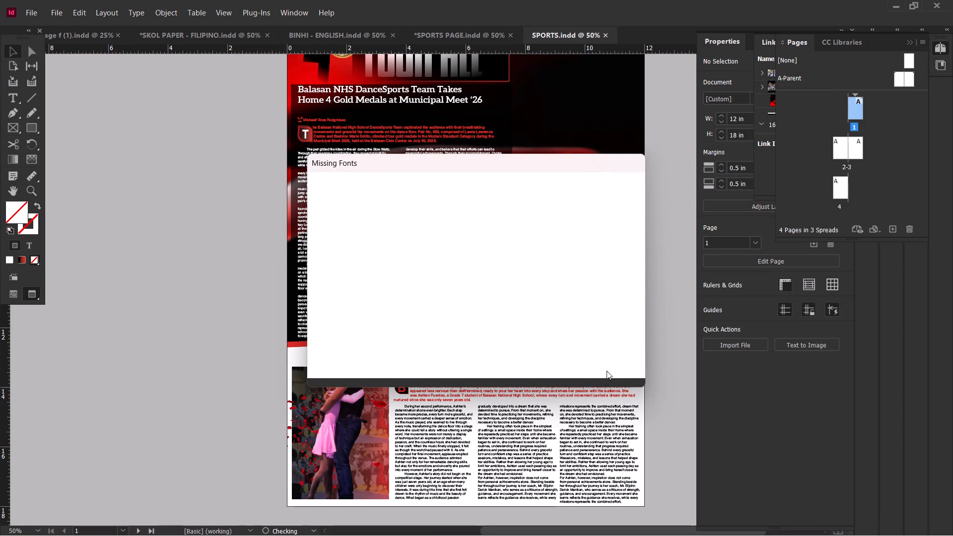
left_click(611, 369)
scroll(612, 368, "up", 2)
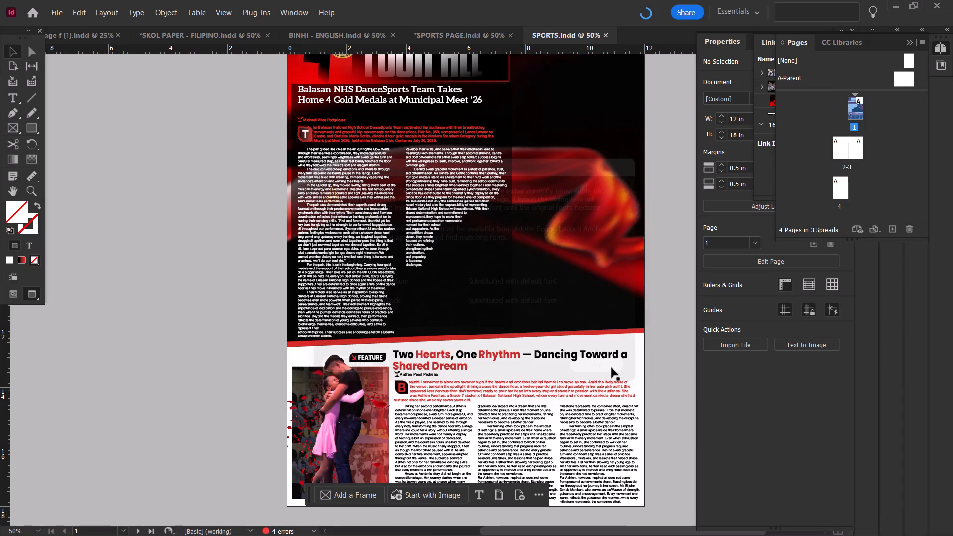
scroll(612, 368, "up", 2)
scroll(616, 368, "down", 1)
left_click(610, 366)
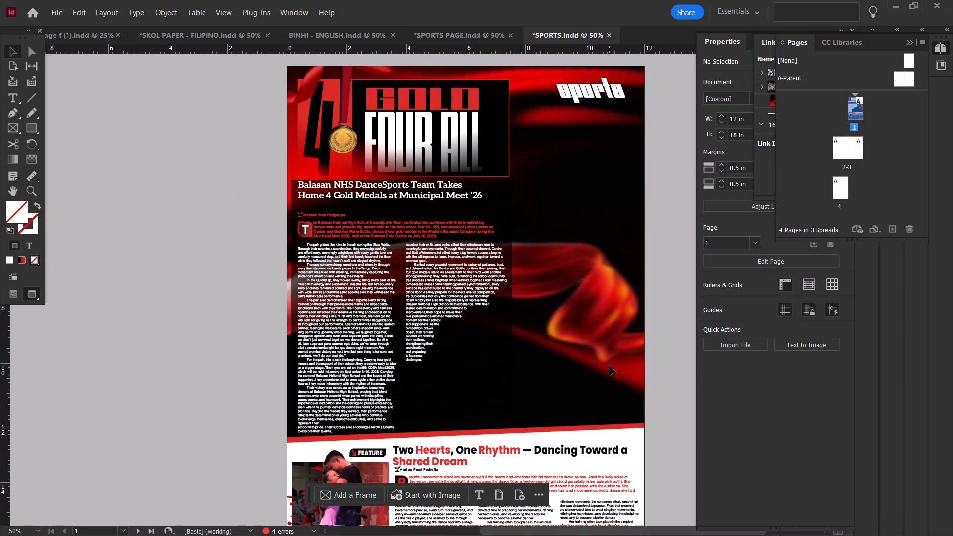
Examine the first page of the SPORTS document, from the Gold Four All story to the dance feature, including in presentation mode.
scroll(311, 213, "up", 1, "alt")
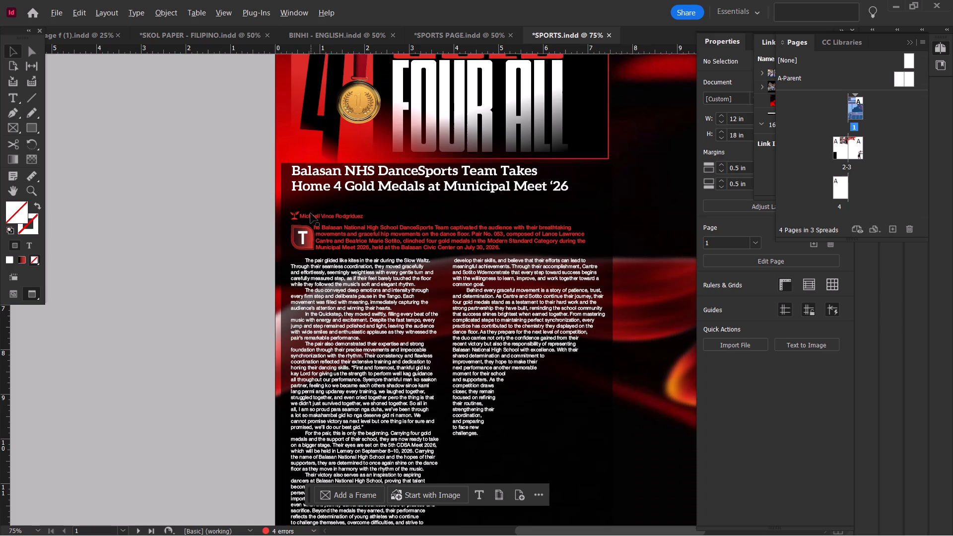
scroll(311, 213, "down", 1, "alt")
scroll(336, 220, "down", 4)
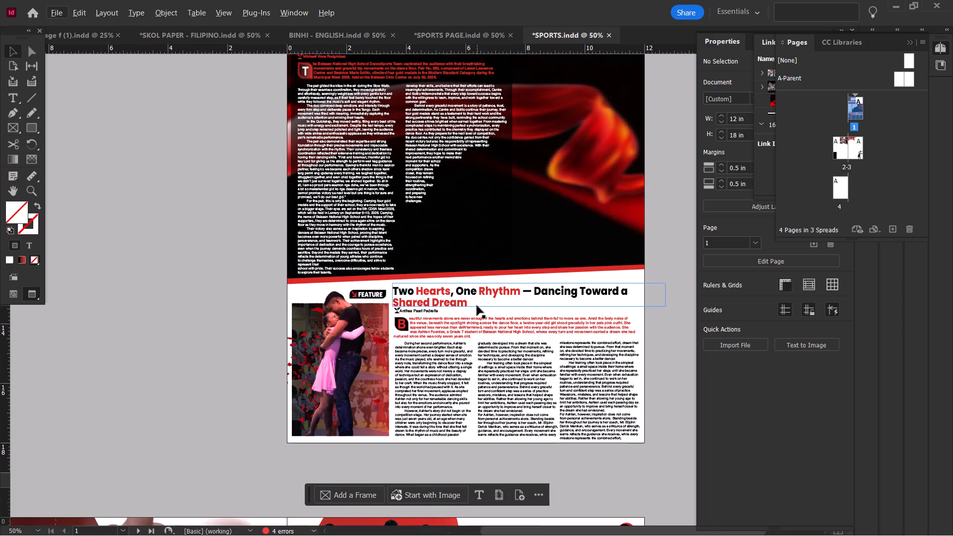
scroll(477, 306, "up", 3)
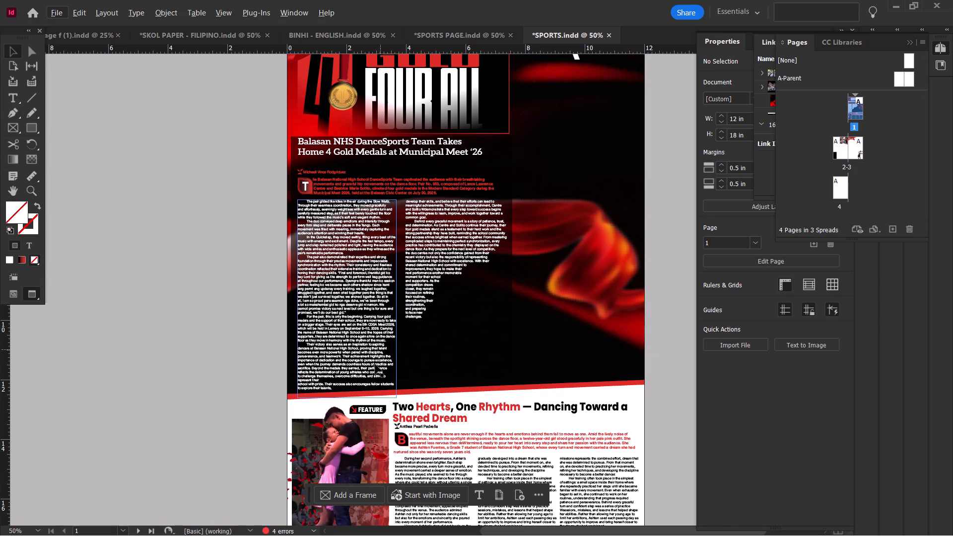
scroll(451, 370, "up", 1)
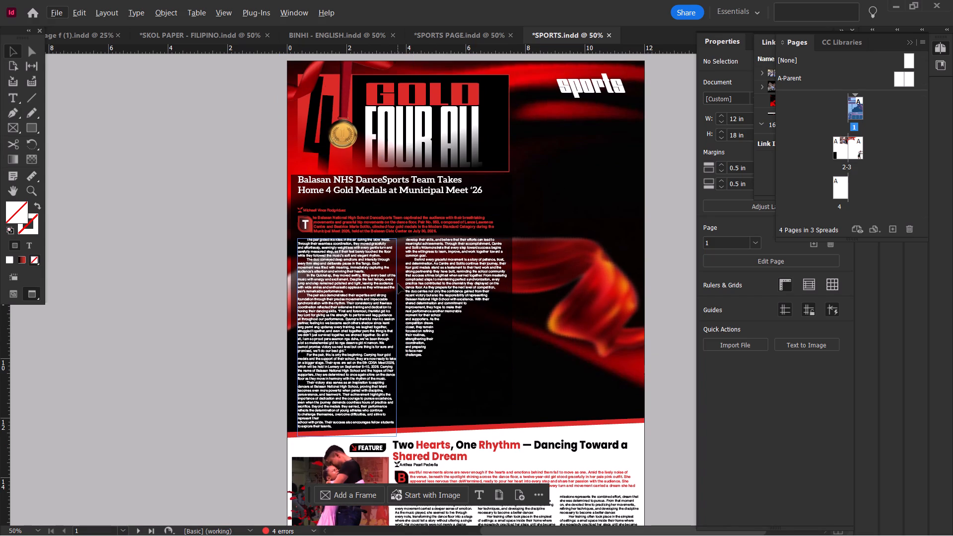
key("shift+w")
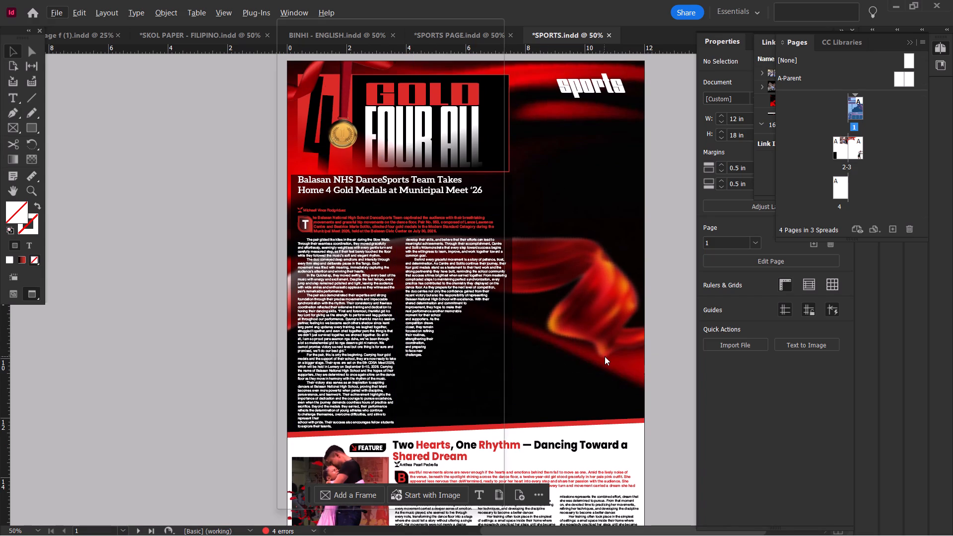
left_click(639, 294)
key("shift+w")
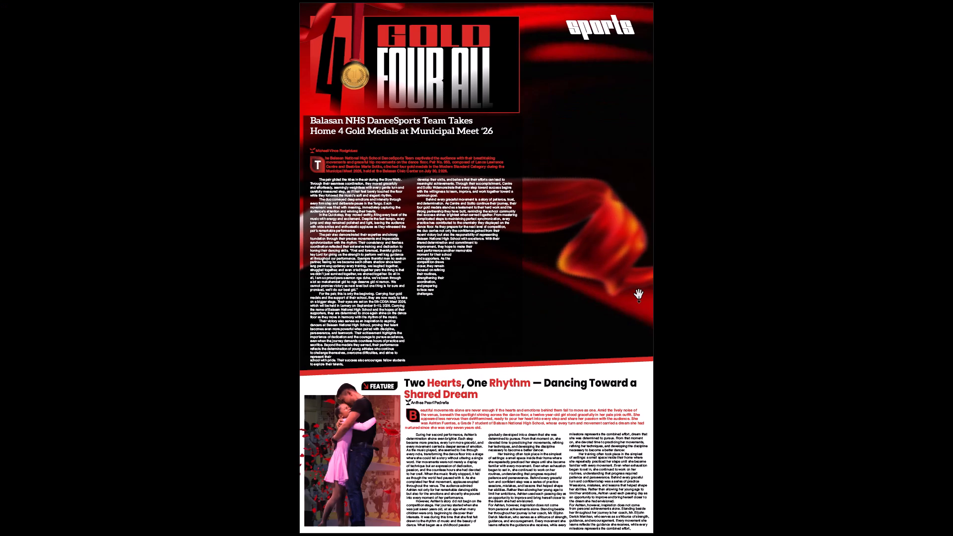
key("shift+w")
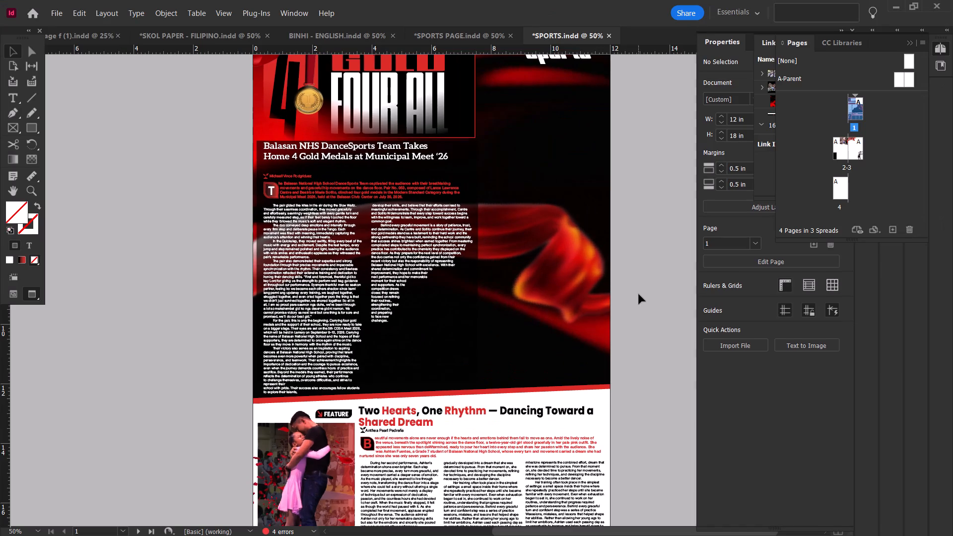
scroll(639, 294, "up", 1)
scroll(639, 294, "down", 1)
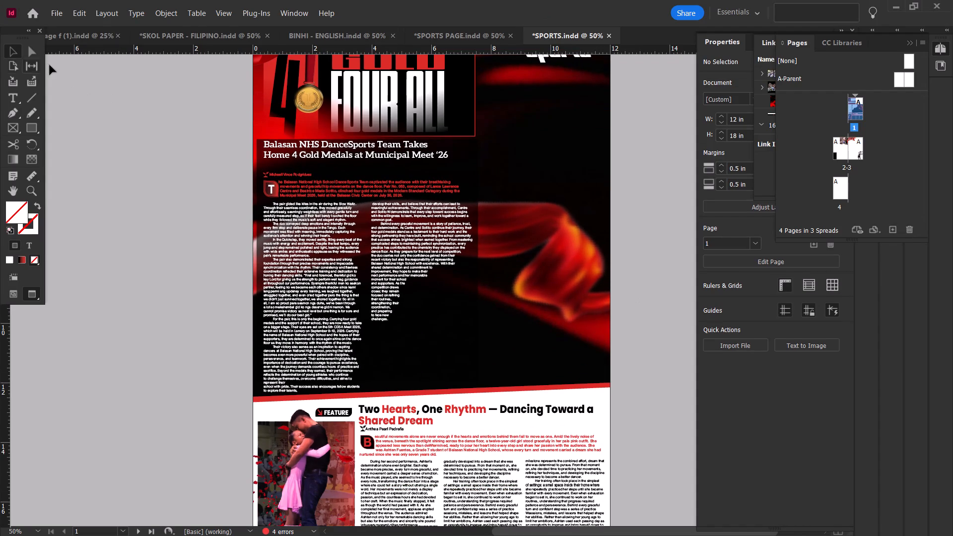
left_click(149, 79)
scroll(159, 83, "down", 1)
Nudge the headline "Balasan NHS DanceSports Team Takes Home 4 Gold Medals at Municipal Meet '26" slightly down.
left_click(351, 112)
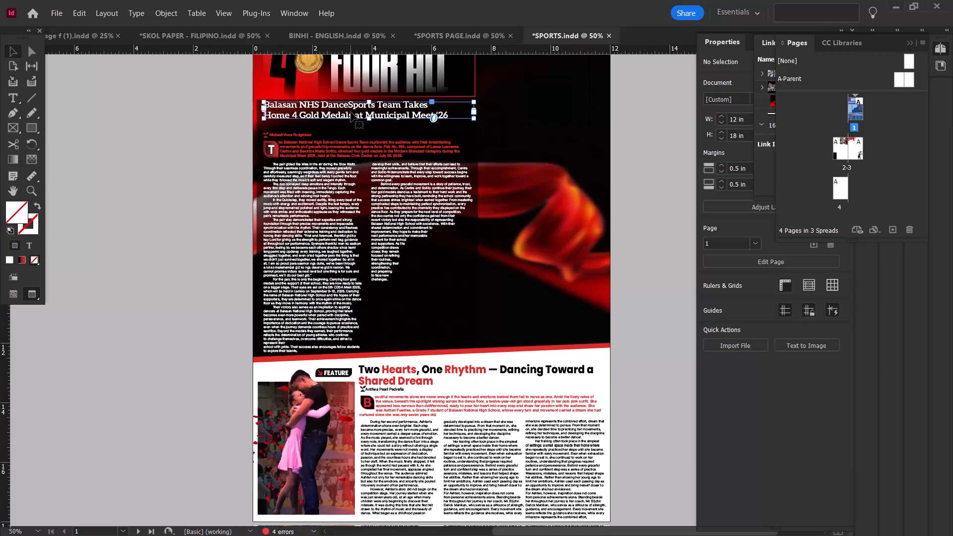
key("Down")
key("Down")
key("Down")
left_click(92, 257)
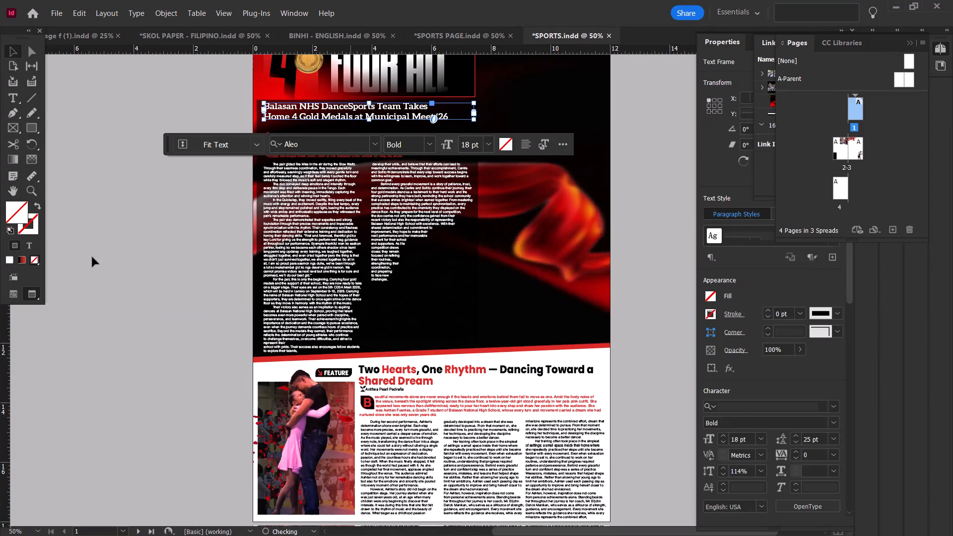
left_click(342, 110)
key("Down")
key("Down")
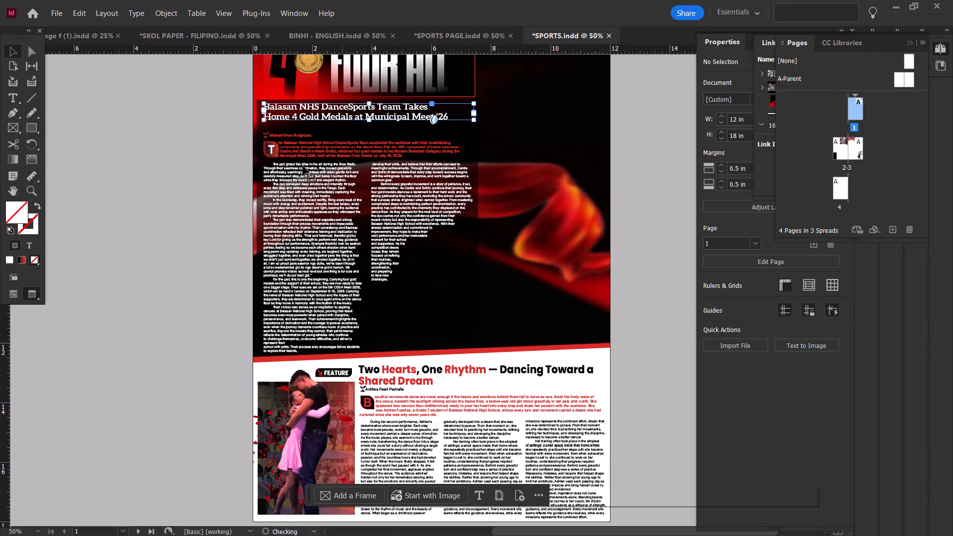
left_click(186, 310)
Check the first page of the SPORTS document again, previewing it full screen in presentation mode.
scroll(187, 307, "up", 2)
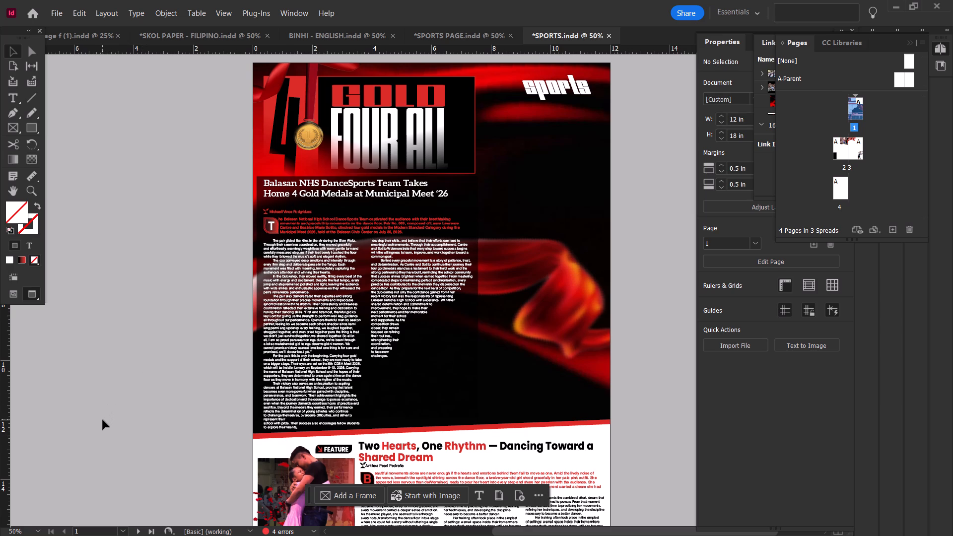
scroll(103, 420, "down", 1)
scroll(103, 420, "up", 1)
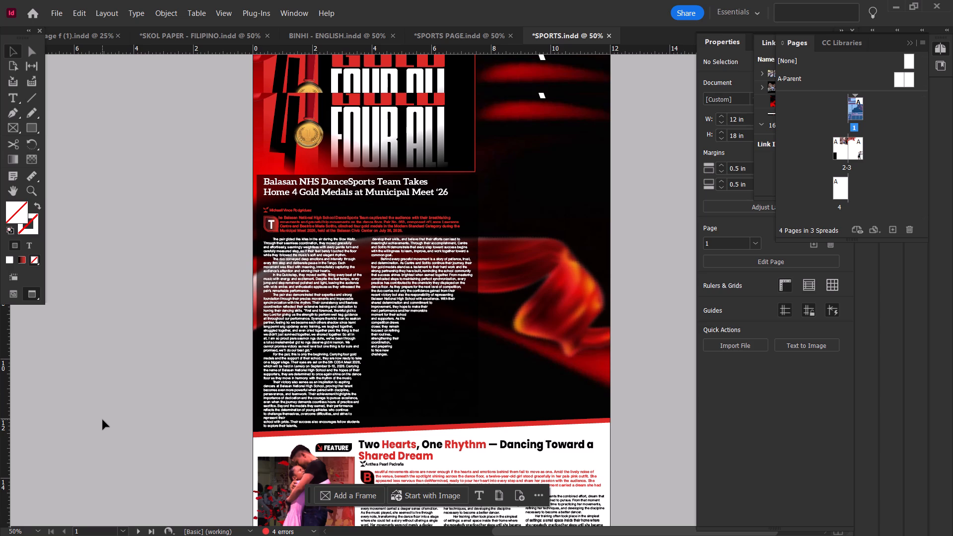
left_click(67, 363)
key("shift+w")
type("ww")
key("shift+w")
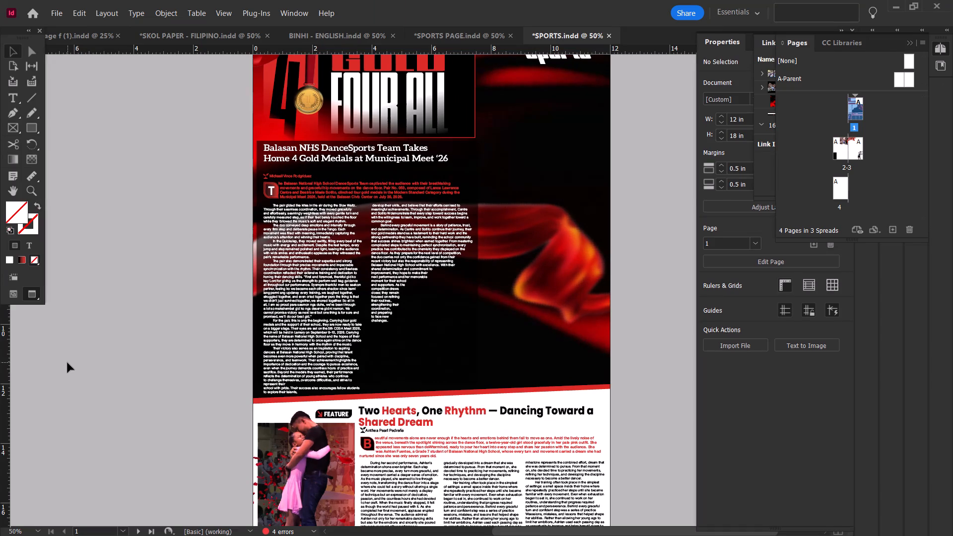
key("shift+w")
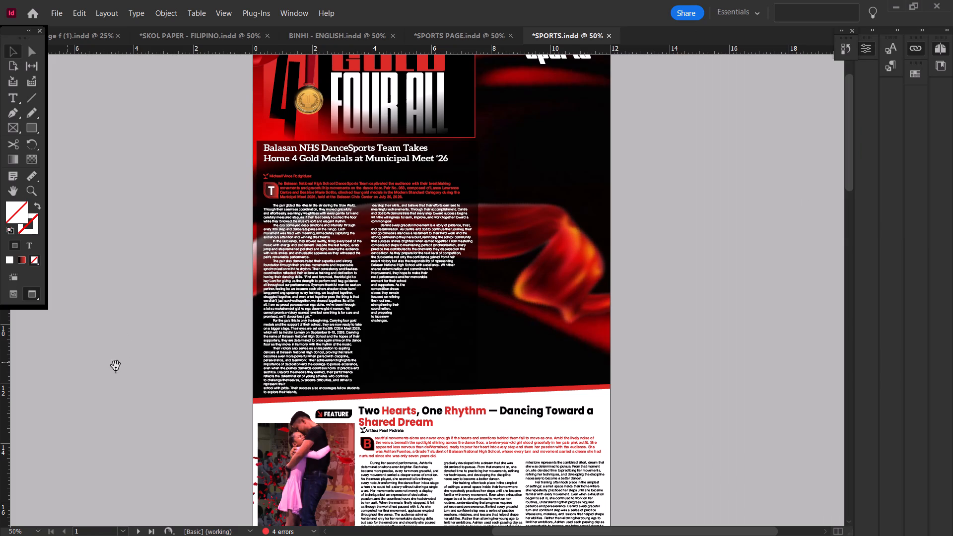
key("shift+w")
scroll(202, 404, "down", 1)
key("shift+w")
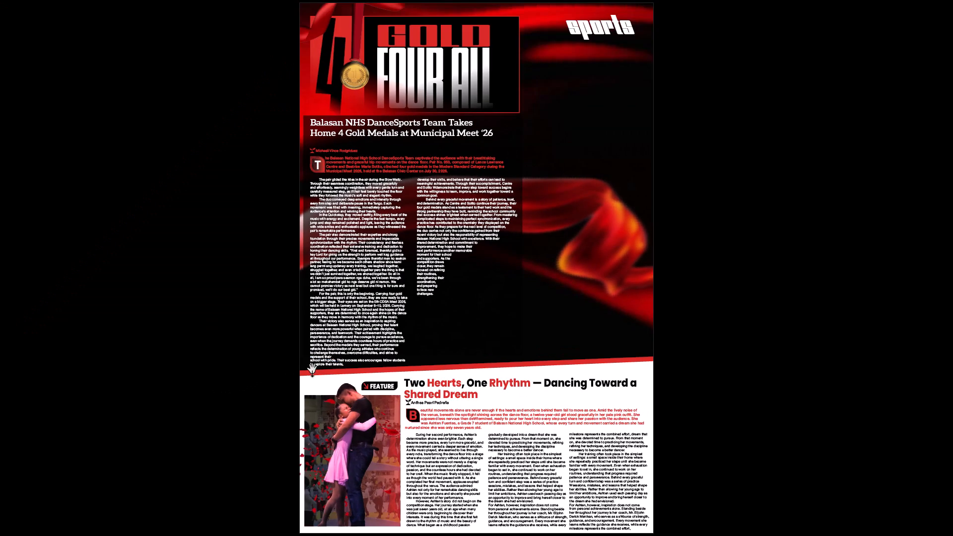
key("shift+w")
Switch past the SPORTS PAGE document to BINHI - ENGLISH and examine its editorial and opinion spread in presentation mode.
left_click(454, 36)
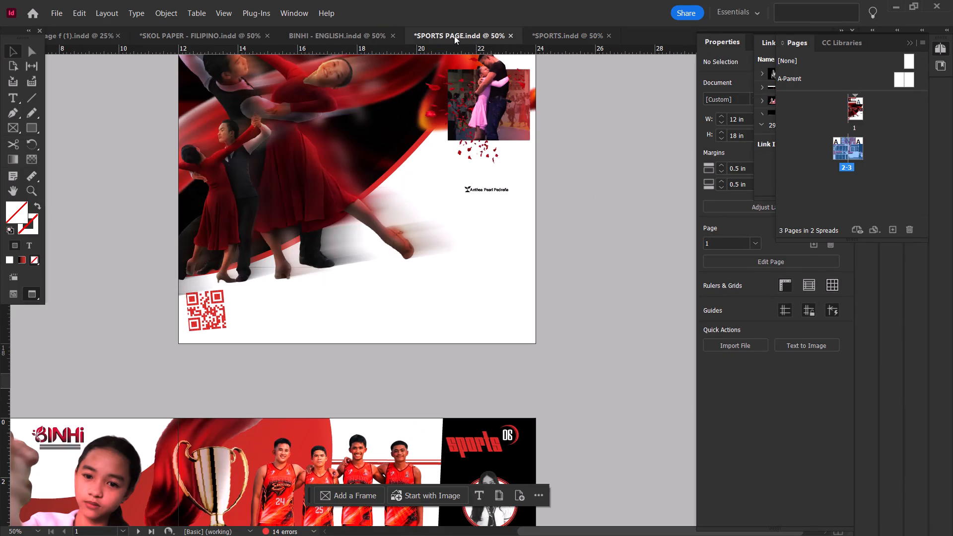
left_click(336, 35)
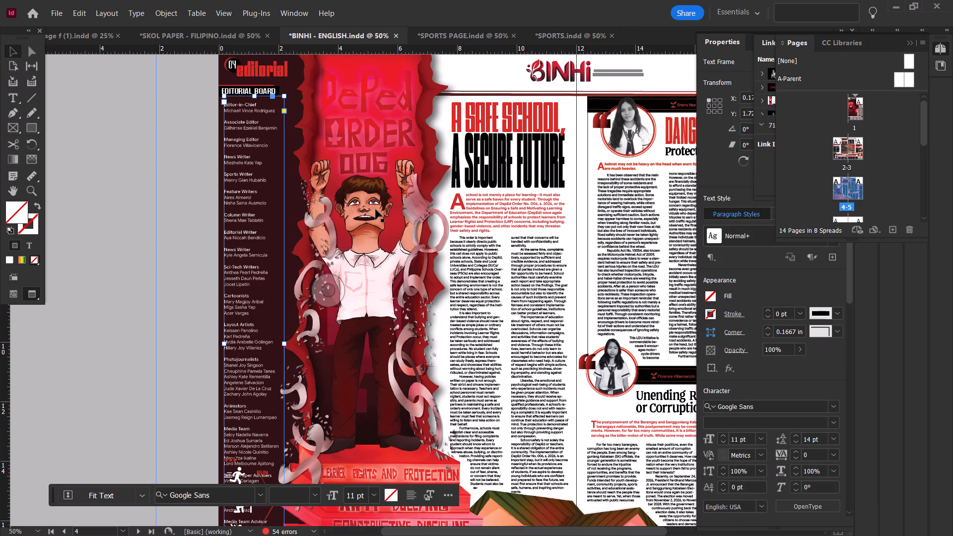
key("shift+w")
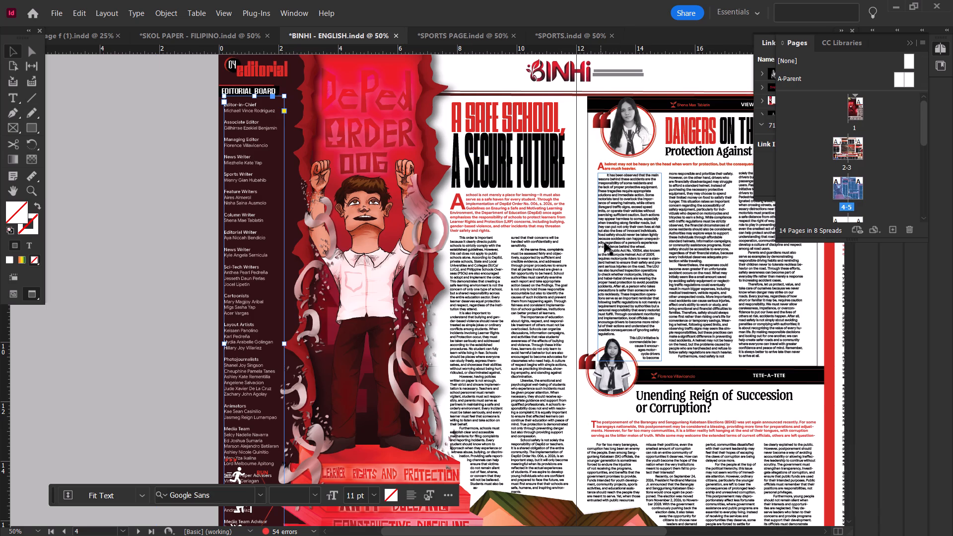
key("shift+w")
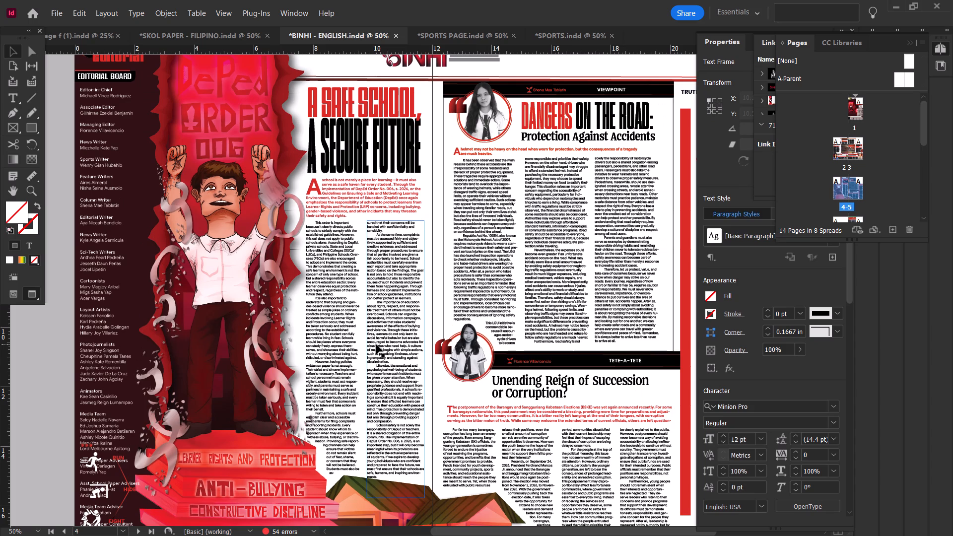
scroll(457, 199, "up", 1)
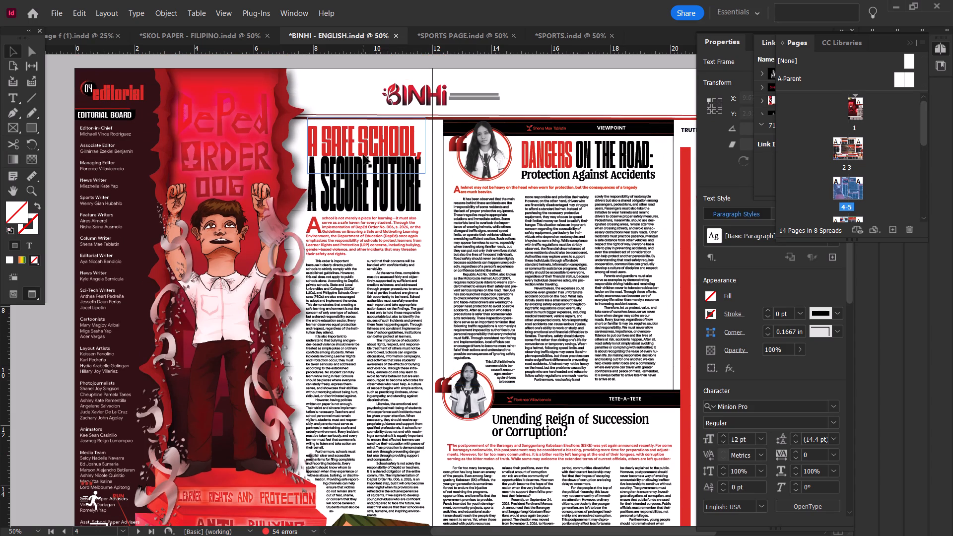
key("shift+w")
key("shift+w")
Switch to the SKOL PAPER - FILIPINO document and look through its editorial and lathalain spreads.
left_click(200, 39)
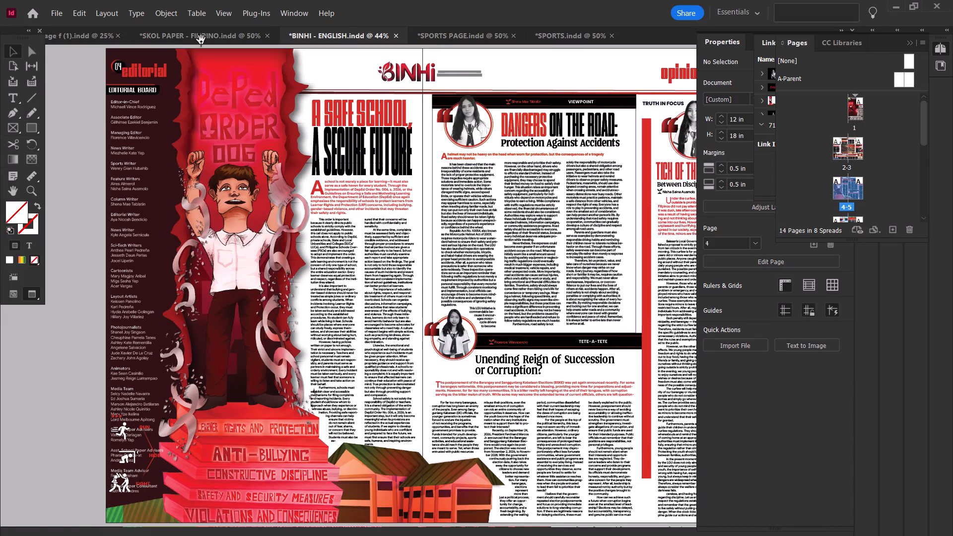
key("shift+w")
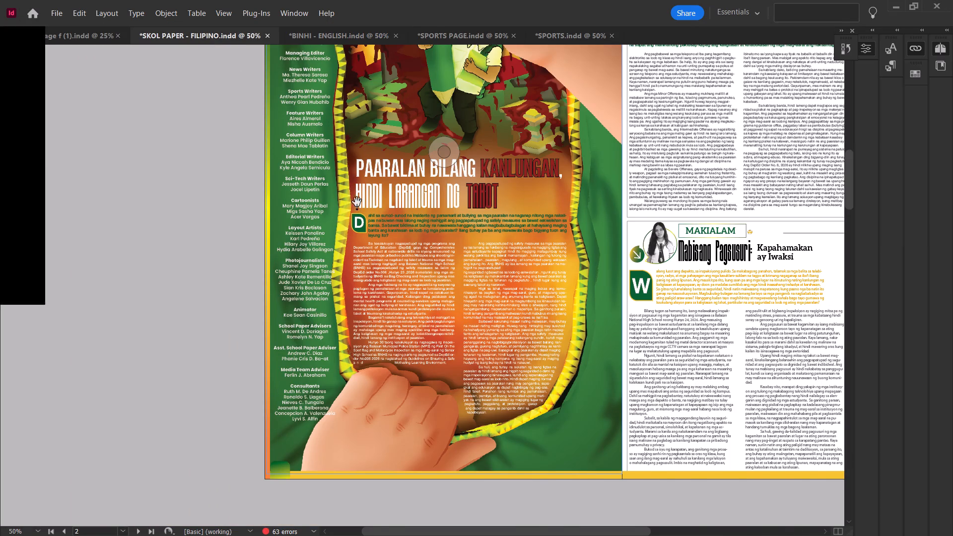
key("shift+w")
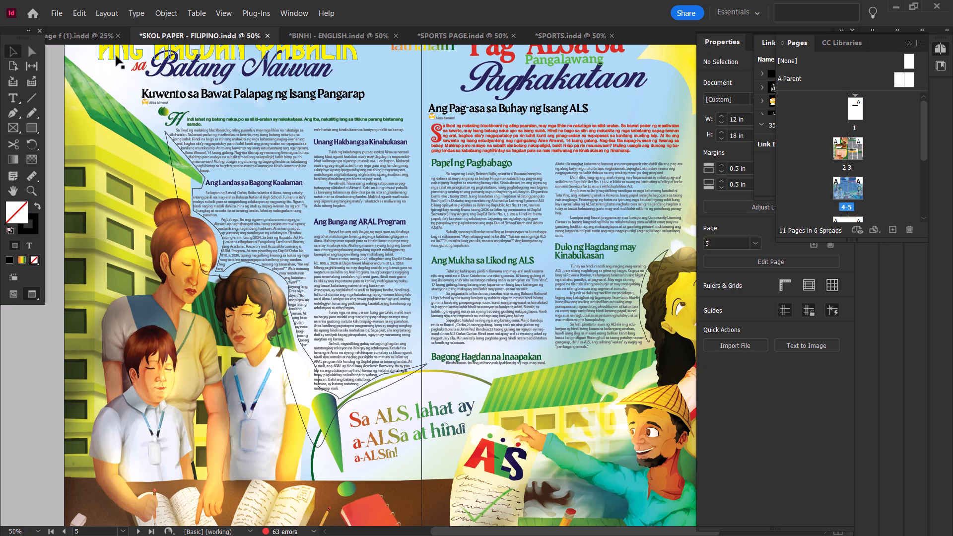
scroll(241, 267, "down", 1, "alt")
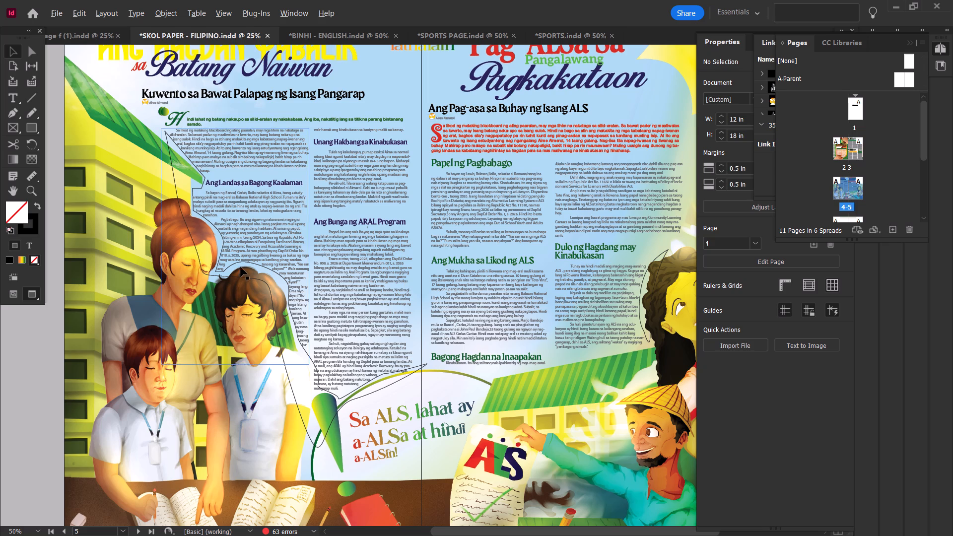
scroll(576, 145, "up", 1, "alt")
scroll(576, 145, "down", 3)
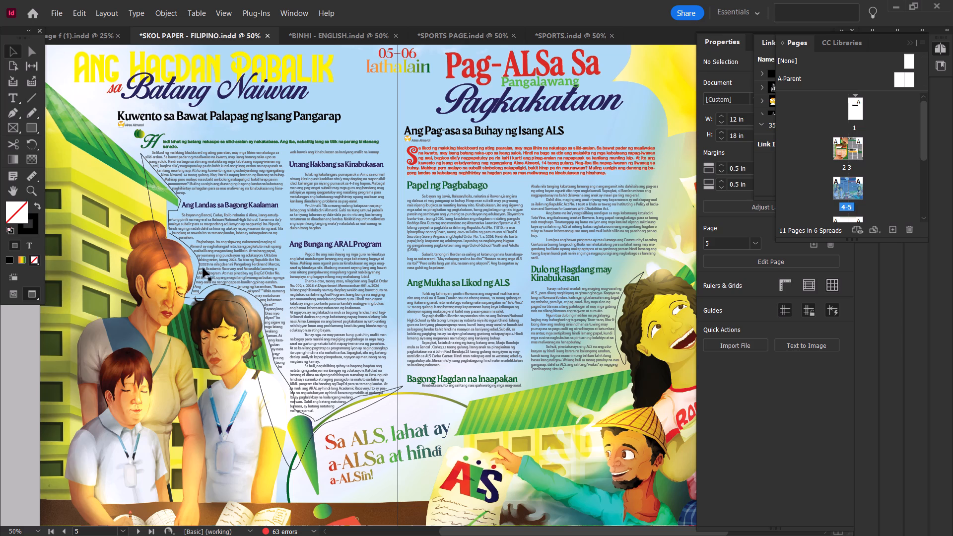
scroll(112, 263, "down", 1, "alt")
scroll(128, 261, "up", 1, "alt")
scroll(128, 261, "down", 6, "ctrl")
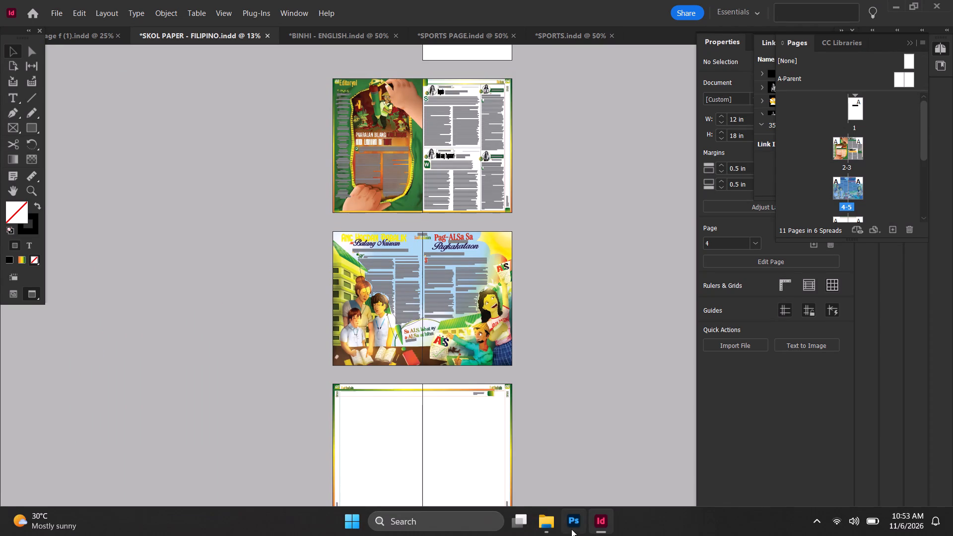
Switch to the Downloads folder in File Explorer and look through its older files for another page document.
left_click(552, 519)
left_click(511, 472)
scroll(310, 412, "down", 3)
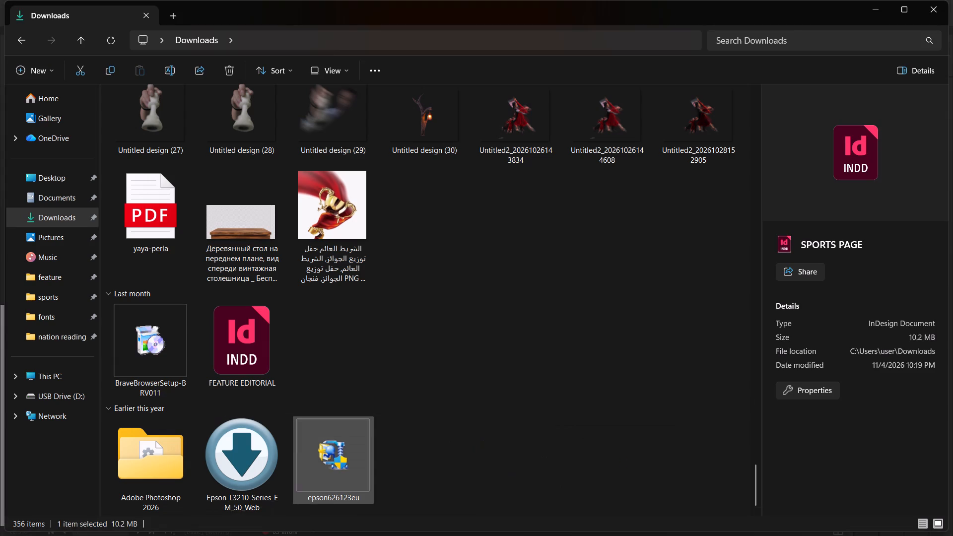
Return to InDesign, start setting up a new document with units in inches, and look through the recent presets.
left_click(599, 520)
left_click(37, 9)
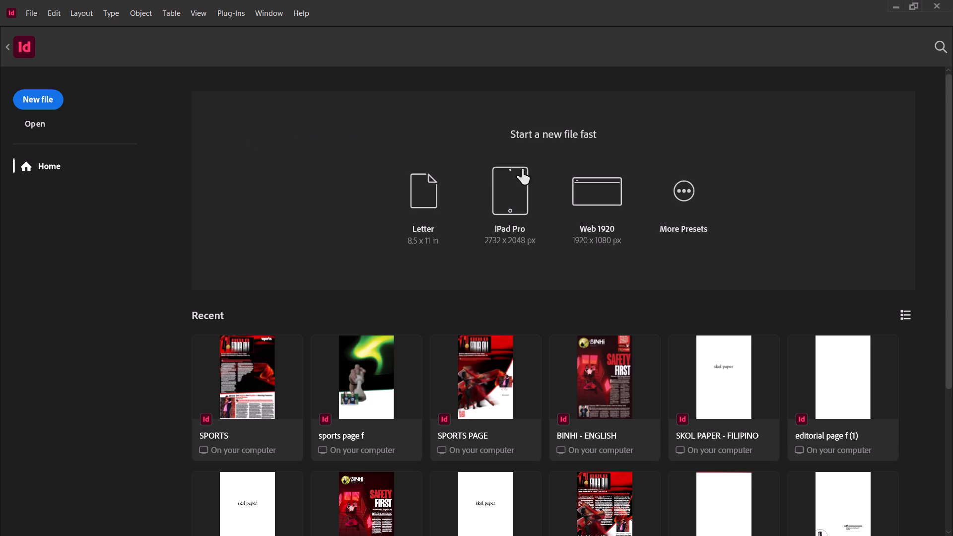
left_click(698, 192)
left_click(787, 149)
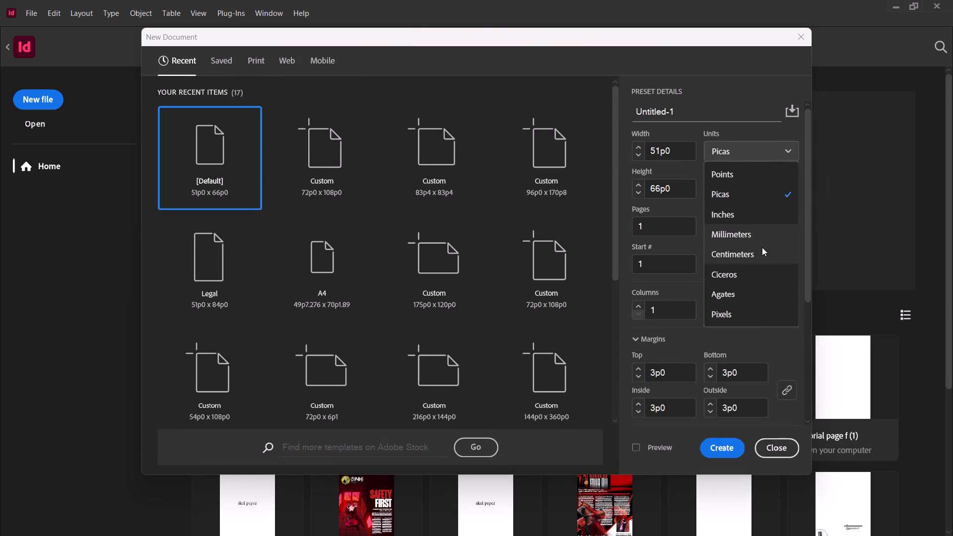
left_click(764, 216)
scroll(418, 292, "down", 6)
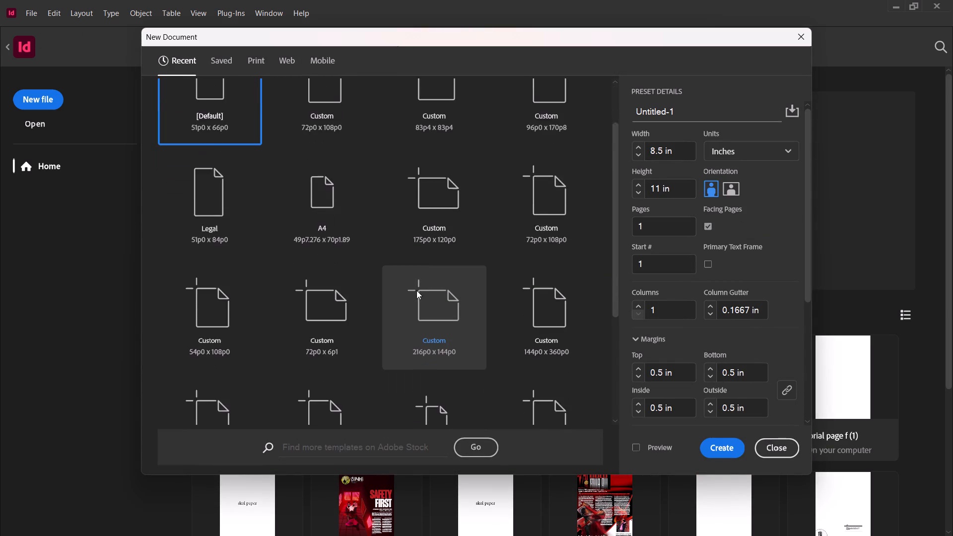
scroll(416, 290, "down", 12)
scroll(209, 303, "down", 4)
scroll(355, 290, "up", 8)
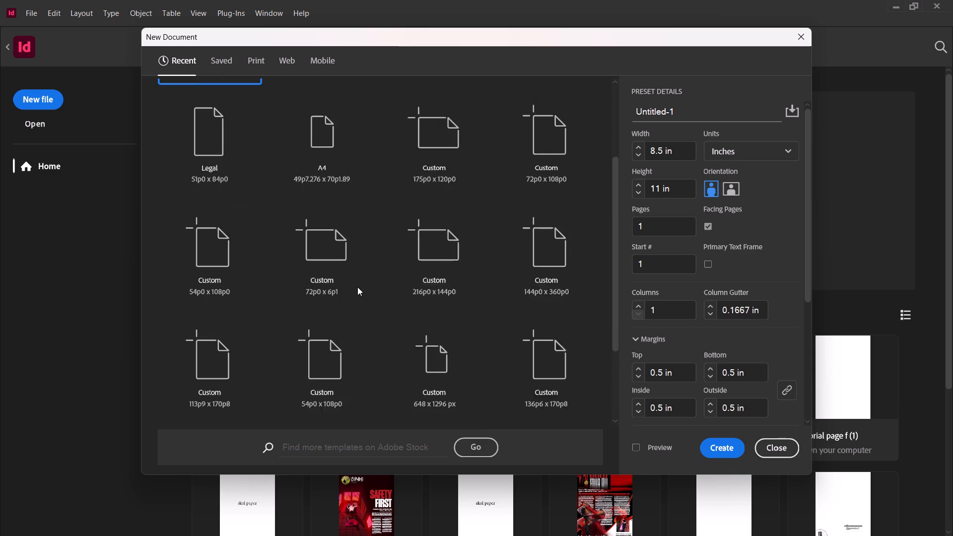
scroll(357, 287, "up", 11)
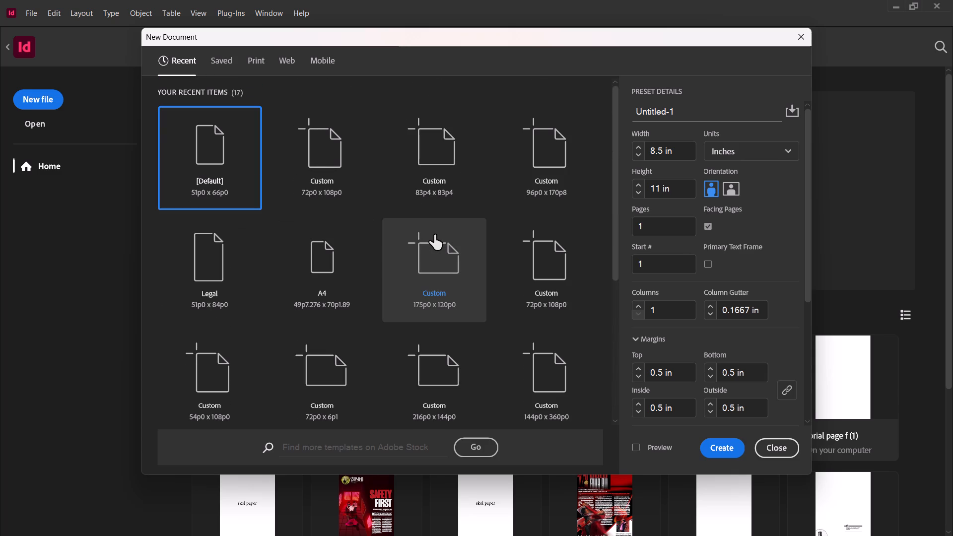
Create the new document at 12 in wide by 18 in high.
left_click(679, 152)
left_click_drag(680, 152, 645, 147)
type("12")
left_click(679, 185)
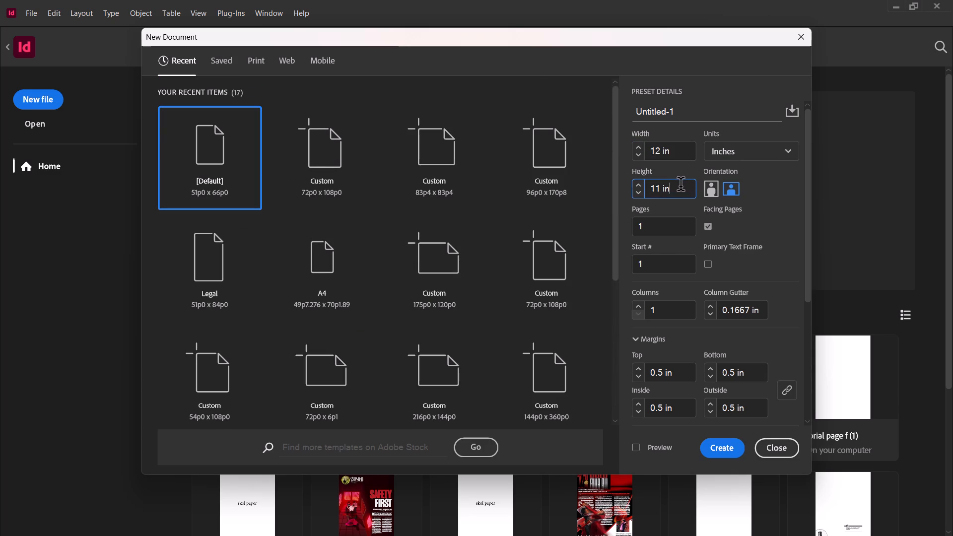
left_click_drag(678, 188, 636, 192)
key("1")
key("8")
key("Return")
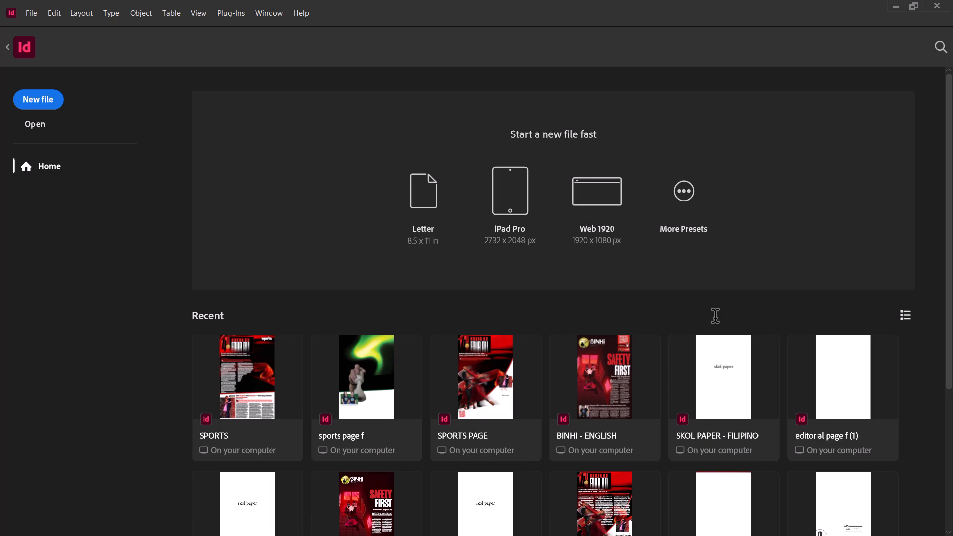
left_click(676, 203)
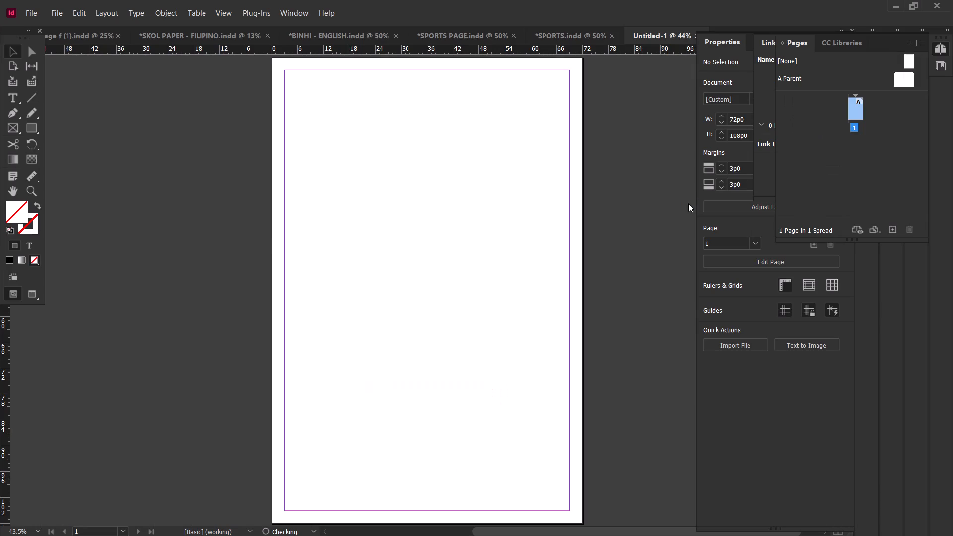
Add two pages to the blank document, making three in total.
left_click(942, 47)
left_click(917, 46)
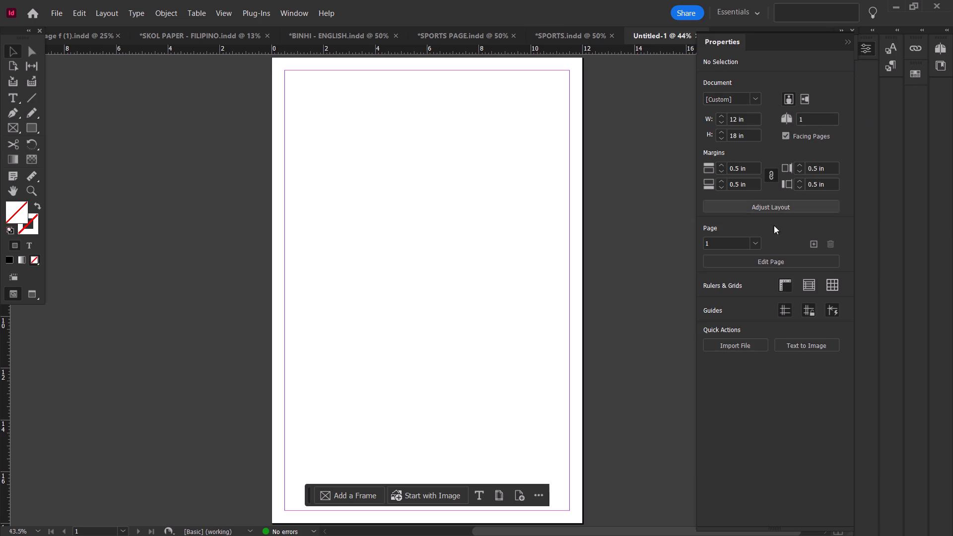
left_click(813, 245)
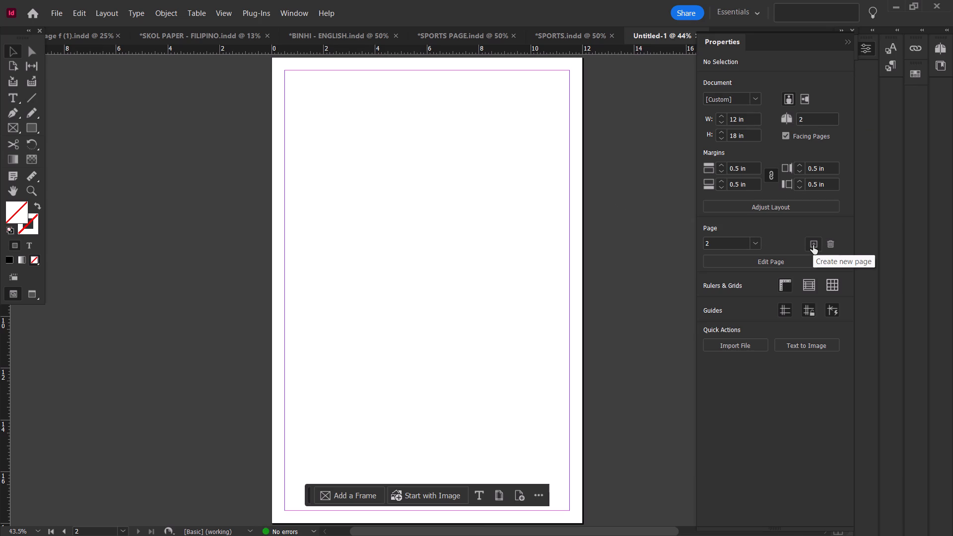
left_click(813, 245)
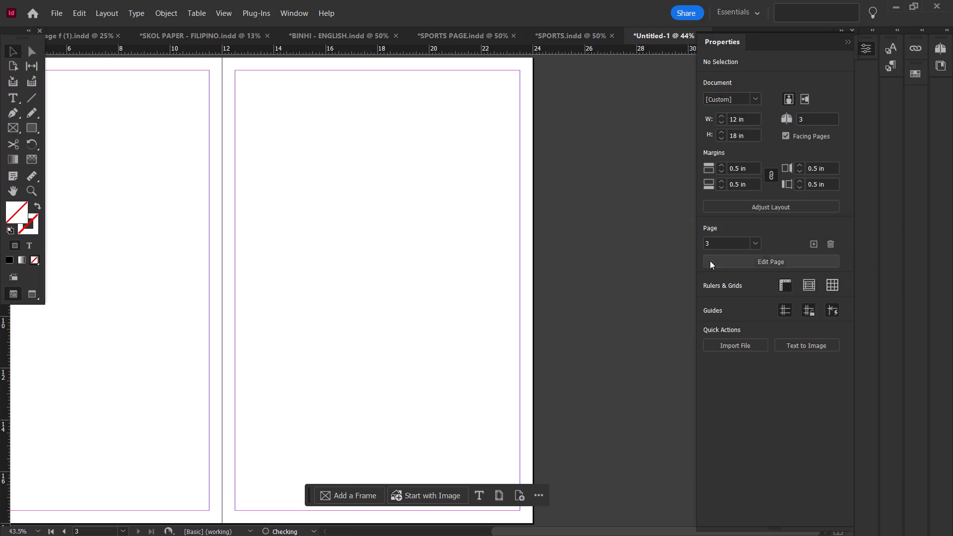
scroll(617, 242, "down", 2, "alt")
scroll(617, 242, "up", 1, "alt")
scroll(617, 242, "down", 1, "alt")
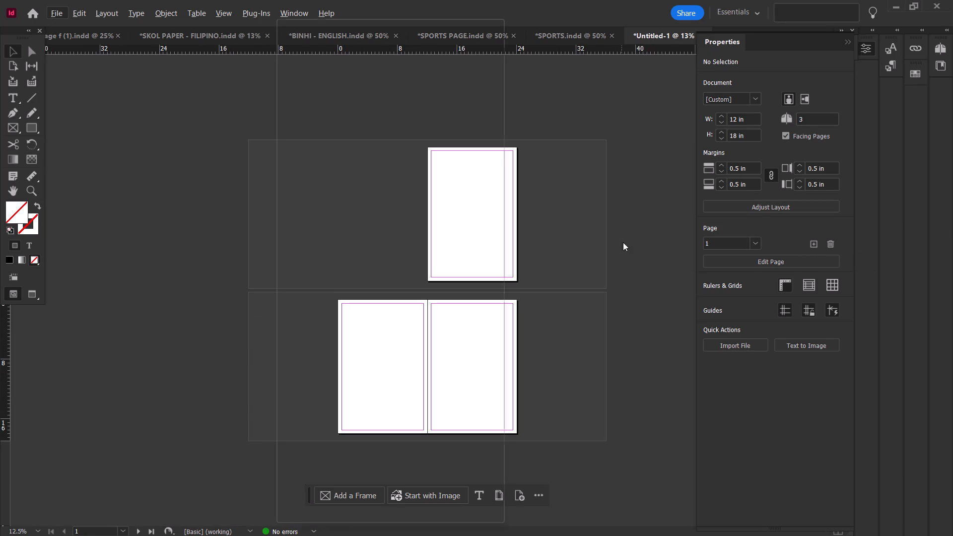
Switch the blank document to preview display, hiding margins and guides.
key("w")
left_click(636, 261)
key("w")
Add six more blank pages to bring the new document to nine pages.
double_click(807, 247)
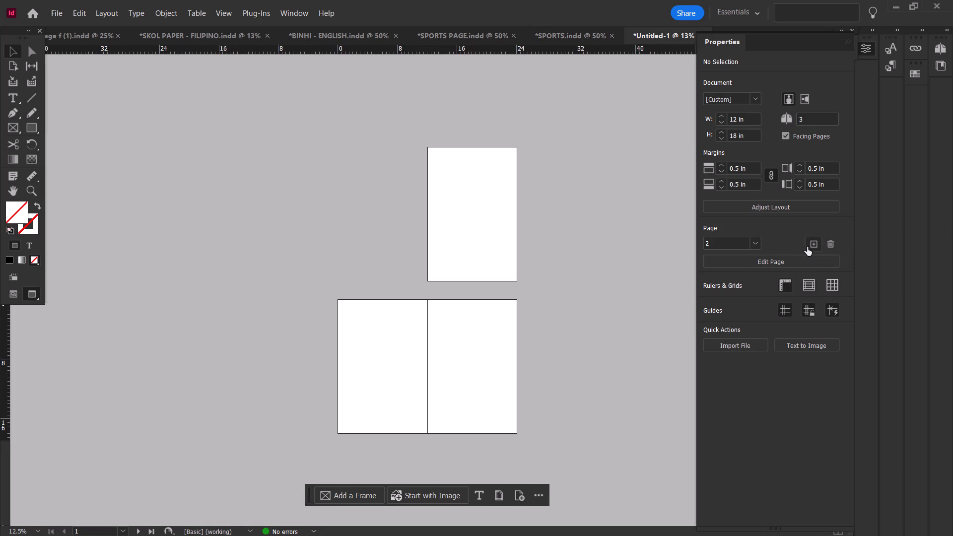
double_click(807, 247)
scroll(516, 290, "down", 3)
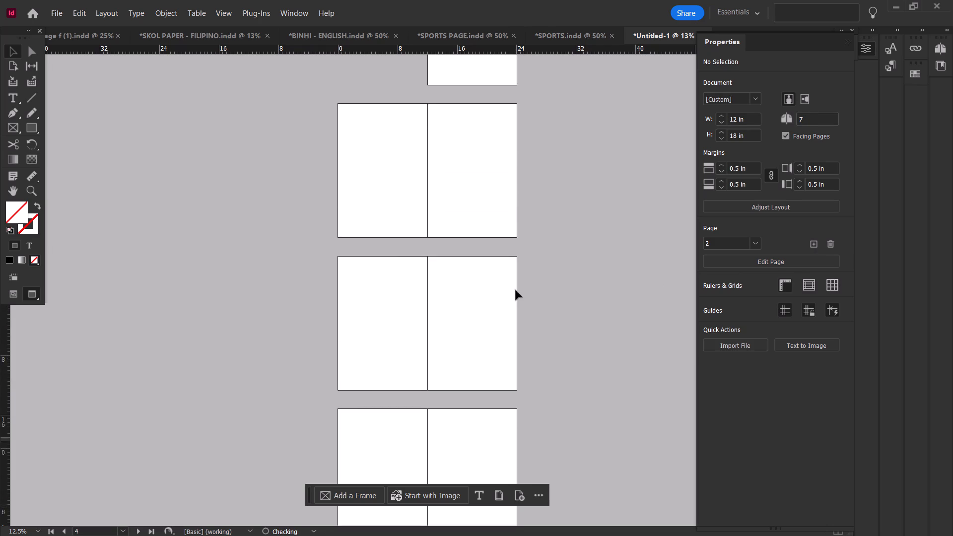
scroll(530, 282, "up", 4)
scroll(531, 253, "down", 3)
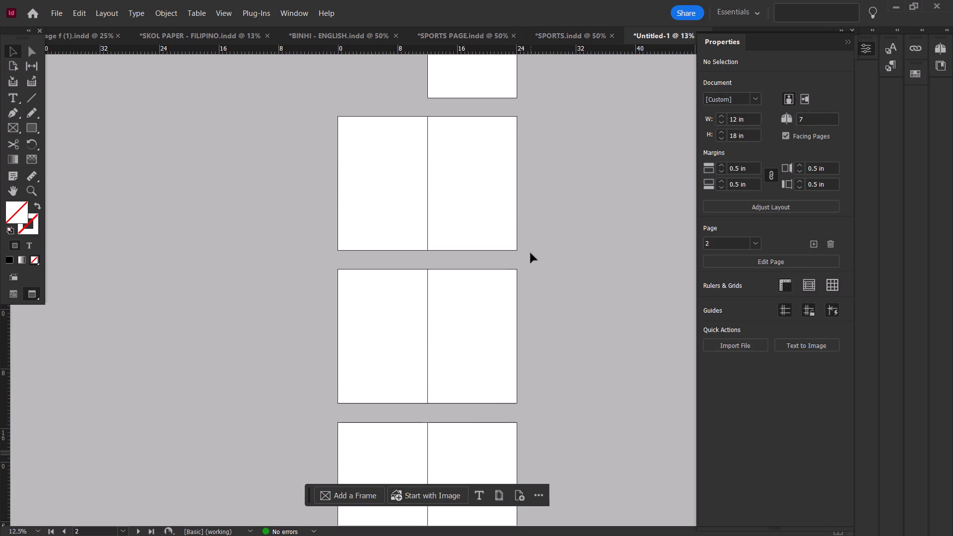
scroll(542, 307, "down", 2)
double_click(811, 240)
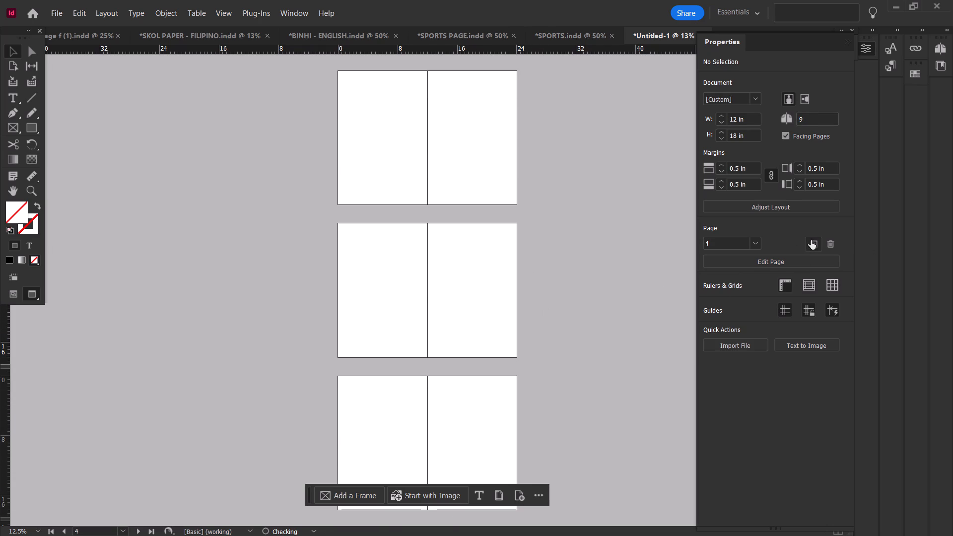
Switch to the SPORTS document and examine its page spreads and first page, including in full-screen presentation mode.
left_click(580, 35)
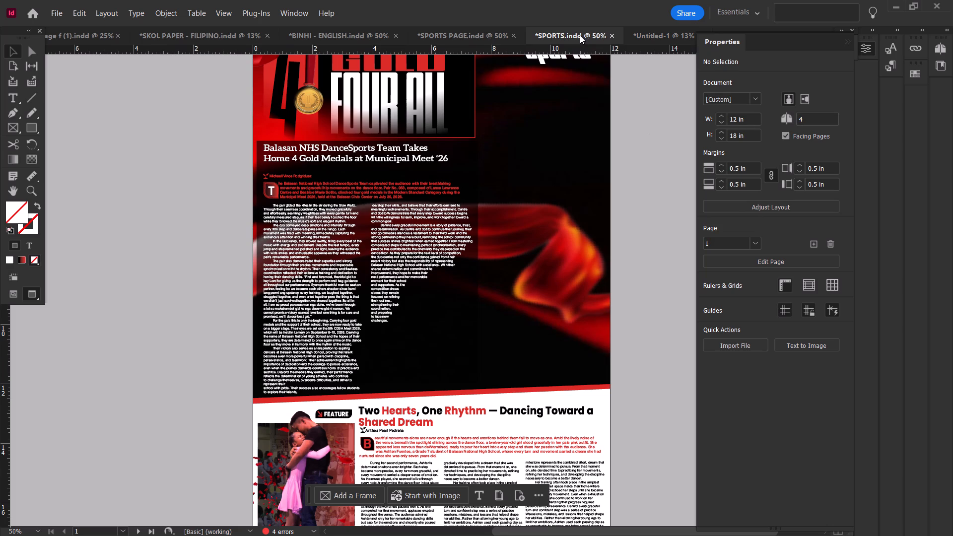
scroll(602, 161, "down", 1, "alt")
scroll(602, 161, "up", 1, "alt")
scroll(602, 161, "down", 6, "ctrl")
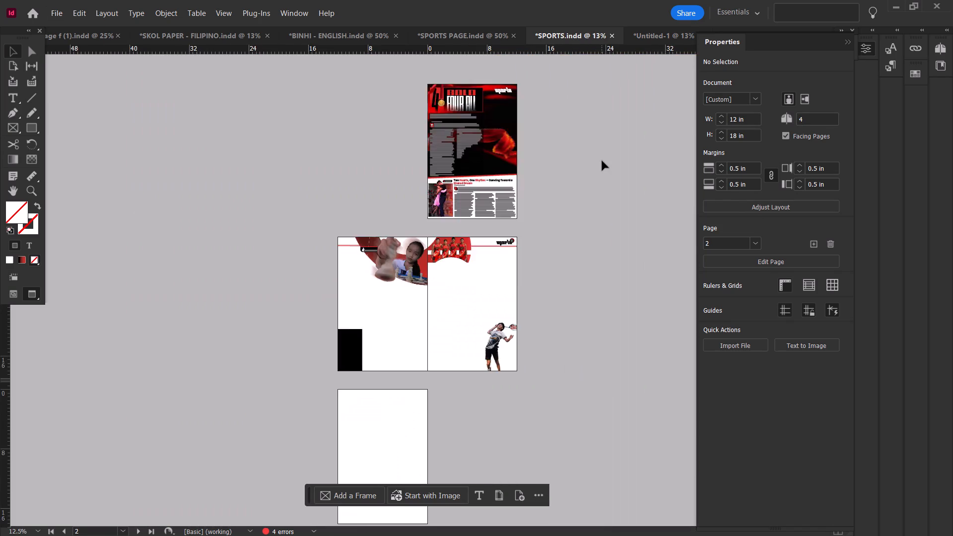
scroll(602, 161, "up", 3, "alt")
scroll(602, 161, "up", 2, "ctrl")
scroll(602, 161, "down", 4, "ctrl")
scroll(602, 161, "up", 9)
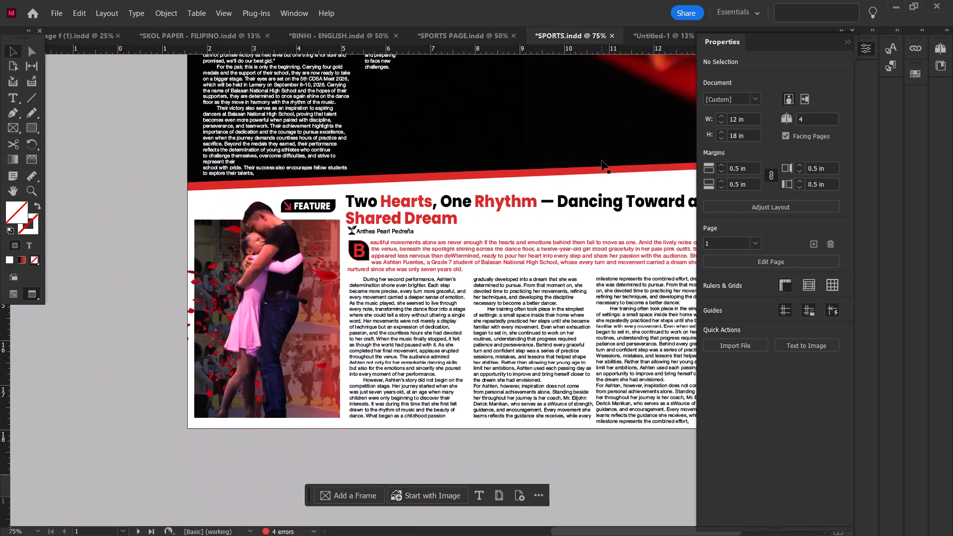
scroll(602, 161, "down", 1, "alt")
scroll(602, 161, "up", 3)
scroll(602, 161, "down", 2, "ctrl")
scroll(602, 161, "up", 2)
left_click(602, 161)
key("shift+w")
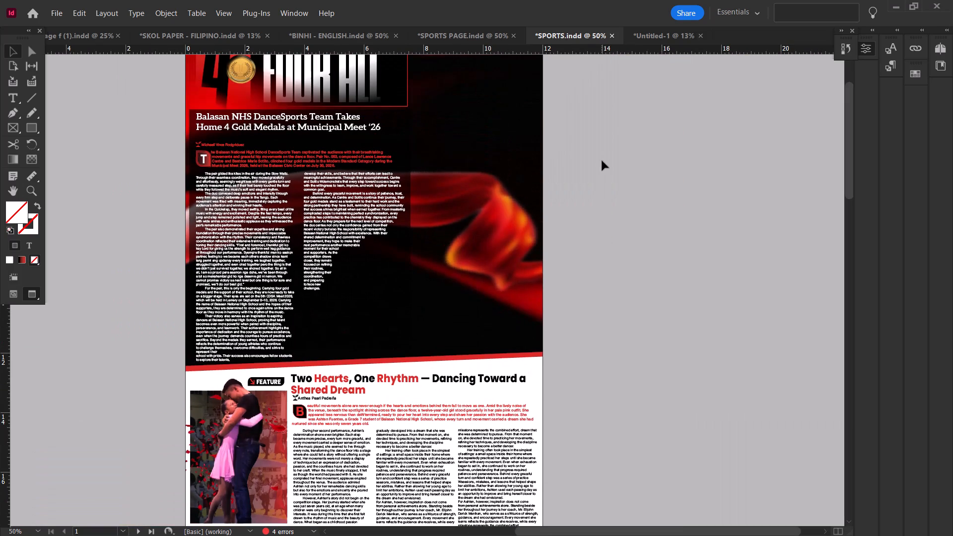
type("ww")
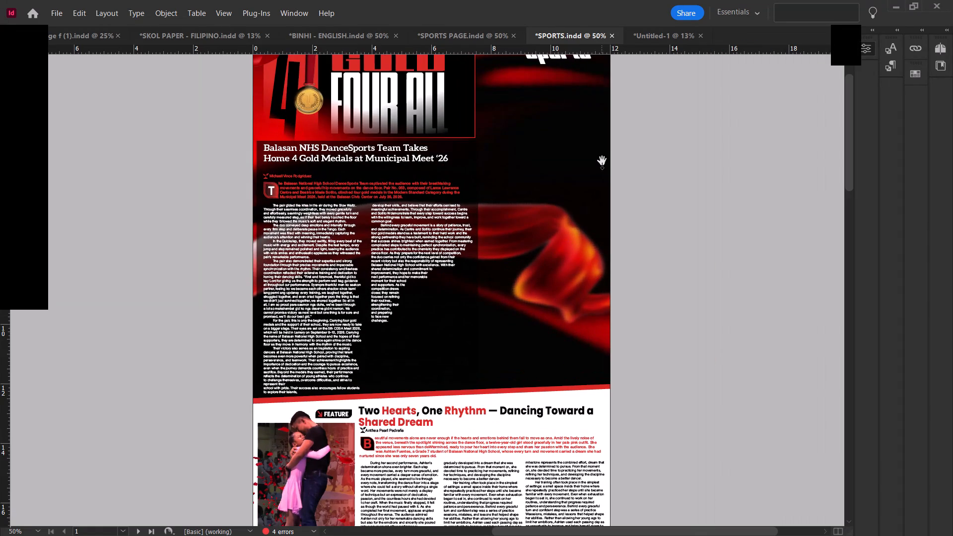
key("shift+w")
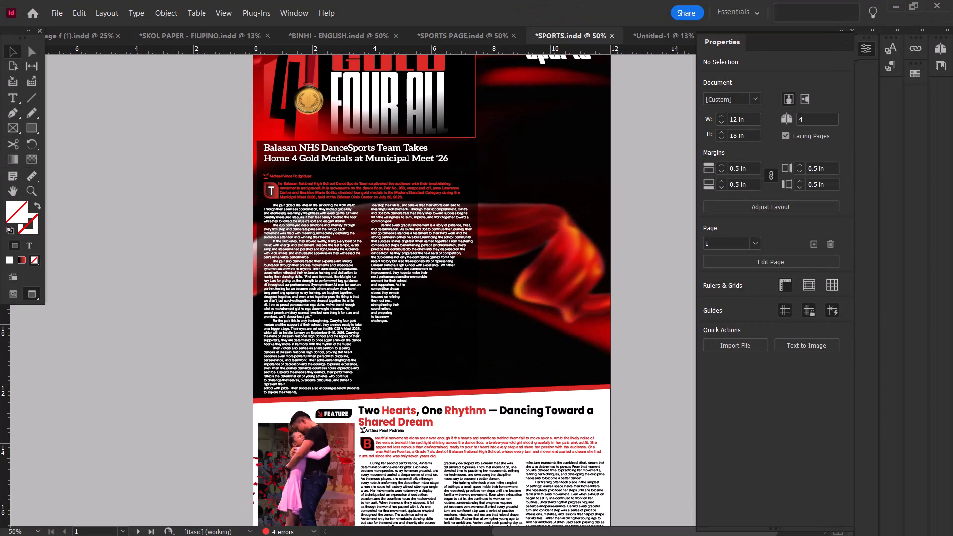
Save the untitled blank document in Downloads as BINHI - FILIPINO.
left_click(640, 38)
key("ctrl+s")
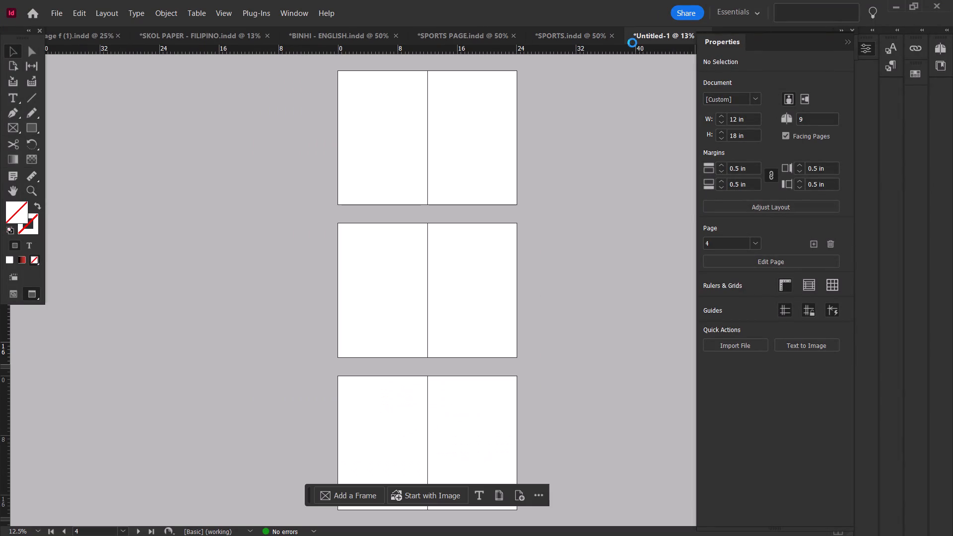
scroll(367, 223, "down", 1)
left_click(359, 235)
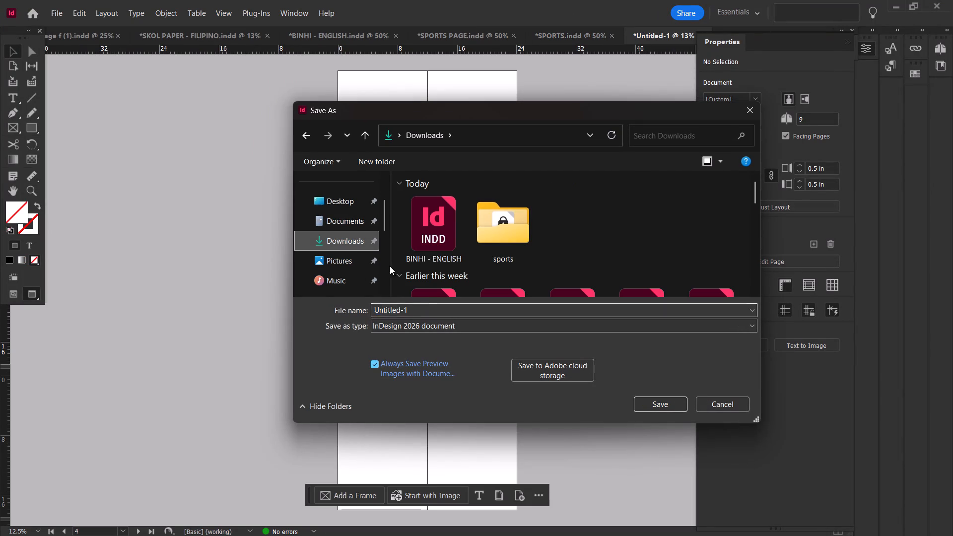
left_click(432, 312)
key("BackSpace")
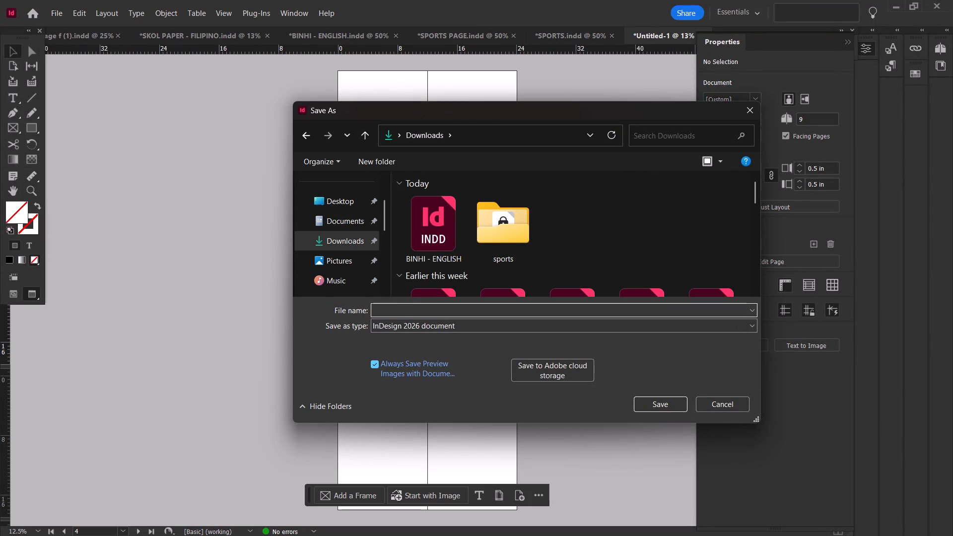
type("BINHI")
key("space")
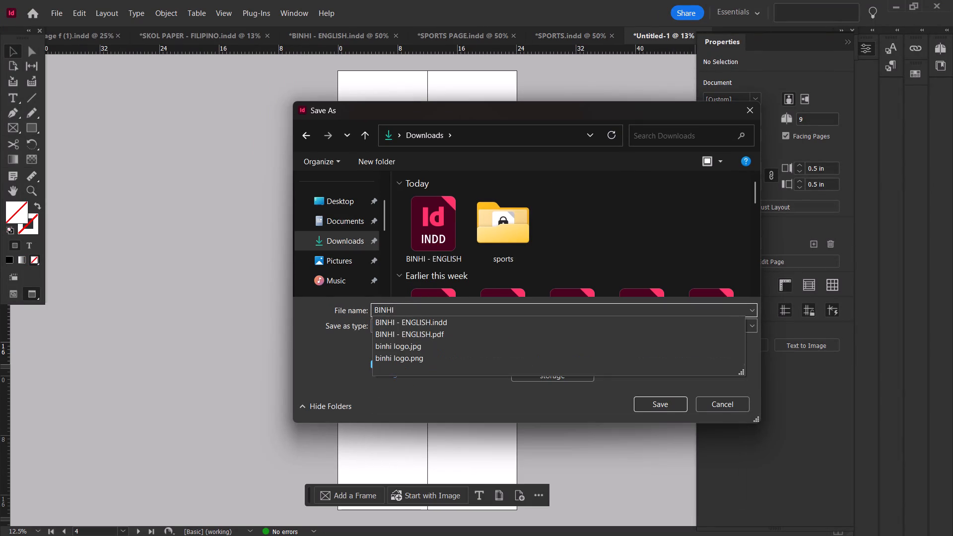
type("- FILIPINO")
left_click(658, 400)
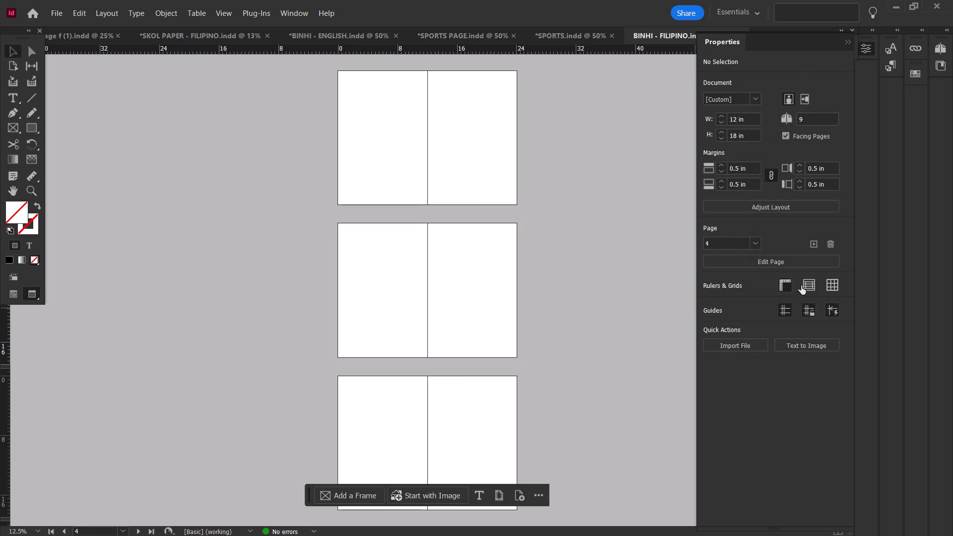
Compare the new document with SKOL PAPER - FILIPINO and add two pages to BINHI - FILIPINO, making eleven.
scroll(486, 189, "up", 8)
scroll(489, 184, "down", 1)
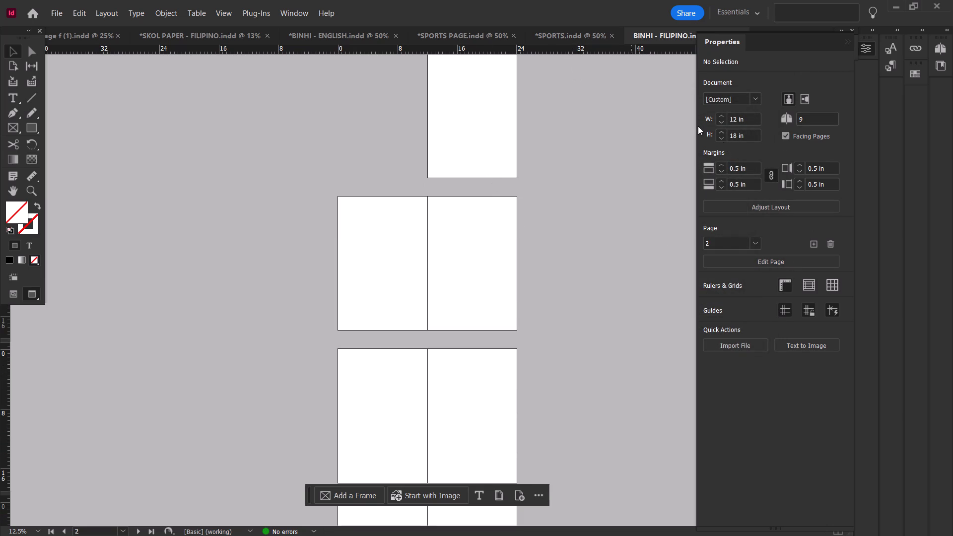
scroll(469, 128, "up", 2)
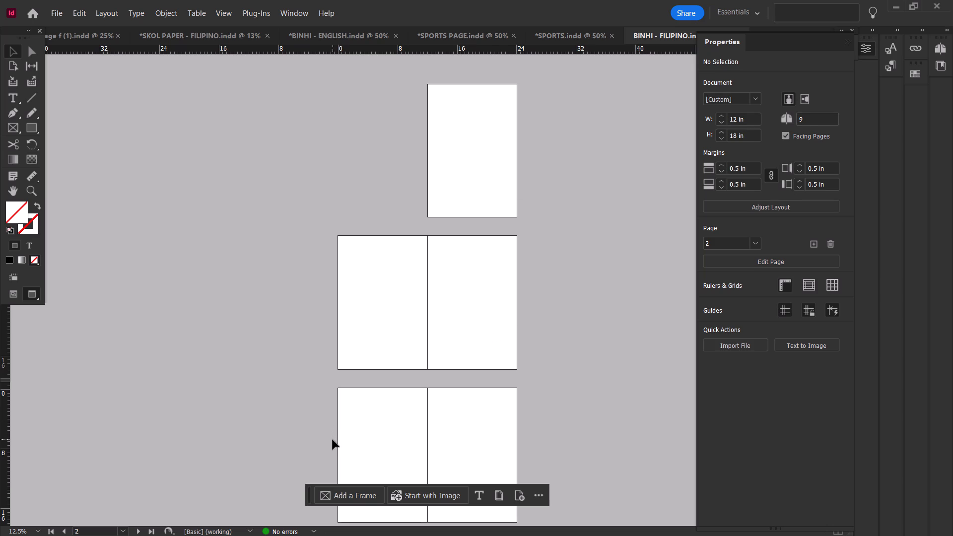
left_click(156, 359)
left_click(196, 40)
left_click(640, 36)
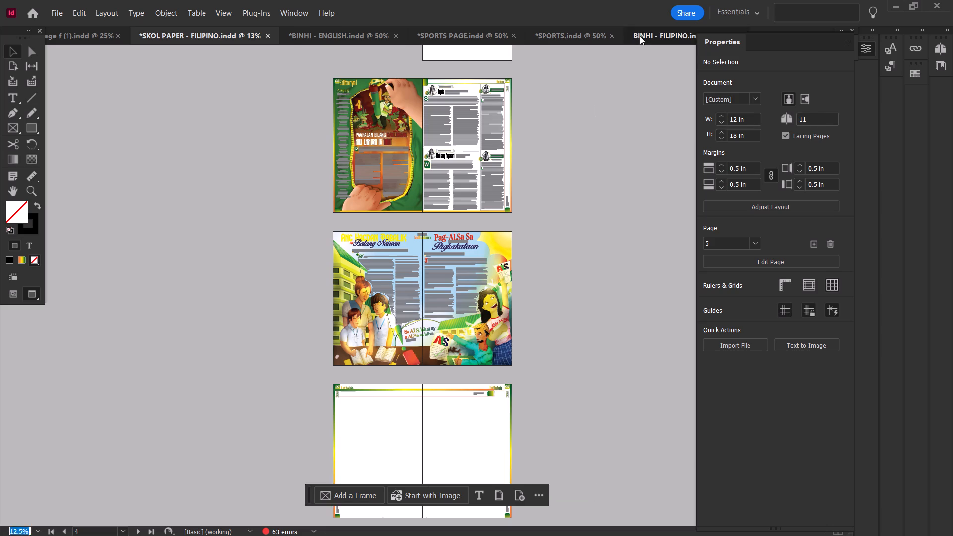
scroll(617, 143, "down", 3)
scroll(617, 143, "up", 4)
scroll(617, 141, "down", 2)
scroll(617, 141, "up", 3)
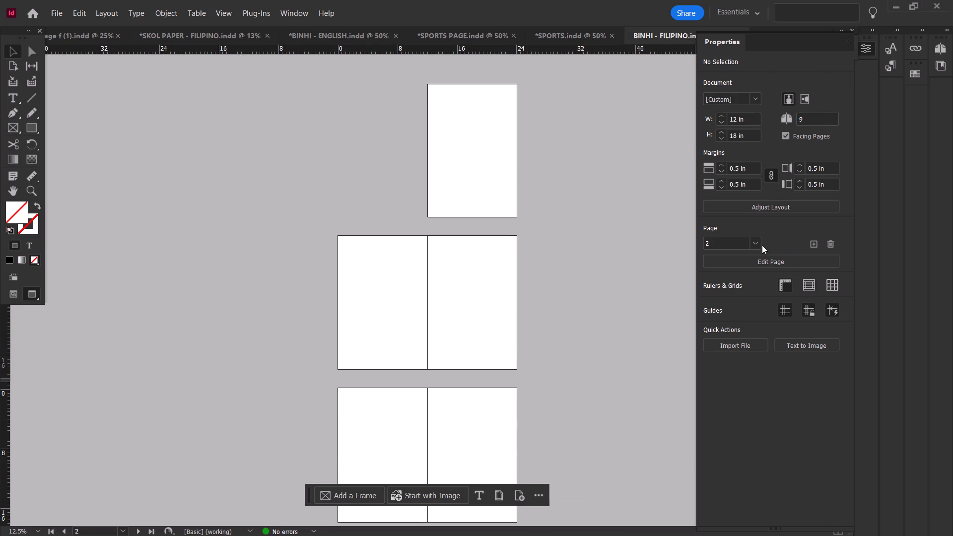
left_click(500, 164)
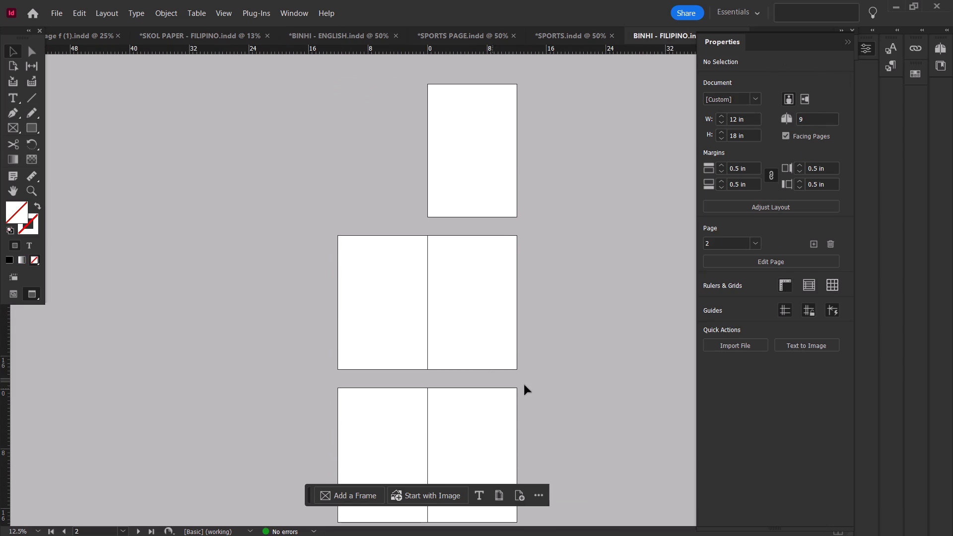
double_click(815, 246)
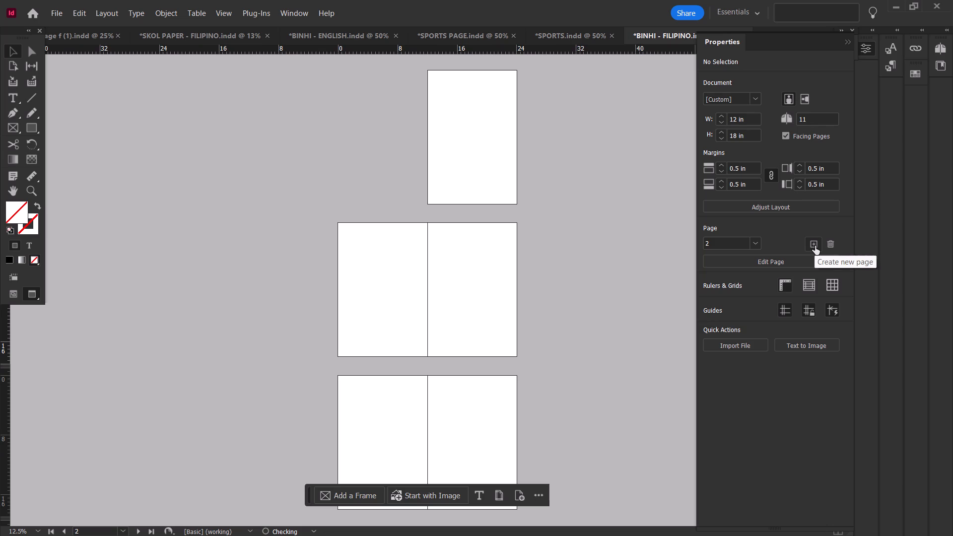
Add two more blank pages to BINHI - FILIPINO, making thirteen.
left_click(815, 246)
left_click(815, 246)
scroll(503, 313, "down", 18)
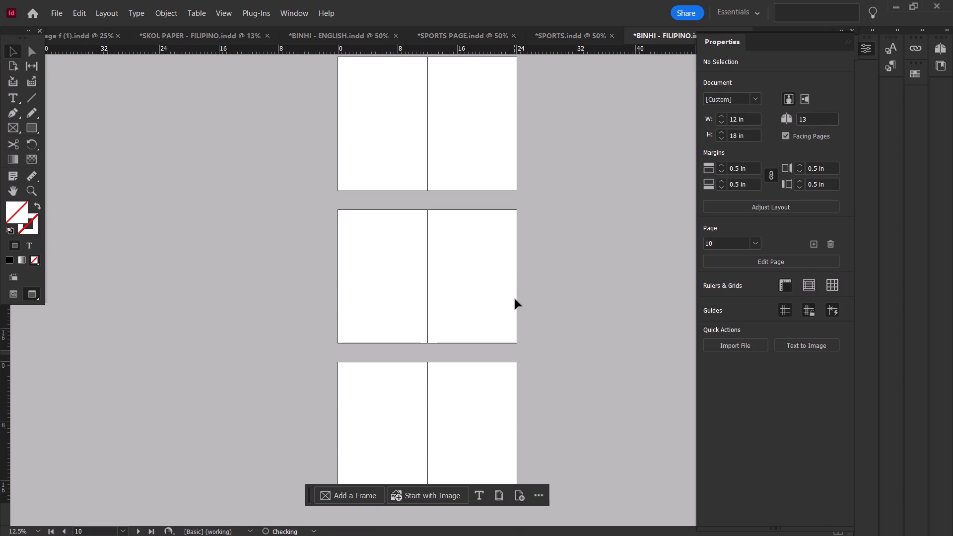
scroll(515, 299, "up", 17)
scroll(516, 298, "down", 20)
scroll(516, 298, "down", 4)
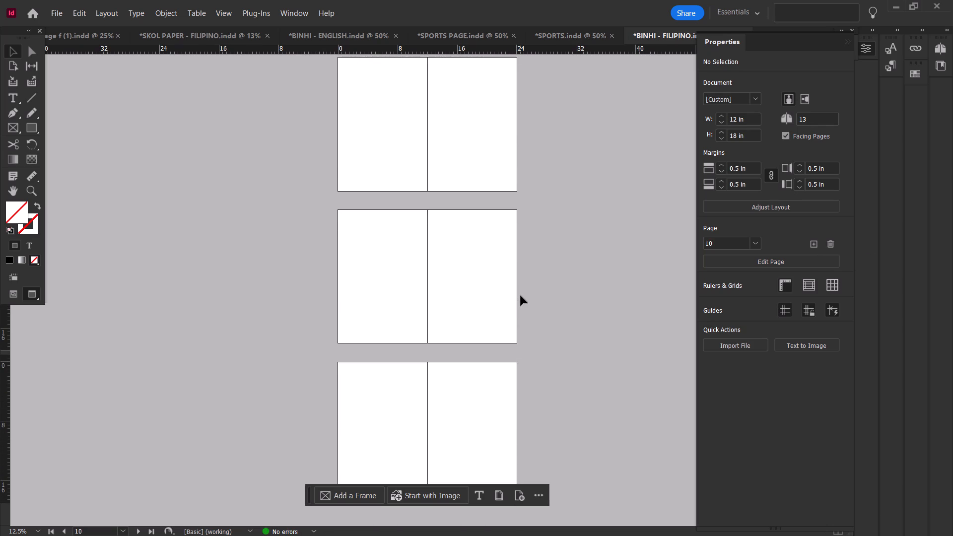
Compare the other open documents and examine the page spreads of BINHI - ENGLISH through to its sports pages.
left_click(575, 26)
left_click(575, 33)
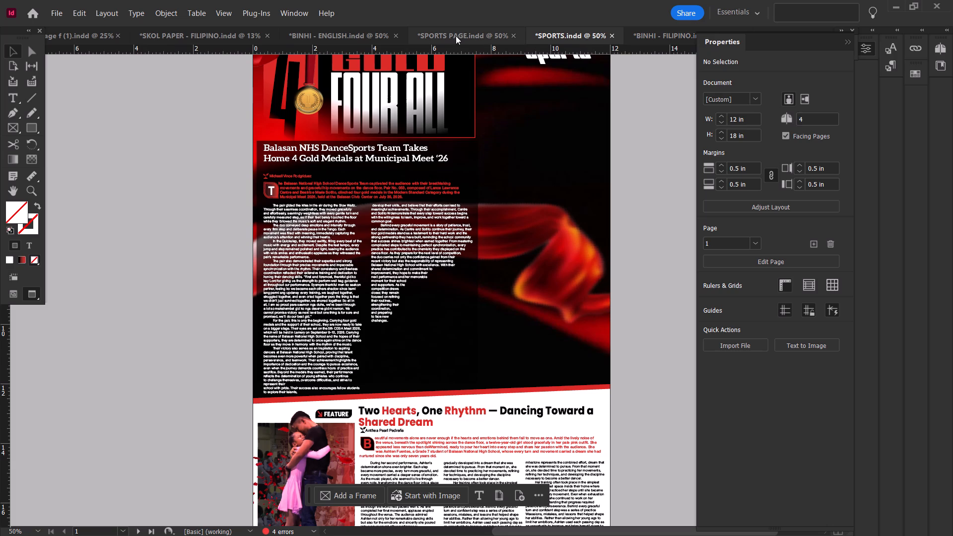
left_click(365, 36)
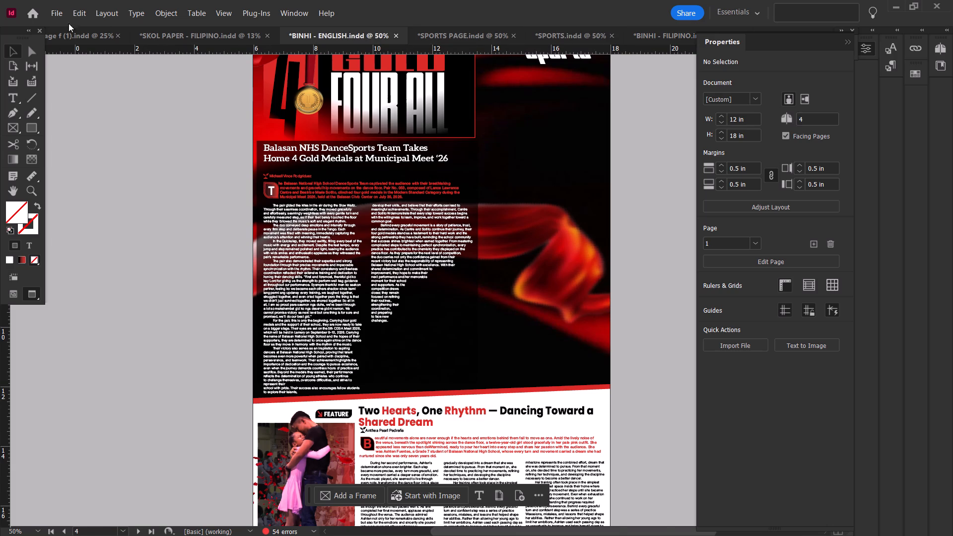
left_click(79, 34)
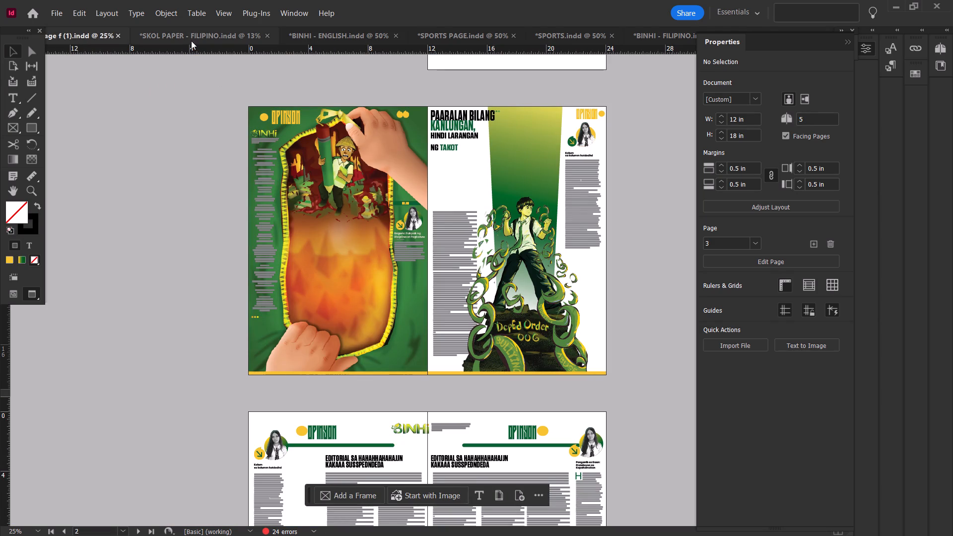
left_click(333, 38)
scroll(492, 188, "up", 3)
scroll(492, 188, "down", 1, "alt")
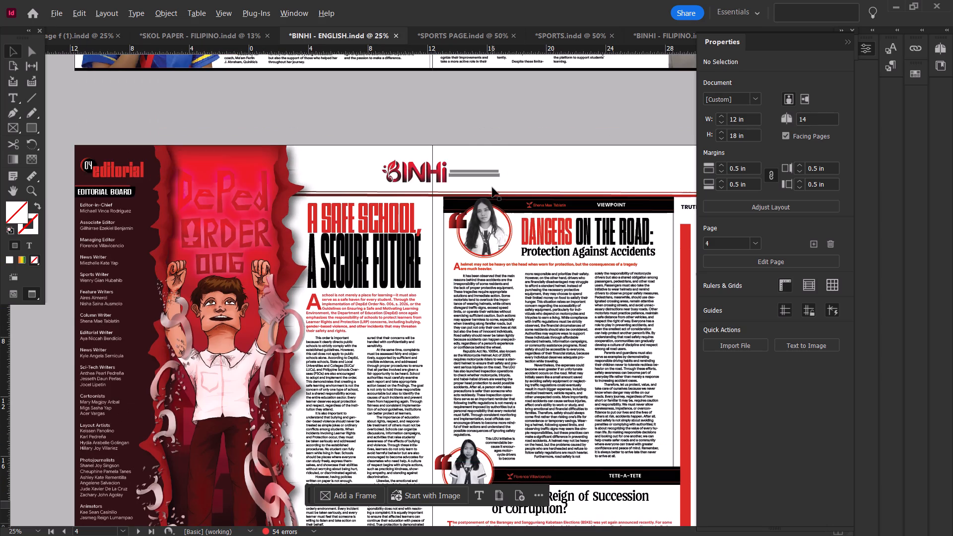
scroll(492, 188, "down", 2, "alt")
scroll(525, 208, "up", 1, "alt")
scroll(525, 208, "down", 2)
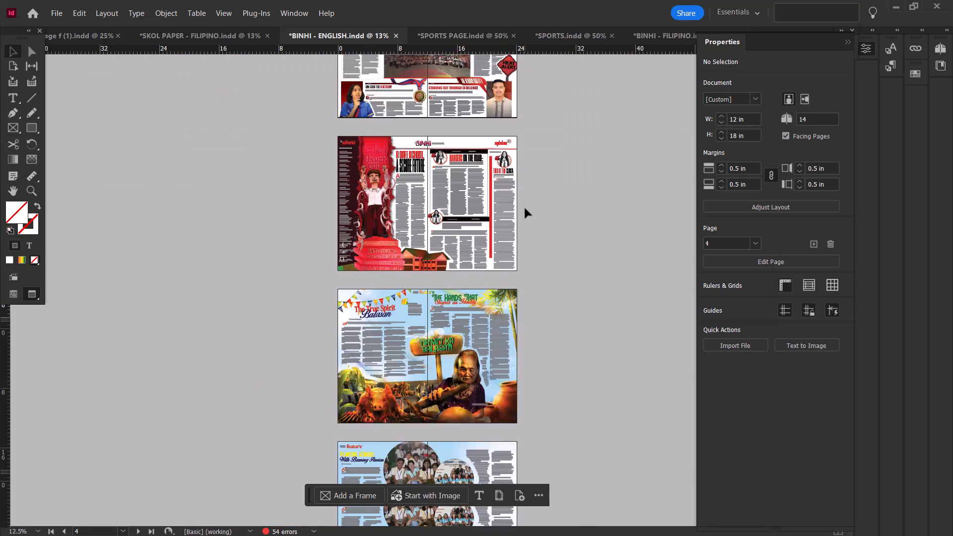
scroll(525, 208, "down", 6)
scroll(525, 245, "up", 1, "alt")
scroll(525, 245, "down", 1, "alt")
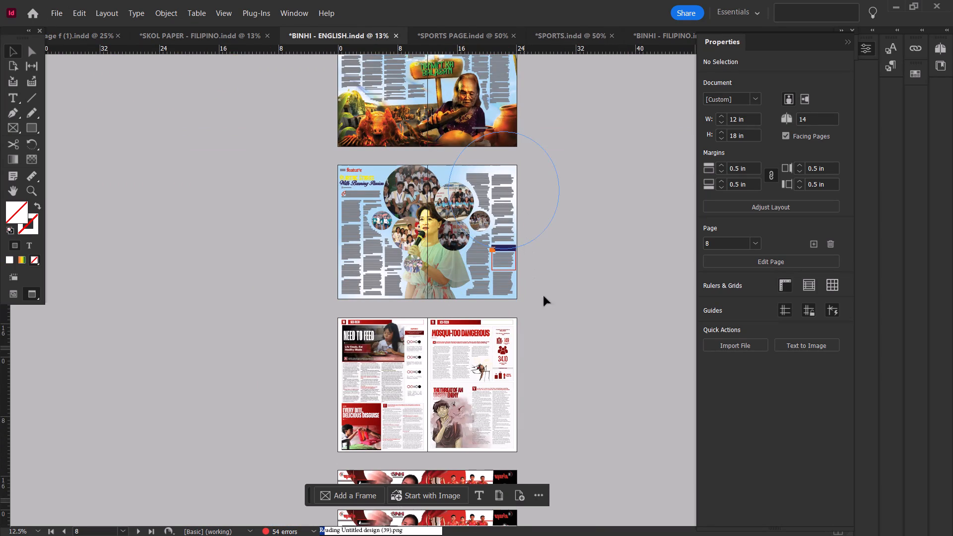
scroll(562, 330, "down", 12)
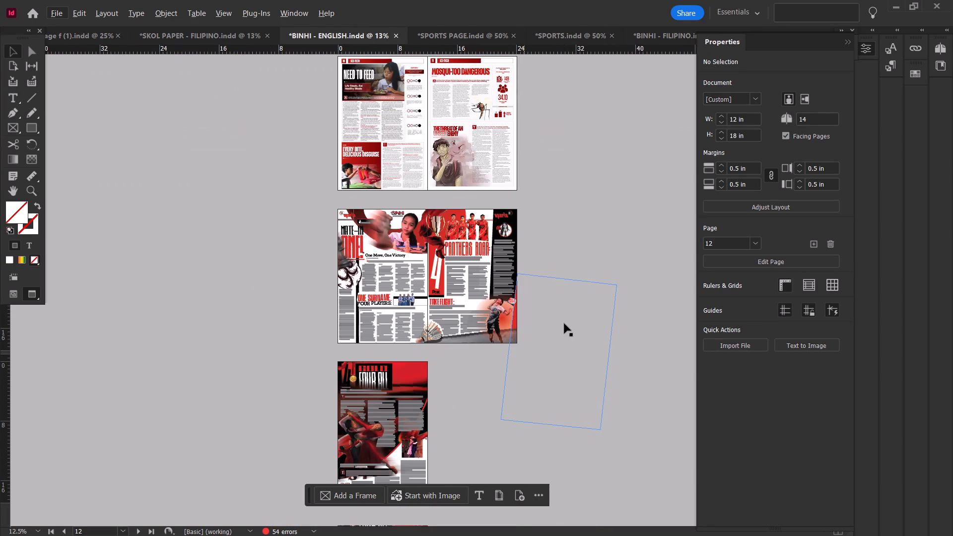
scroll(564, 324, "down", 1)
scroll(457, 386, "up", 1, "alt")
scroll(457, 385, "down", 4)
Cut all the Gold Four All artwork from page 14 of BINHI - ENGLISH, leaving the page blank.
scroll(459, 379, "down", 2)
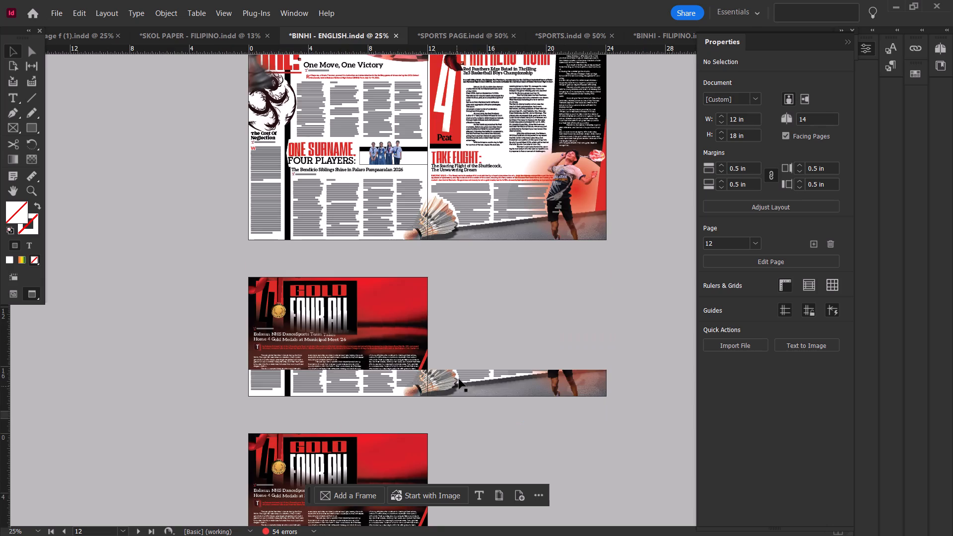
scroll(459, 379, "down", 5)
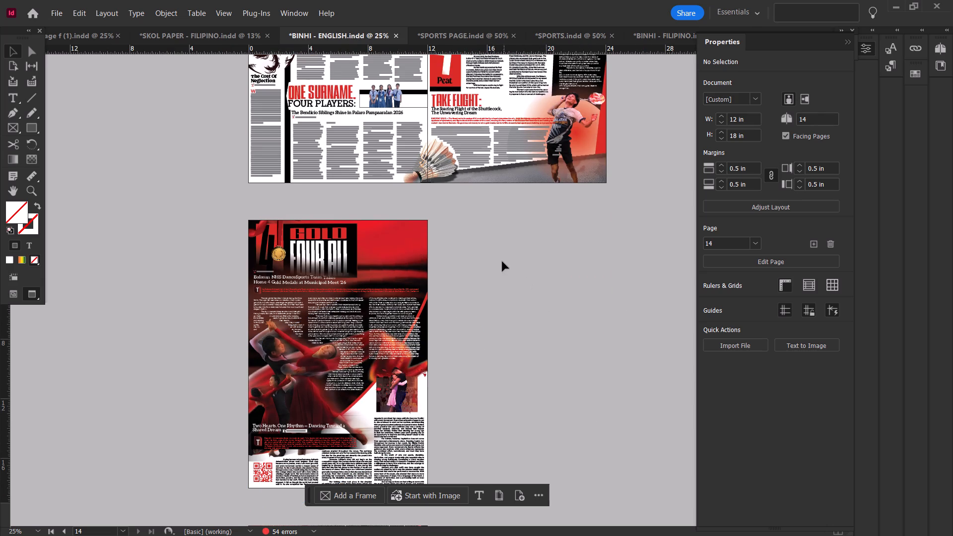
left_click_drag(472, 222, 238, 481)
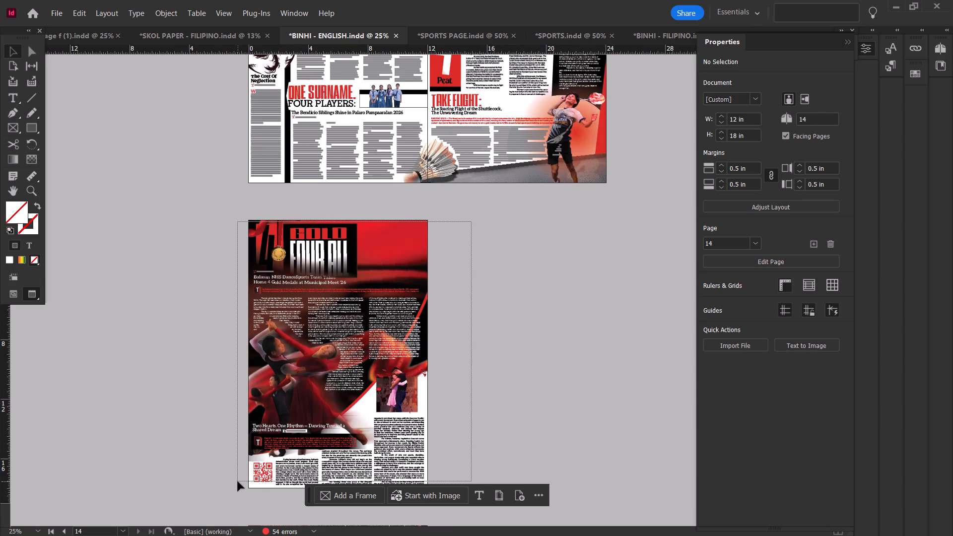
left_click_drag(238, 481, 238, 490)
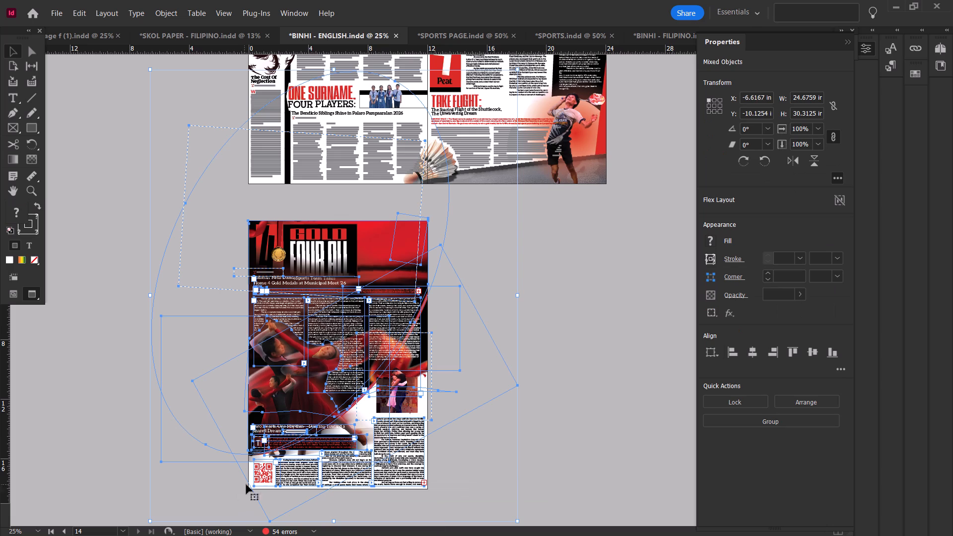
key("ctrl+x")
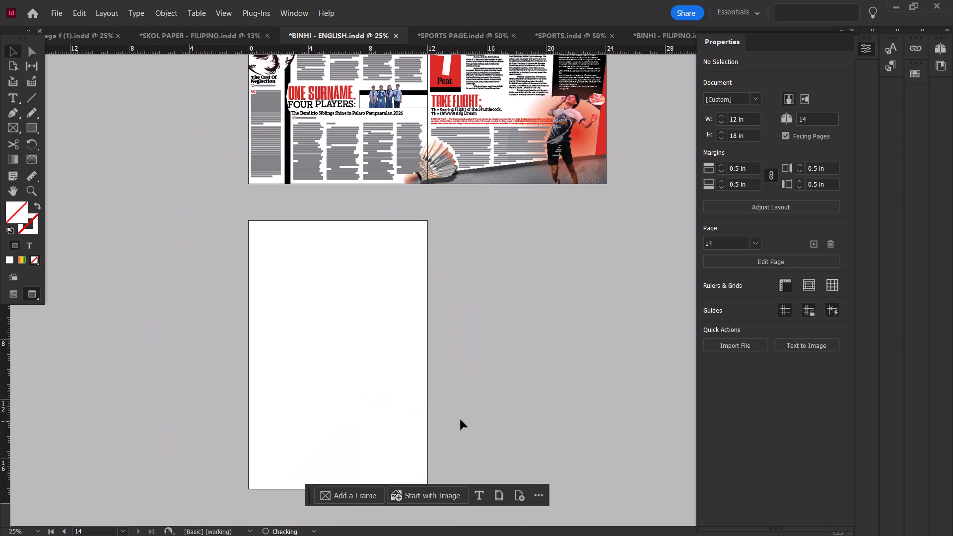
Examine the opinion, feature, sci-tech and sports spreads of BINHI - ENGLISH.
scroll(499, 366, "up", 10)
scroll(499, 365, "up", 11)
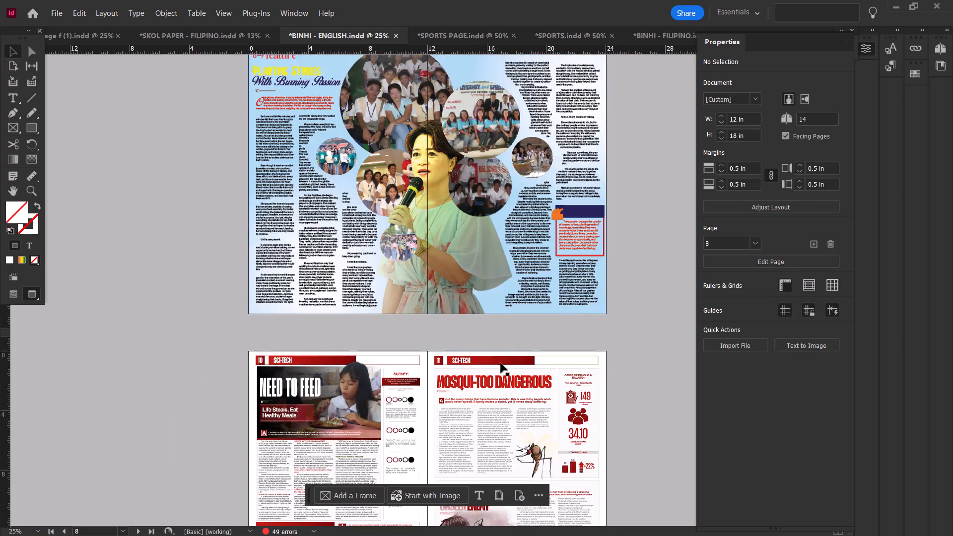
scroll(501, 363, "up", 3)
scroll(501, 363, "down", 2)
scroll(503, 361, "up", 11)
scroll(505, 357, "down", 2)
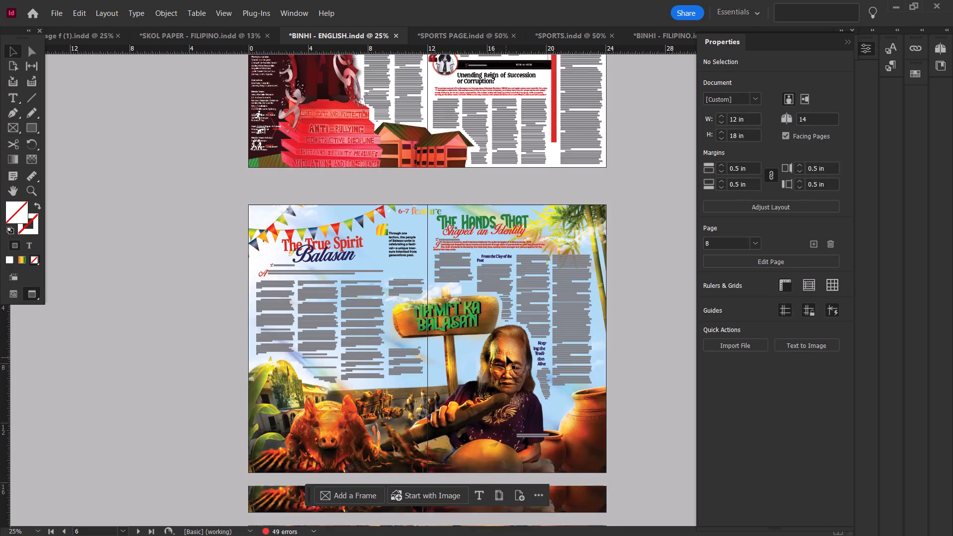
scroll(507, 356, "down", 19)
scroll(518, 337, "up", 4)
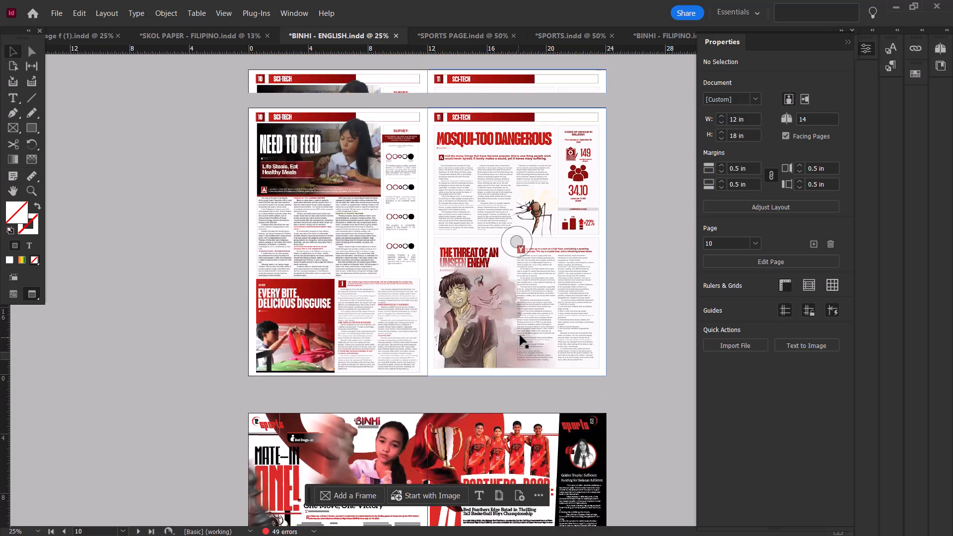
scroll(520, 335, "up", 18)
Switch to the SPORTS document and examine its first page in full-screen presentation mode.
left_click(578, 39)
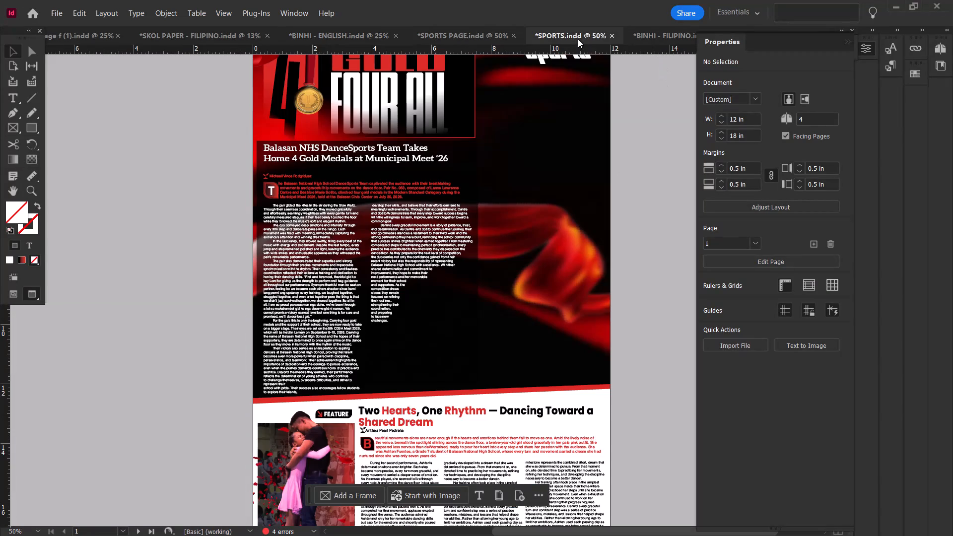
scroll(593, 162, "down", 2)
scroll(596, 164, "up", 3)
key("shift+w")
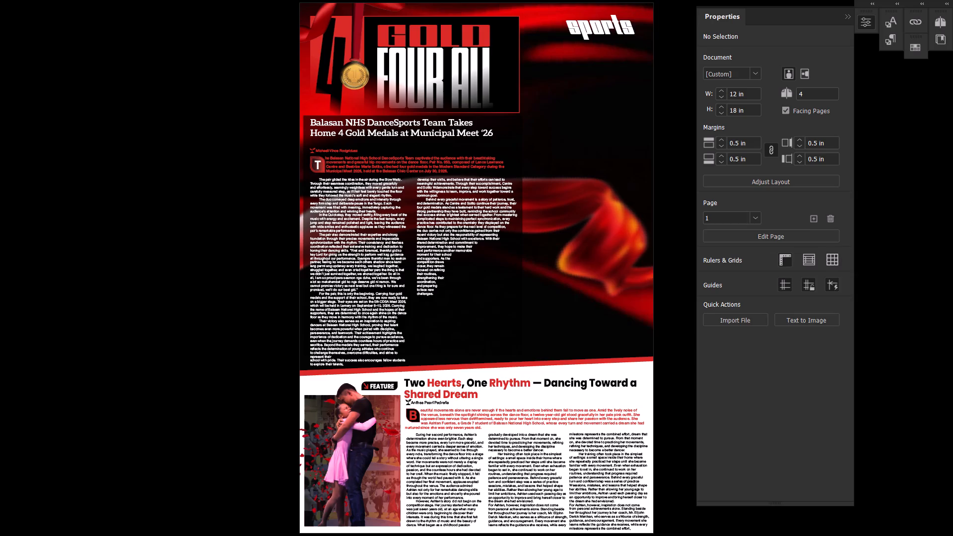
key("shift+w")
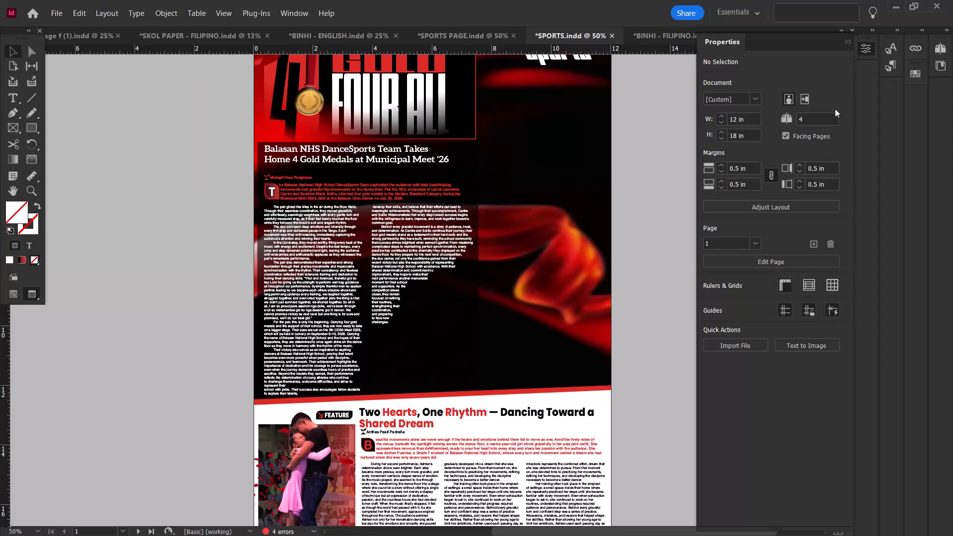
In the SPORTS layers, show the hidden path and unlock the rectangle, Untitled design (1).png and download.jpeg.
scroll(572, 273, "down", 1, "alt")
left_click(323, 236)
key("F7")
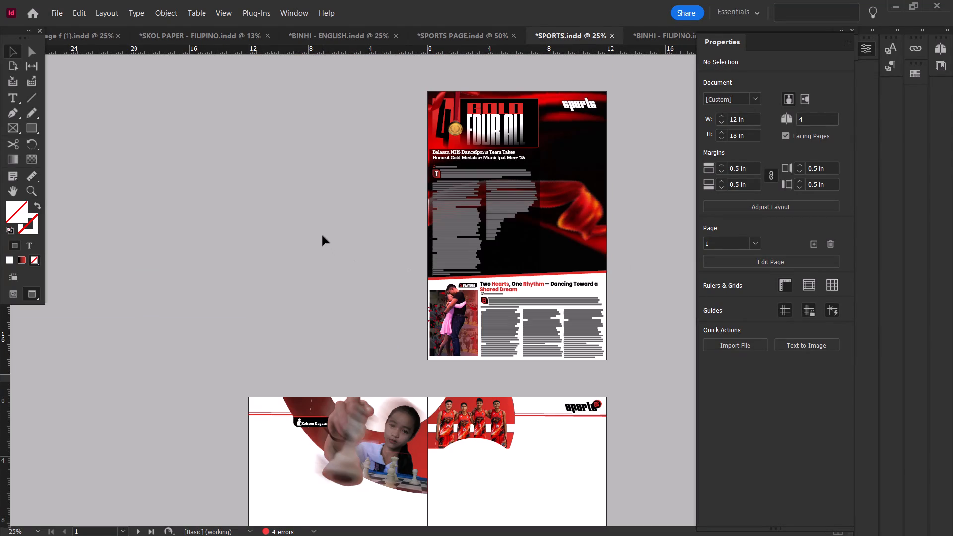
scroll(221, 213, "down", 5)
scroll(126, 176, "up", 4)
left_click(135, 171)
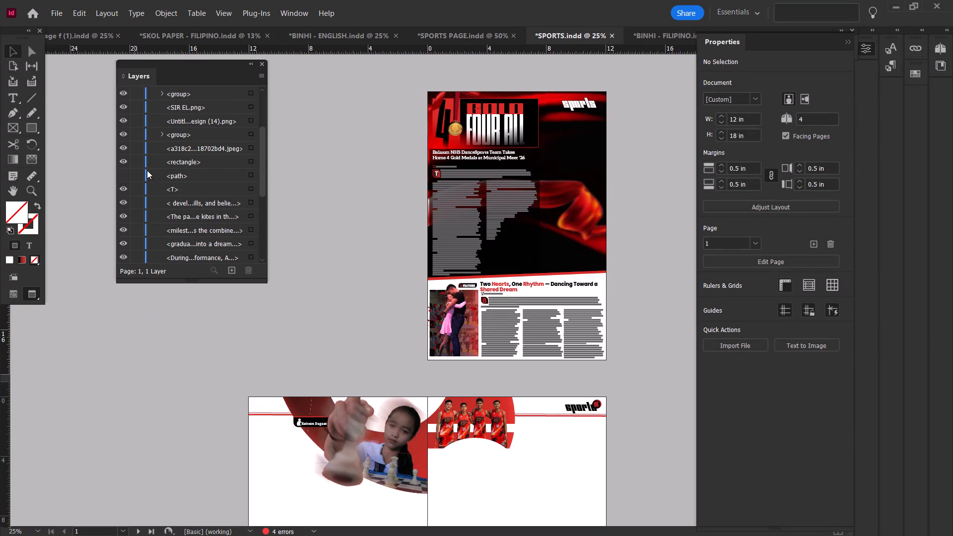
left_click(129, 176)
scroll(180, 172, "down", 18)
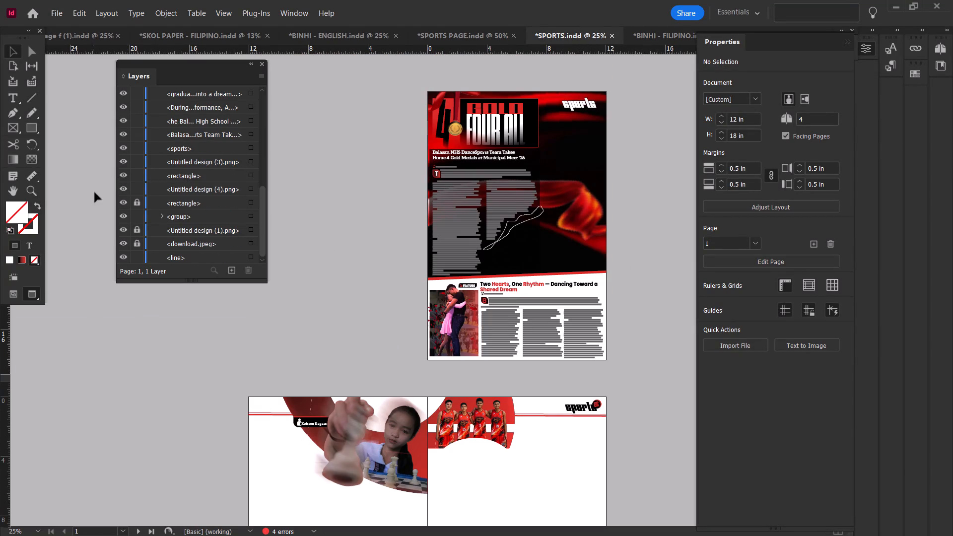
left_click(136, 201)
left_click(136, 232)
left_click(137, 241)
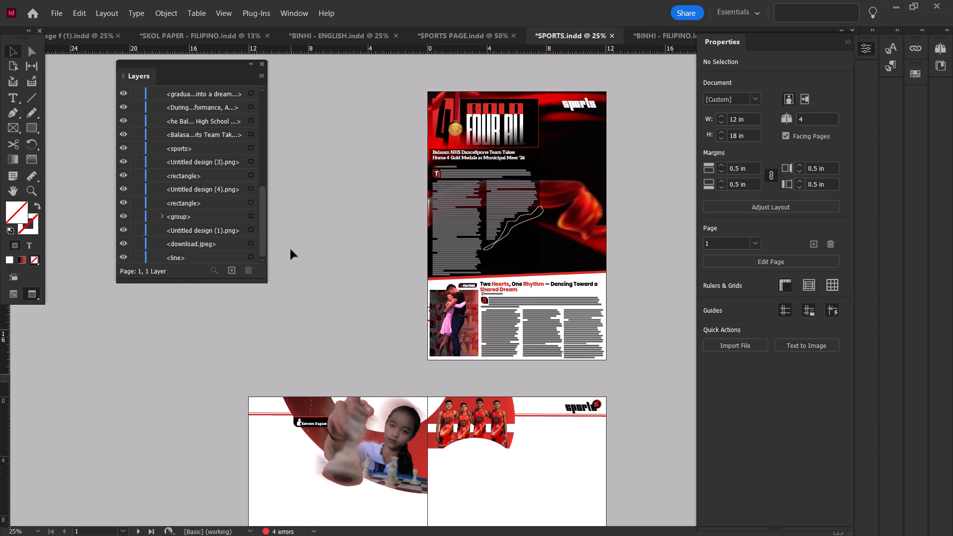
Select all the artwork on the first page of SPORTS and copy it.
left_click(292, 249)
scroll(304, 238, "up", 4)
scroll(312, 222, "down", 1, "ctrl")
scroll(314, 222, "up", 1, "alt")
scroll(314, 222, "down", 7, "ctrl")
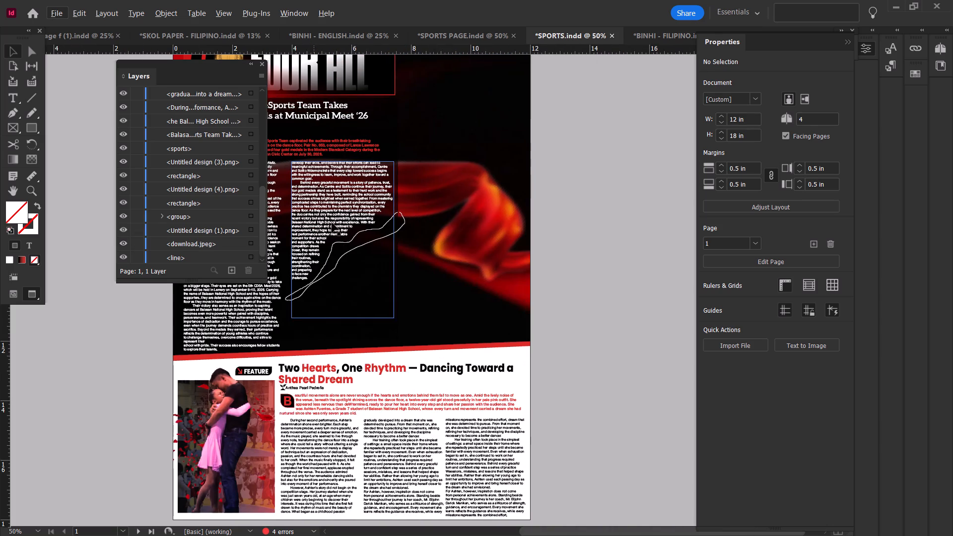
left_click(573, 390)
scroll(574, 389, "down", 1, "alt")
scroll(580, 347, "up", 1)
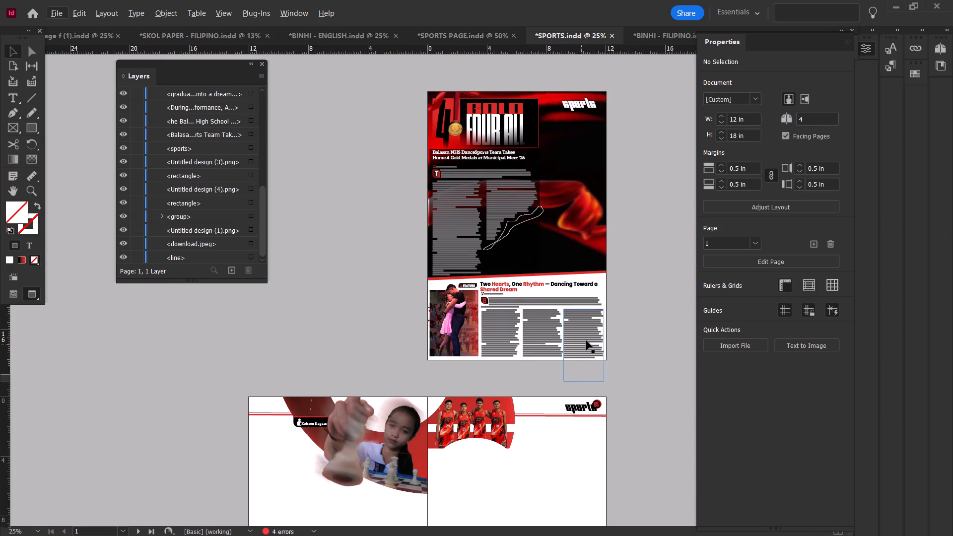
scroll(586, 340, "up", 1)
scroll(602, 332, "down", 3, "ctrl")
scroll(602, 332, "down", 1, "alt")
scroll(604, 301, "up", 2)
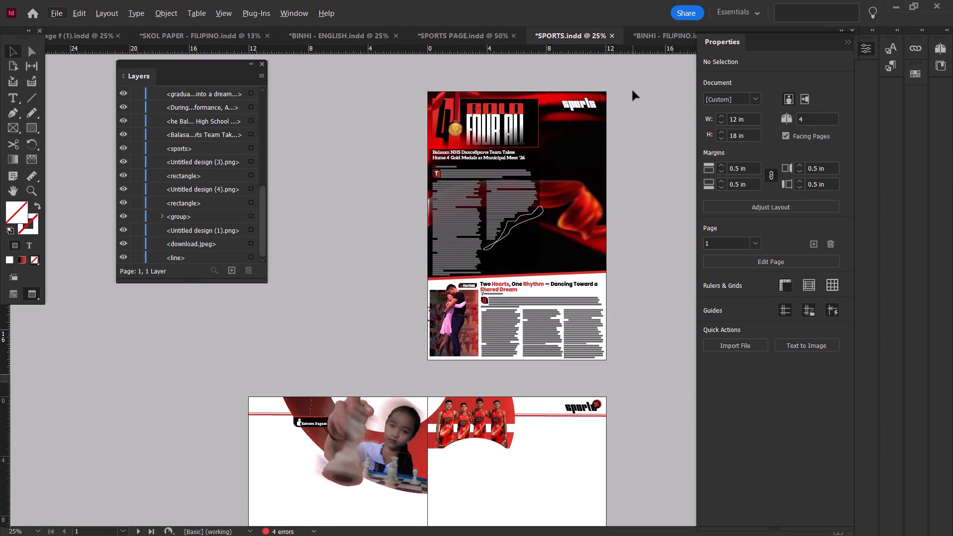
left_click_drag(633, 87, 408, 384)
key("ctrl+c")
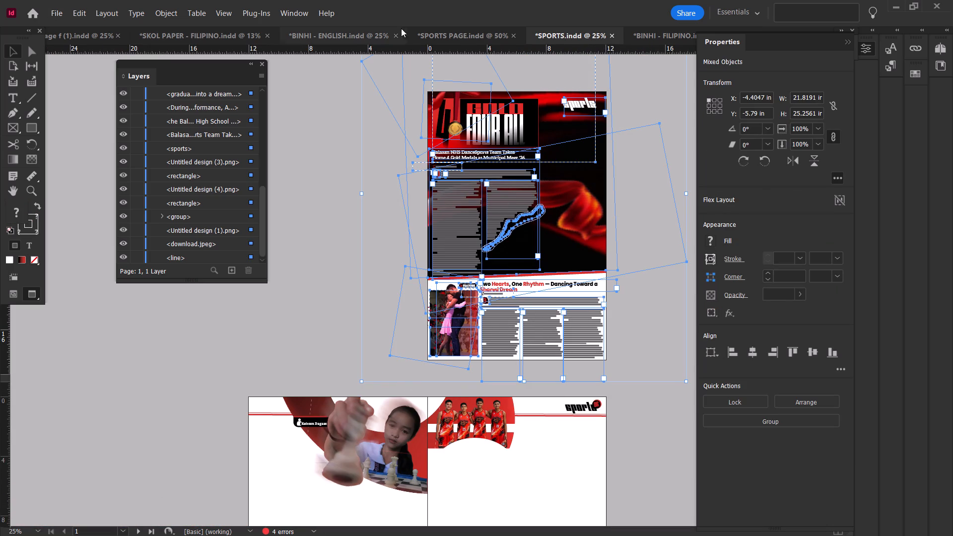
Paste the copied sports artwork onto blank page 14 of BINHI - ENGLISH.
left_click(443, 30)
left_click(330, 37)
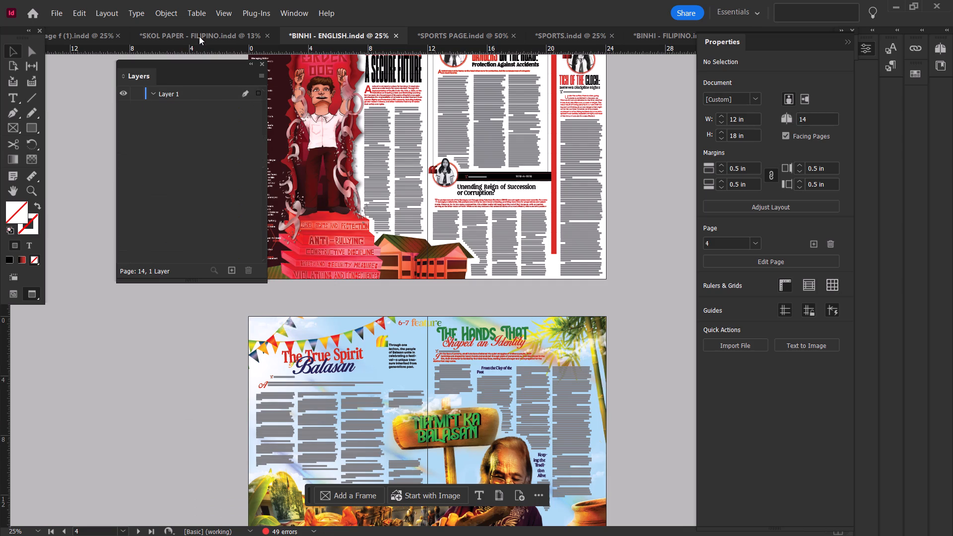
scroll(459, 230, "down", 20)
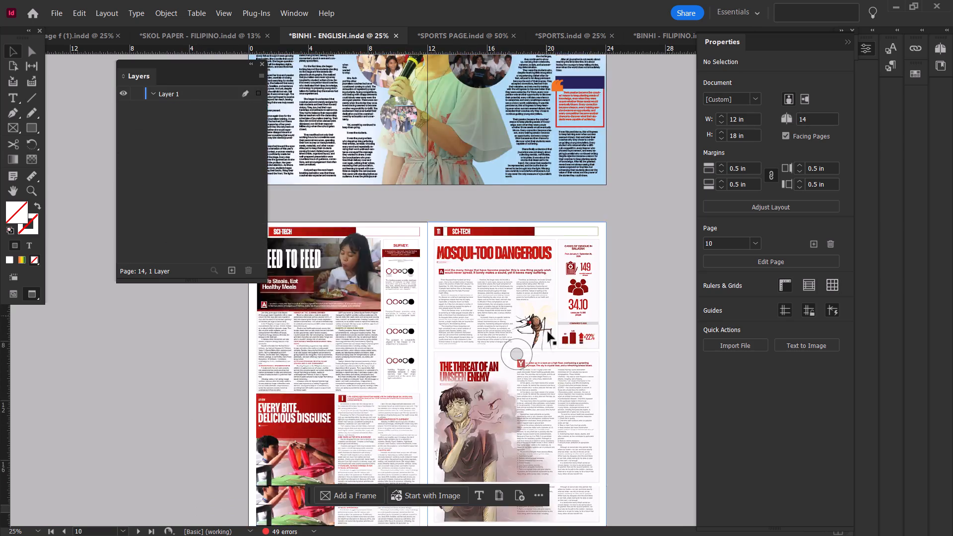
scroll(548, 332, "down", 13)
left_click(373, 376)
key("ctrl+v")
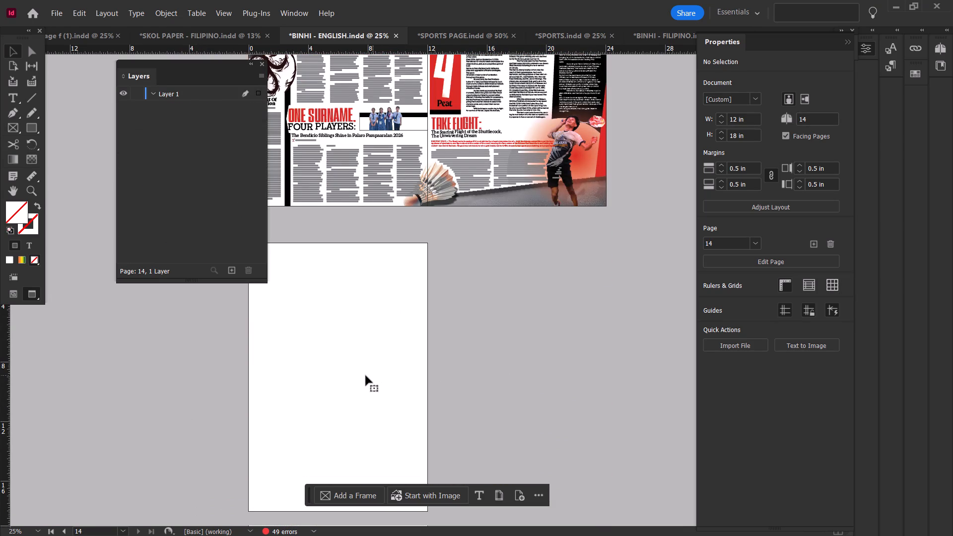
Move the pasted sports artwork over page 14 to about X -3.82 in, Y -4.55 in, undoing the last move.
left_click_drag(417, 264, 367, 255)
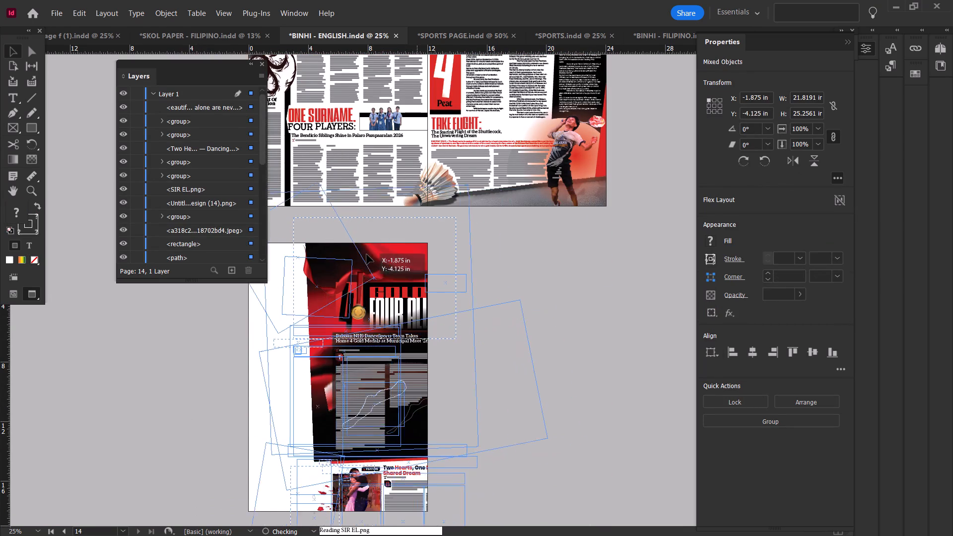
left_click_drag(367, 255, 366, 255)
left_click_drag(394, 256, 383, 255)
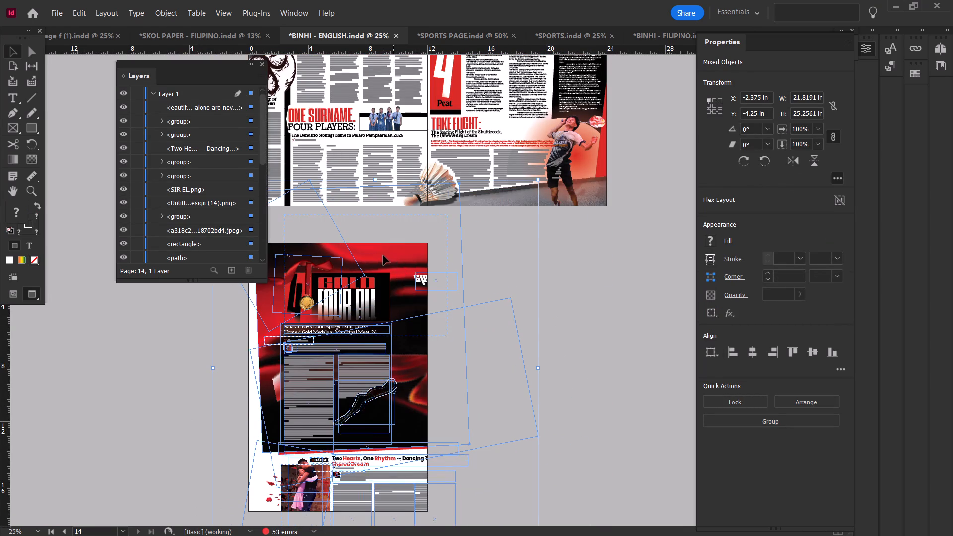
left_click_drag(383, 255, 372, 252)
left_click_drag(380, 254, 375, 254)
key("ctrl+z")
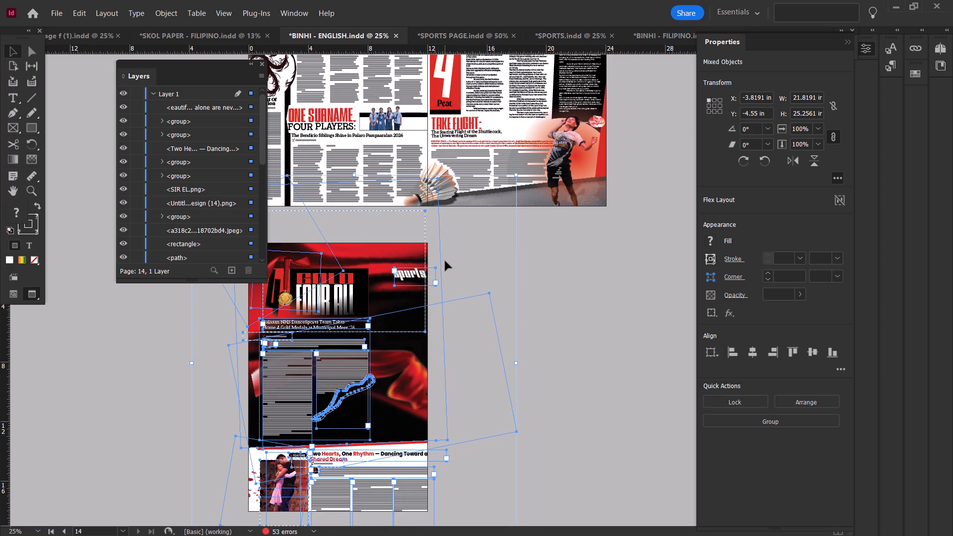
Group the pasted sports artwork and reposition it over page 14 at about X -4.5 in, Y -5.65 in.
key("ctrl+g")
left_click_drag(393, 254, 386, 252)
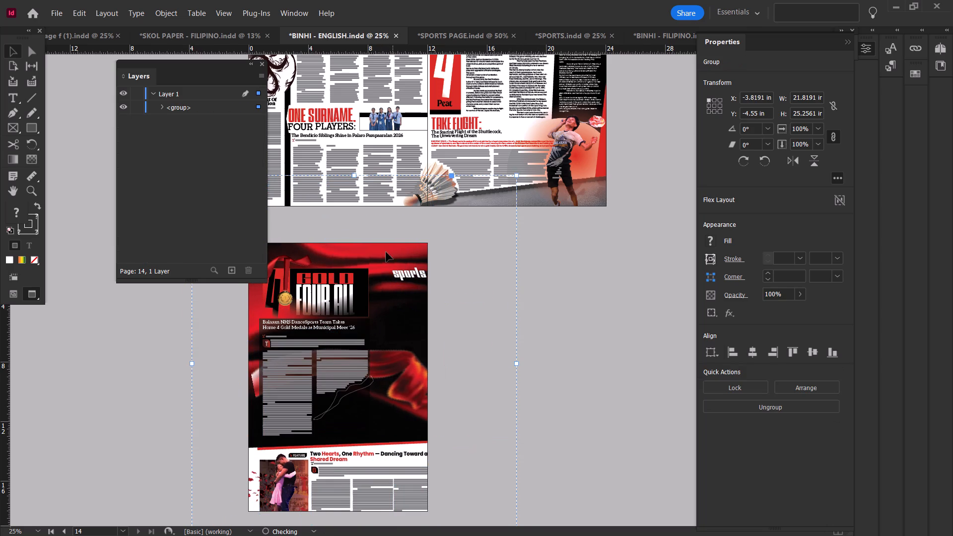
left_click_drag(386, 252, 378, 250)
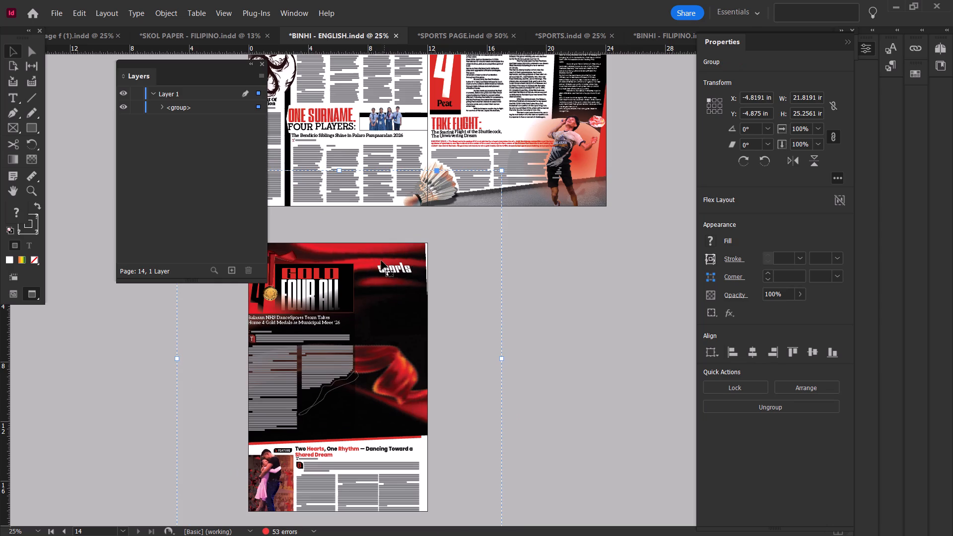
left_click(381, 261)
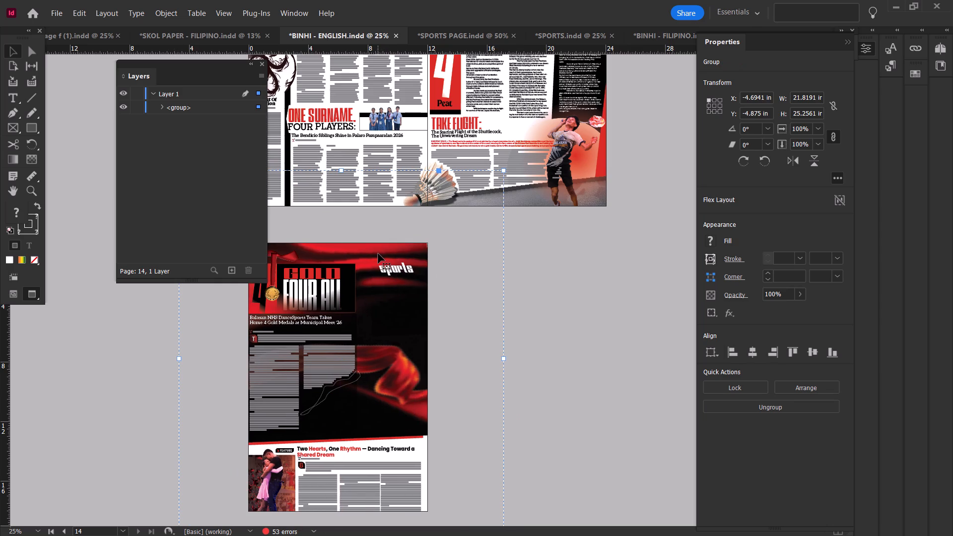
left_click(378, 254)
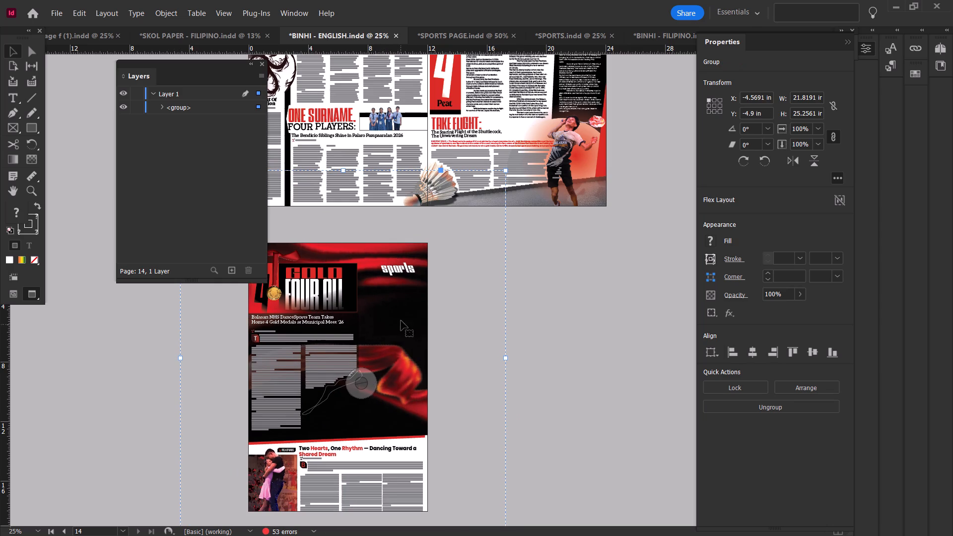
left_click_drag(398, 287, 398, 275)
scroll(400, 291, "up", 1, "alt")
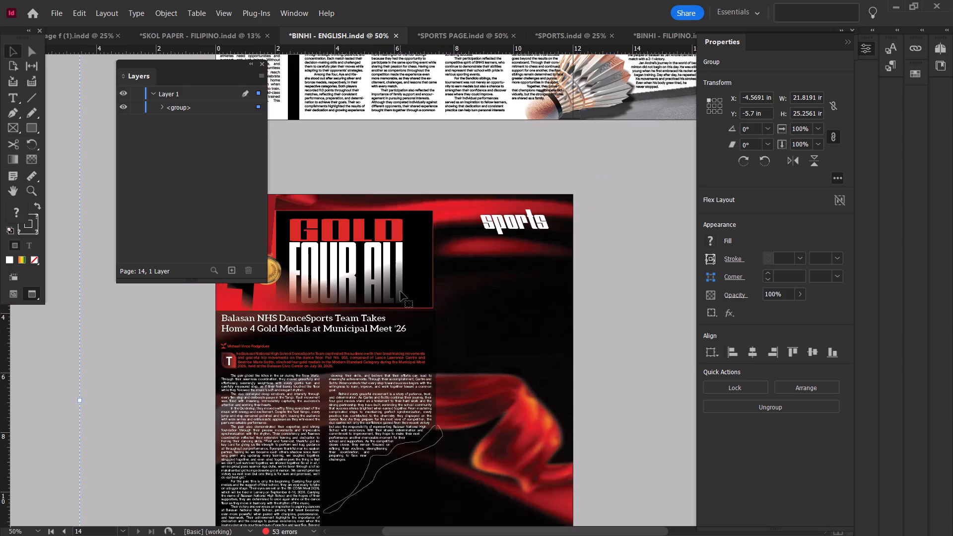
scroll(402, 290, "down", 3)
scroll(405, 288, "down", 1, "alt")
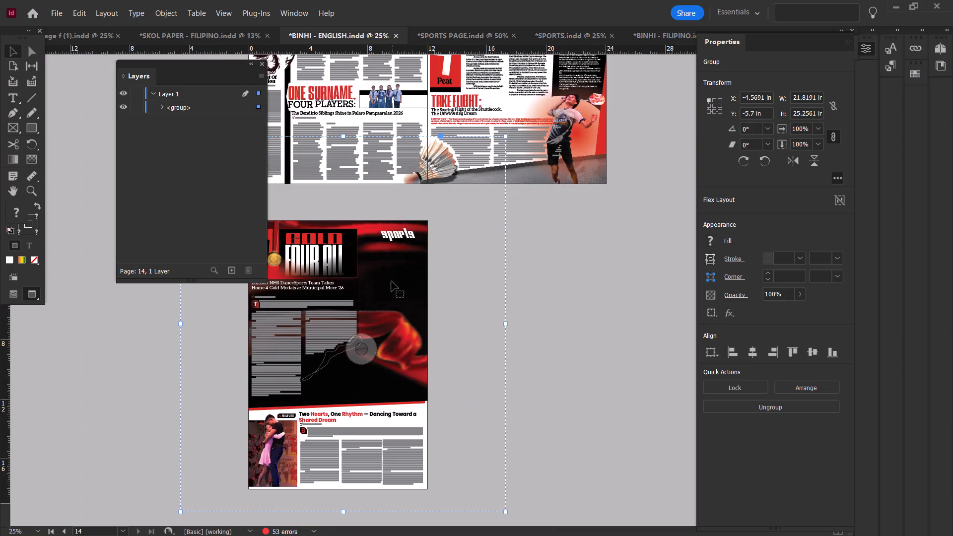
left_click_drag(392, 281, 397, 281)
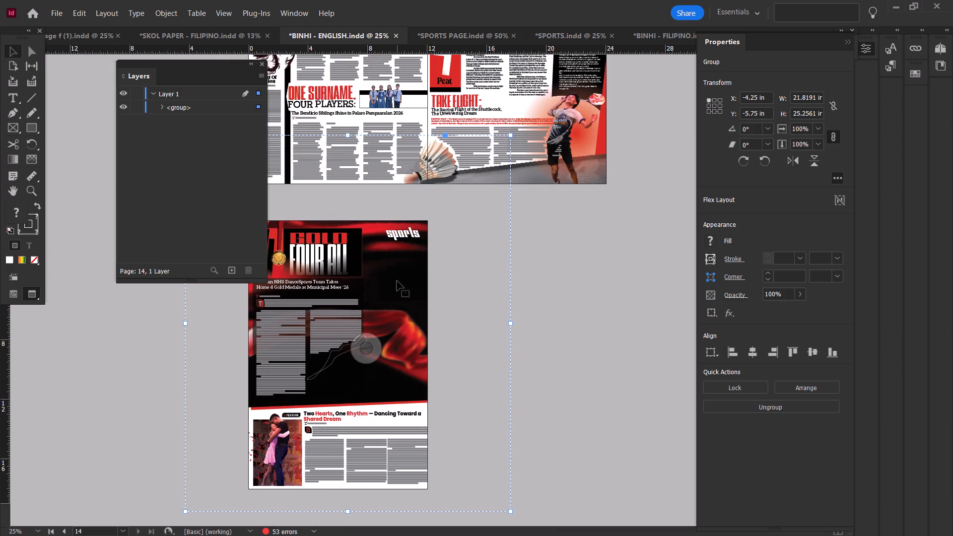
left_click(397, 281)
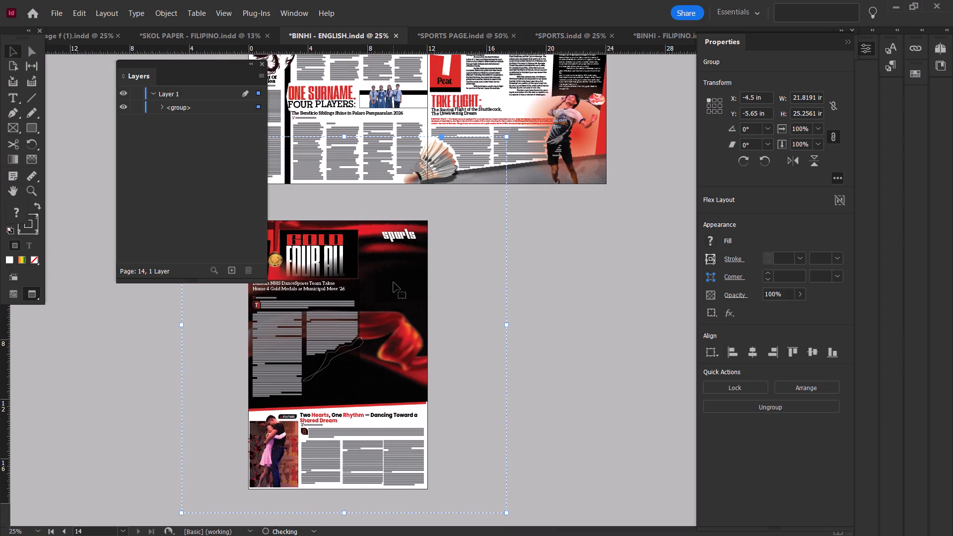
Nudge the grouped sports artwork on page 14 to about X -4.40 in, Y -5.73 in.
key("Right")
key("Right")
key("Right")
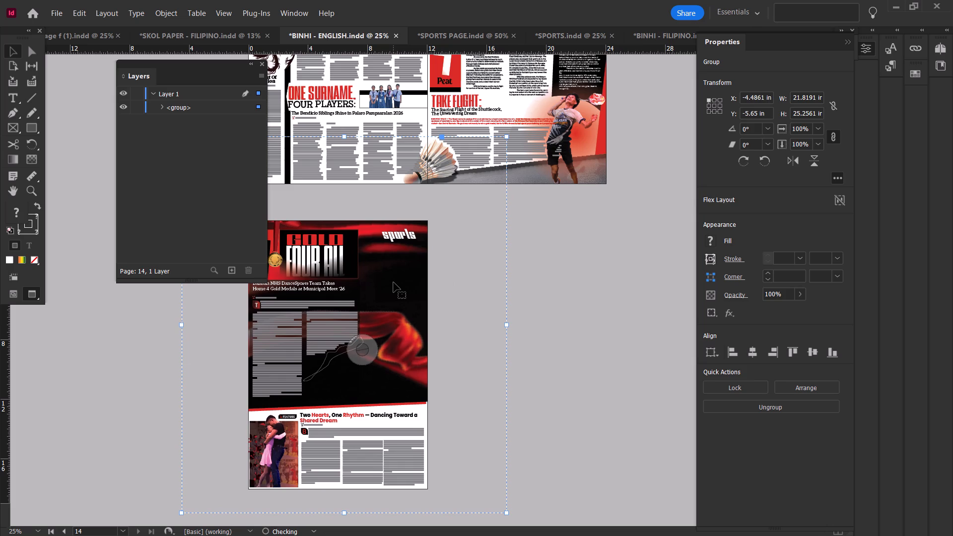
key("Right")
key("Right")
key("Right")
key("Right")
key("Right")
key("Right")
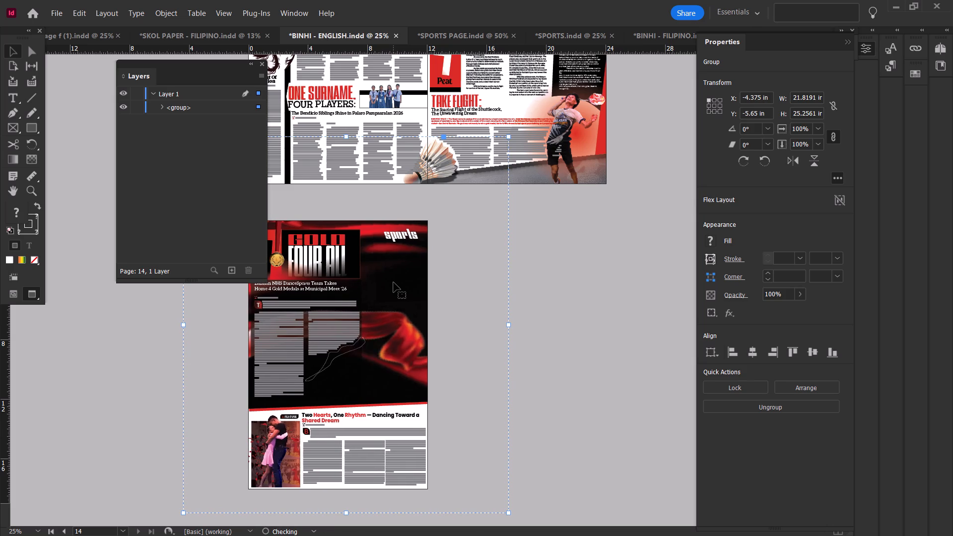
key("End")
key("End")
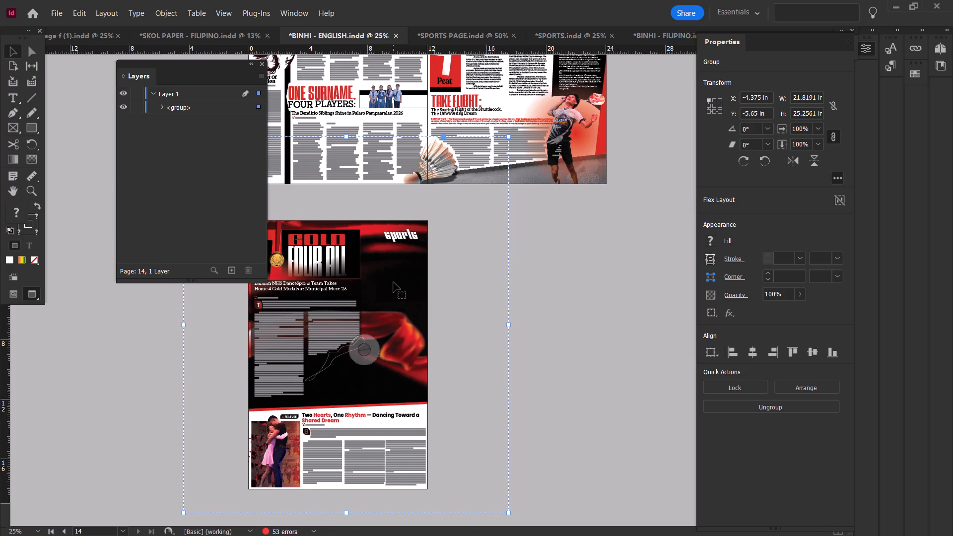
key("Left")
key("Left")
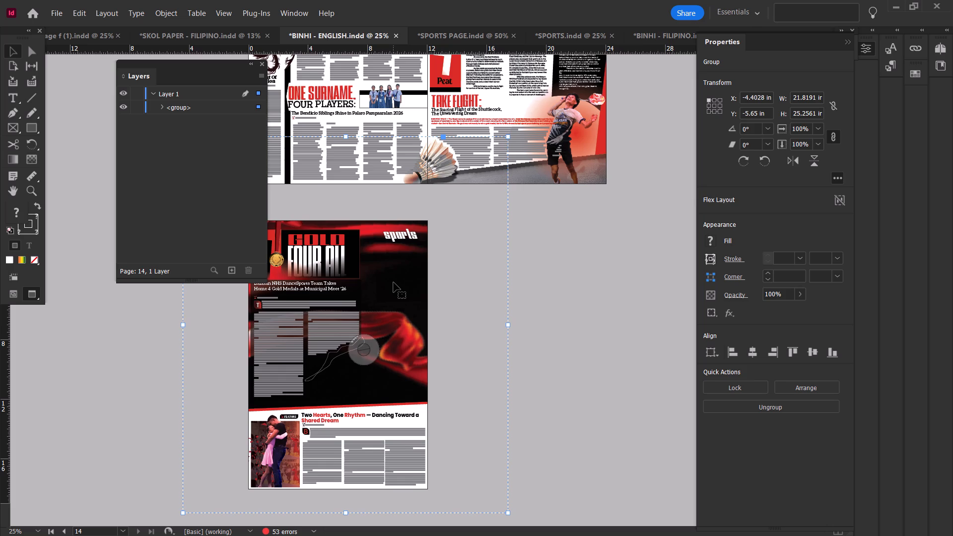
key("Up")
key("Up")
key("Up")
key("Up")
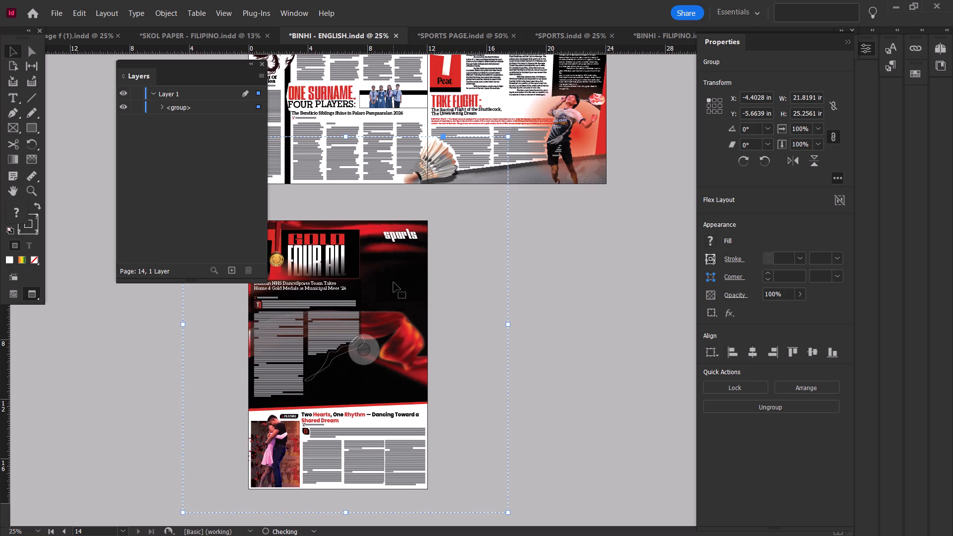
key("Up")
key("Up")
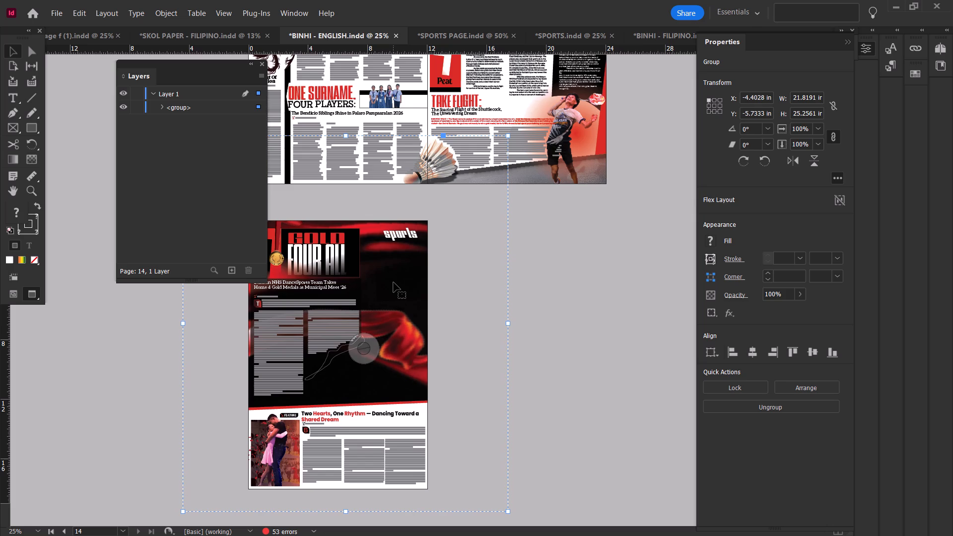
Ungroup the sports artwork on page 14 and deselect everything.
key("ctrl+shift+g")
left_click(545, 289)
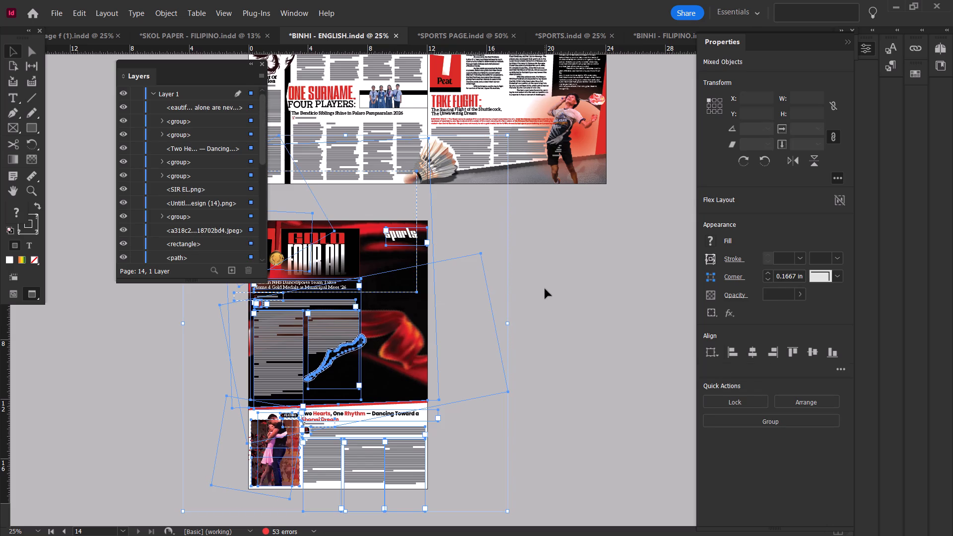
Preview page 14 in presentation mode to check the placement of the sports artwork.
scroll(486, 315, "up", 1, "ctrl")
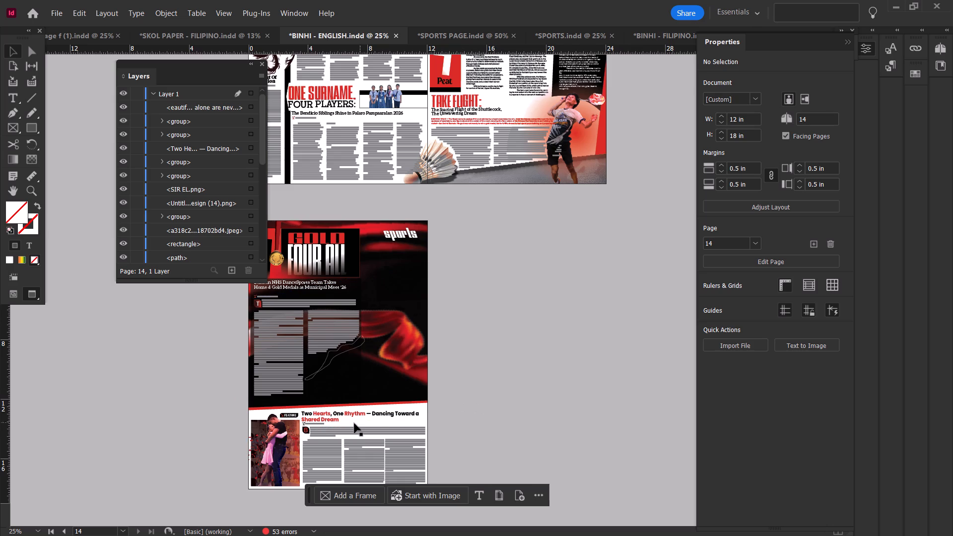
scroll(337, 434, "up", 2, "alt")
scroll(344, 427, "up", 1)
key("shift+w")
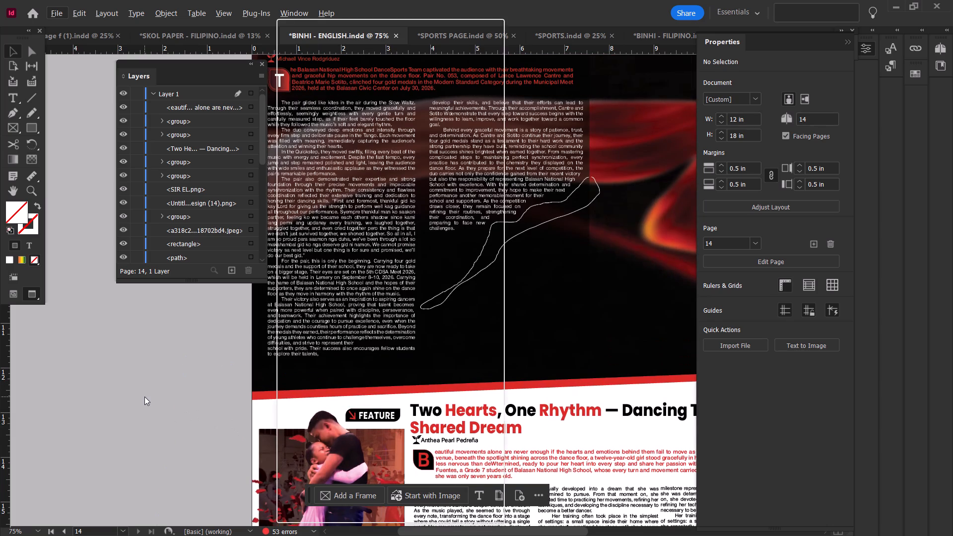
left_click(127, 400)
key("shift+w")
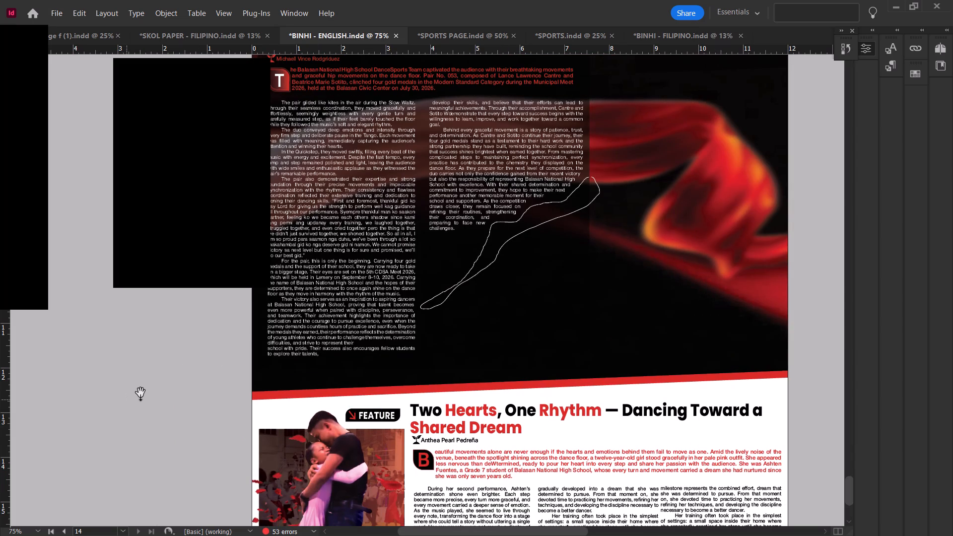
key("shift+w")
Nudge the middle body column of the Two Hearts, One Rhythm story sideways to about X 6.33 in.
scroll(408, 406, "down", 5)
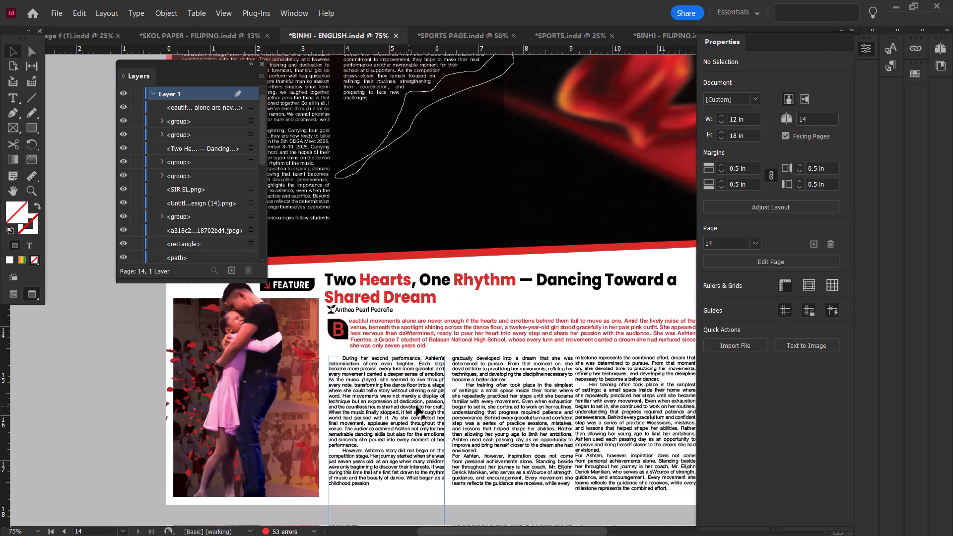
scroll(416, 406, "down", 2)
scroll(513, 402, "up", 1, "alt")
scroll(513, 402, "down", 2, "ctrl")
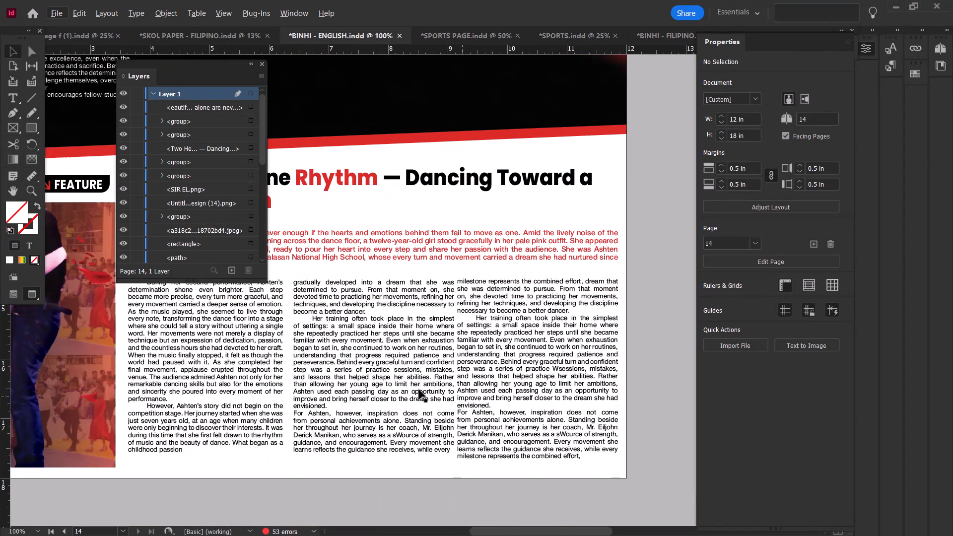
left_click(415, 389)
key("Left")
key("Left")
key("Left")
key("Left")
key("Left")
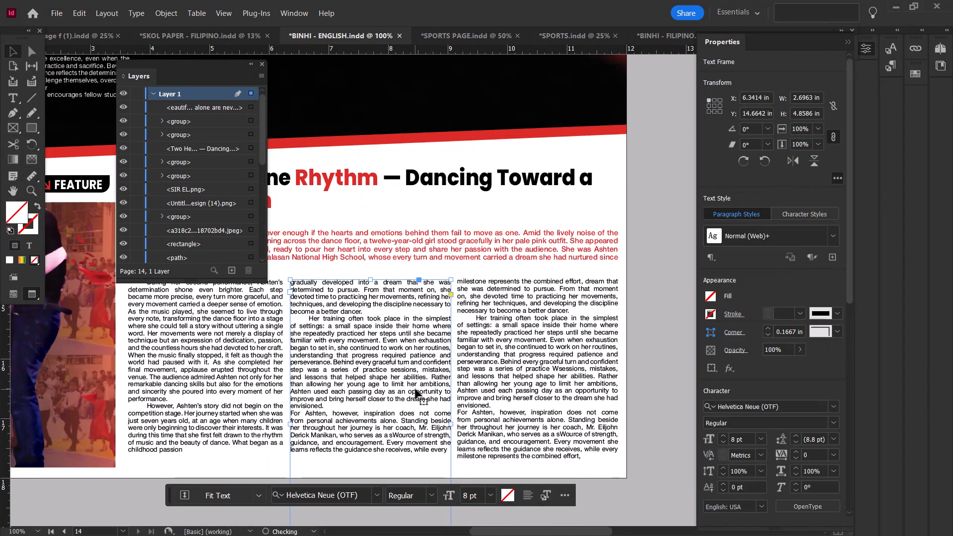
key("Left")
key("Left")
key("Right")
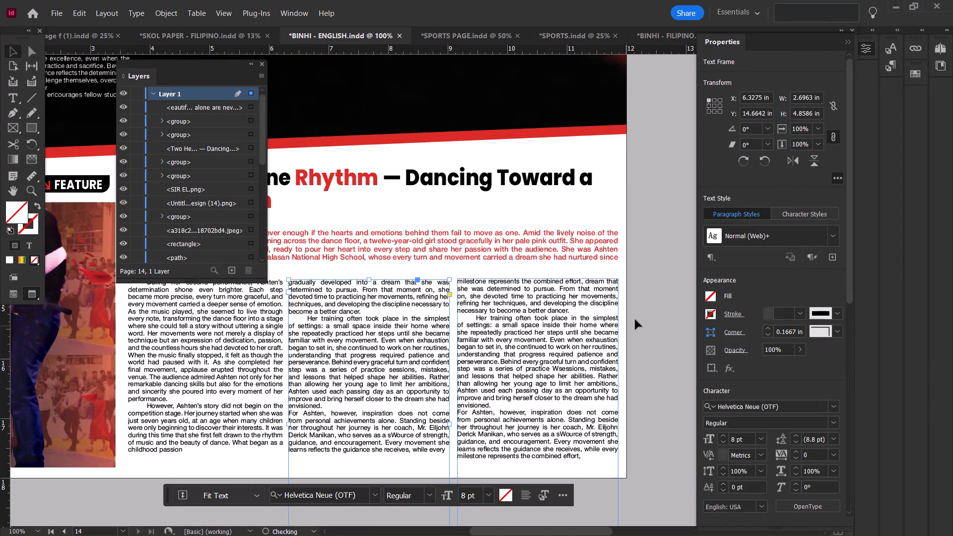
left_click(638, 316)
Nudge all three Two Hearts, One Rhythm body columns slightly left, the first to about X 3.58 in and the third to about X 9.13 in.
scroll(638, 316, "down", 1, "alt")
scroll(638, 316, "down", 1)
scroll(638, 316, "up", 1)
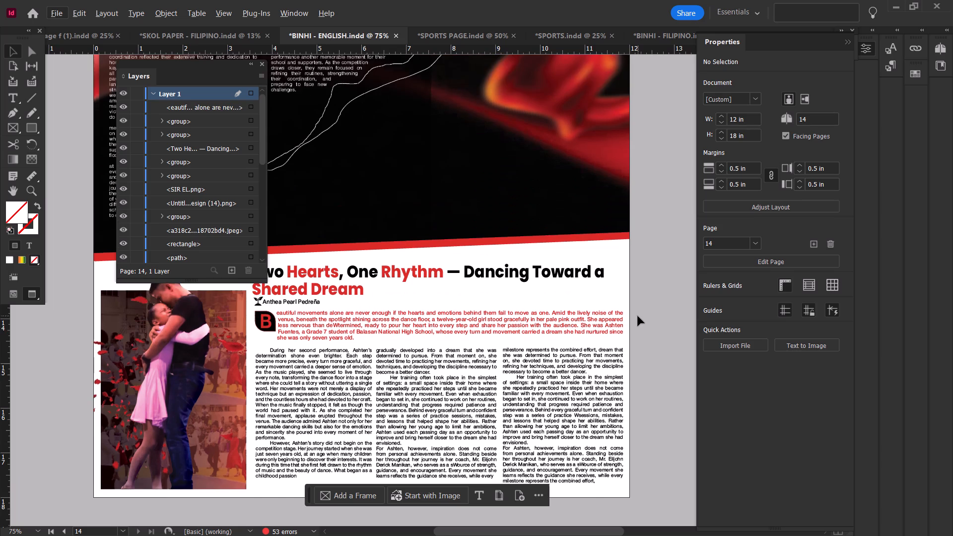
scroll(638, 316, "down", 1)
left_click(289, 363)
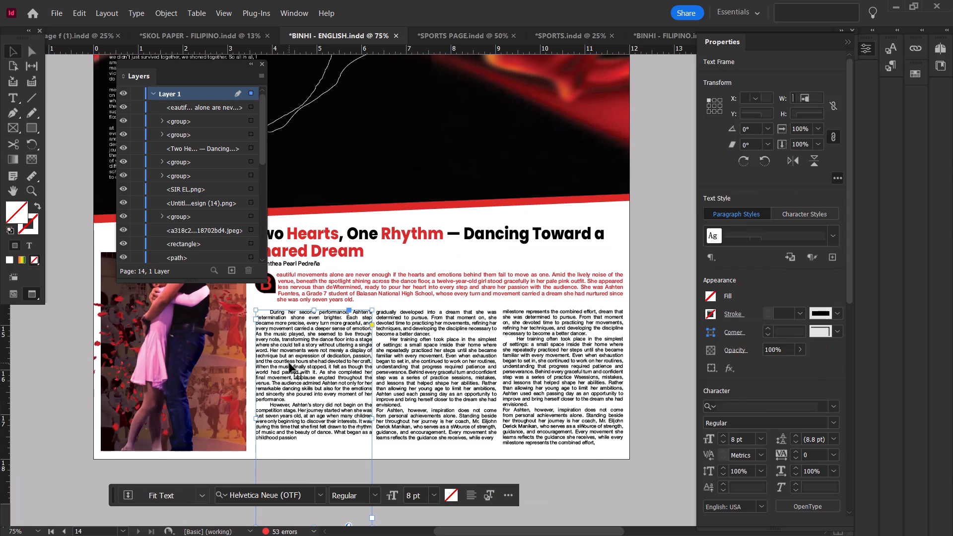
key("Left")
key("Left")
key("Left")
key("Left")
left_click(401, 357)
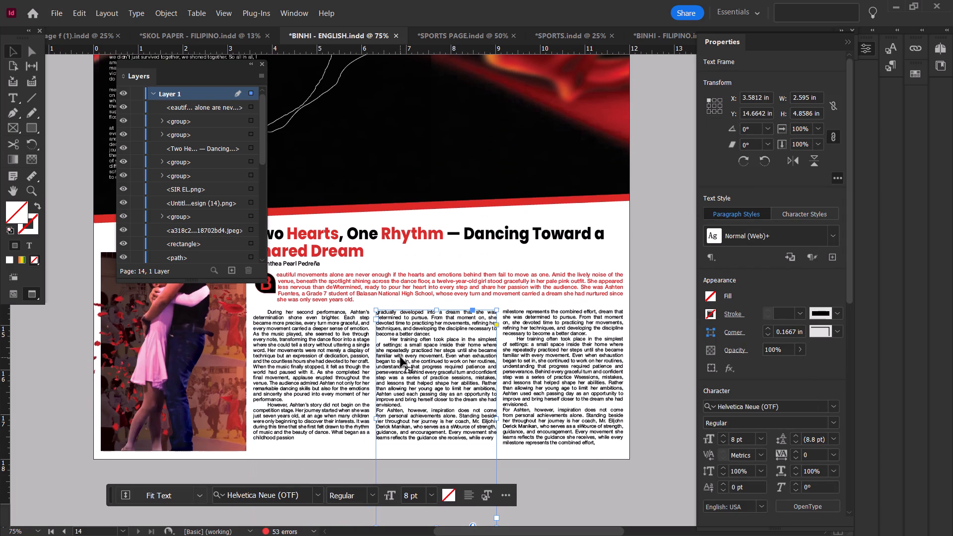
key("Left")
key("Left")
left_click(534, 361)
key("Left")
key("Left")
left_click(669, 361)
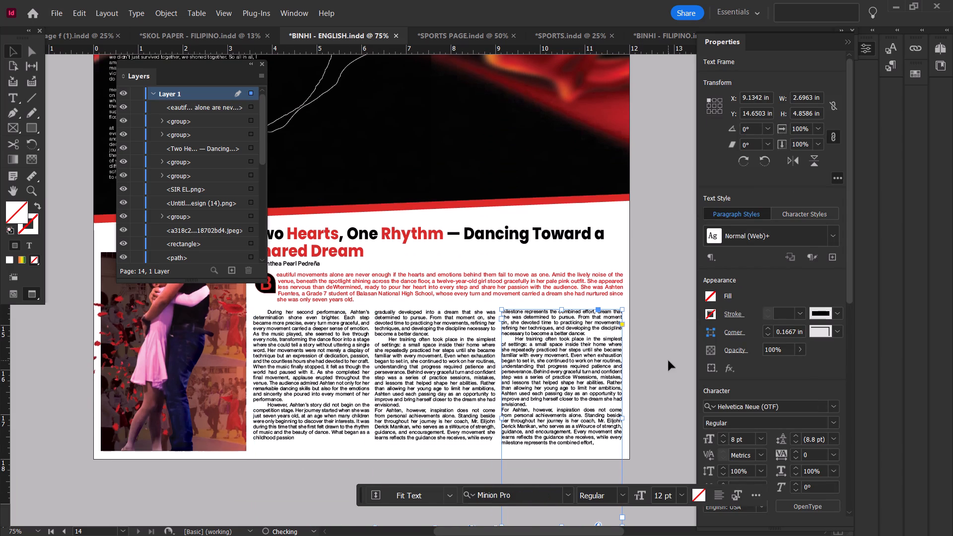
Set the Balasan NHS DanceSports subheadline to 20 pt and extend its text frame downward to fit both lines.
scroll(633, 361, "up", 4)
scroll(633, 361, "down", 1, "alt")
scroll(633, 361, "up", 3)
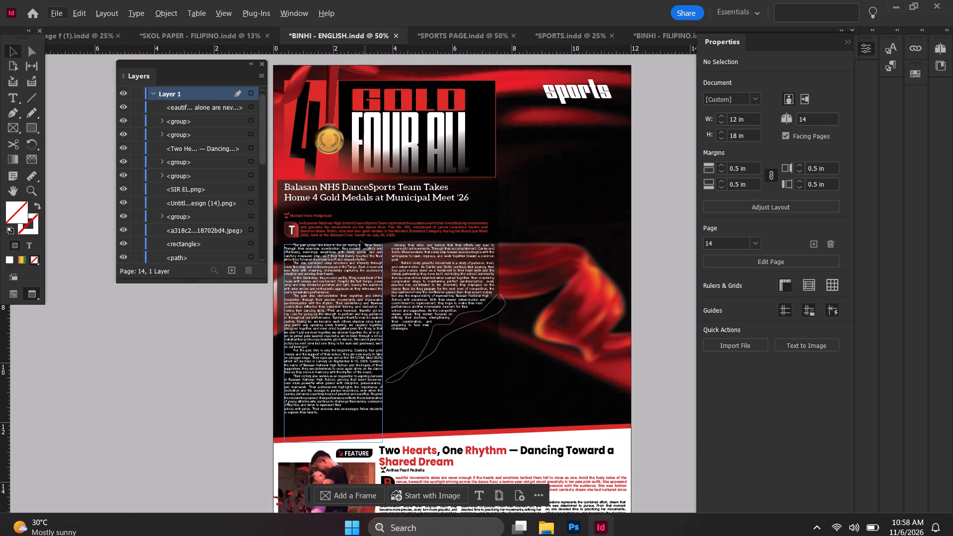
double_click(353, 198)
key("ctrl+a")
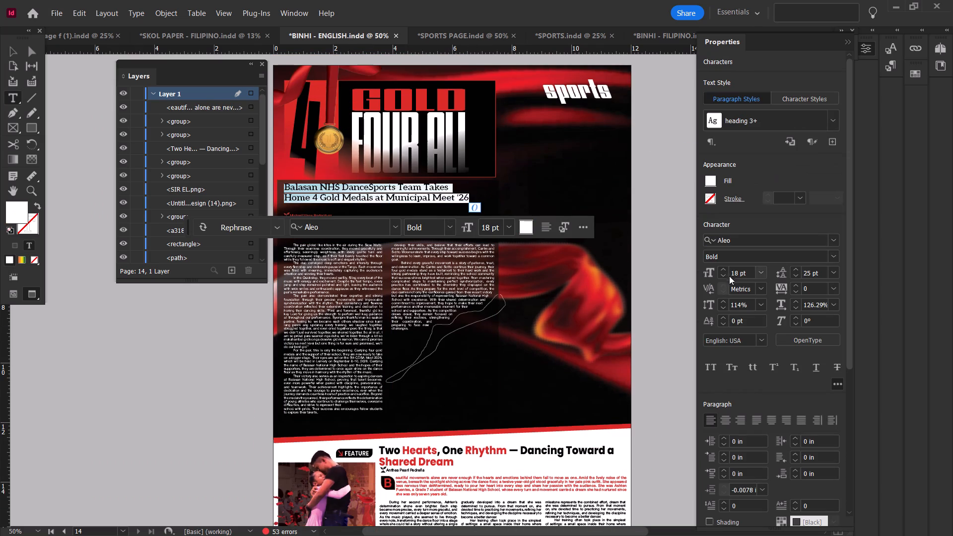
left_click(723, 271)
left_click(723, 271)
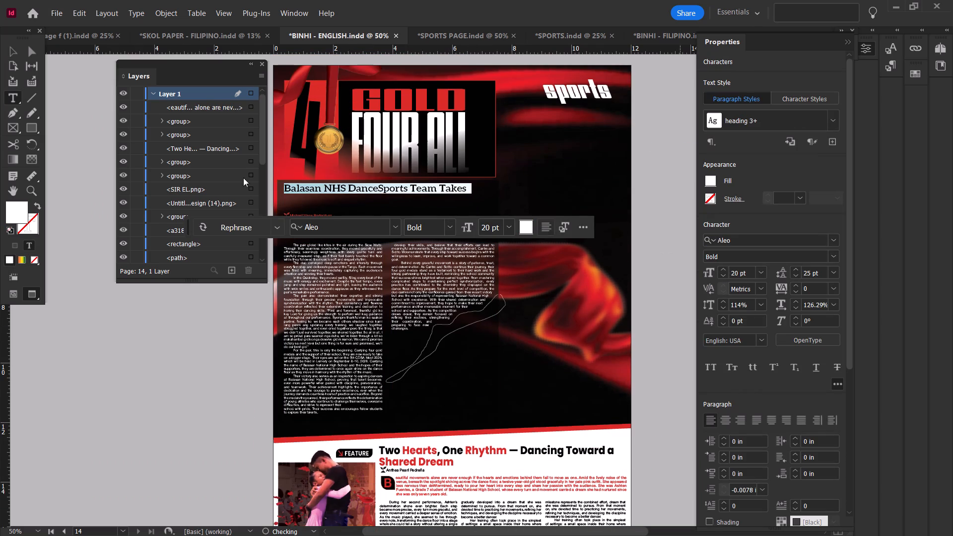
left_click(6, 58)
left_click_drag(388, 201, 387, 212)
left_click(204, 331)
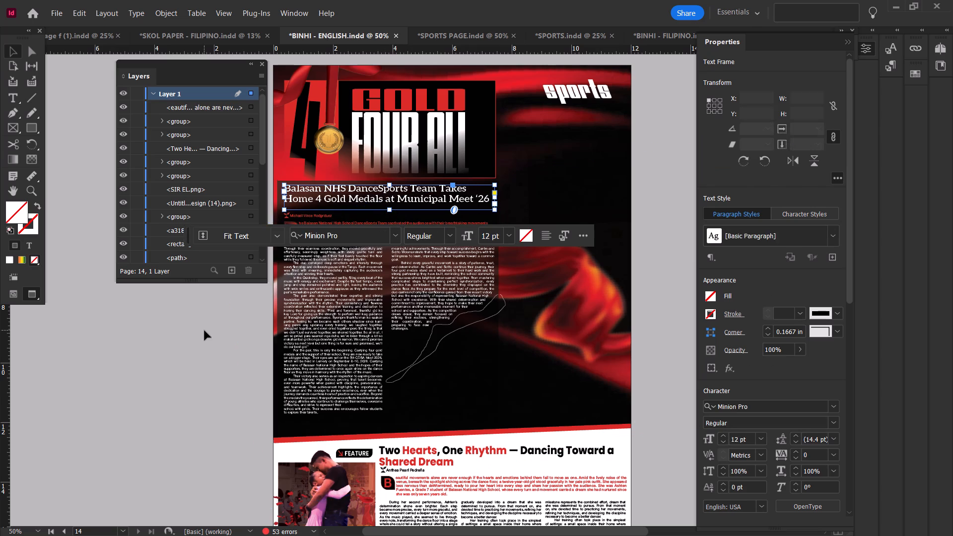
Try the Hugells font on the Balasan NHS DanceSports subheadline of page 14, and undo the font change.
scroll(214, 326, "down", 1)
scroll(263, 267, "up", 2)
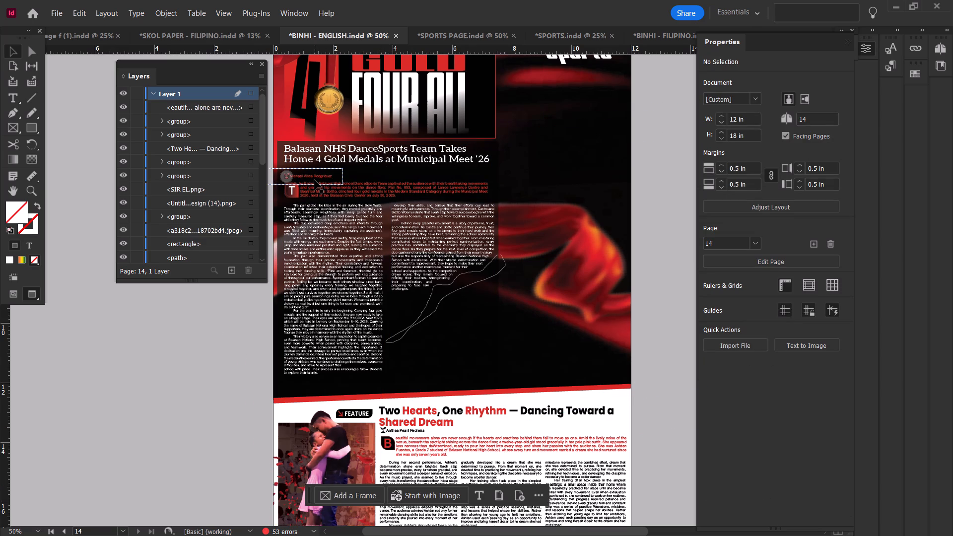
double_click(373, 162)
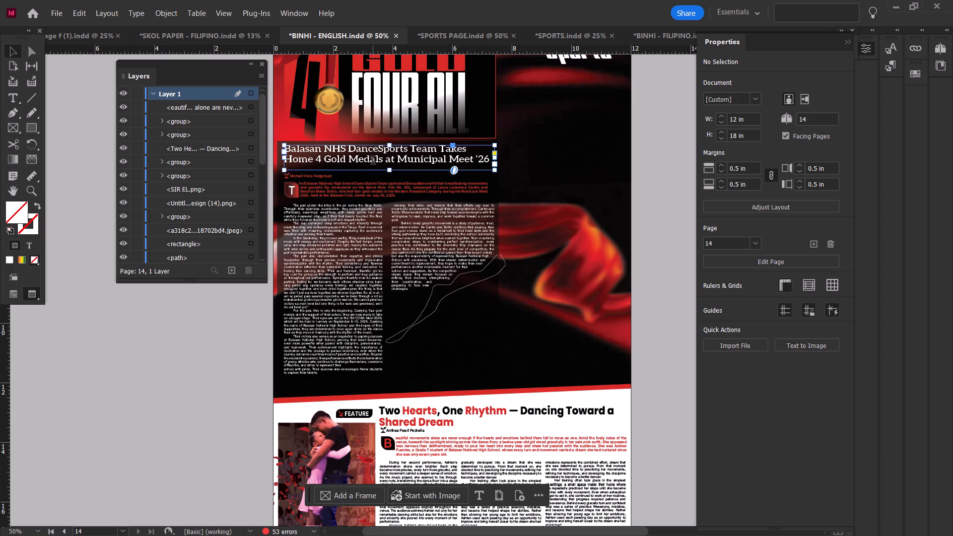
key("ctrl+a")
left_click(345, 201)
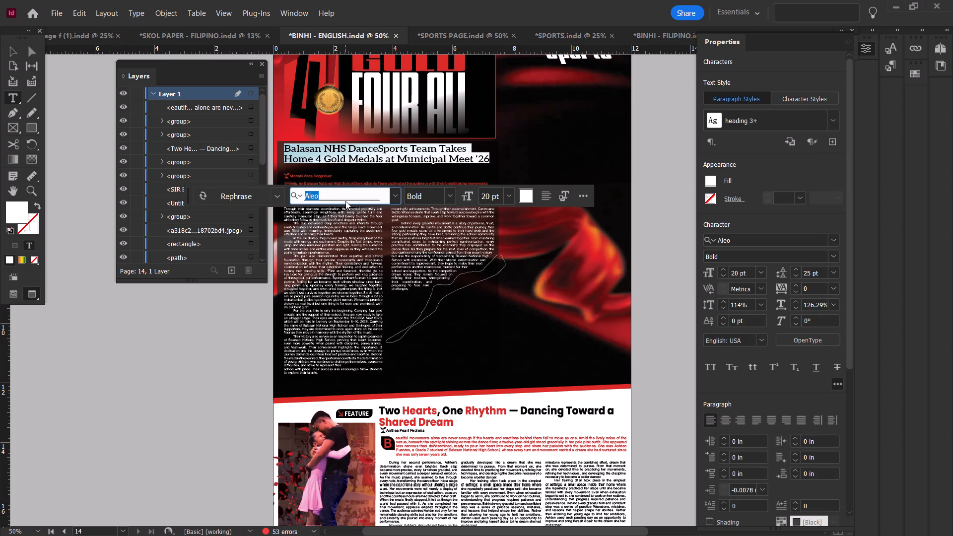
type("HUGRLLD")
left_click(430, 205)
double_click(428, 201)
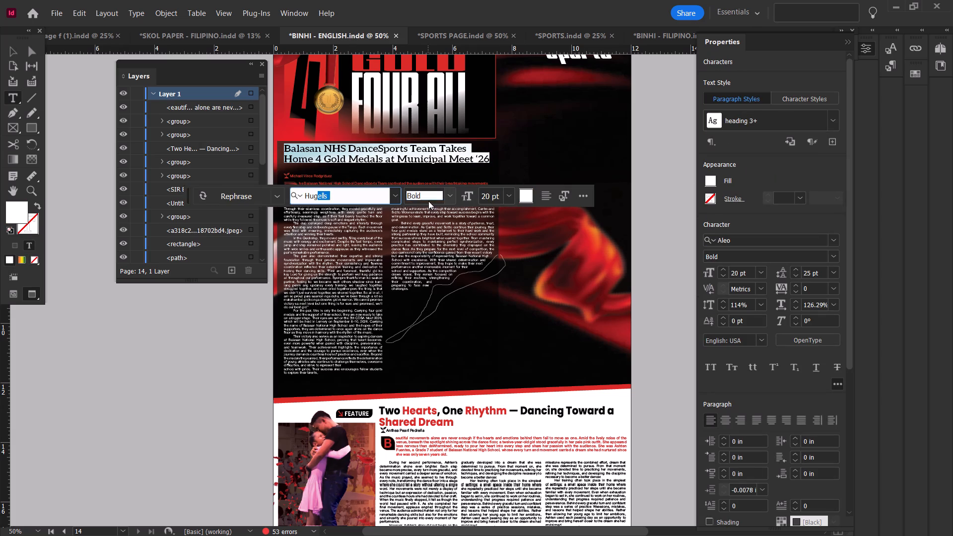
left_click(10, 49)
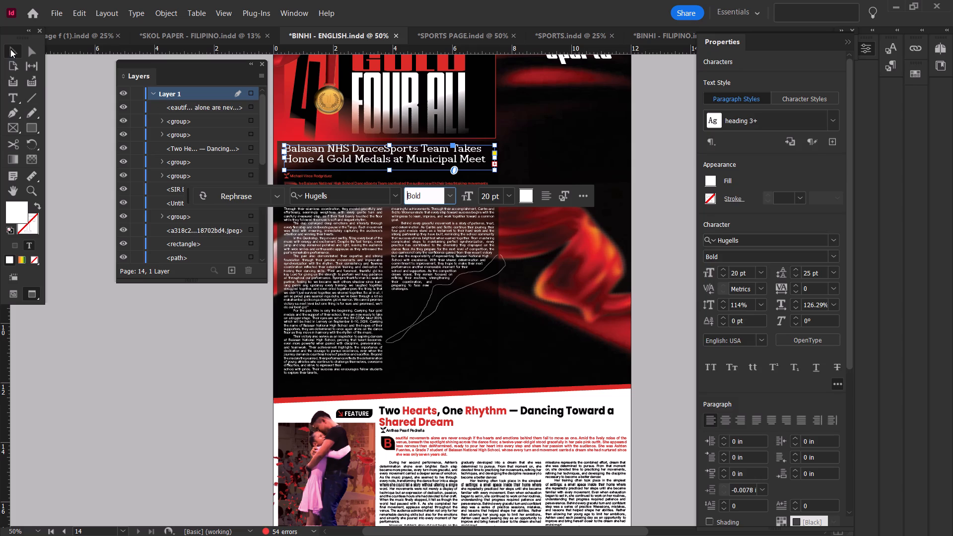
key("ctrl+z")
Look over both stories on page 14, including in presentation mode, to check the layout.
left_click(182, 382)
scroll(185, 375, "down", 2)
scroll(257, 287, "up", 2)
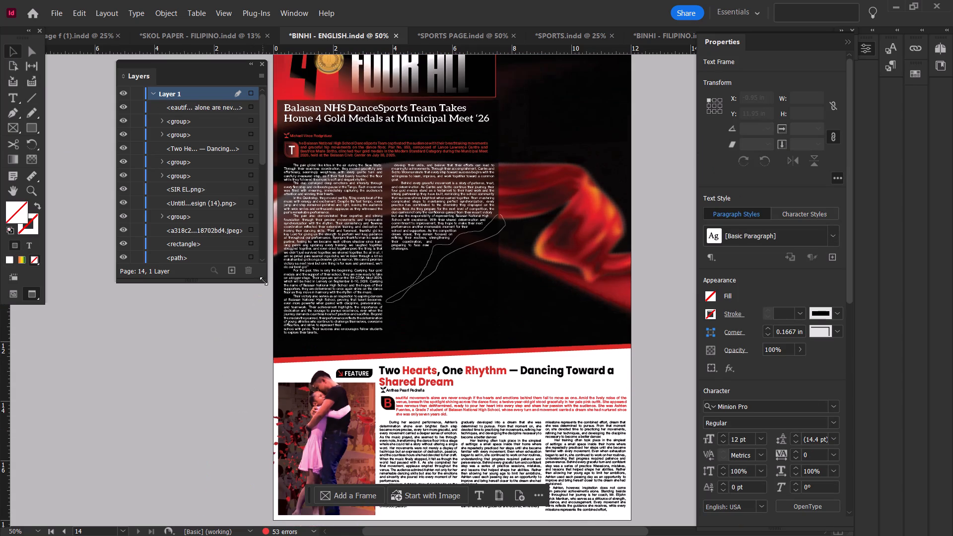
left_click(313, 134)
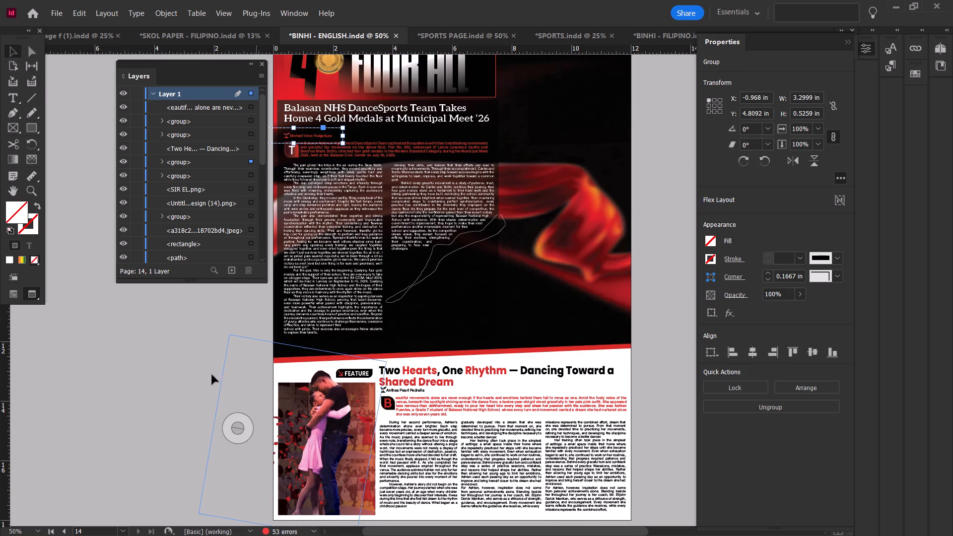
left_click(185, 421)
scroll(211, 420, "down", 2)
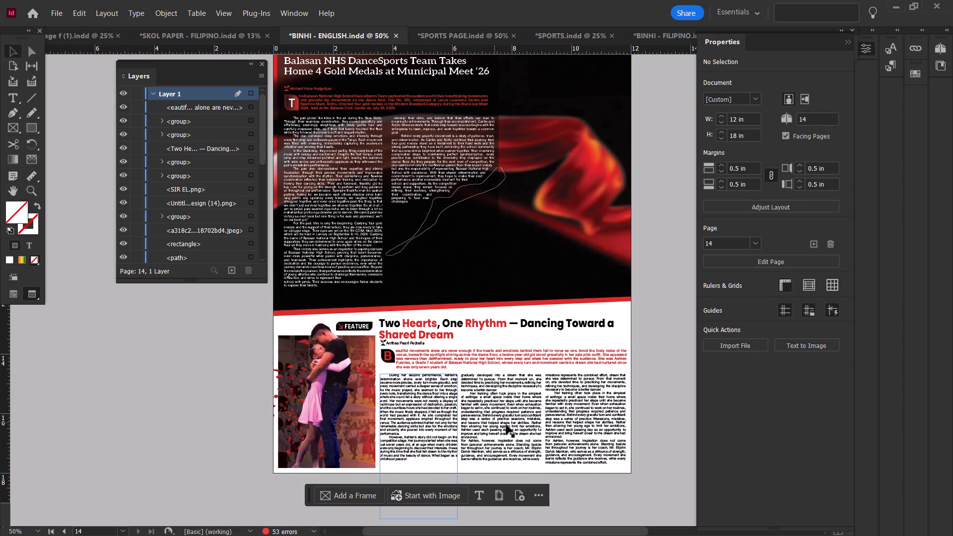
scroll(507, 425, "down", 1)
scroll(507, 425, "up", 1, "alt")
scroll(508, 425, "down", 1, "alt")
scroll(508, 425, "up", 1)
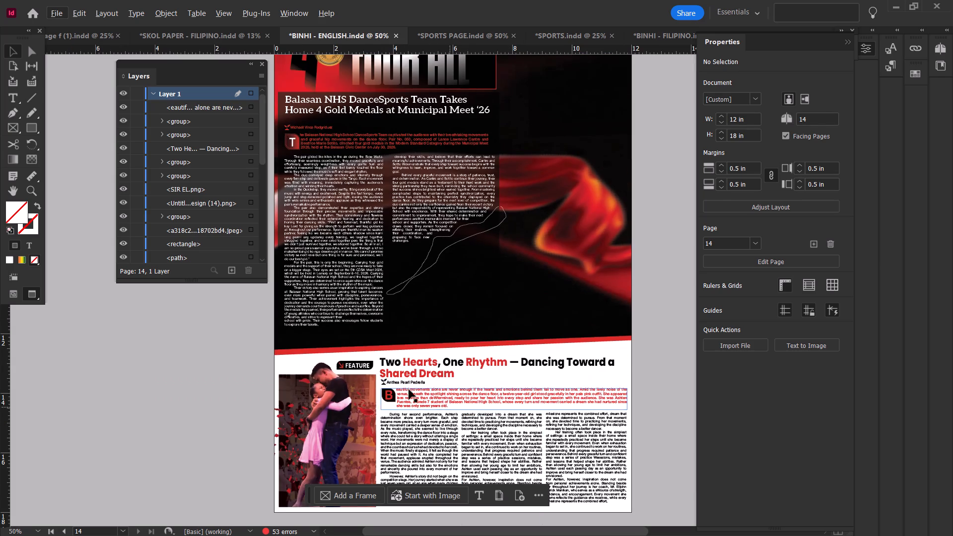
left_click(178, 385)
scroll(178, 385, "up", 7)
scroll(178, 385, "down", 2)
left_click(178, 385)
key("shift+w")
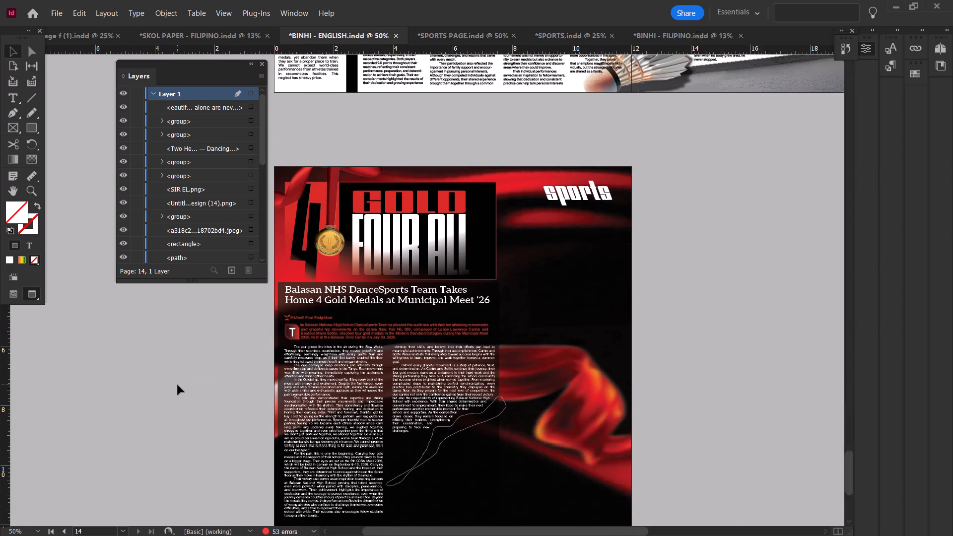
key("shift+w")
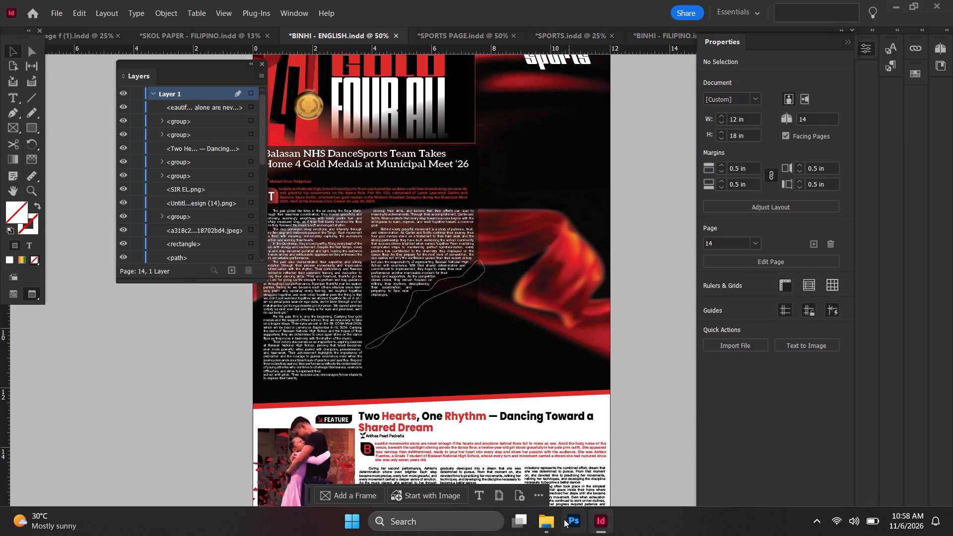
Switch to File Explorer and look through the Downloads folder for the dancing couple cutout images.
left_click(545, 522)
left_click(497, 474)
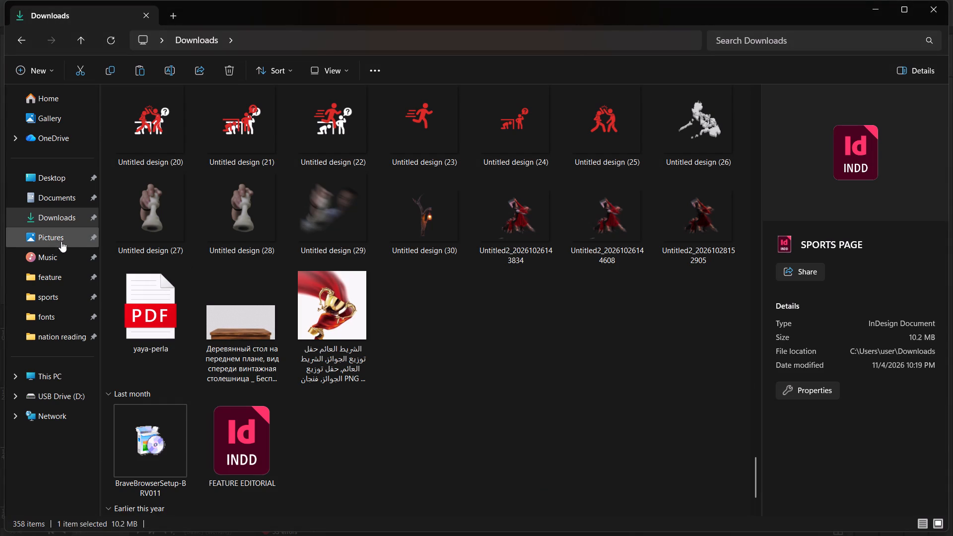
double_click(66, 216)
scroll(481, 319, "down", 5)
scroll(493, 315, "up", 5)
scroll(493, 313, "down", 11)
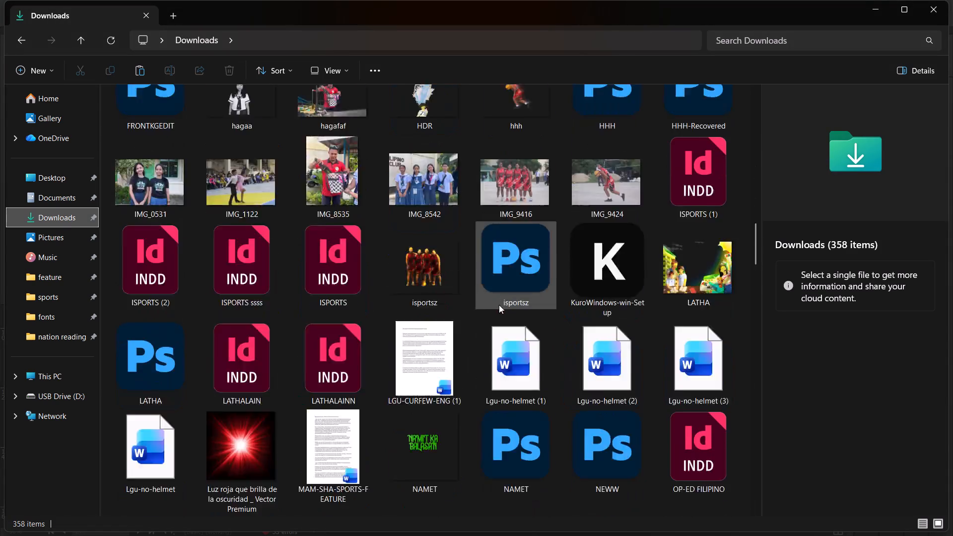
scroll(499, 305, "down", 11)
scroll(510, 294, "up", 1)
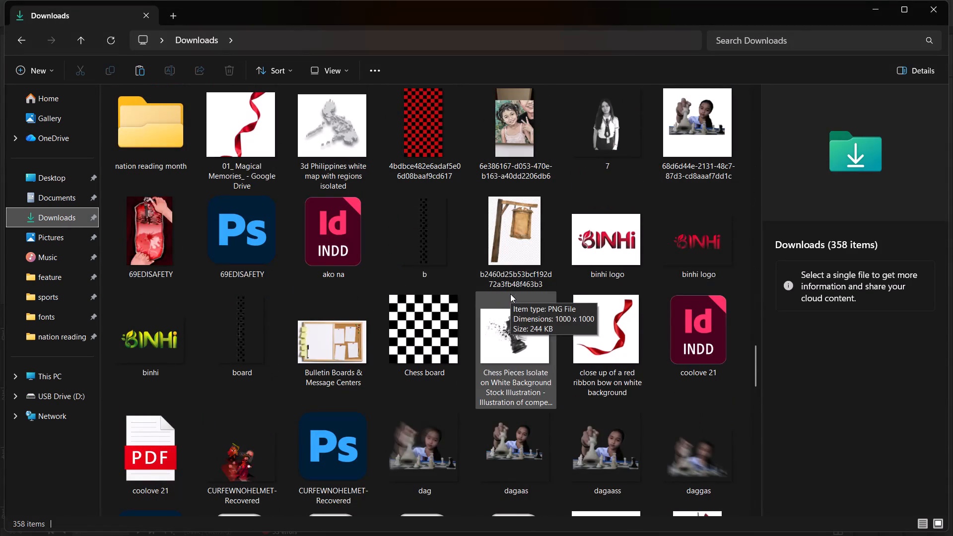
scroll(510, 294, "down", 5)
left_click(448, 425)
scroll(482, 416, "down", 2)
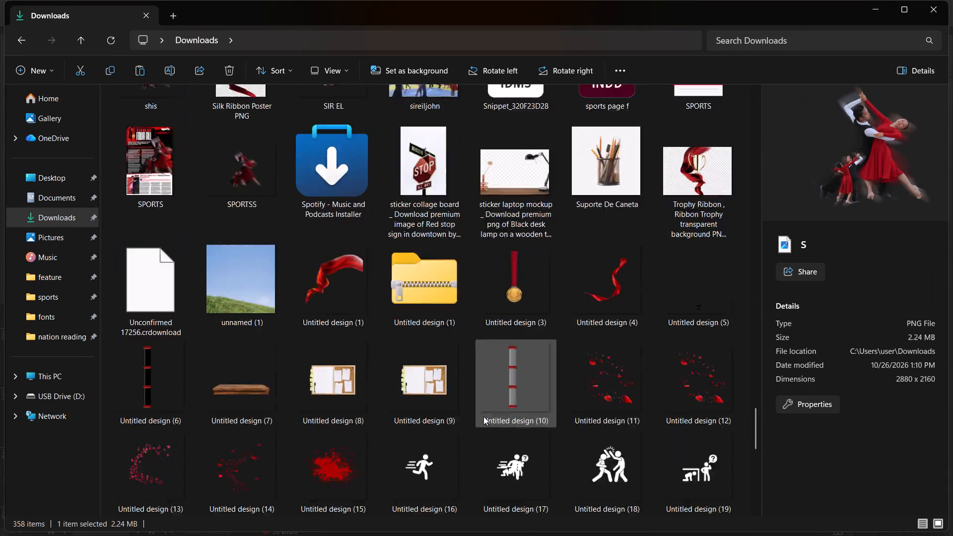
scroll(483, 416, "down", 3)
scroll(484, 416, "up", 1)
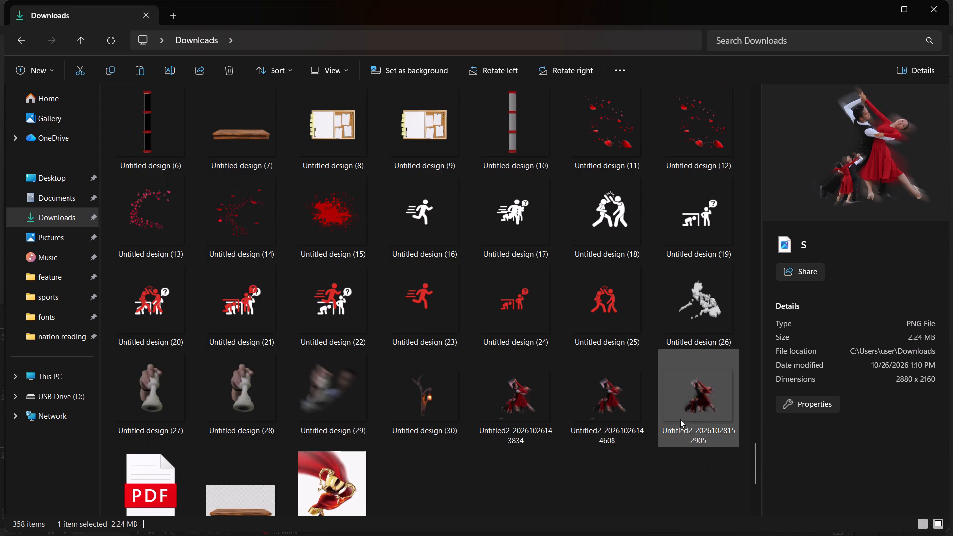
View Untitled2_20261026144608.png and Untitled2_20261026143834.png one after the other to compare the dancer cutouts.
double_click(583, 401)
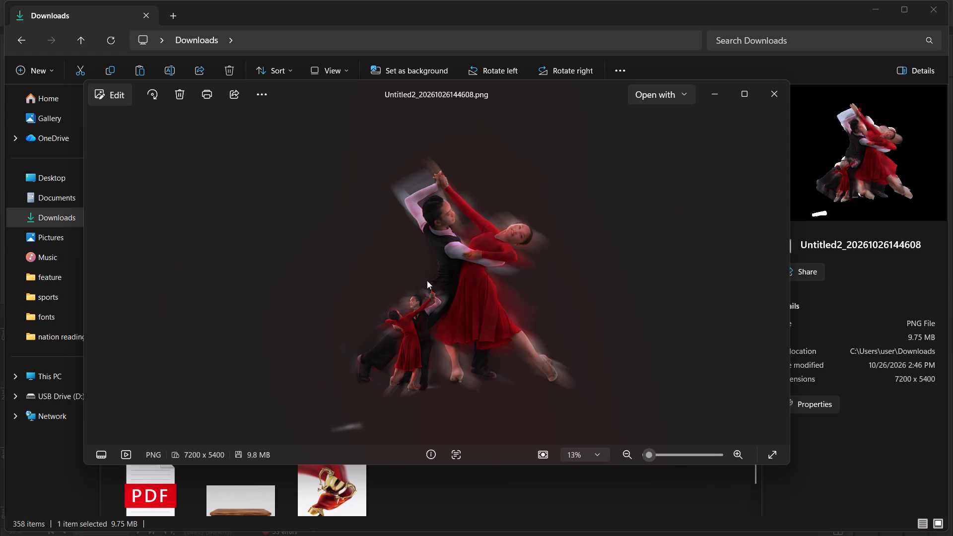
left_click(769, 94)
double_click(500, 389)
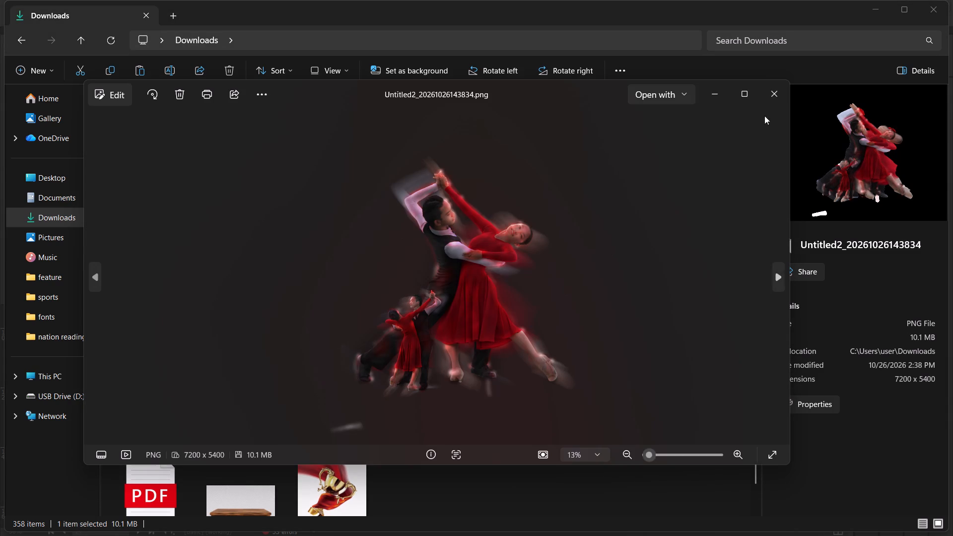
left_click(771, 97)
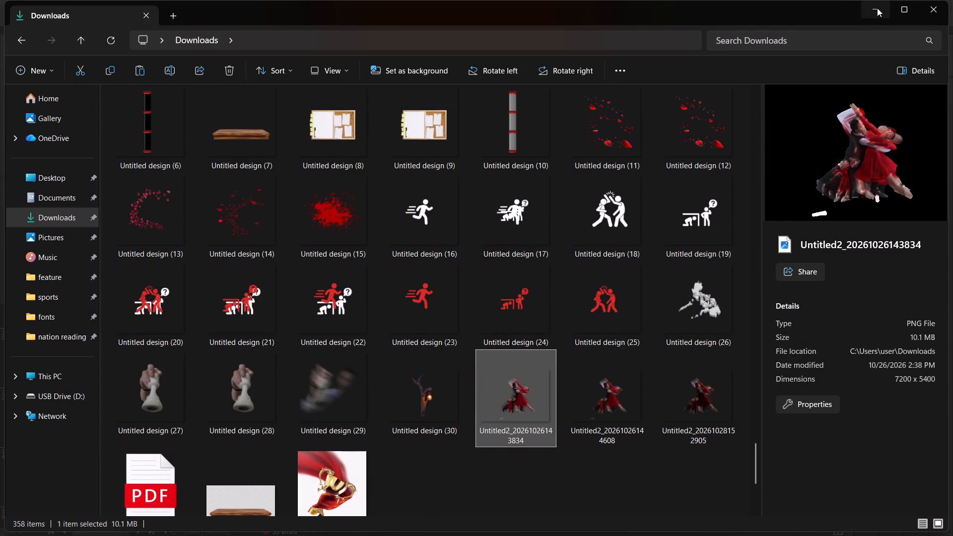
Minimize the File Explorer and InDesign windows to show the desktop.
left_click(873, 10)
double_click(893, 7)
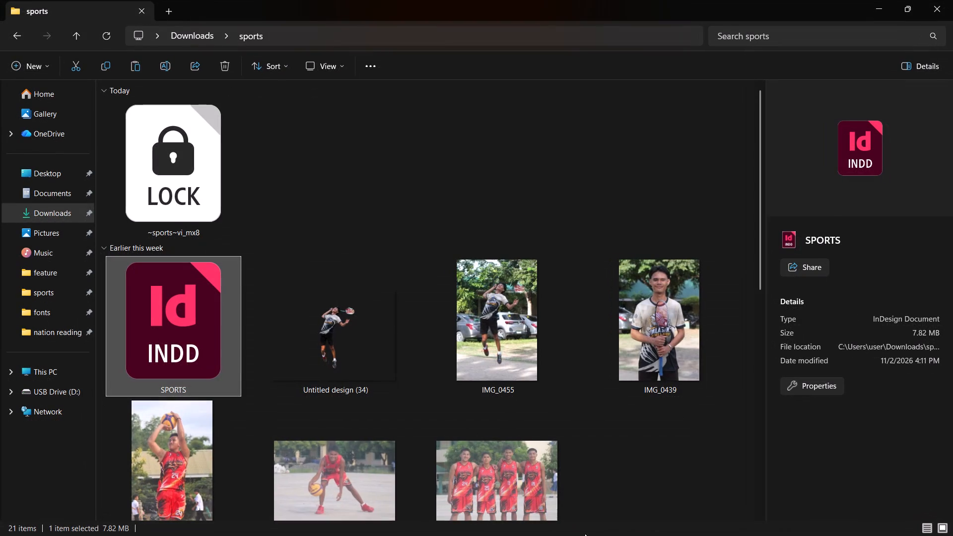
left_click(885, 0)
left_click(881, 3)
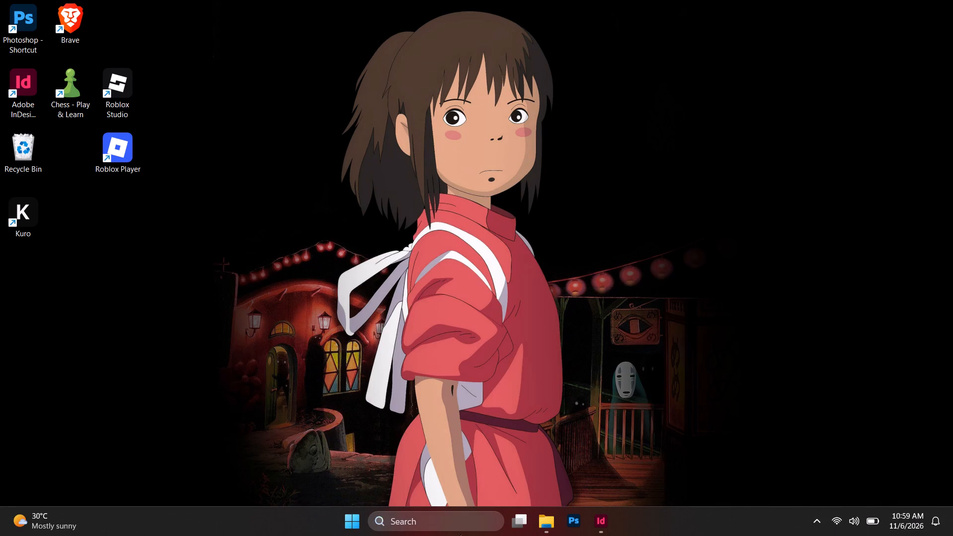
Search the computer for "IBIS" and launch ibisPaint.
left_click(454, 513)
left_click(452, 523)
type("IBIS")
double_click(651, 231)
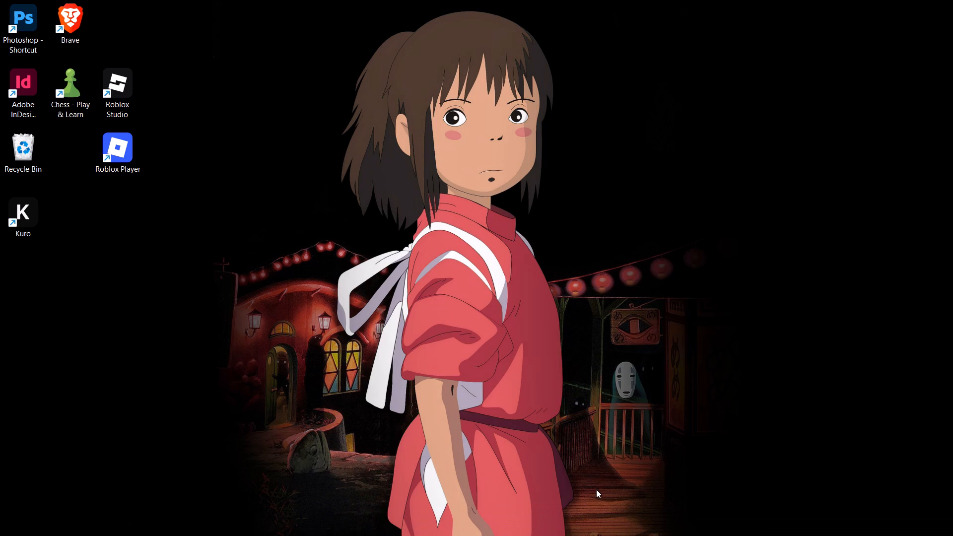
Switch to the Brave browser, dismiss the Today's Training pop-up, and close the Chess It Up page to get to Facebook.
double_click(76, 17)
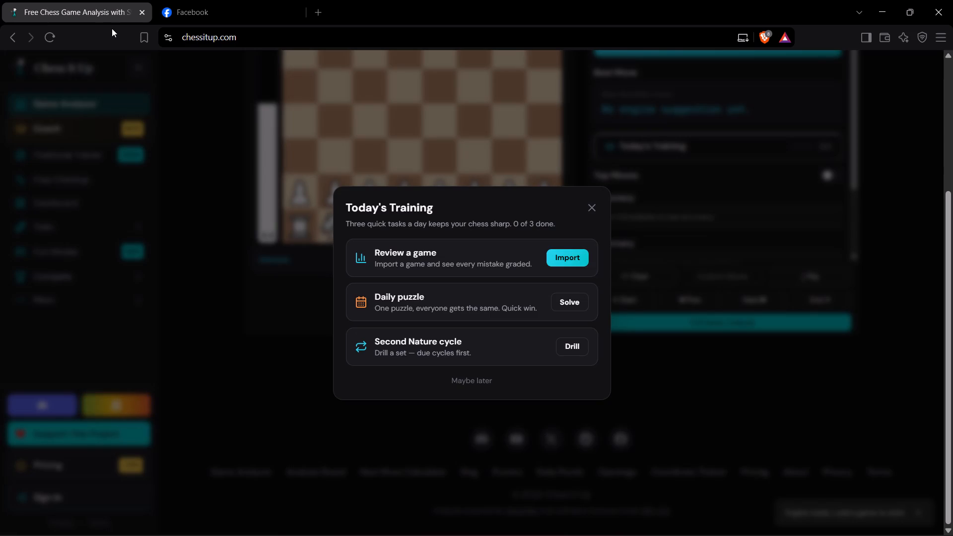
left_click(215, 0)
left_click(18, 0)
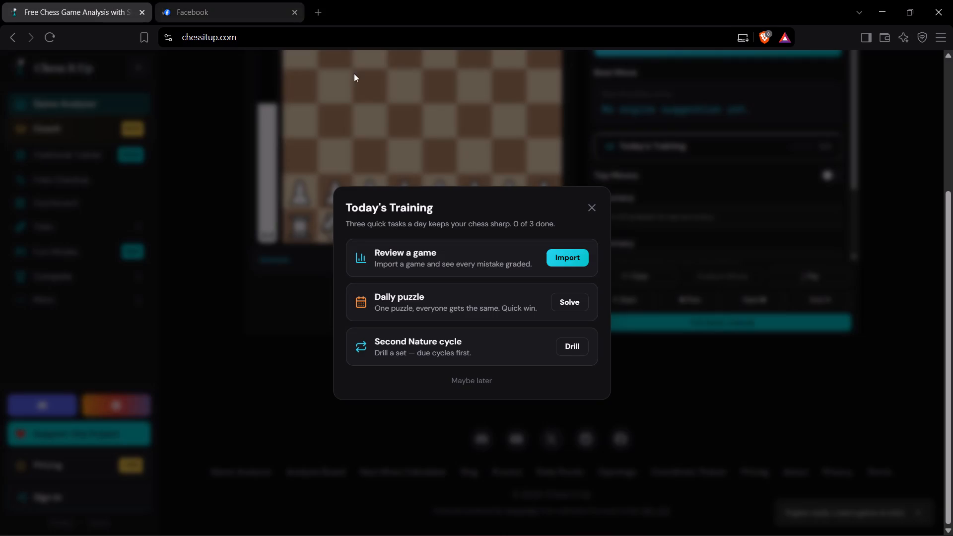
left_click(596, 210)
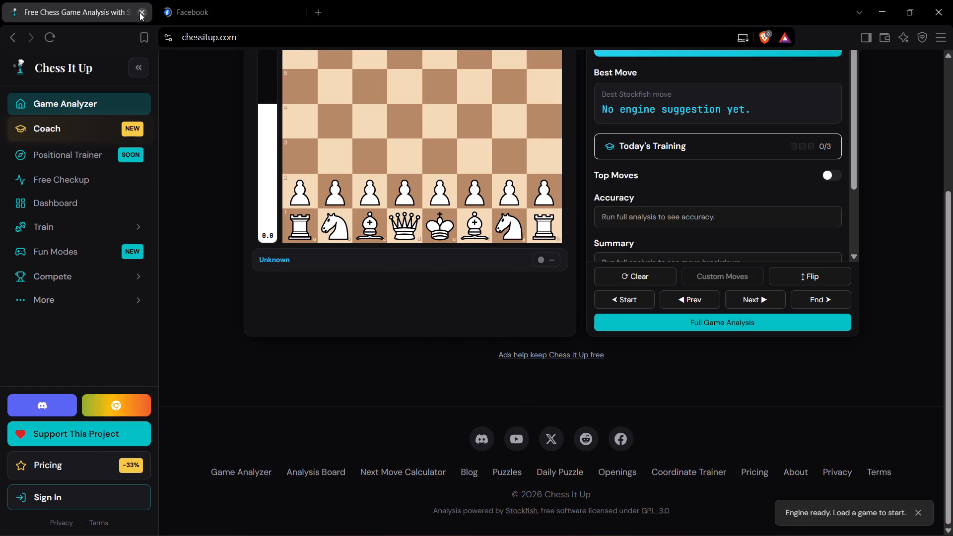
left_click(139, 12)
left_click(186, 1)
Open the account menu on the Facebook home page.
left_click(930, 61)
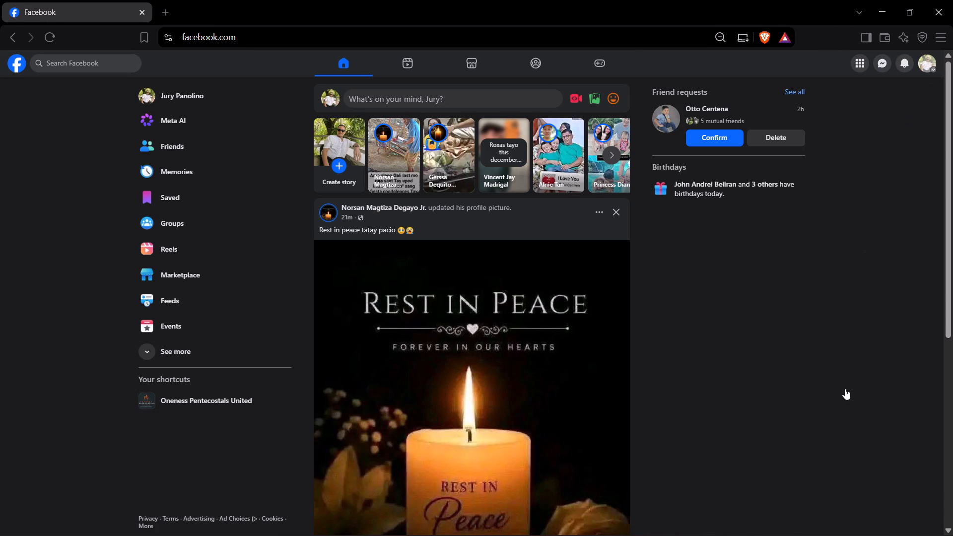
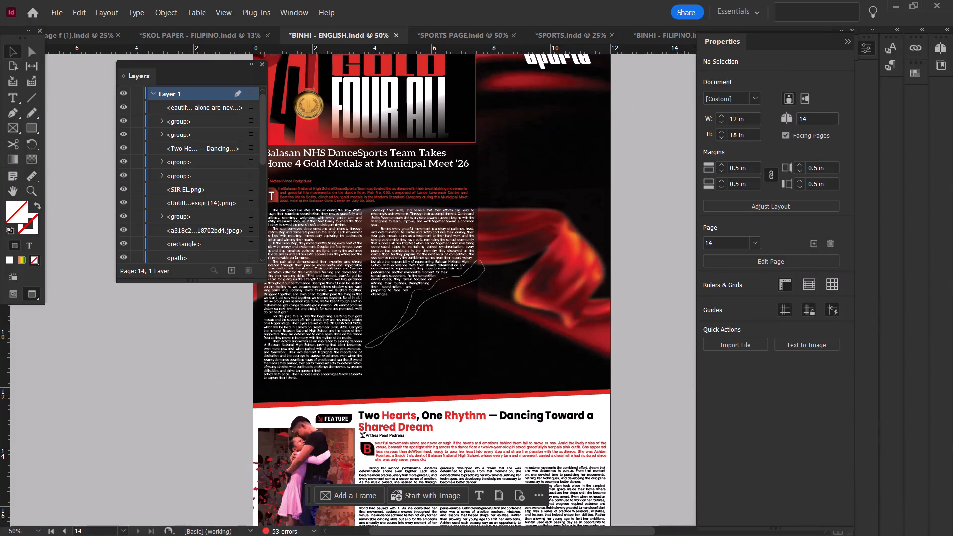
Look over the earlier spreads in BINHI - ENGLISH.indd and examine the pages 8–9 feature spread in presentation mode.
left_click(52, 407)
scroll(123, 415, "down", 1, "alt")
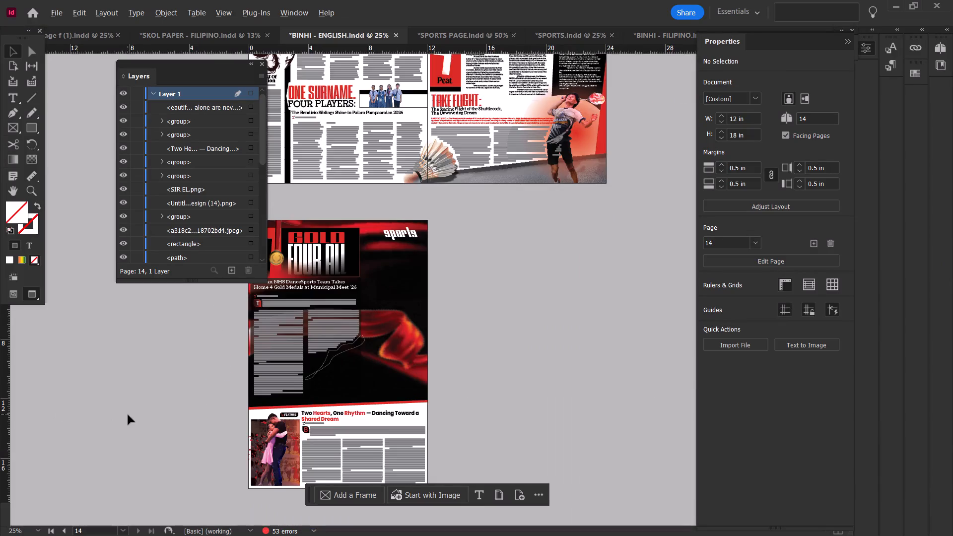
scroll(128, 415, "up", 1, "alt")
scroll(129, 414, "up", 4)
scroll(129, 414, "down", 2, "alt")
scroll(643, 299, "up", 5)
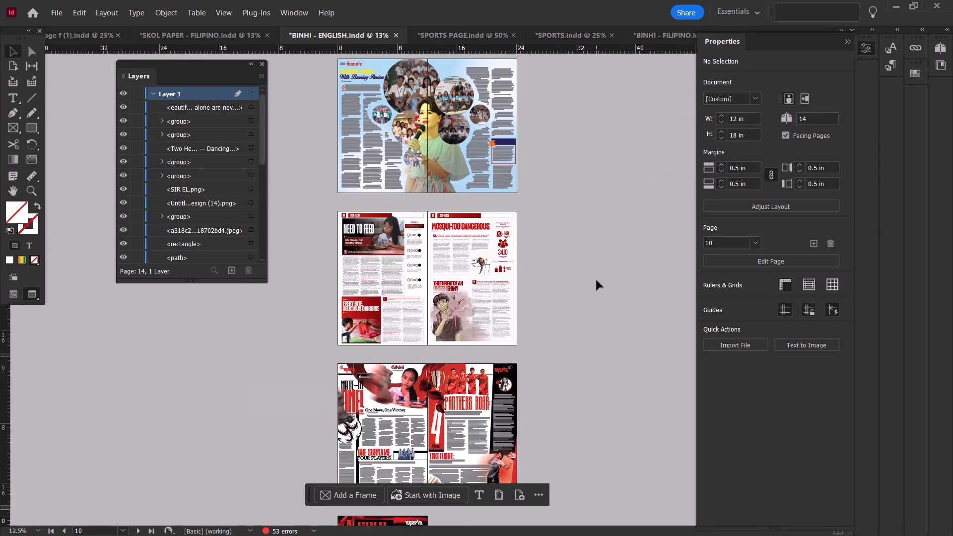
scroll(597, 280, "up", 9)
scroll(597, 280, "down", 3)
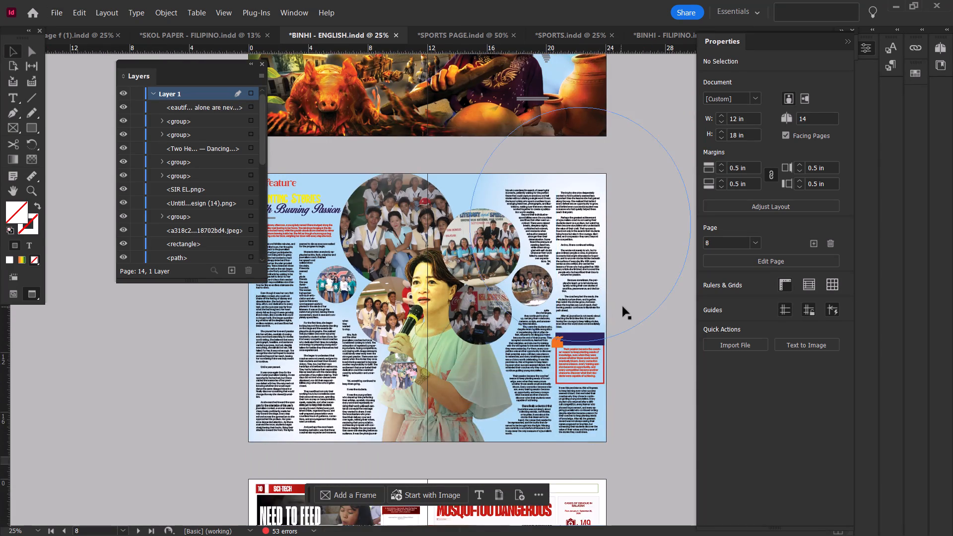
scroll(623, 307, "up", 1, "alt")
scroll(623, 307, "down", 2, "alt")
scroll(467, 330, "up", 1, "alt")
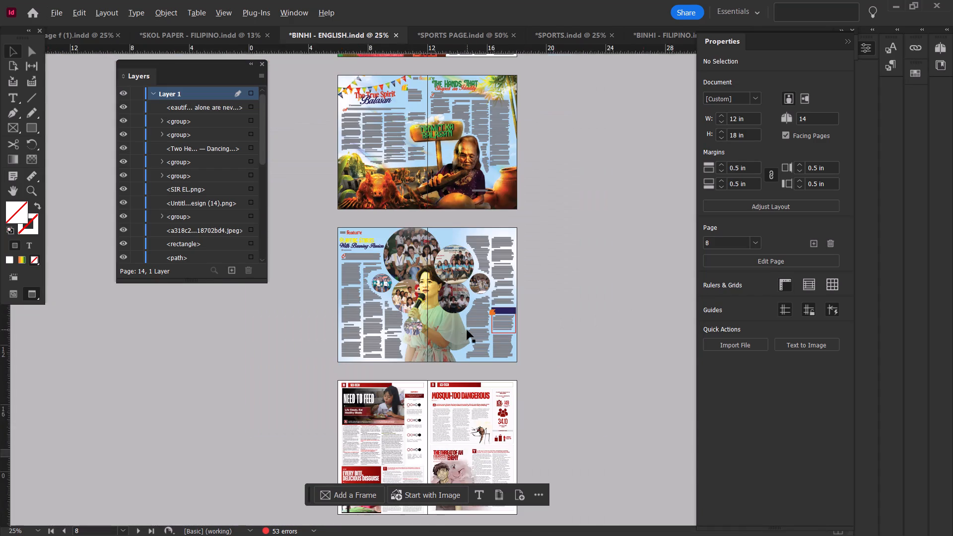
scroll(467, 330, "up", 1, "alt")
left_click(80, 402)
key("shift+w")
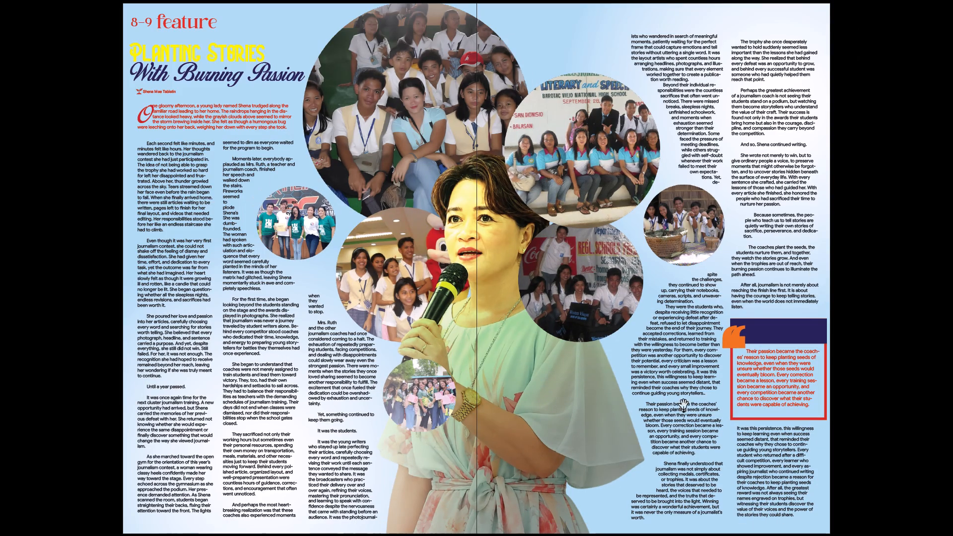
Look over the feature spread on pages 8–9 in presentation mode and the SCI-TECH spread on pages 10–11.
key("shift+w")
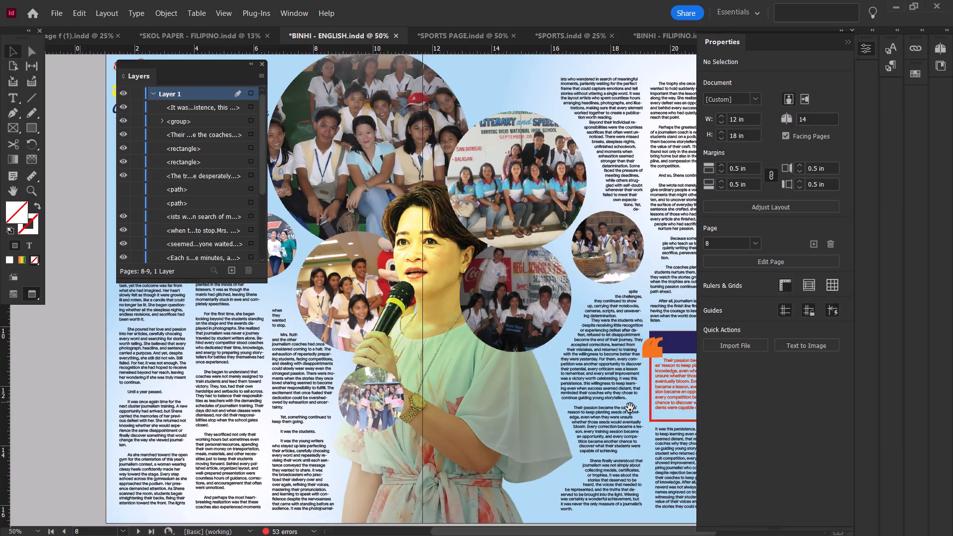
key("shift+w")
key("shift+w")
scroll(527, 413, "down", 9)
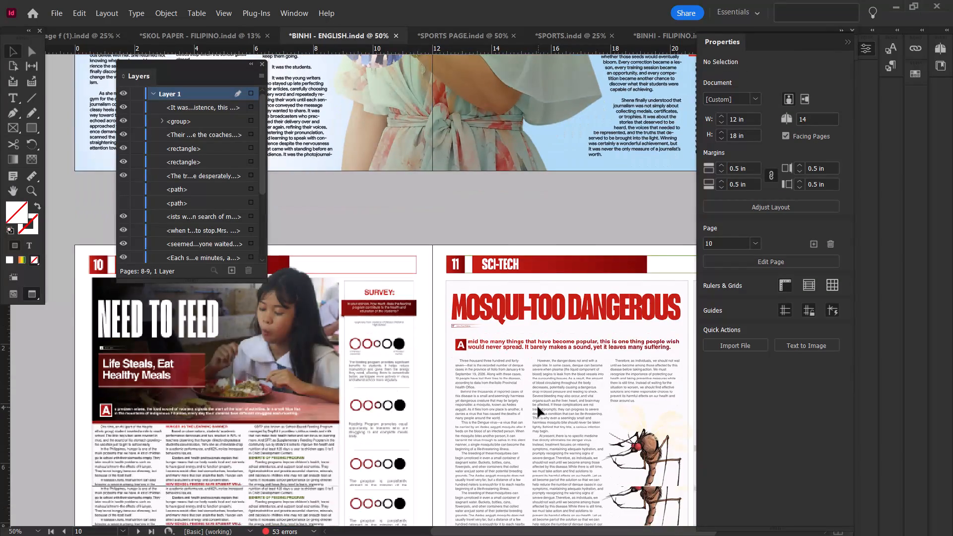
scroll(538, 407, "down", 4)
scroll(326, 412, "down", 2)
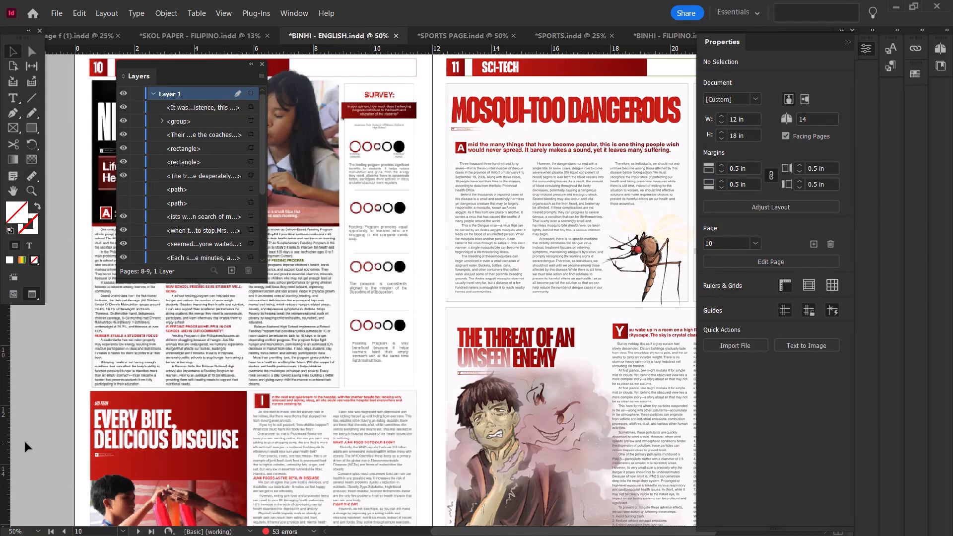
scroll(26, 442, "up", 3, "ctrl")
scroll(30, 445, "down", 1, "ctrl")
Set the placed 10.png artwork on page 10 to High Quality Display.
left_click(393, 447)
right_click(393, 447)
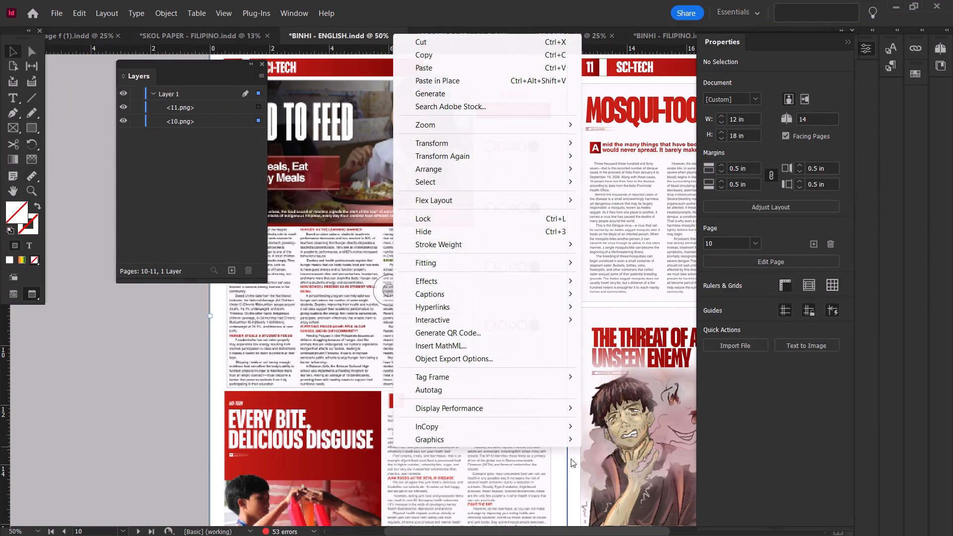
left_click(553, 416)
left_click(559, 410)
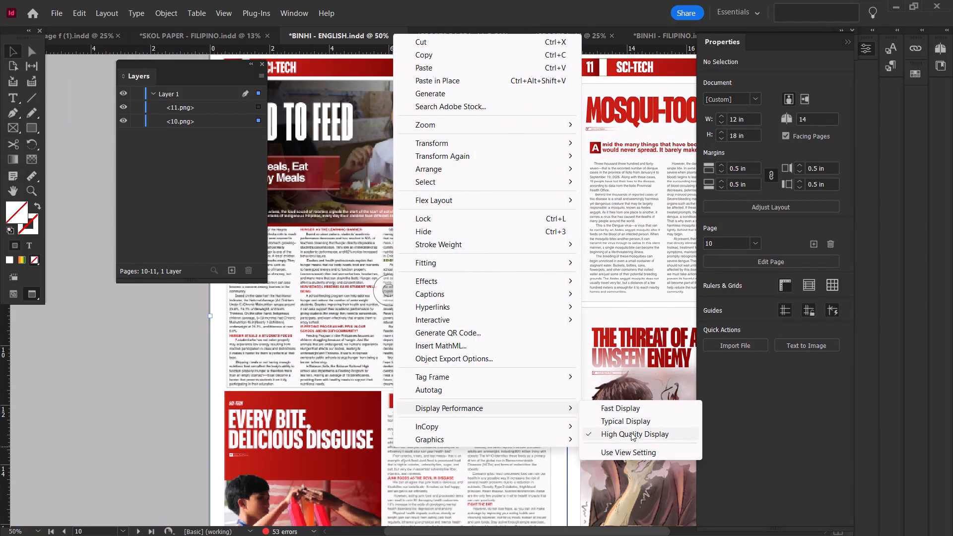
left_click(632, 435)
left_click(122, 406)
Check the feature spread on pages 6–7 in presentation mode and look over the news, opinion, SCI-TECH and sports spreads.
scroll(124, 406, "up", 17)
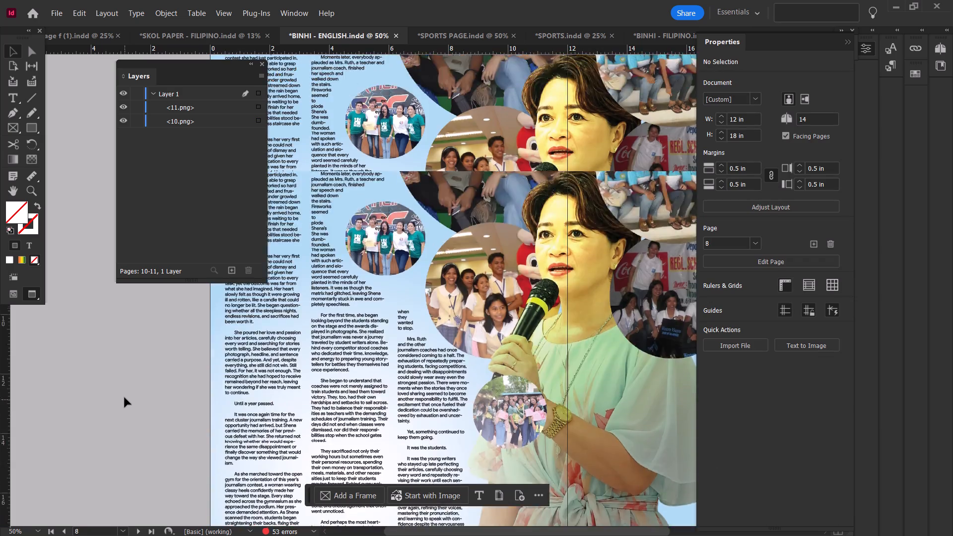
scroll(125, 398, "up", 15)
left_click(110, 388)
key("shift+w")
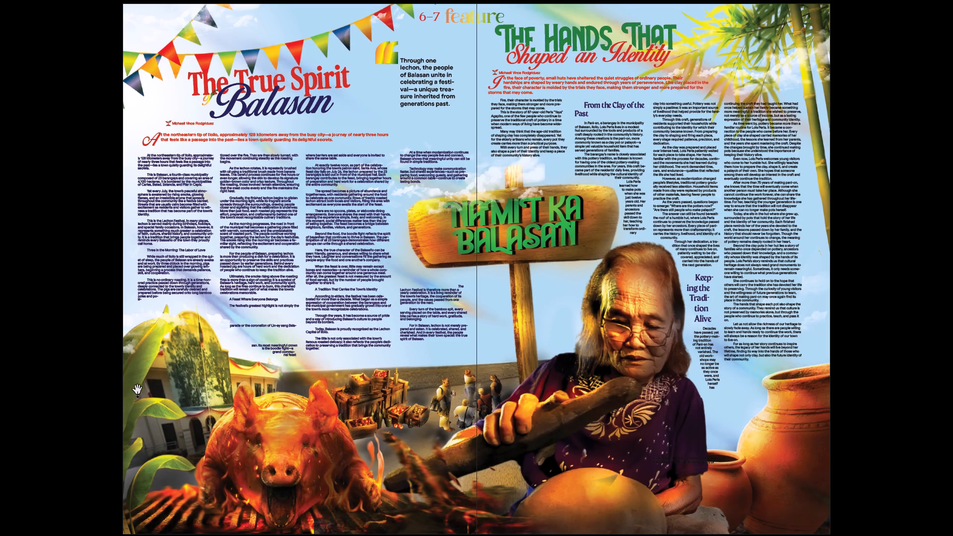
key("shift+w")
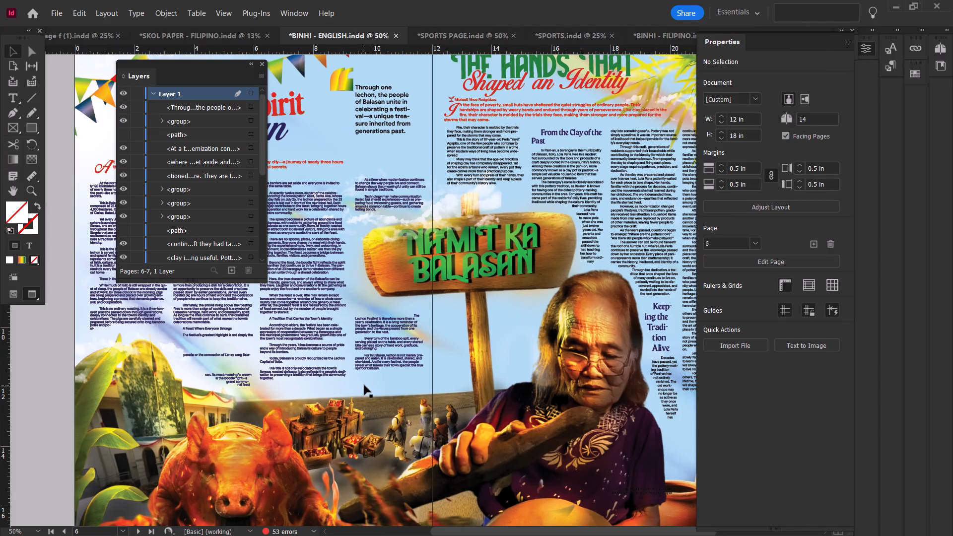
scroll(374, 383, "up", 2, "ctrl")
scroll(378, 382, "down", 2, "ctrl")
scroll(389, 381, "down", 1, "alt")
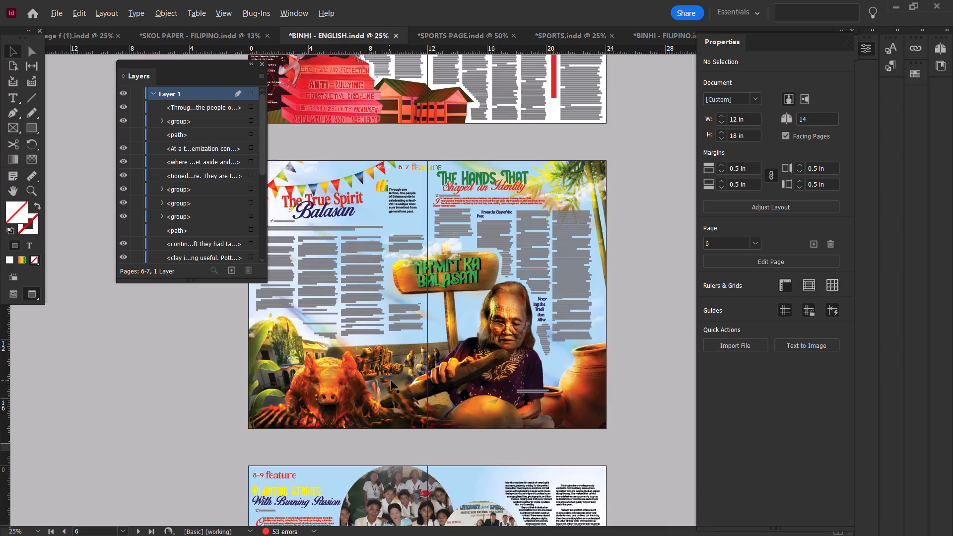
scroll(473, 380, "up", 13)
scroll(574, 333, "up", 11)
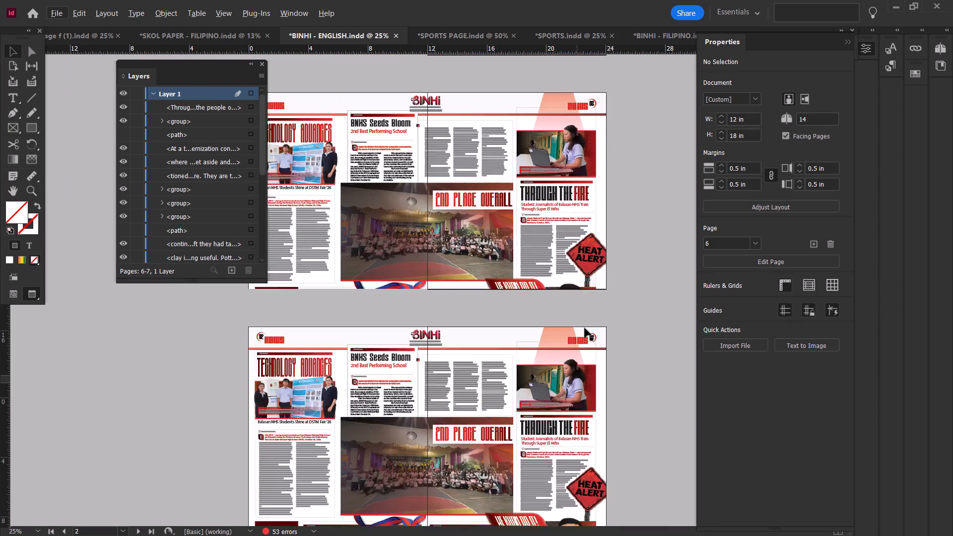
scroll(629, 329, "down", 13)
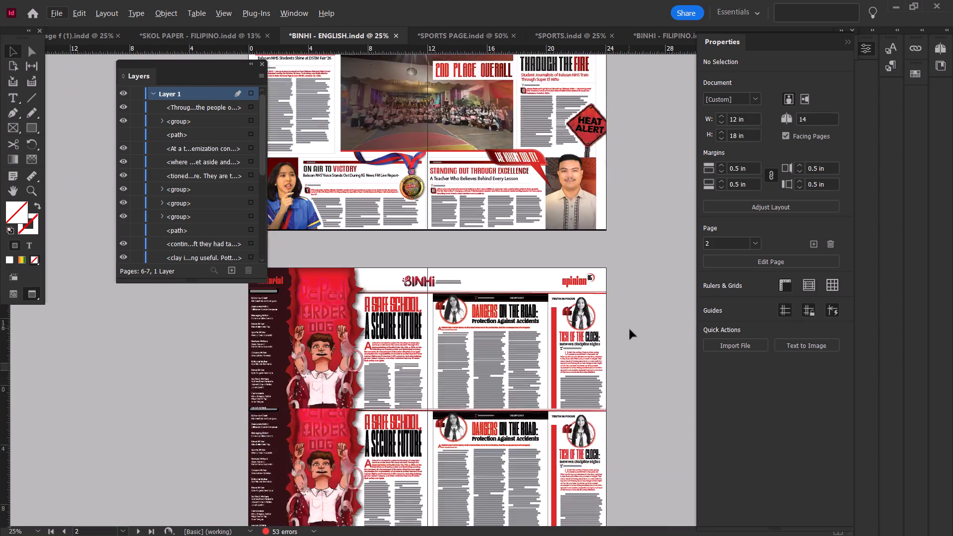
scroll(630, 330, "down", 19)
scroll(627, 337, "down", 4)
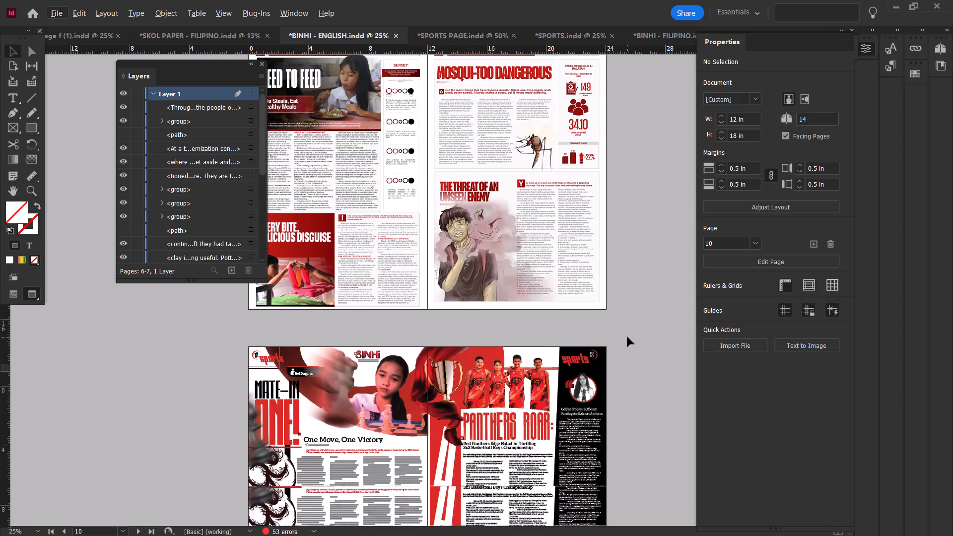
scroll(627, 337, "down", 2)
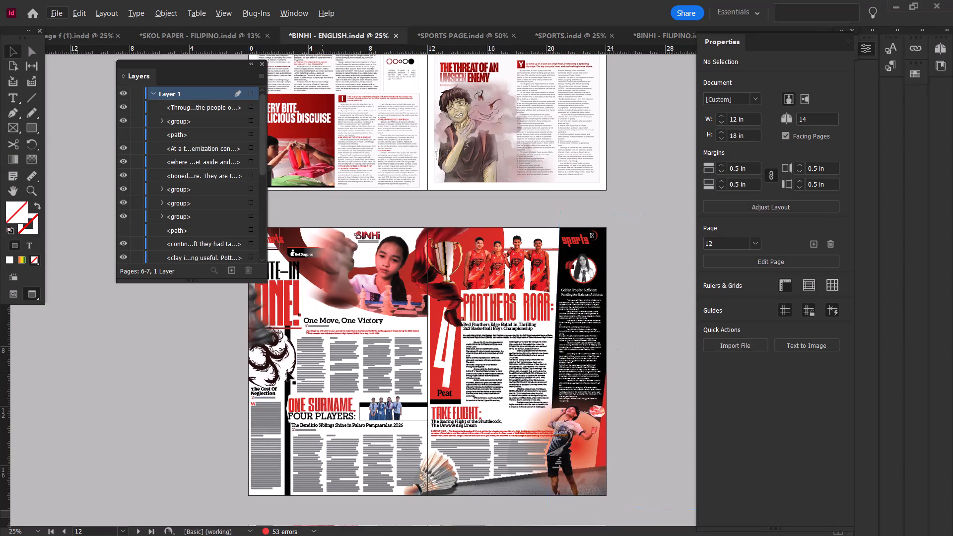
Cut the byline group beneath the headline "The Cost Of Neglection" on page 12.
scroll(311, 372, "up", 2, "alt")
scroll(330, 371, "down", 3)
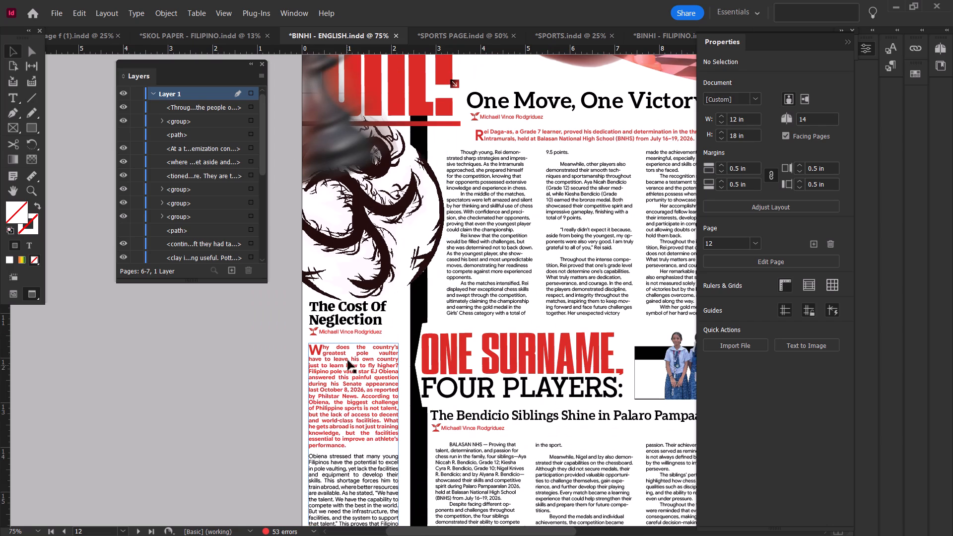
left_click(358, 337)
key("ctrl+x")
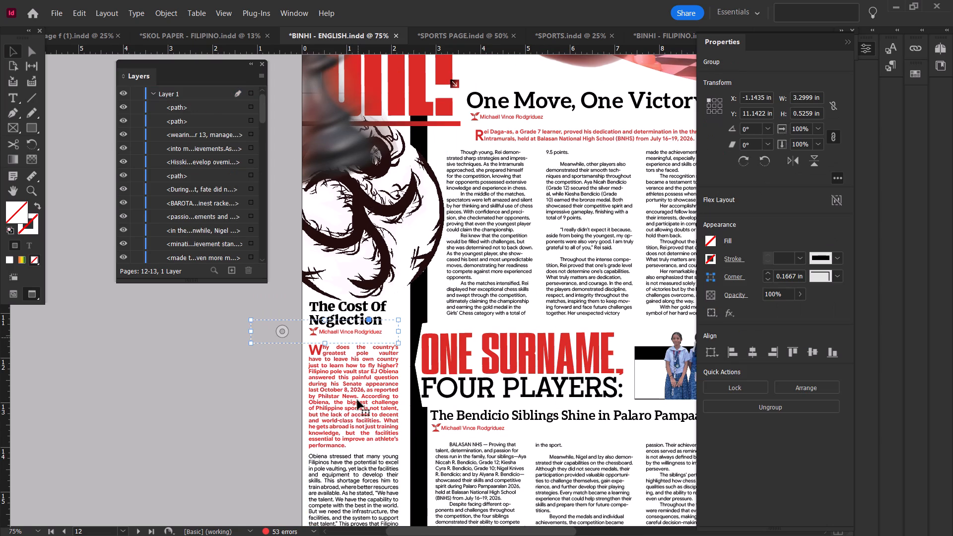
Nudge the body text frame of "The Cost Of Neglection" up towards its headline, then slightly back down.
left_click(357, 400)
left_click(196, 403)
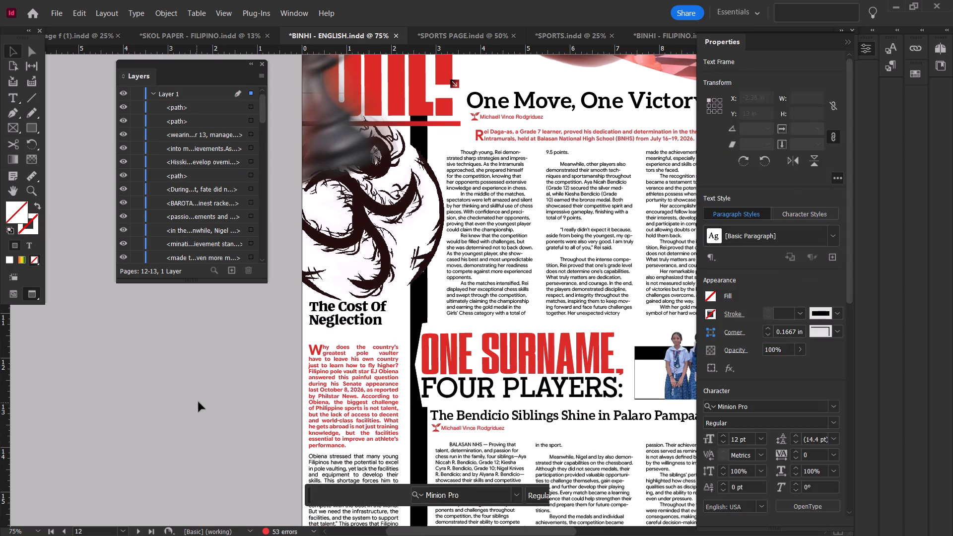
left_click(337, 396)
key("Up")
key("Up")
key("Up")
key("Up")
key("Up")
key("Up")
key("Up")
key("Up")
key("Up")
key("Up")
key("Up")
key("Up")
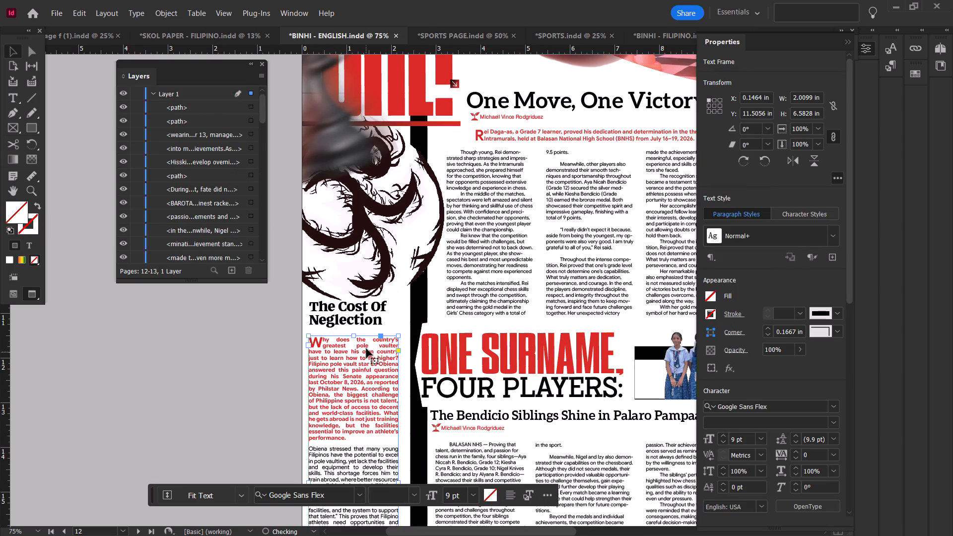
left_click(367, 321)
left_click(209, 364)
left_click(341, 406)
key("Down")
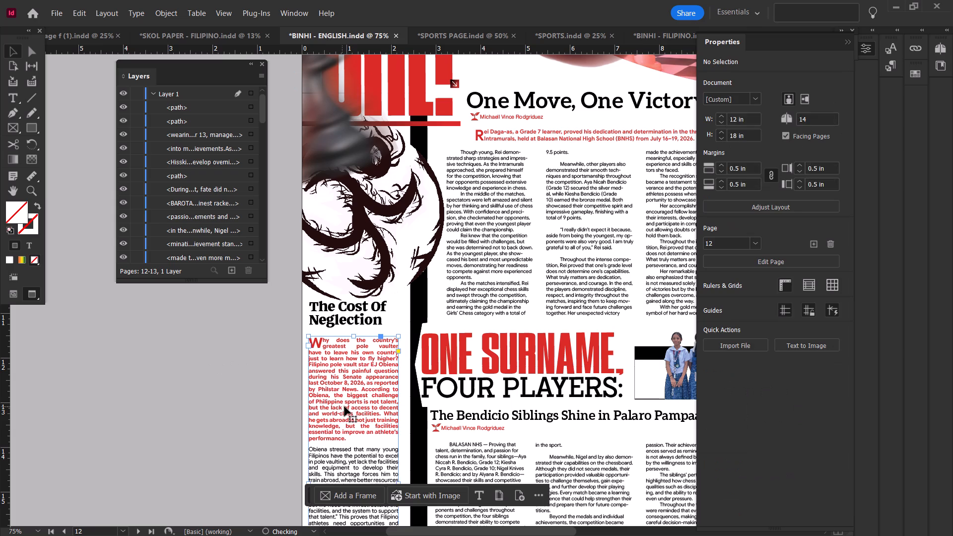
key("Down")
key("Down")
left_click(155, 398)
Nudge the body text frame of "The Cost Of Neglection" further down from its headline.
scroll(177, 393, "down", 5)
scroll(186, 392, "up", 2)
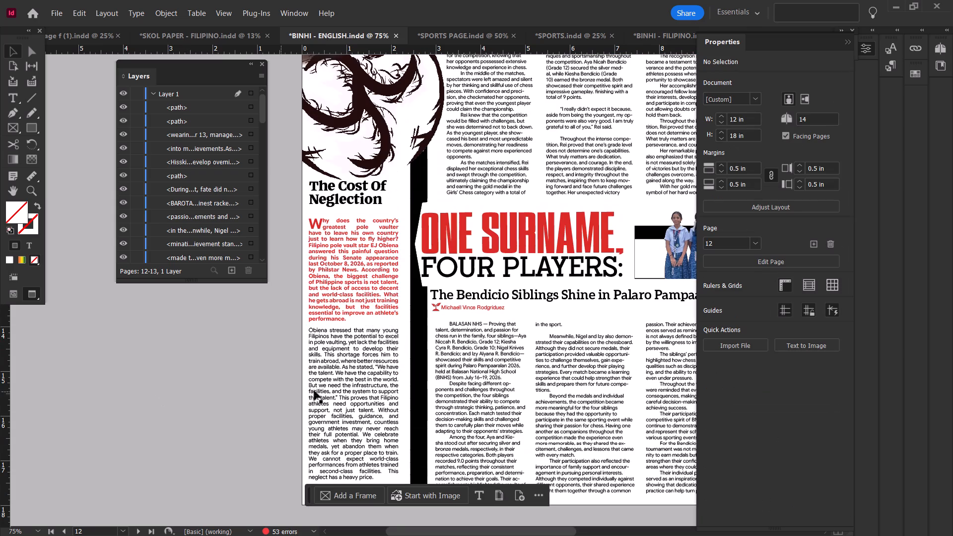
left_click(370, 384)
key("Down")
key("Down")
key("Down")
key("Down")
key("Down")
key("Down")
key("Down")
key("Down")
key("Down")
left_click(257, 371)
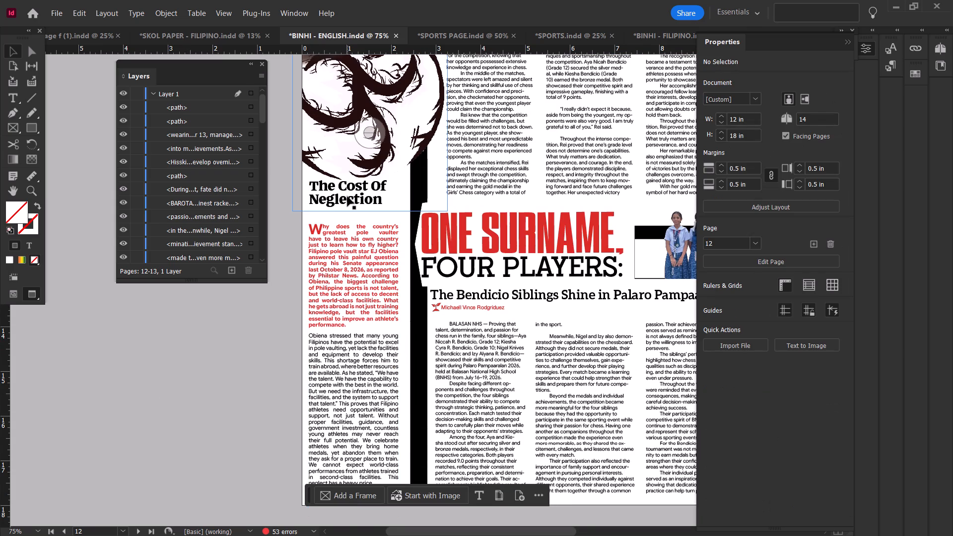
Shorten the illustration frame above "The Cost Of Neglection" from its lower edge to about 5.13 in high, clearing the headline.
left_click(347, 197)
left_click_drag(373, 212, 405, 179)
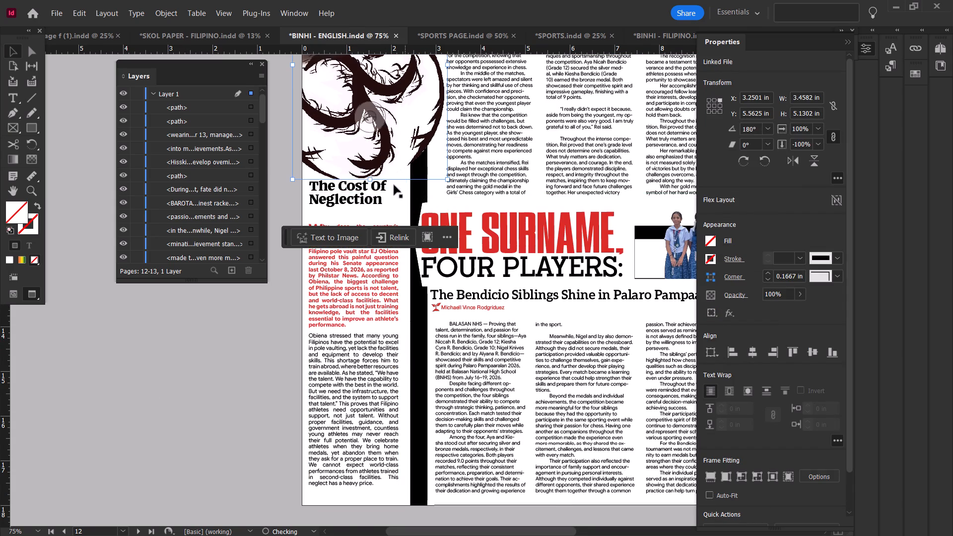
left_click(367, 200)
left_click(259, 271)
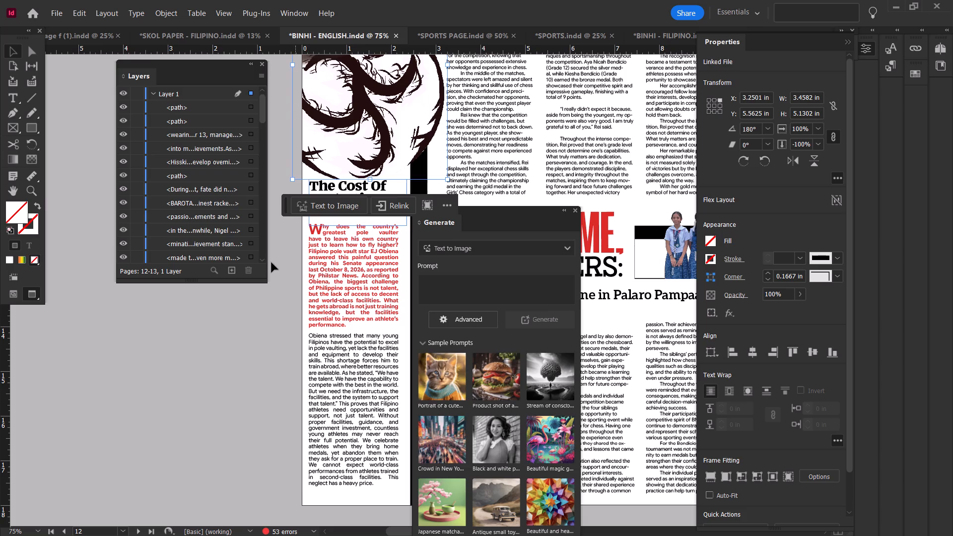
left_click(271, 263)
left_click(307, 467)
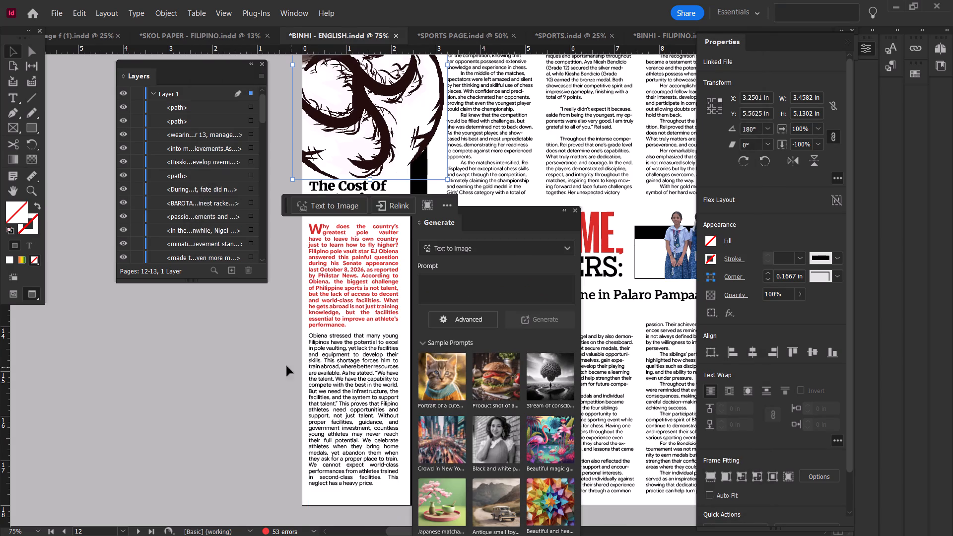
left_click(272, 365)
Enlarge the headline text "The Cost Of Neglection" to 21 pt.
left_click_drag(349, 203, 347, 211)
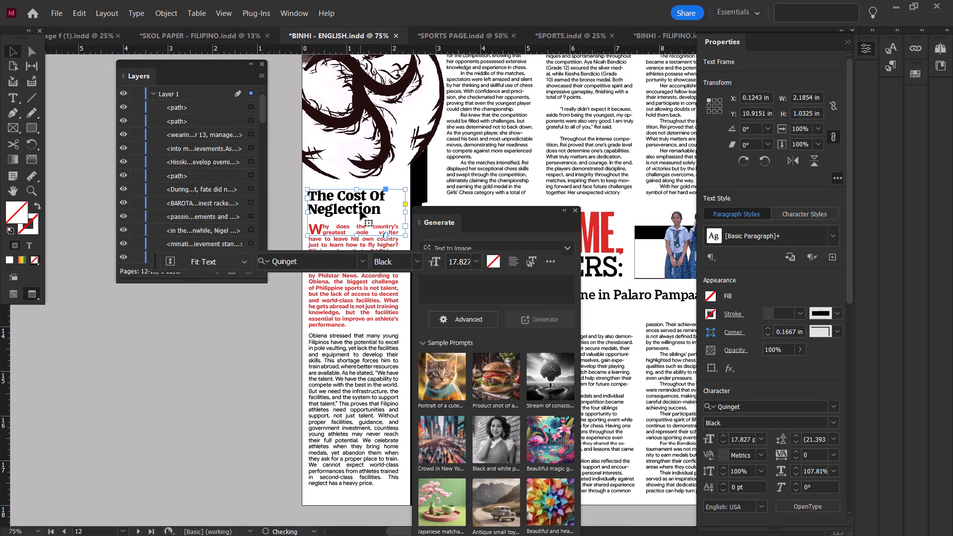
key("ctrl+z")
left_click(370, 202)
double_click(373, 206)
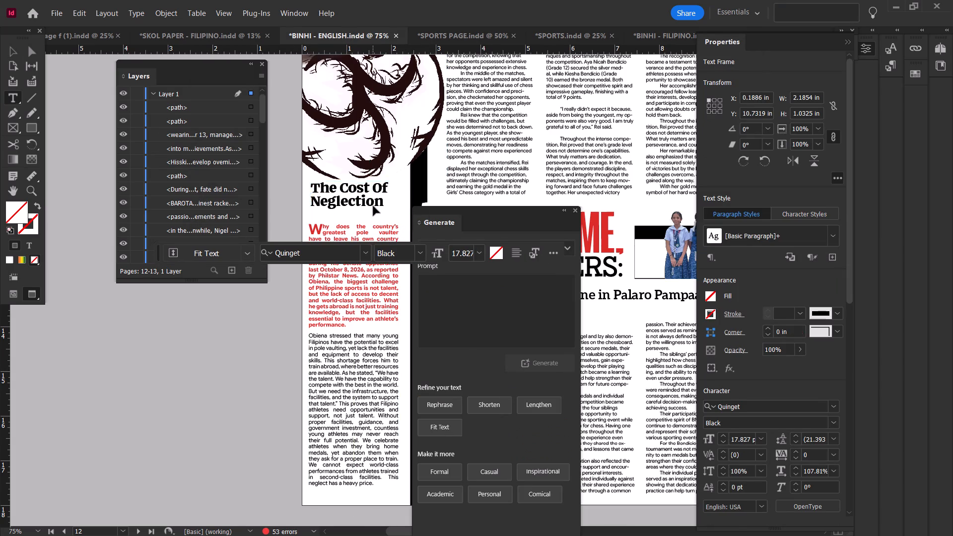
key("ctrl+a")
triple_click(723, 270)
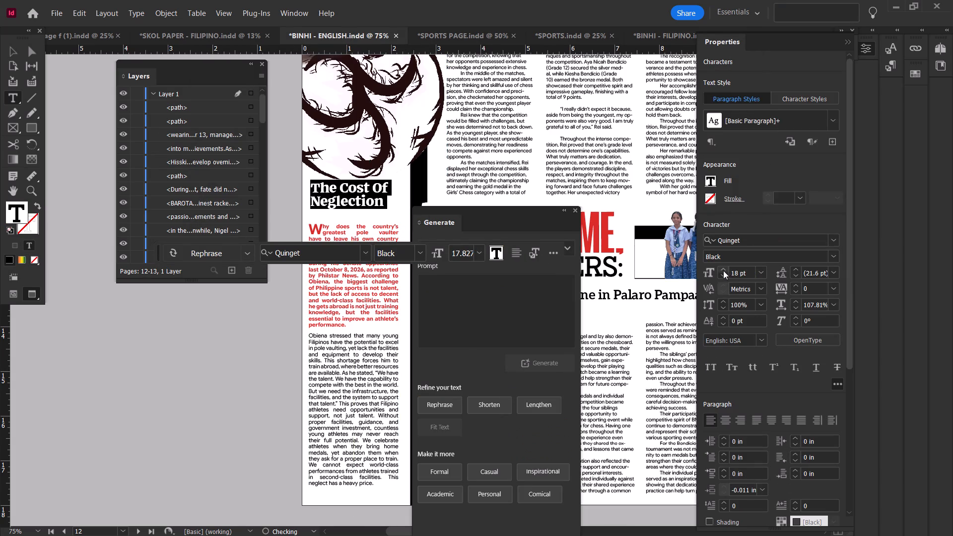
left_click(723, 270)
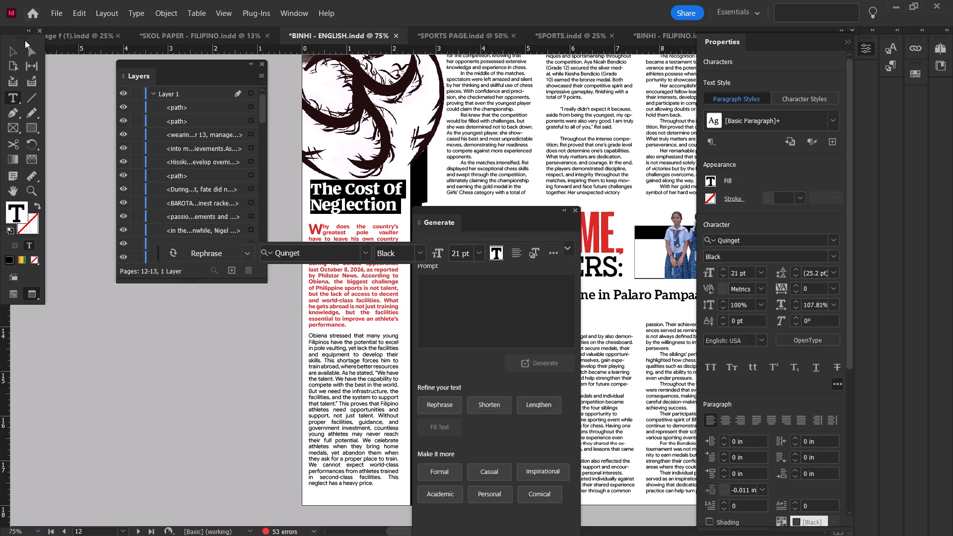
Nudge the headline frame "The Cost Of Neglection" down and left to about X 0.16 in, Y 10.83 in.
left_click(12, 56)
key("Down")
key("Down")
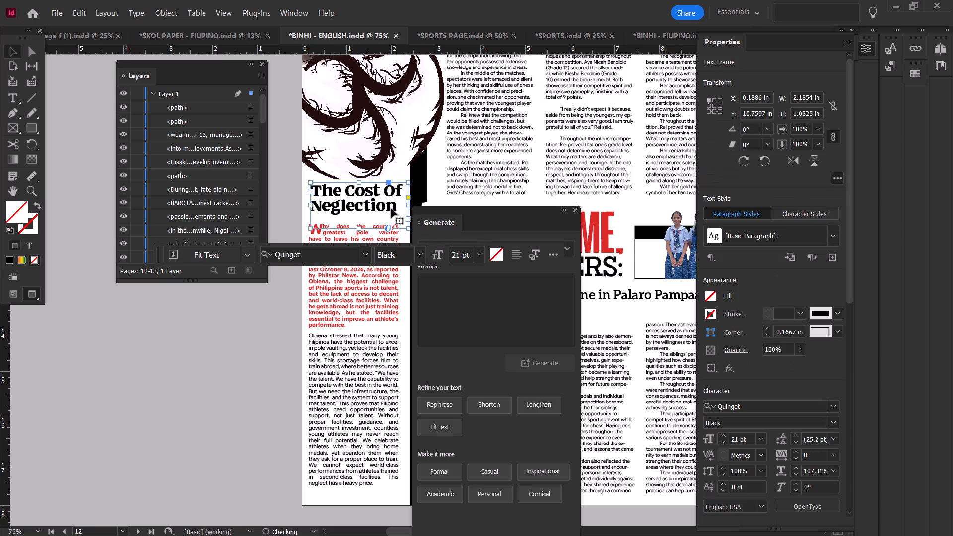
key("Down")
key("Down")
key("Left")
key("Left")
key("Down")
key("Down")
key("Down")
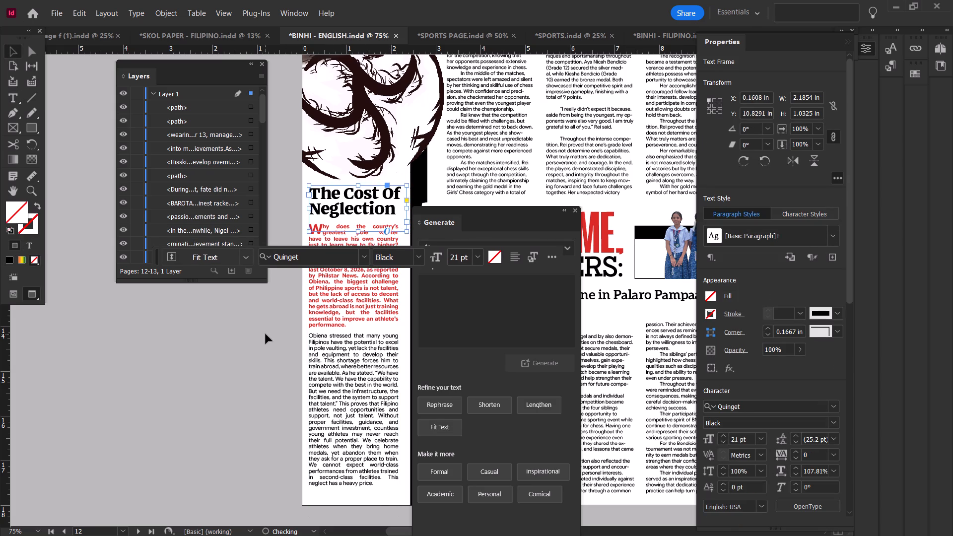
left_click(266, 334)
Extend the lower edge of the illustration frame above the headline so it is about 5.47 in high.
left_click(398, 102)
left_click_drag(368, 179, 371, 194)
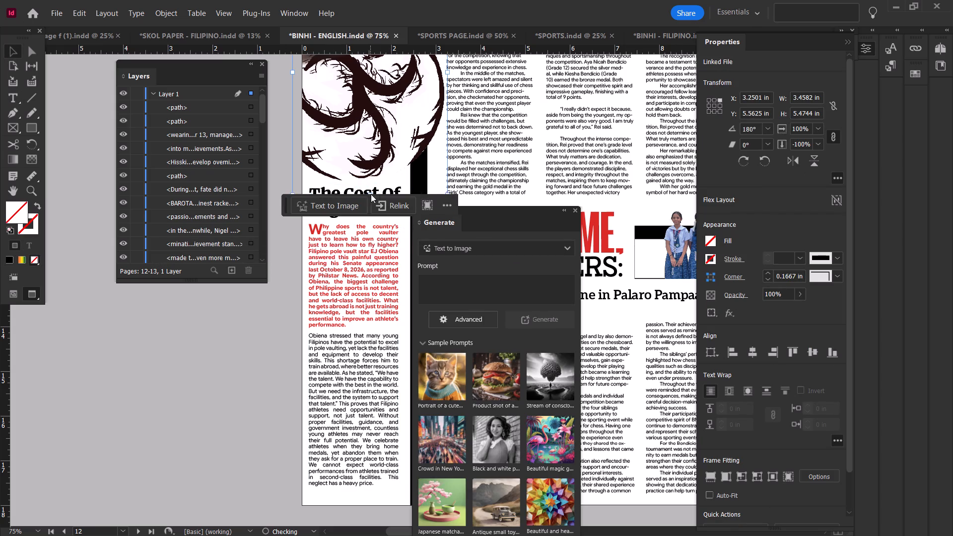
left_click(272, 326)
Nudge the headline frame "The Cost Of Neglection" slightly up to balance its gap above the body text.
scroll(272, 326, "up", 3)
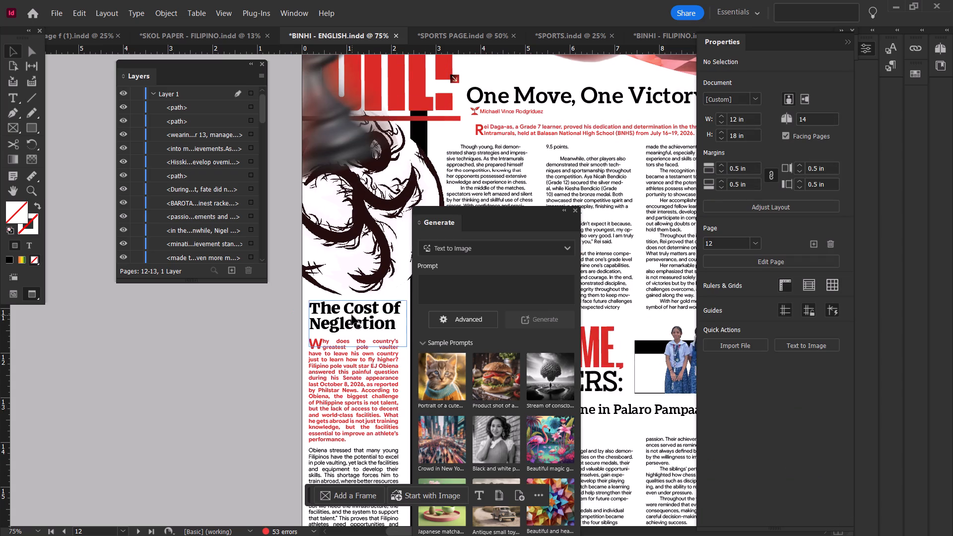
left_click(352, 315)
key("Up")
key("Up")
left_click(195, 449)
Close the Generate panel and look over the remaining stories on the sports spread, pages 12–13.
scroll(205, 430, "down", 1, "ctrl")
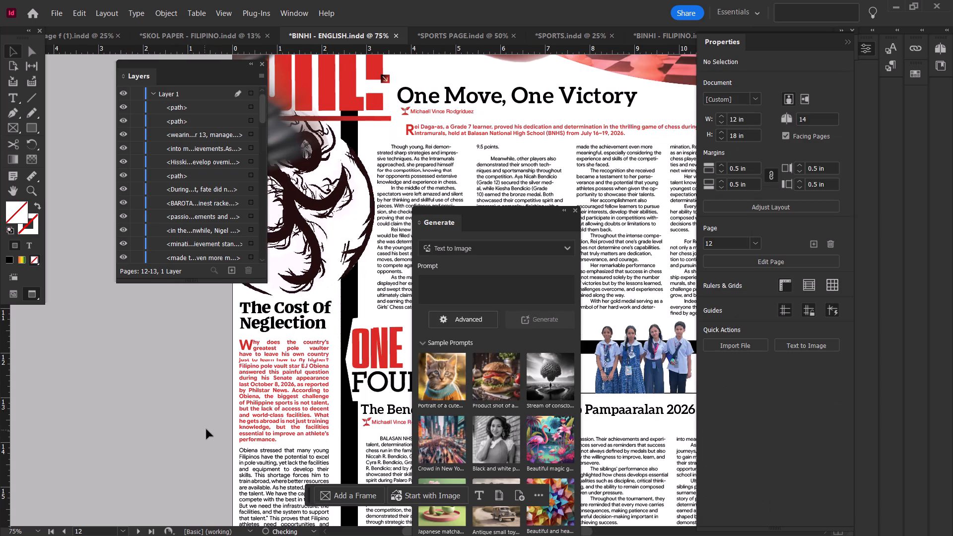
scroll(206, 429, "down", 2, "ctrl")
scroll(344, 348, "down", 1)
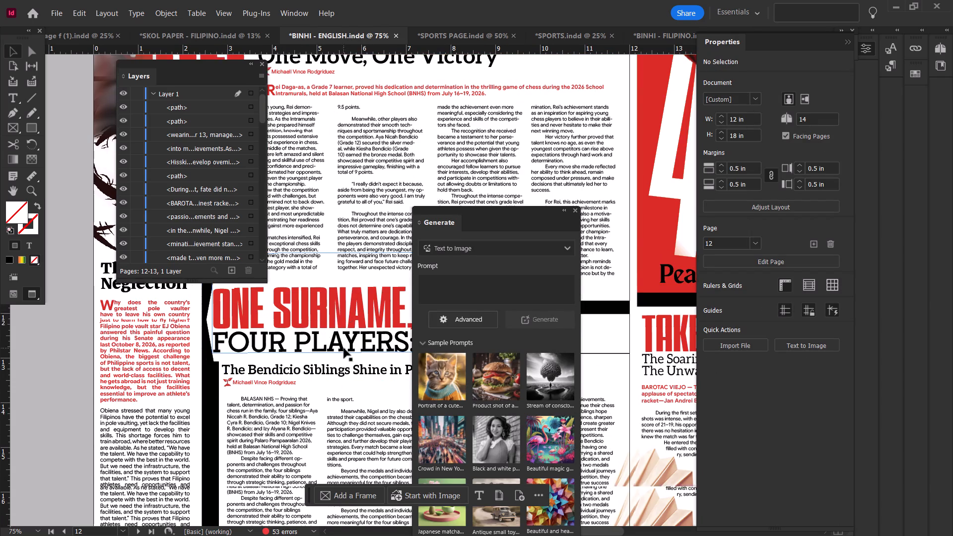
scroll(344, 348, "down", 1)
left_click(601, 323)
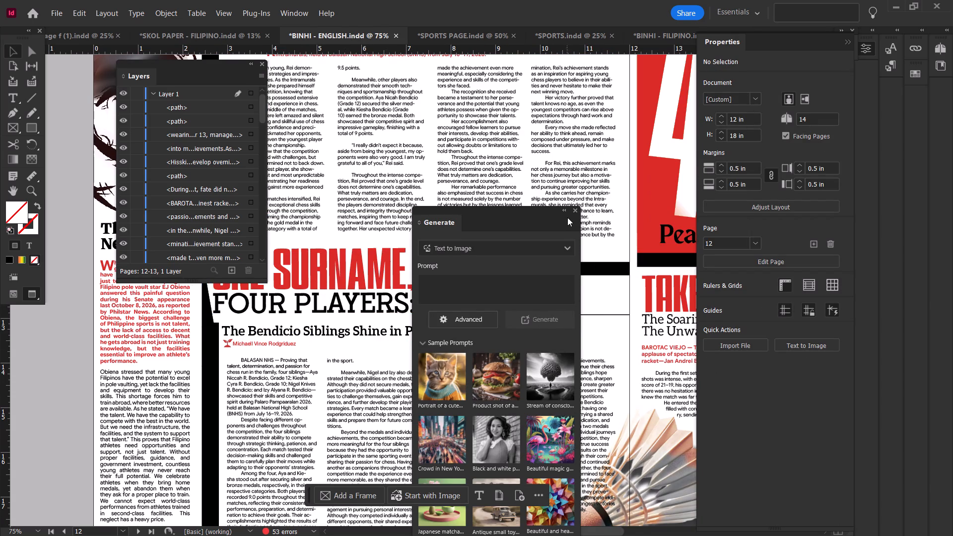
left_click(576, 211)
scroll(572, 261, "down", 1, "alt")
scroll(572, 261, "down", 5, "ctrl")
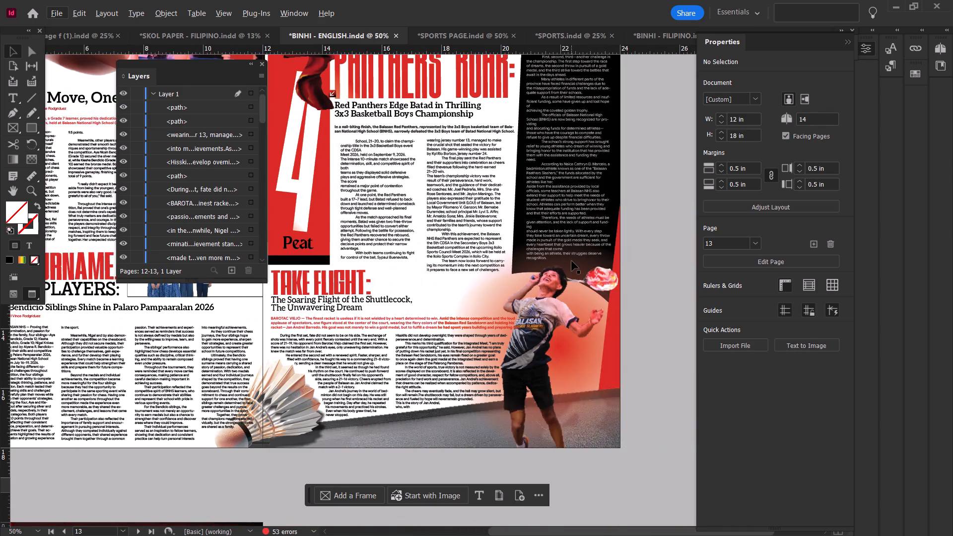
Look over the BINHI - ENGLISH pages from the cover through the feature, sci-tech and sports spreads to page 14.
scroll(572, 261, "up", 18)
scroll(572, 261, "up", 2, "ctrl")
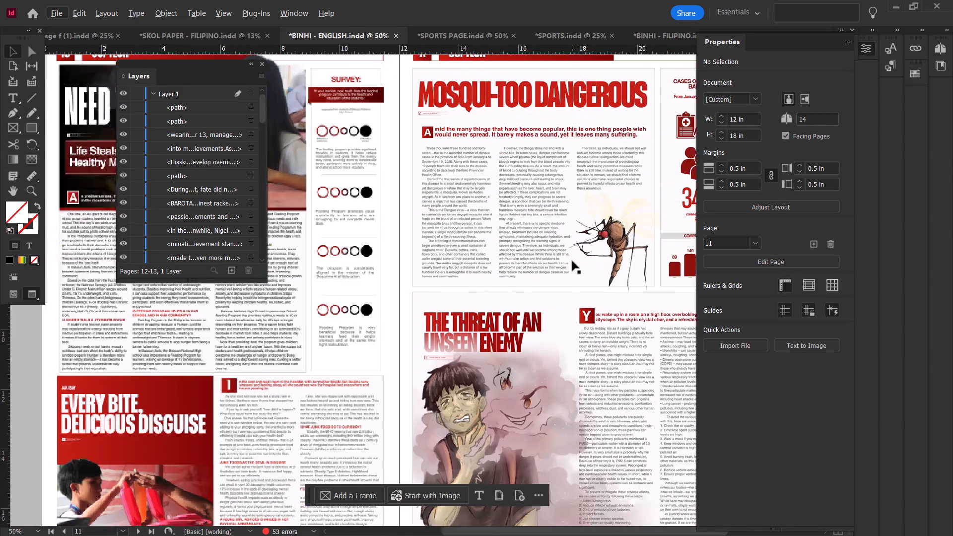
scroll(572, 261, "up", 1, "ctrl")
scroll(572, 261, "down", 1, "alt")
scroll(572, 261, "up", 18)
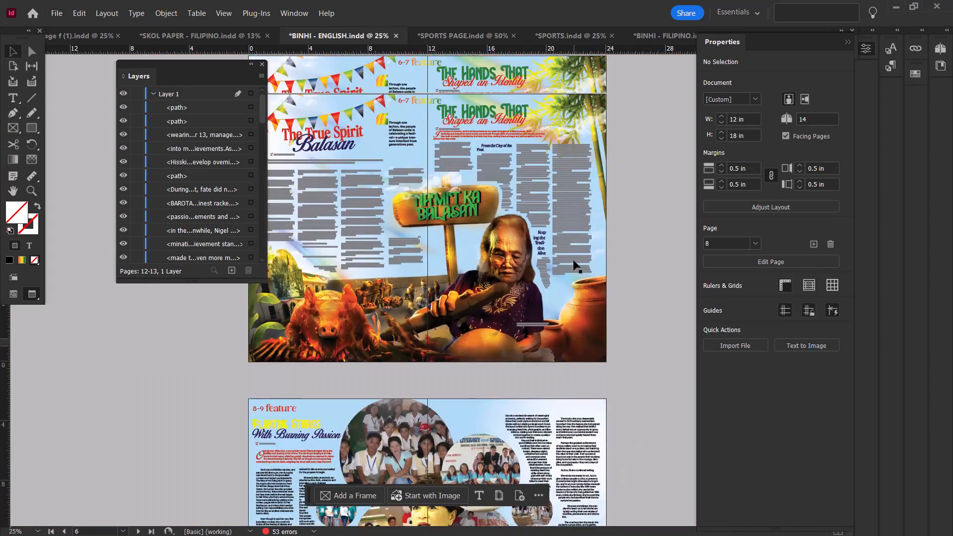
scroll(574, 261, "up", 20)
scroll(574, 261, "up", 1)
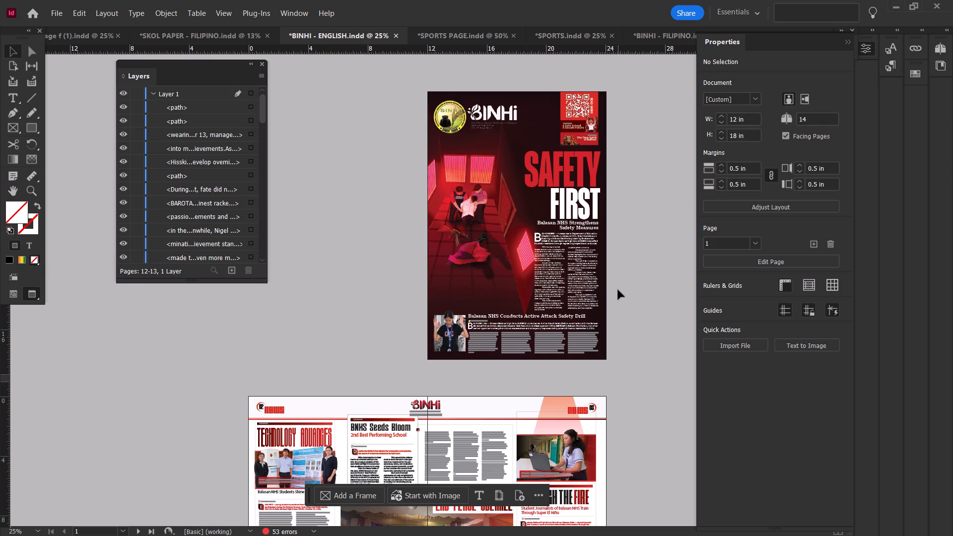
scroll(618, 290, "down", 4)
scroll(618, 290, "down", 20)
scroll(618, 290, "down", 7)
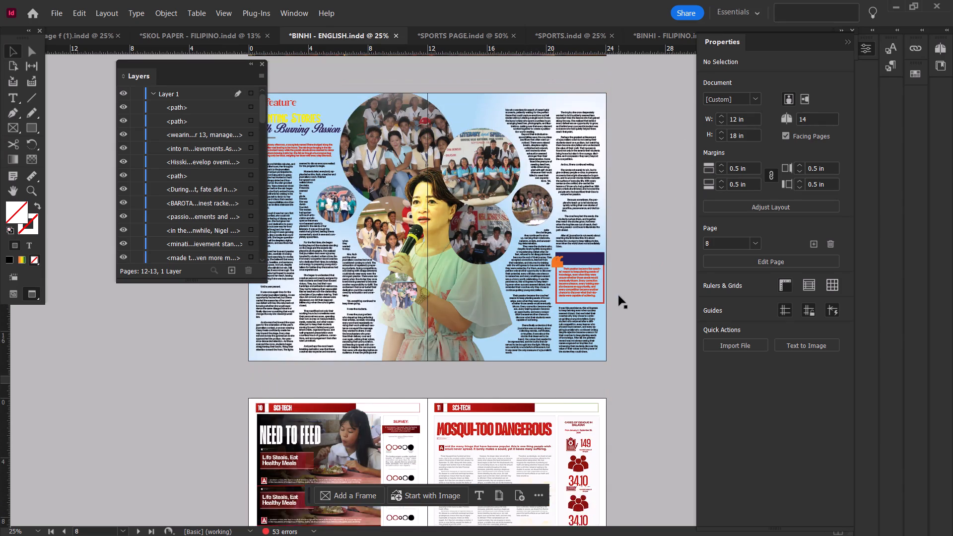
scroll(456, 349, "up", 1, "alt")
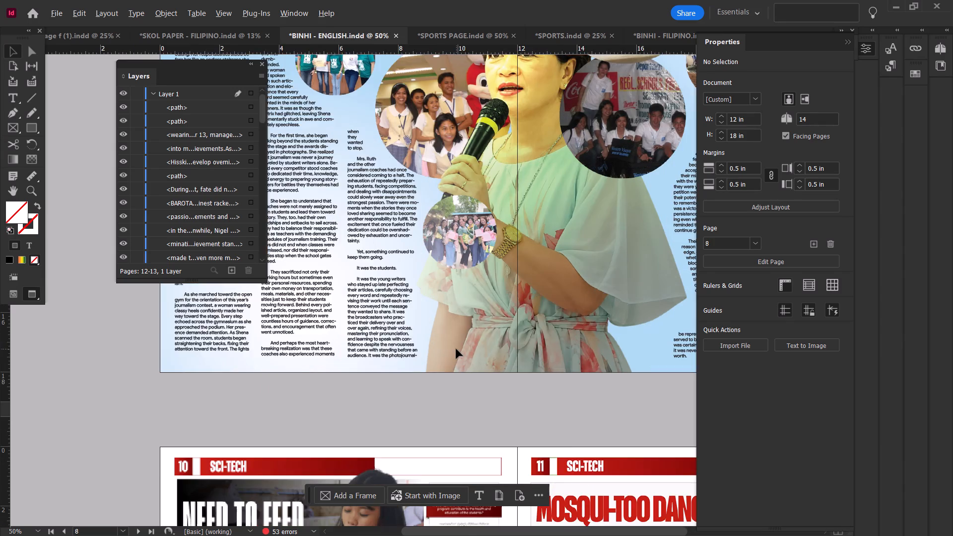
scroll(456, 349, "down", 1, "alt")
scroll(481, 351, "down", 1)
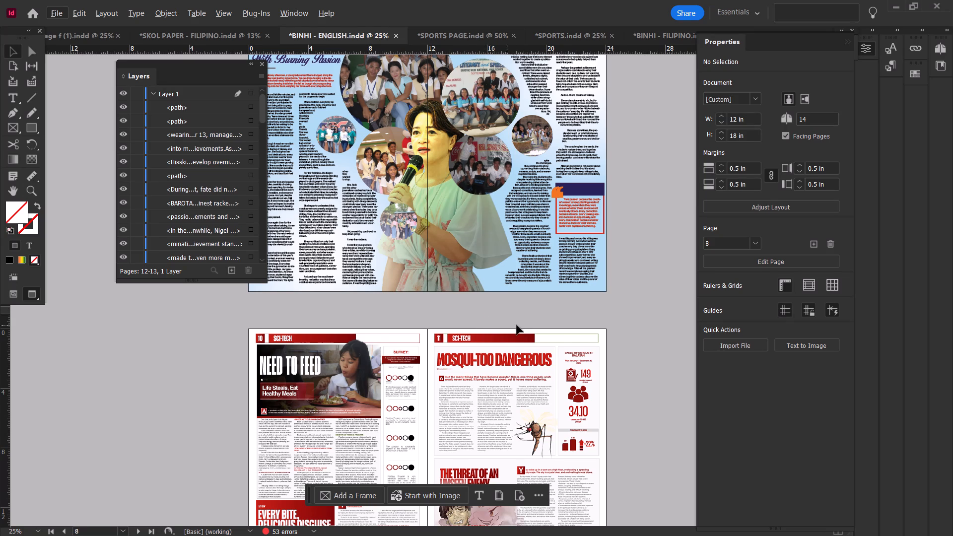
scroll(530, 325, "down", 4)
scroll(599, 358, "down", 9)
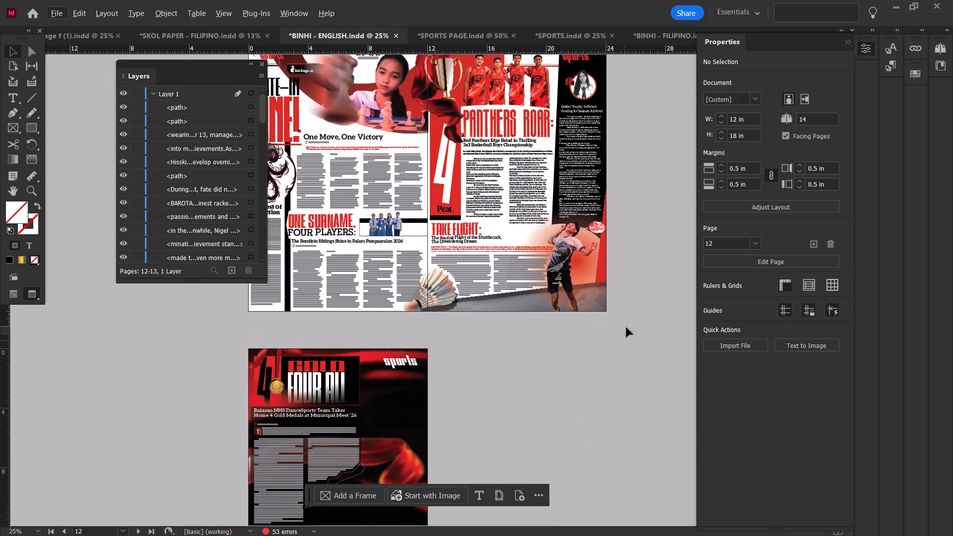
Switch to ibisPaint in trial mode and open the dancer artwork Untitled5 from My Gallery for editing.
left_click(629, 529)
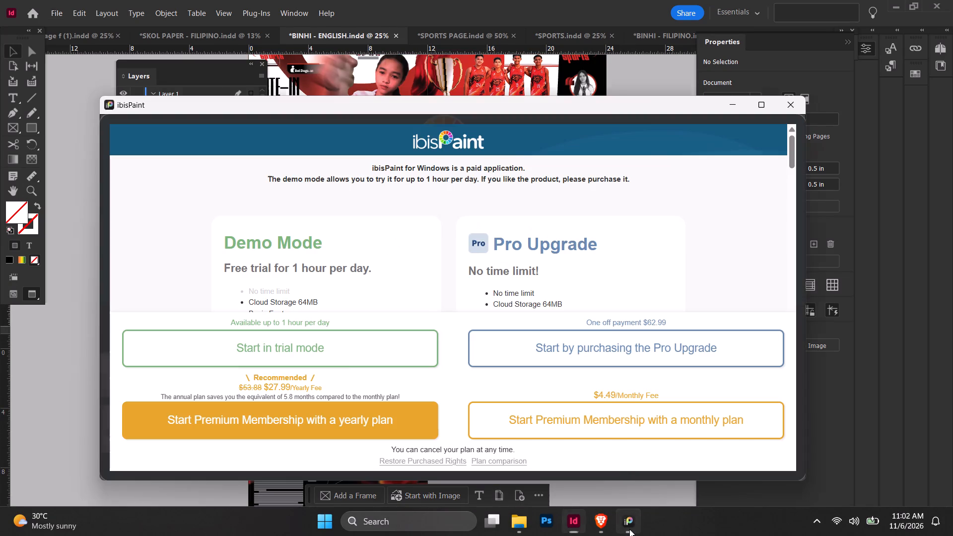
left_click(285, 331)
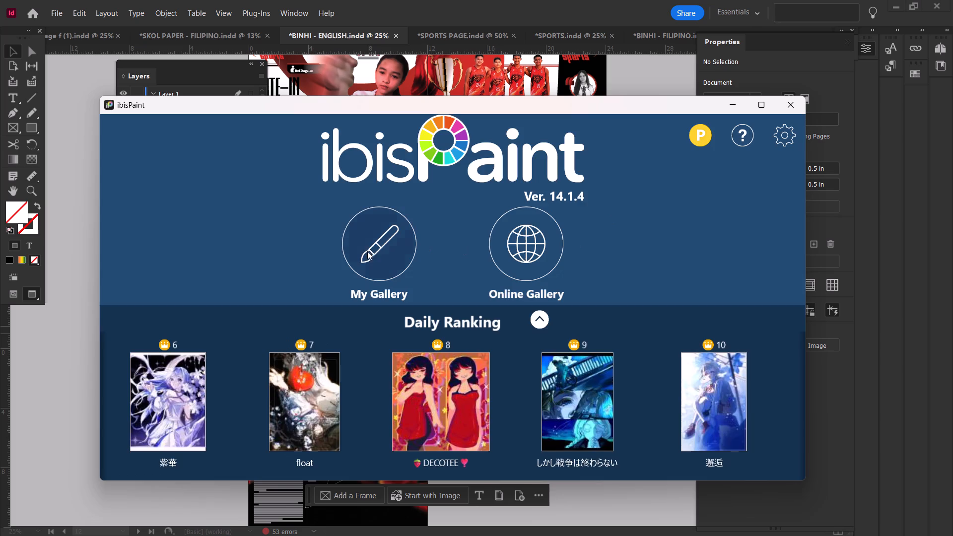
left_click(370, 249)
left_click(758, 110)
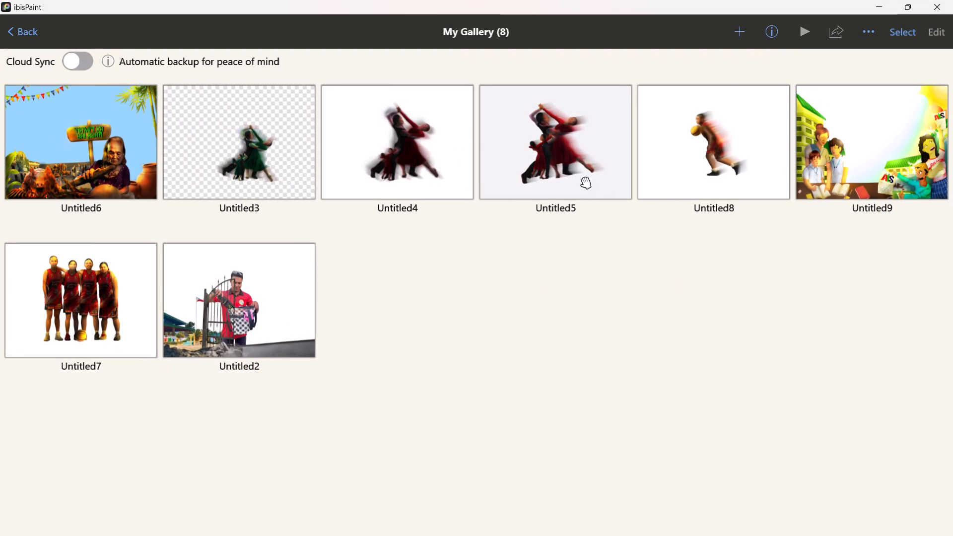
left_click(586, 183)
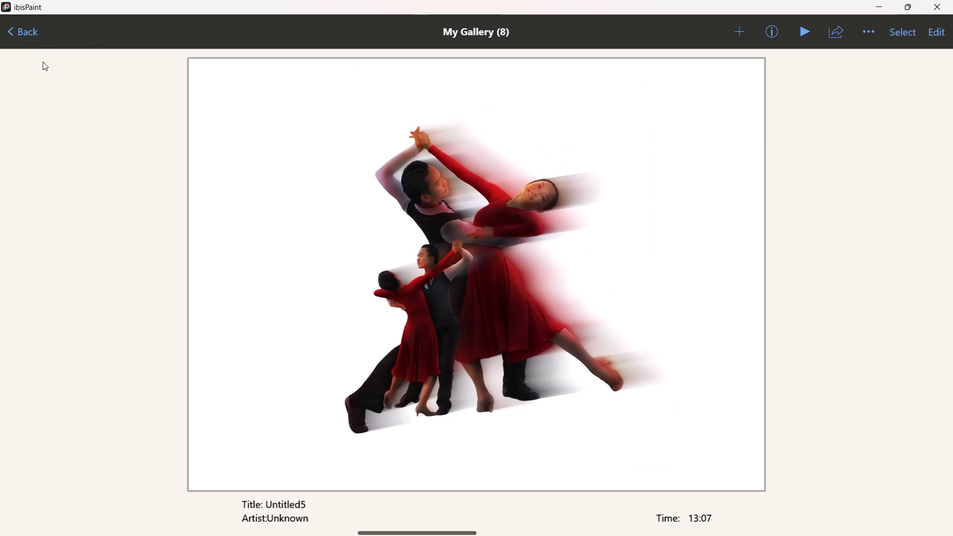
left_click(18, 24)
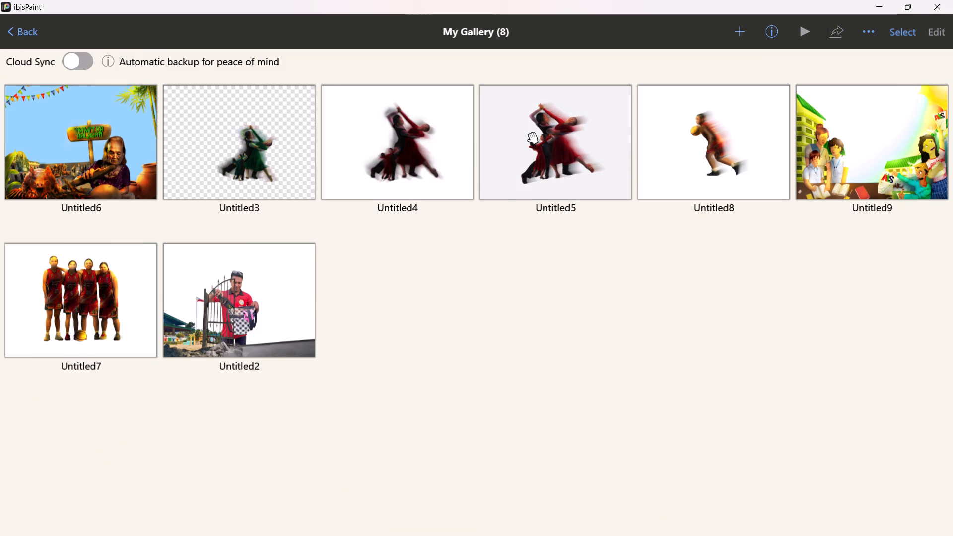
left_click(533, 138)
left_click(924, 35)
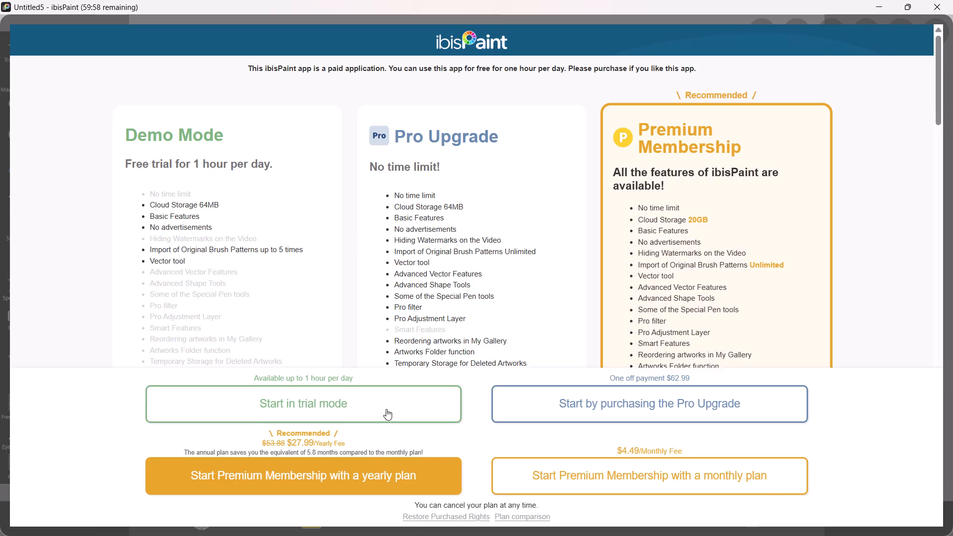
left_click(386, 409)
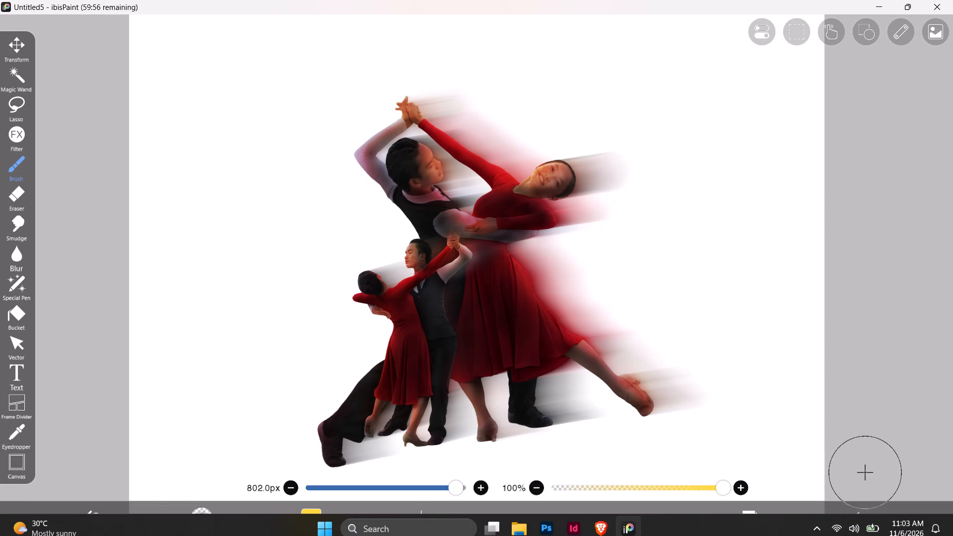
Export the dancer artwork as a transparent RGB PNG into the Downloads folder, keeping the suggested file name.
left_click(849, 530)
left_click(853, 461)
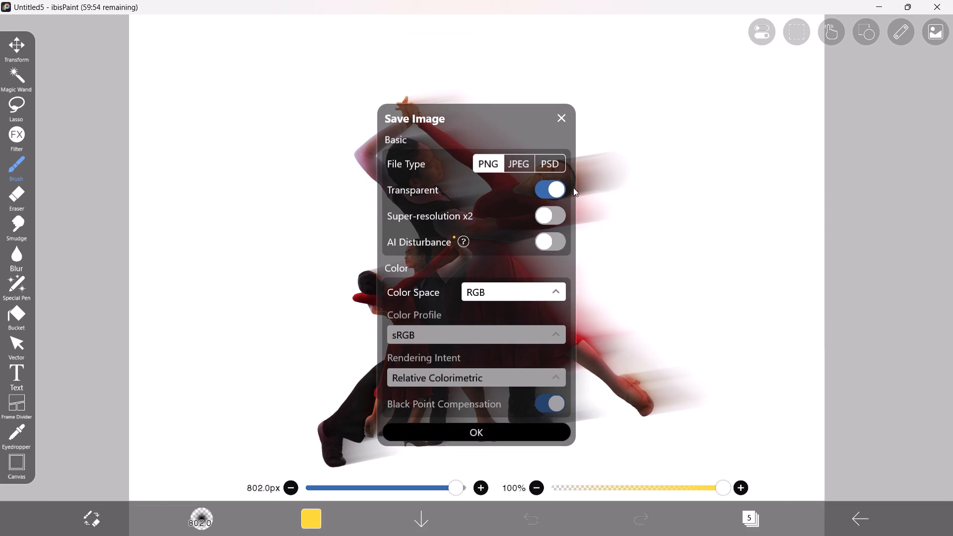
left_click(512, 427)
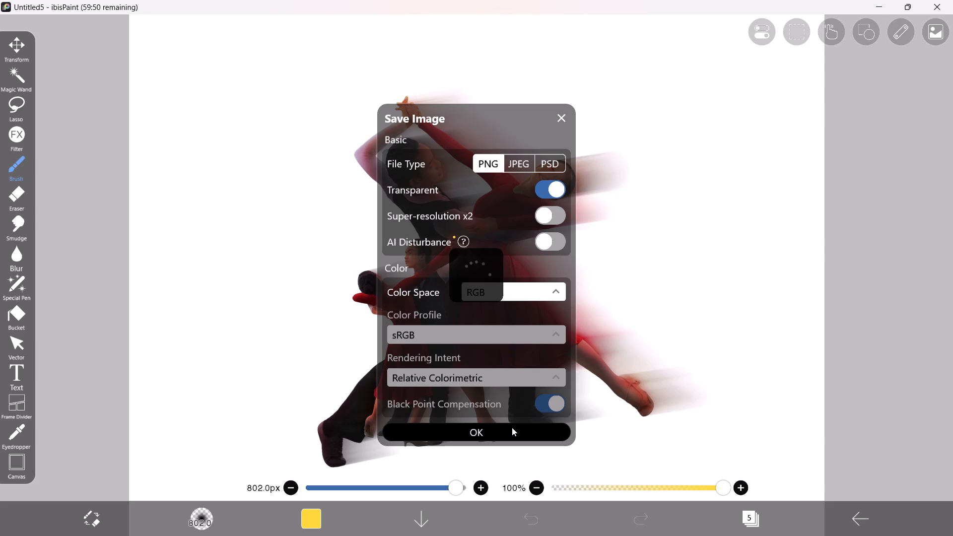
scroll(11, 157, "down", 1)
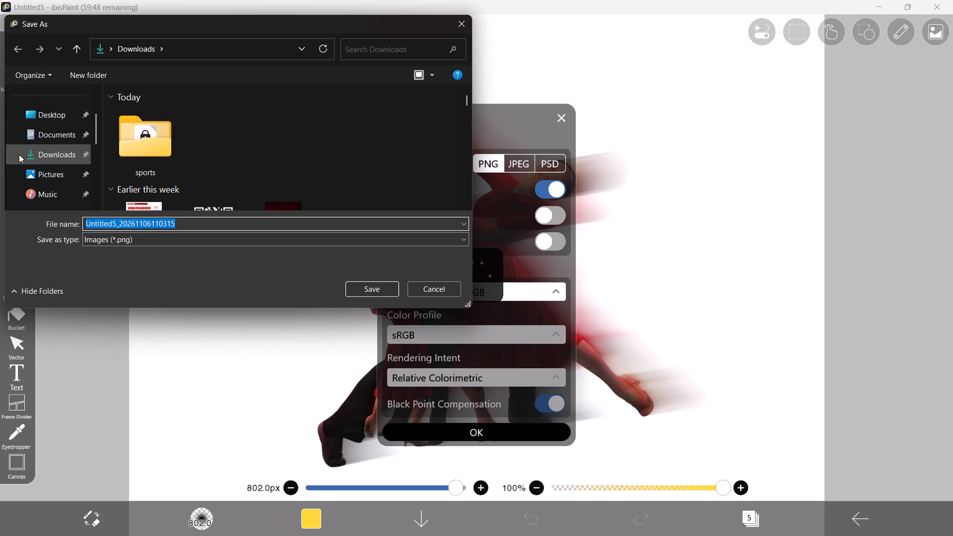
left_click(43, 158)
left_click(388, 286)
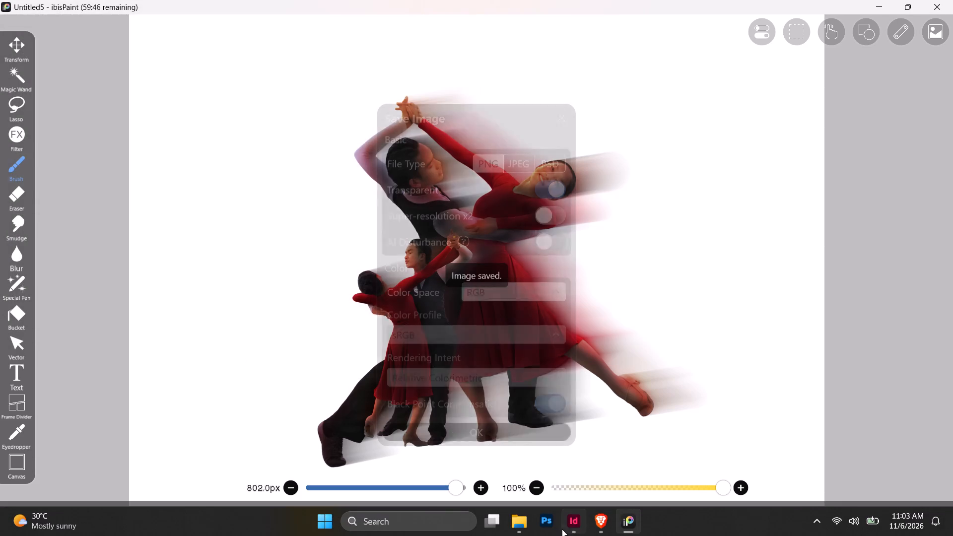
Show the Downloads folder in File Explorer.
left_click(572, 525)
left_click(507, 525)
left_click(492, 462)
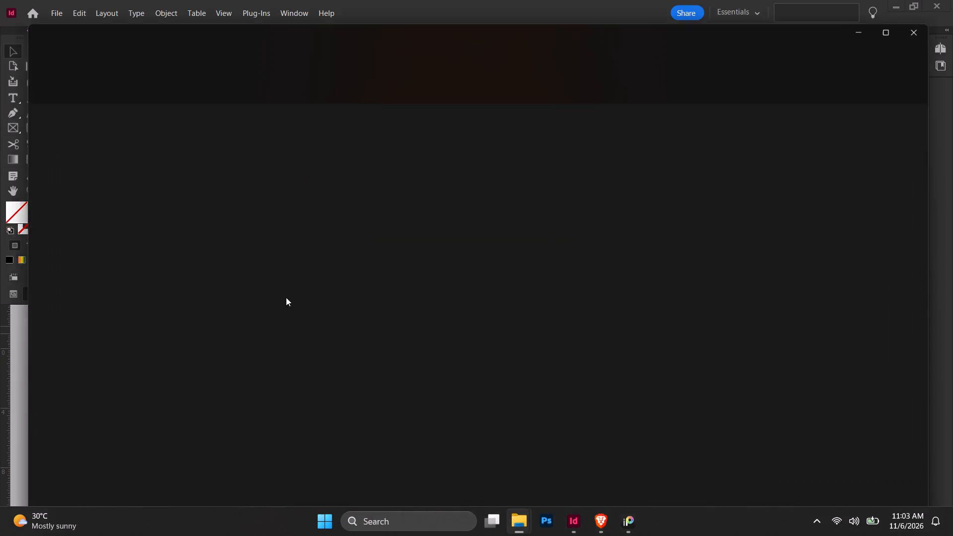
double_click(63, 100)
left_click(60, 225)
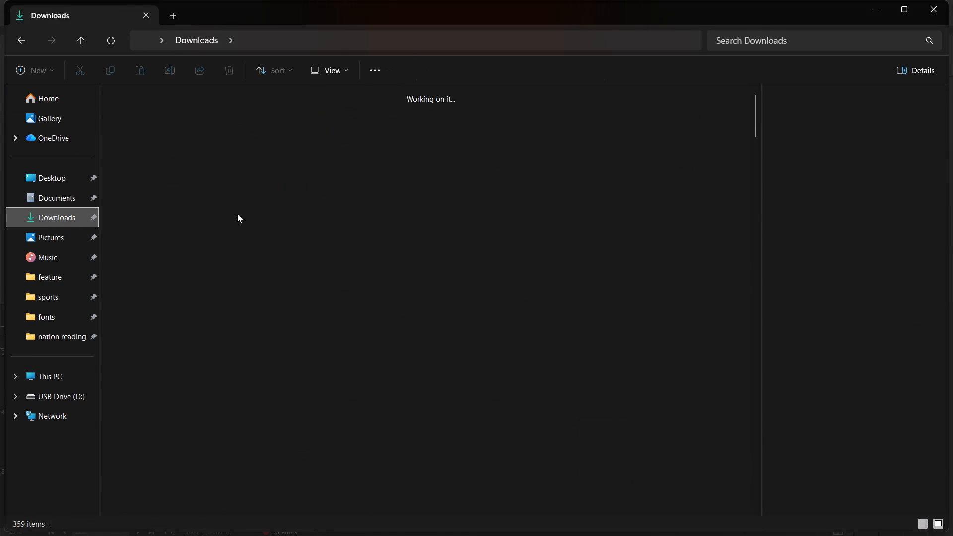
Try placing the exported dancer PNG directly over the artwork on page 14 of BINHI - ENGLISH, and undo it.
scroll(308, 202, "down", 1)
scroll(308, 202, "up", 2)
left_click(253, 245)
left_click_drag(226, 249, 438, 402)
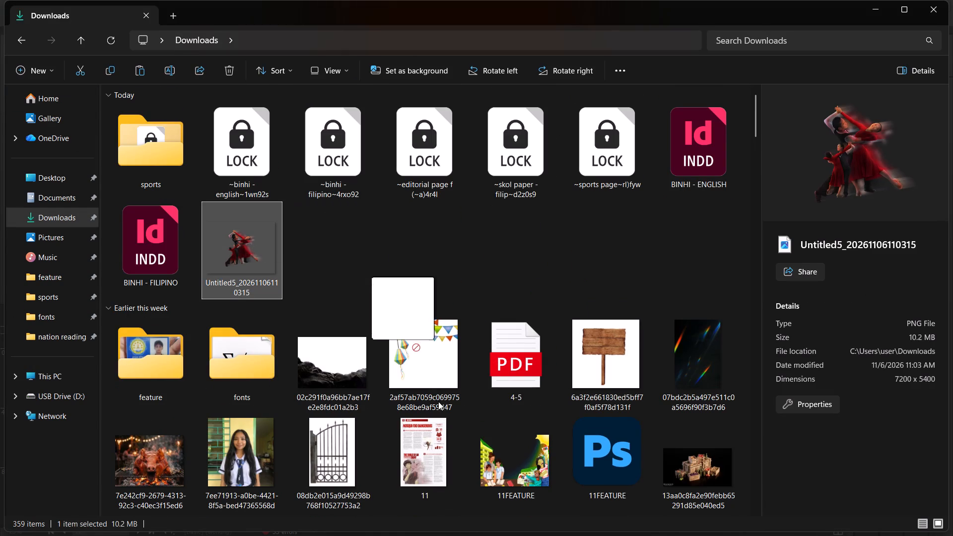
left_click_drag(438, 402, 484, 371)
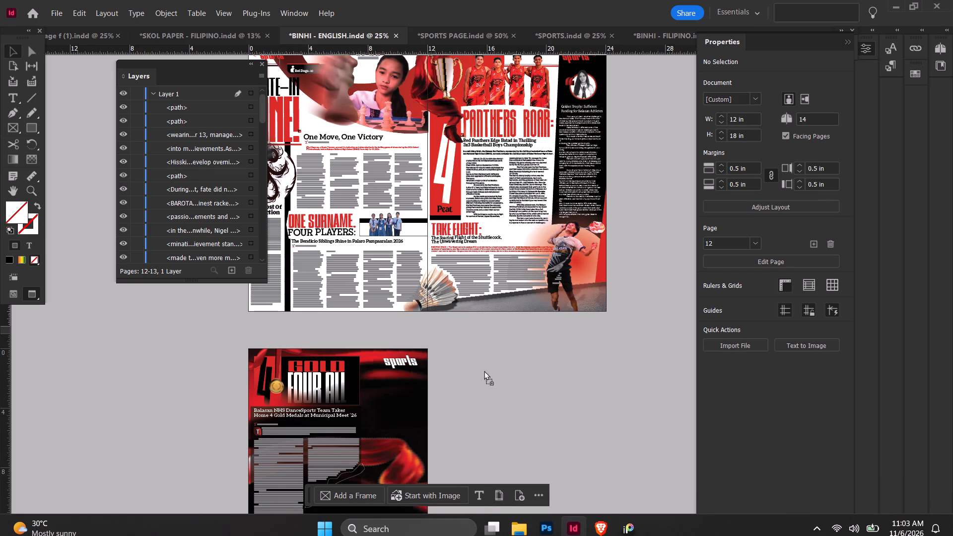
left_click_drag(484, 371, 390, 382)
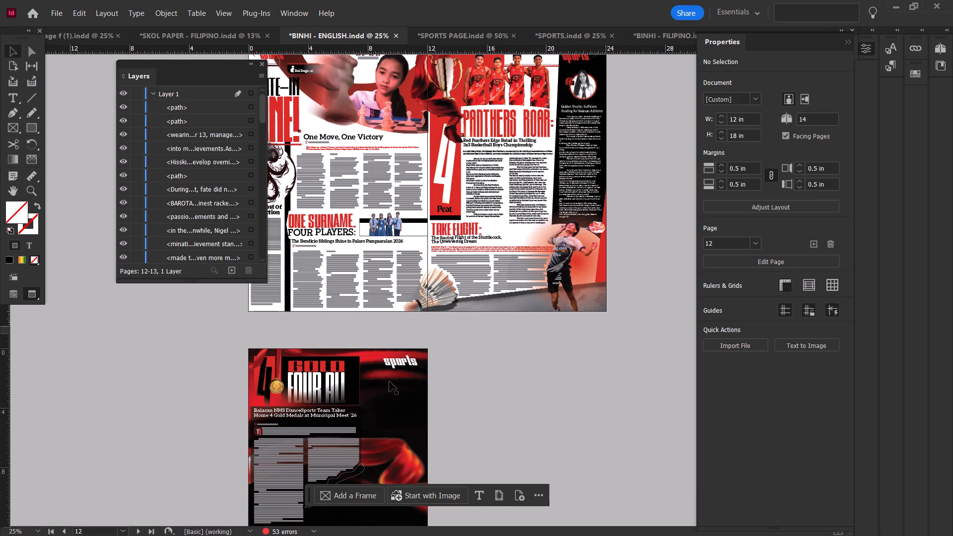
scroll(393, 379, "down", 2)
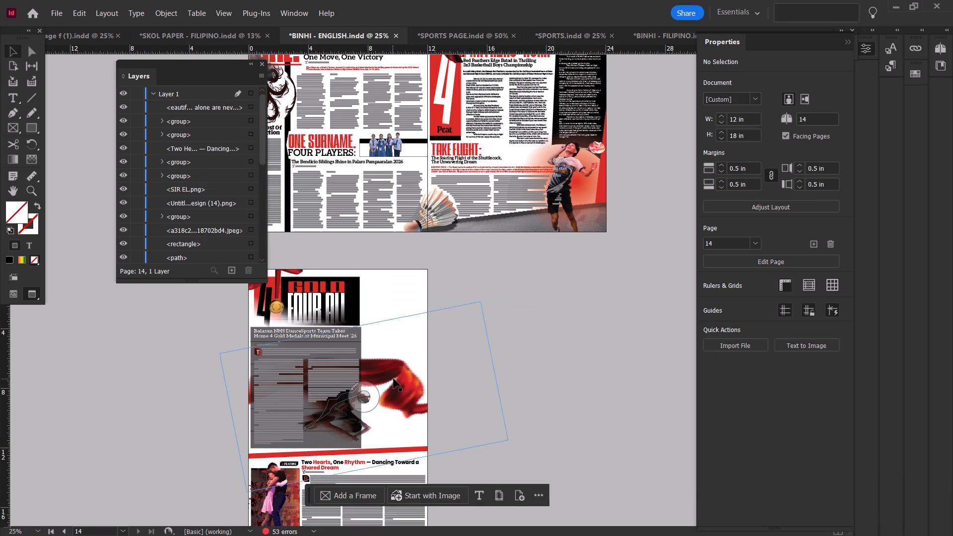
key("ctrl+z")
Place the exported dancer PNG from Downloads at full size, 100 × 75 in, by page 14's edge at about X 11.83 in, Y 12.67 in.
scroll(506, 359, "down", 3)
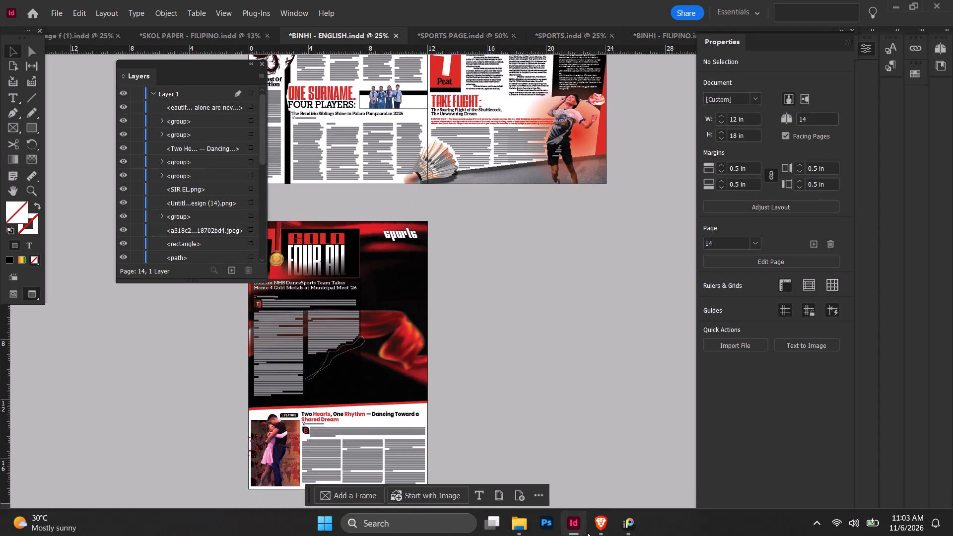
left_click(517, 530)
left_click(483, 479)
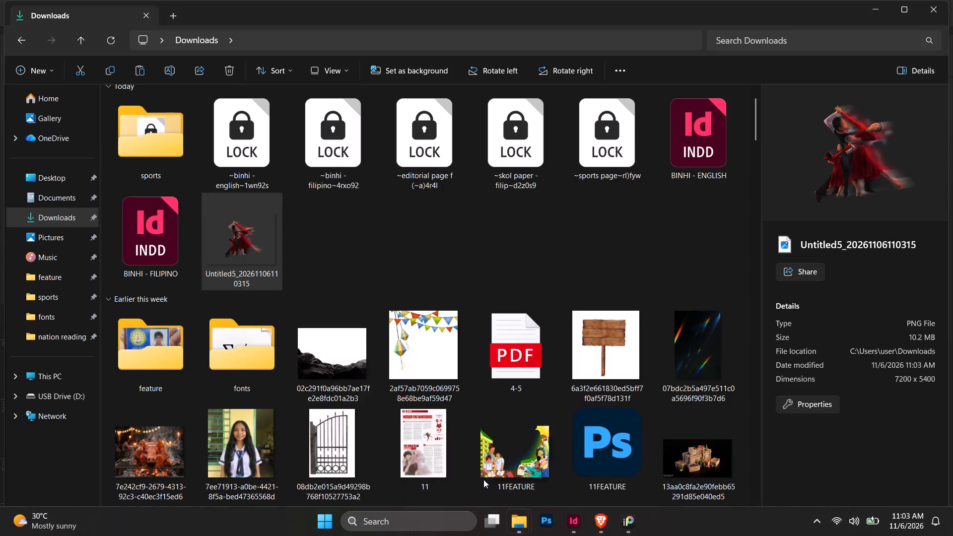
left_click_drag(246, 264, 608, 513)
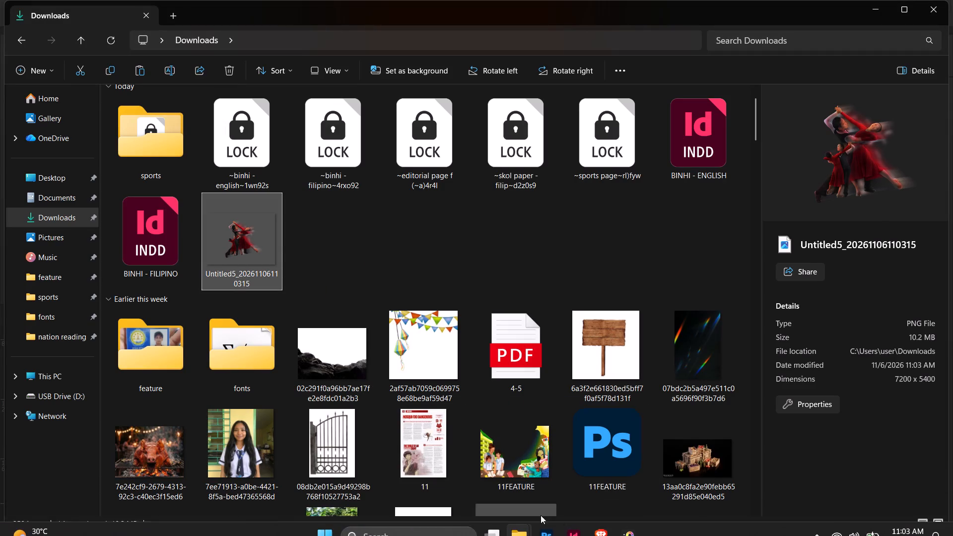
left_click_drag(249, 245, 568, 517)
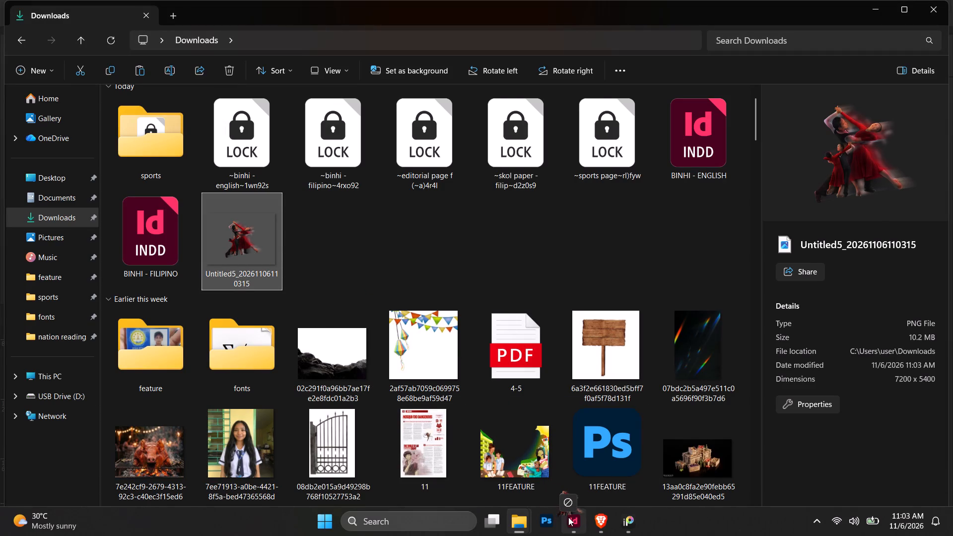
left_click_drag(568, 517, 423, 409)
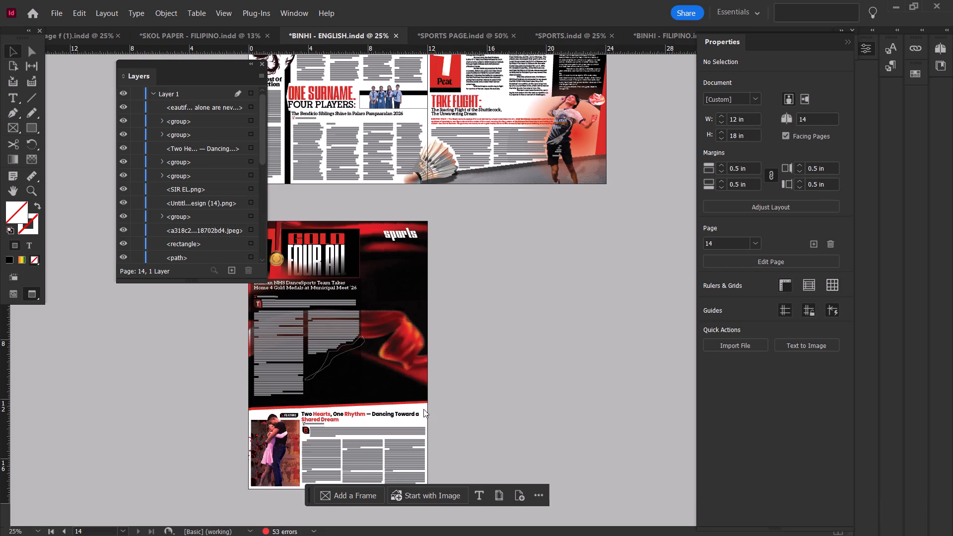
left_click(423, 409)
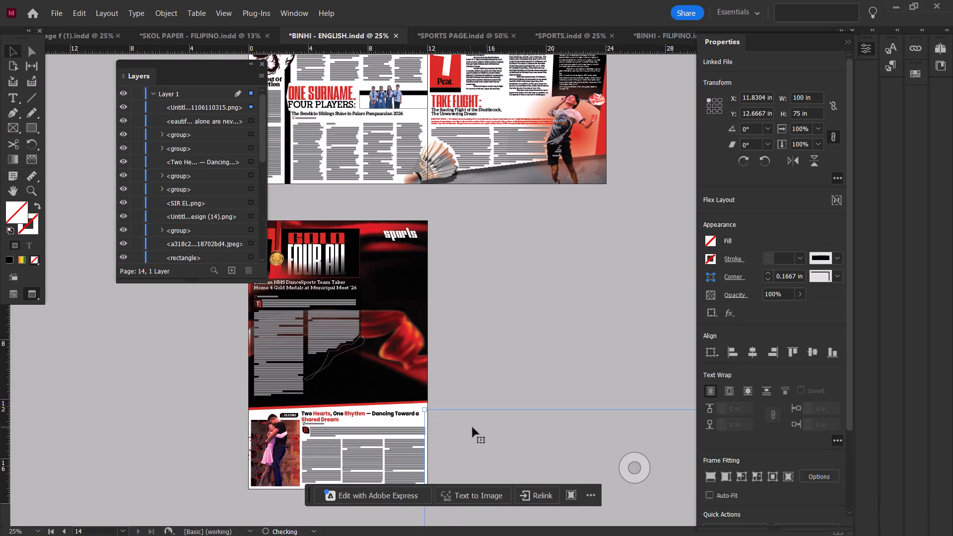
Move the placed dancer image up and left across page 14 to about X -23.82 in, Y -2.97 in.
left_click_drag(474, 427, 346, 245)
left_click_drag(525, 337, 440, 292)
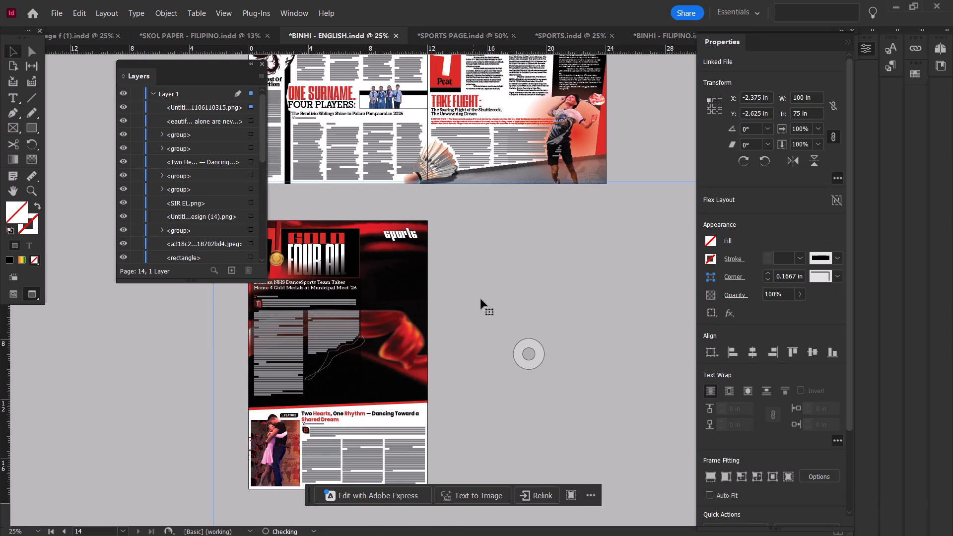
left_click_drag(497, 301, 392, 282)
left_click_drag(478, 291, 389, 312)
left_click_drag(480, 299, 370, 293)
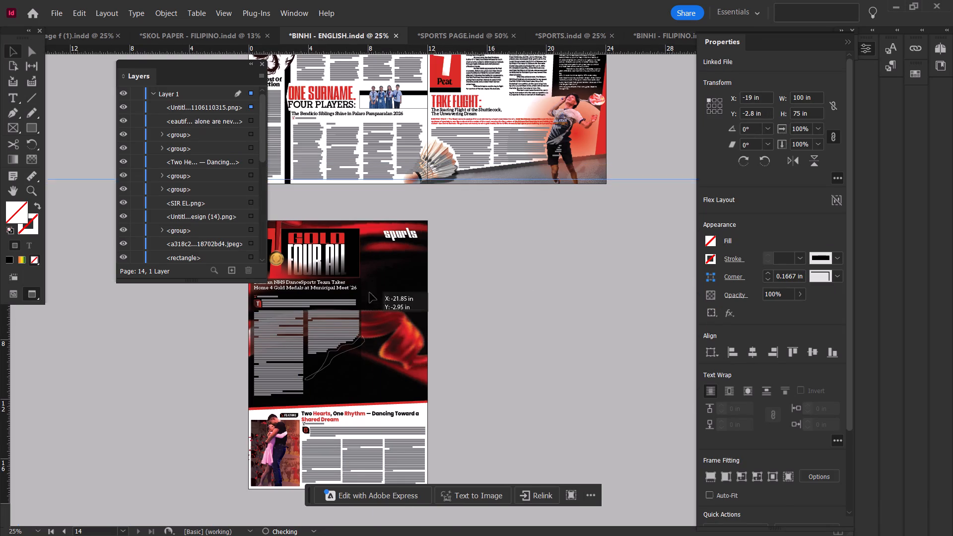
left_click_drag(370, 293, 355, 293)
Proportionally reduce the dancer image frame to about 82.7 × 62.03 in from its upper corner.
scroll(482, 293, "down", 2, "alt")
scroll(622, 454, "down", 1)
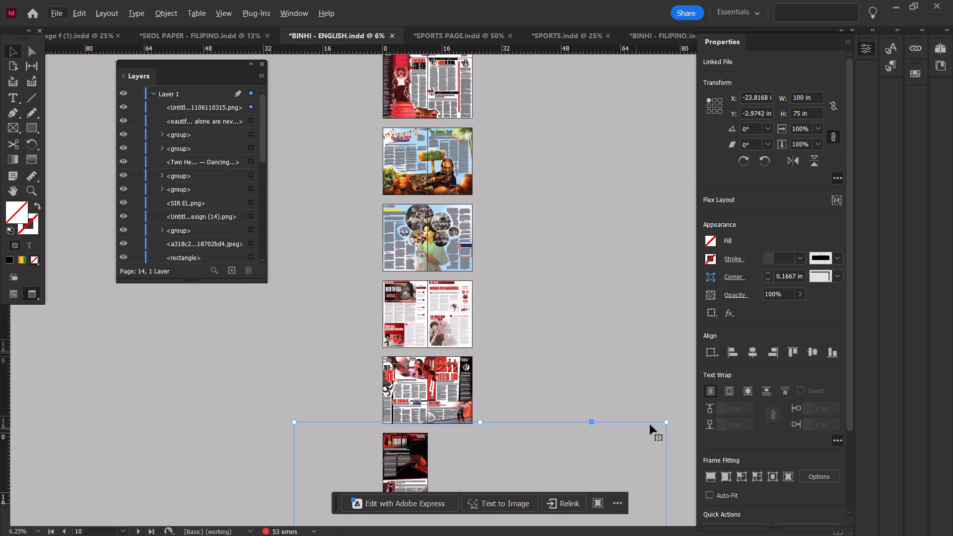
left_click_drag(666, 423, 493, 470, "ctrl+shift")
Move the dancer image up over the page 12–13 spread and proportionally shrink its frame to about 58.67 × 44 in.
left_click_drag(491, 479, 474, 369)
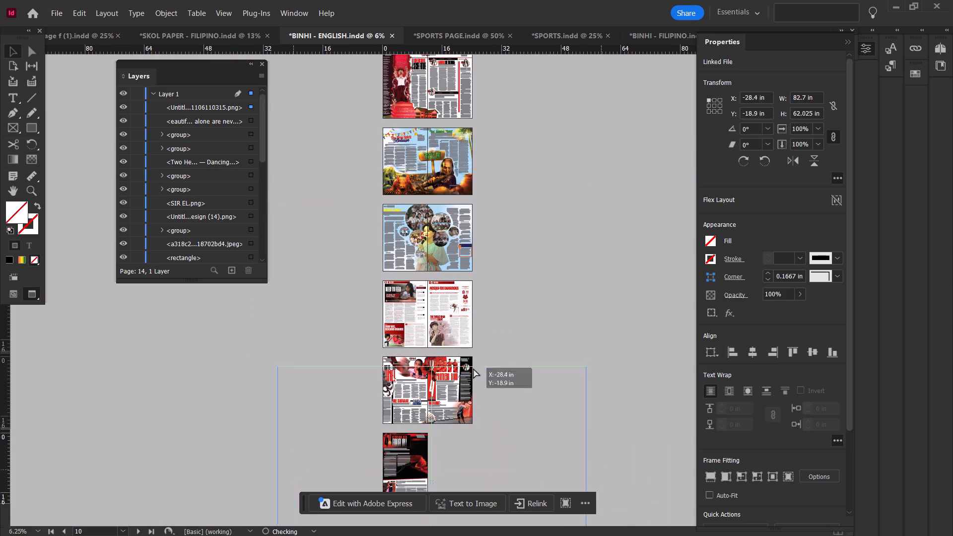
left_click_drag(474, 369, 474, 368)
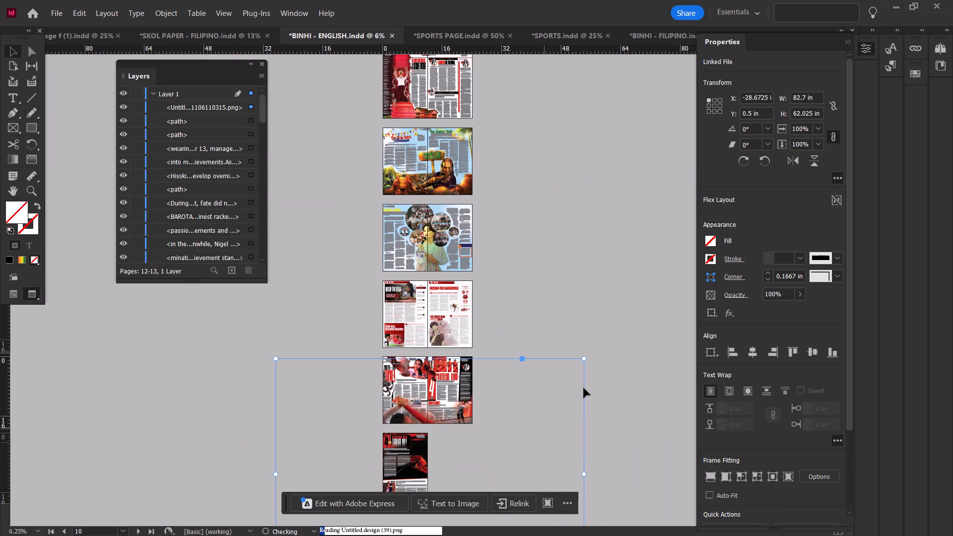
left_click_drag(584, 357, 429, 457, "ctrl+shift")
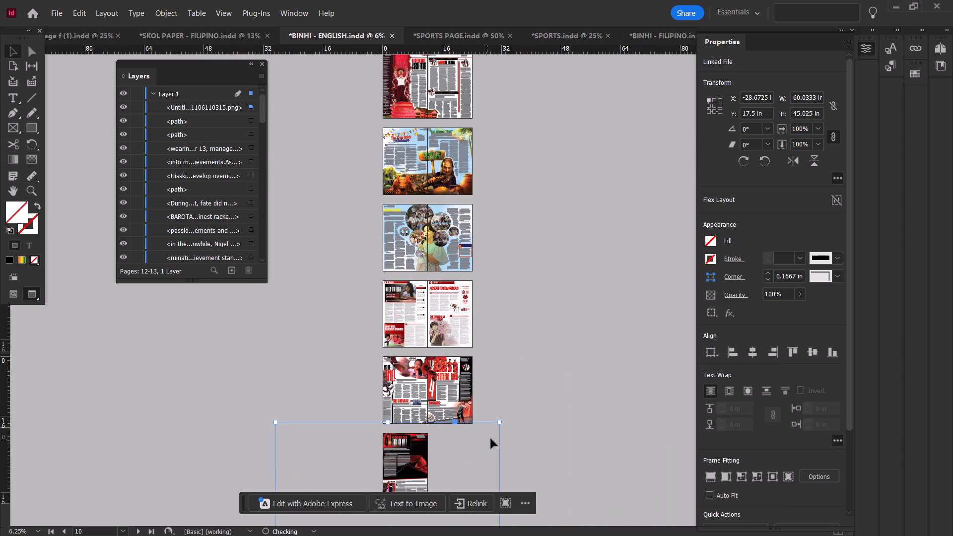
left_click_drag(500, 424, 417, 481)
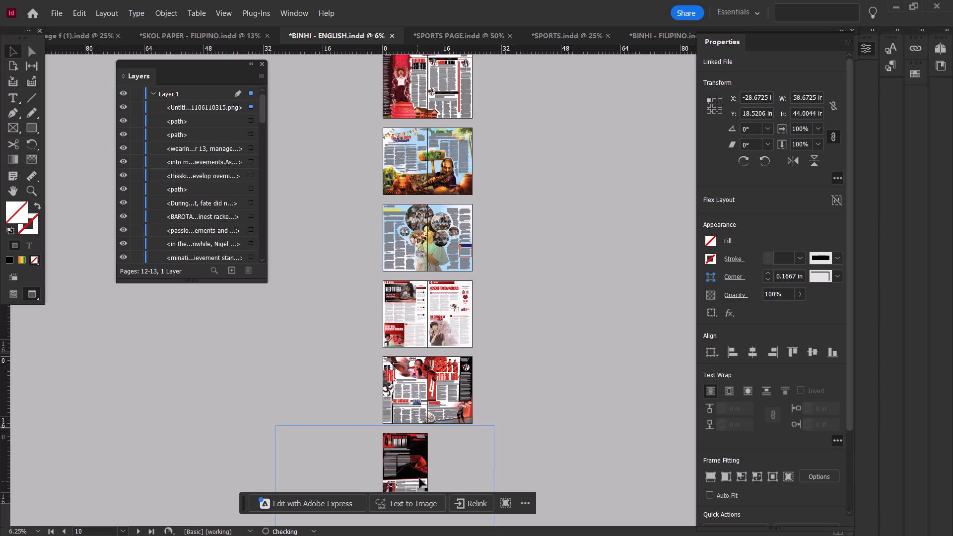
Cut the resized dancer image out of the BINHI - ENGLISH document.
scroll(460, 454, "up", 1, "alt")
scroll(462, 453, "down", 9)
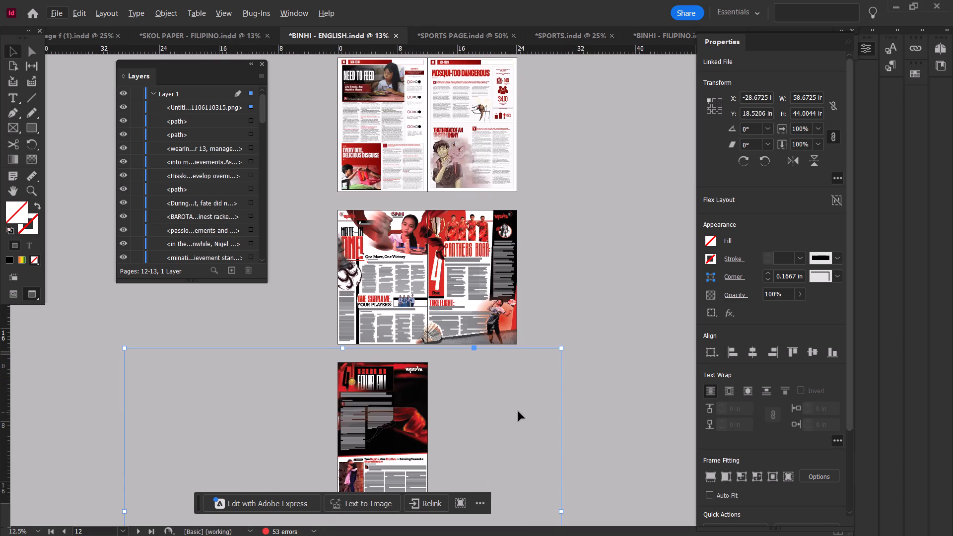
key("ctrl+x")
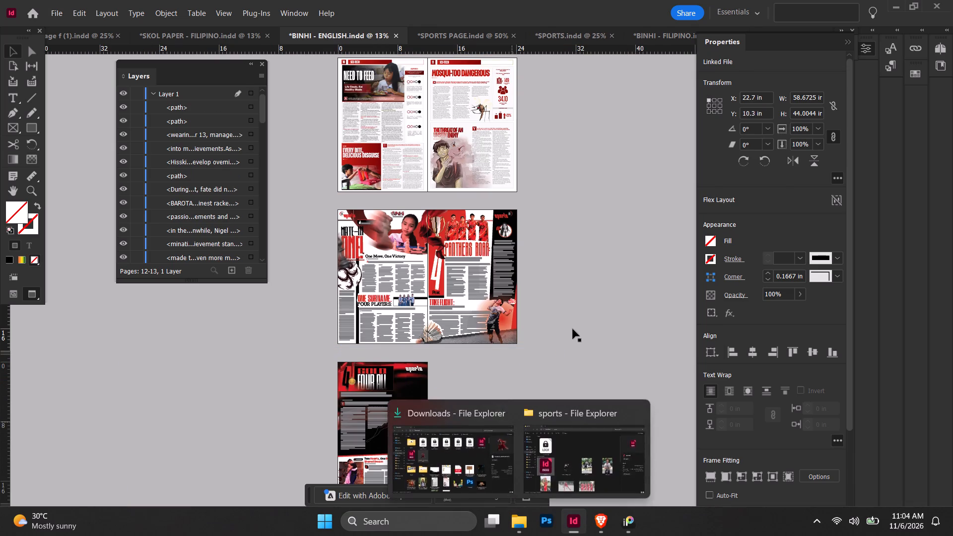
Place the exported dancer PNG from Downloads on page 14 at full size, 100 × 75 in, at about X 9.13 in, Y 13.08 in.
left_click(512, 525)
left_click(535, 359)
scroll(487, 407, "up", 1, "alt")
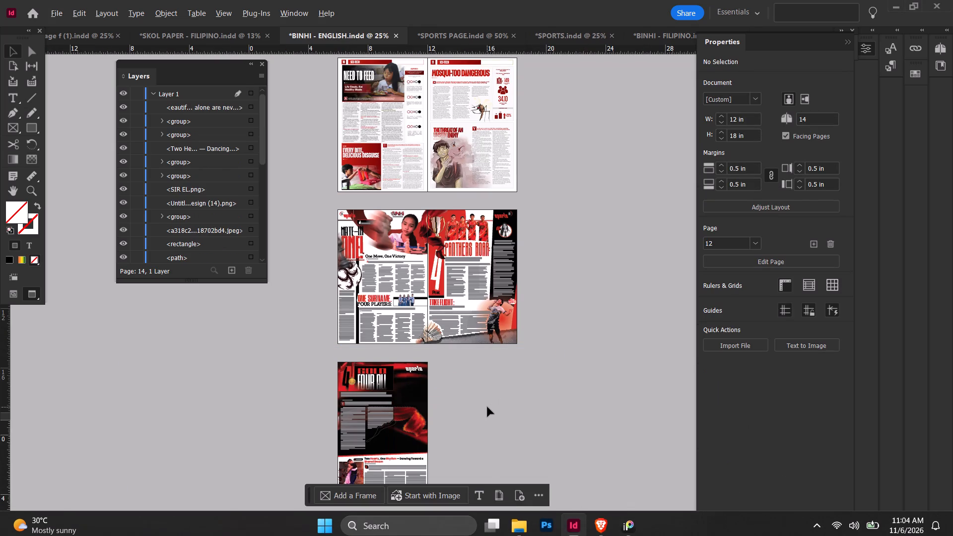
scroll(491, 404, "down", 11)
scroll(480, 399, "up", 2, "alt")
scroll(485, 399, "up", 3, "ctrl")
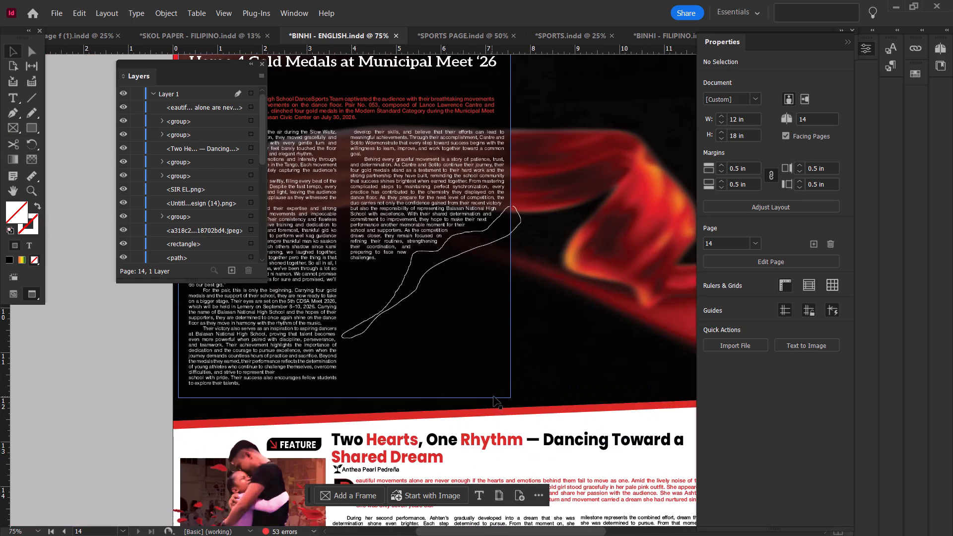
scroll(494, 397, "down", 2, "alt")
left_click(525, 530)
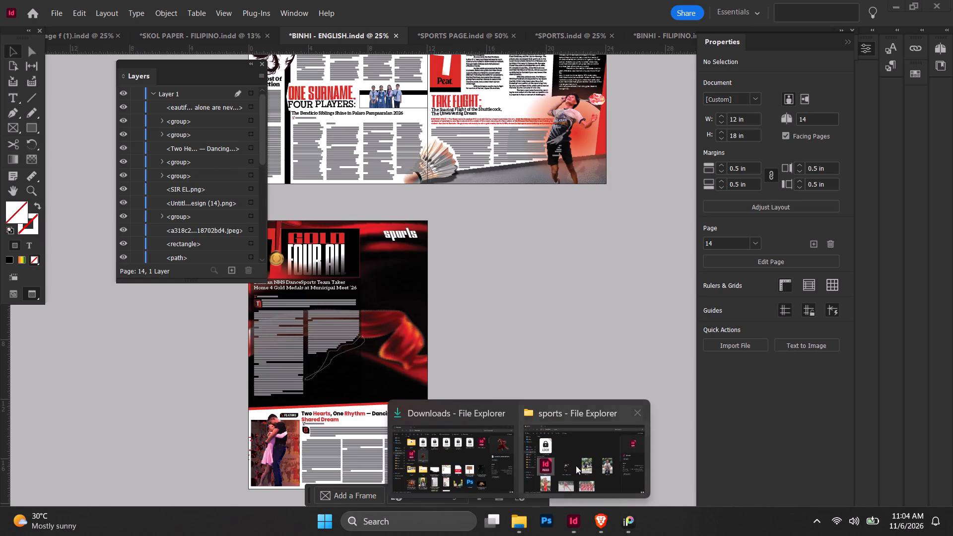
left_click(630, 416)
left_click(543, 461)
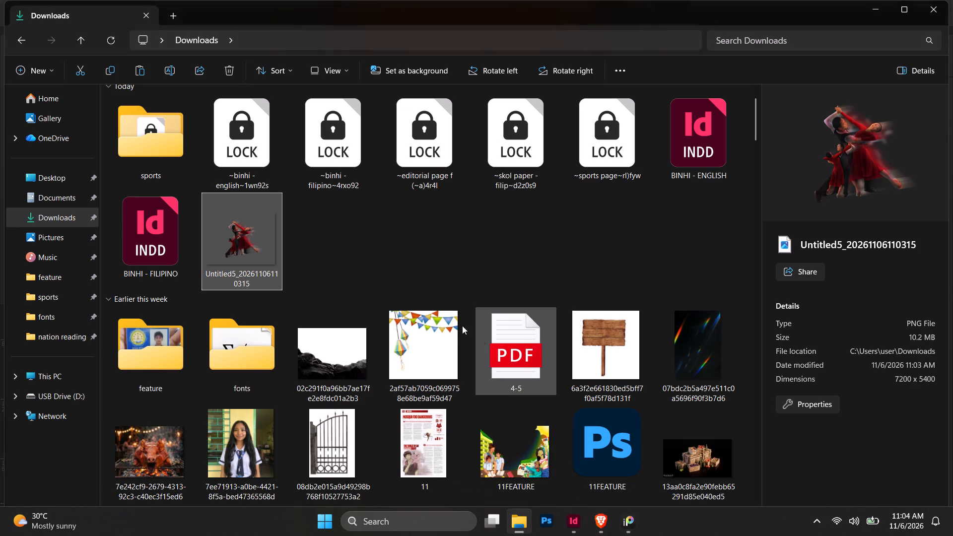
left_click_drag(220, 236, 572, 505)
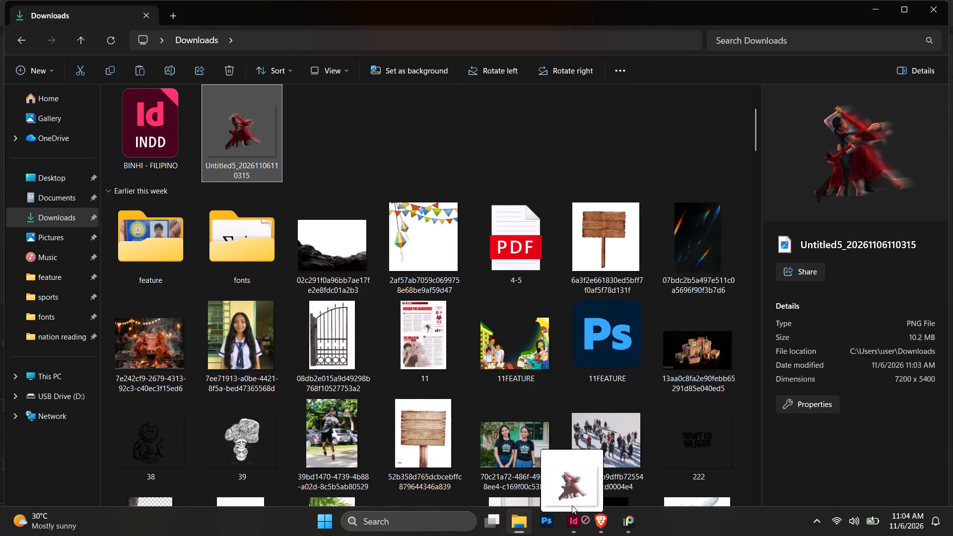
left_click_drag(572, 505, 392, 414)
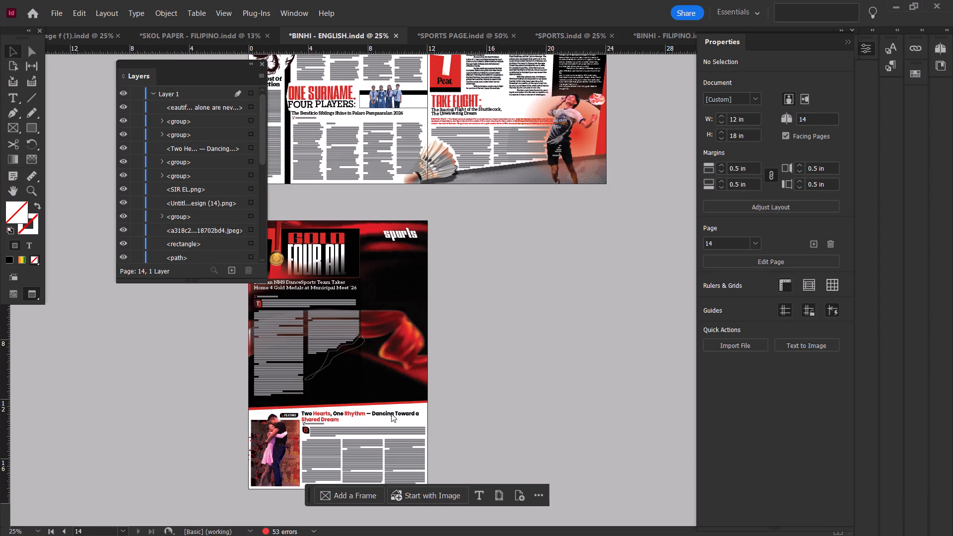
left_click(384, 416)
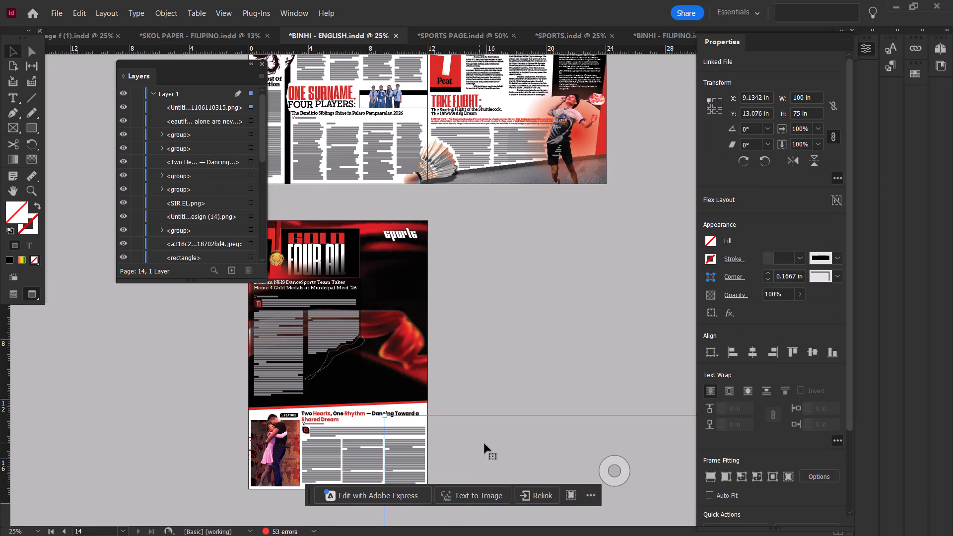
Shift the dancer image up and left over page 14, and proportionally shrink its frame to about 89 × 66.76 in.
left_click_drag(484, 444, 292, 290)
left_click_drag(488, 367, 240, 263)
scroll(380, 295, "down", 1, "alt")
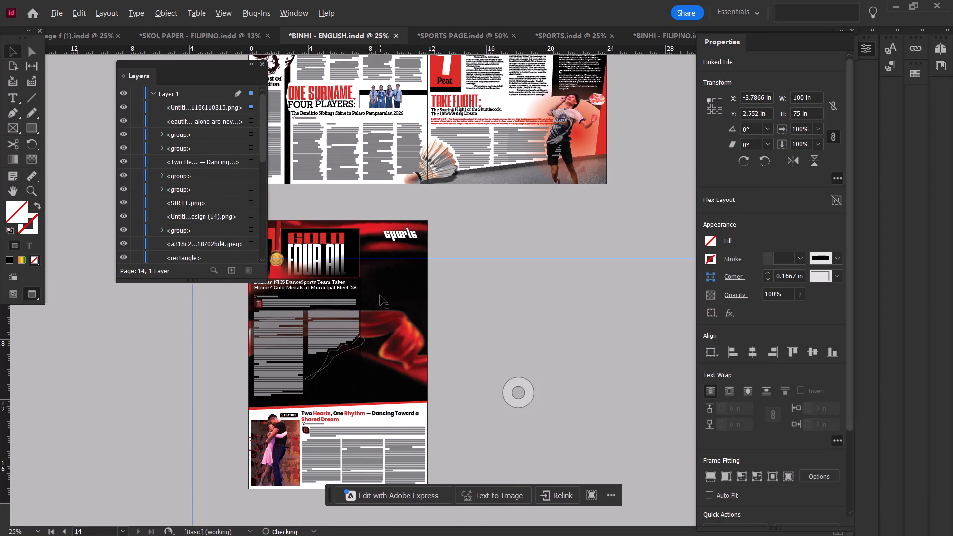
left_click_drag(310, 381, 390, 472, "ctrl+shift")
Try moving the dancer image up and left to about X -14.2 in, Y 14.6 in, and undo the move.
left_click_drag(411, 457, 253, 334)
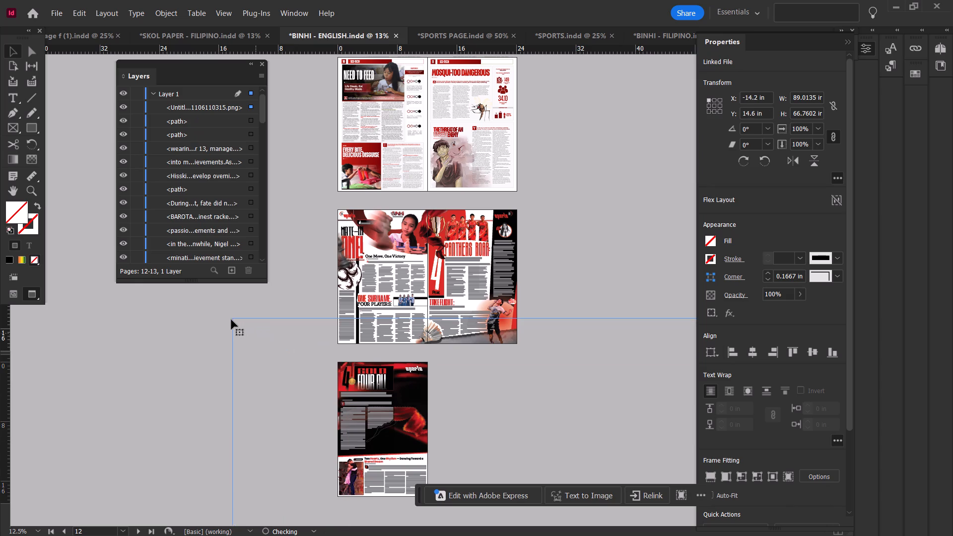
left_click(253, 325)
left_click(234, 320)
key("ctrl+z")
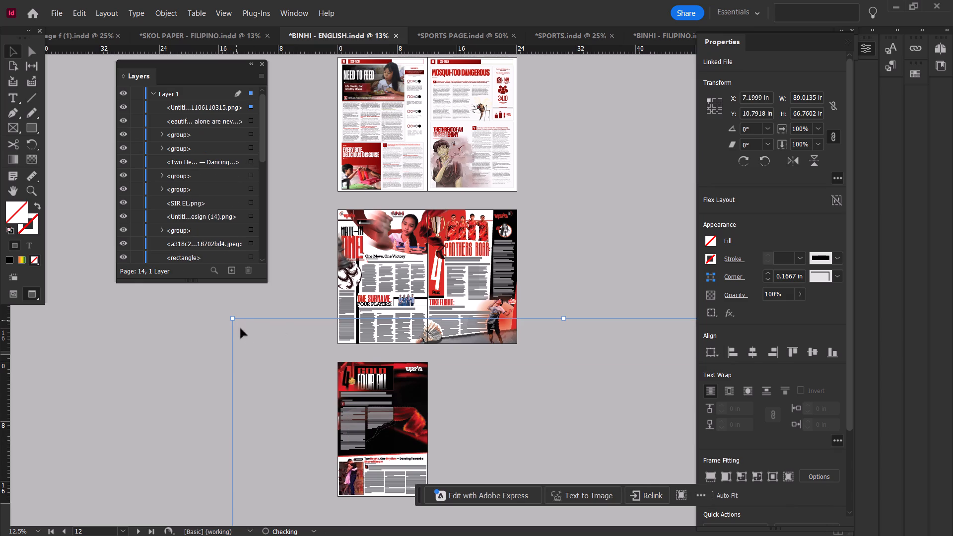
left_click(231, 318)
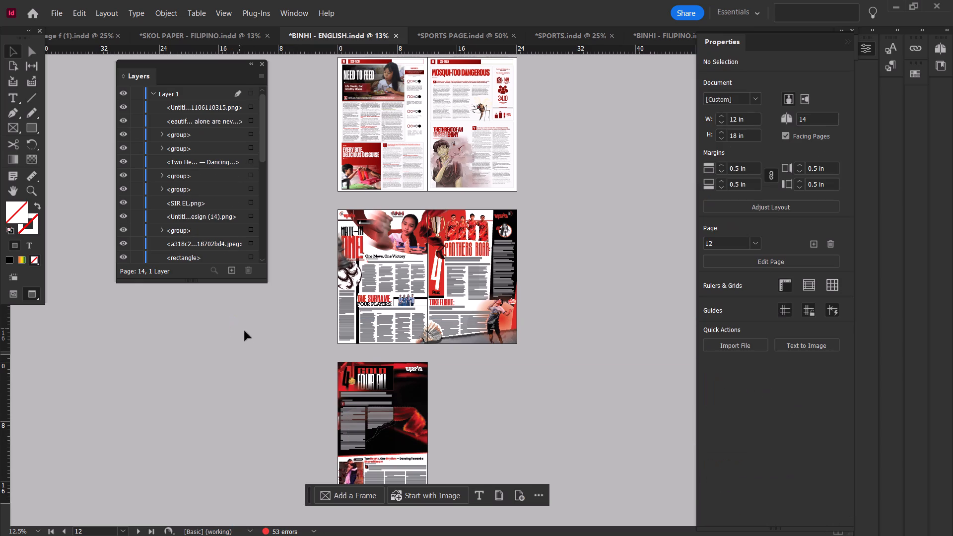
Examine page 14, the image files in Downloads and the dancer artwork's layer list in ibisPaint.
scroll(442, 386, "down", 4)
scroll(488, 392, "up", 1, "alt")
scroll(495, 383, "down", 13)
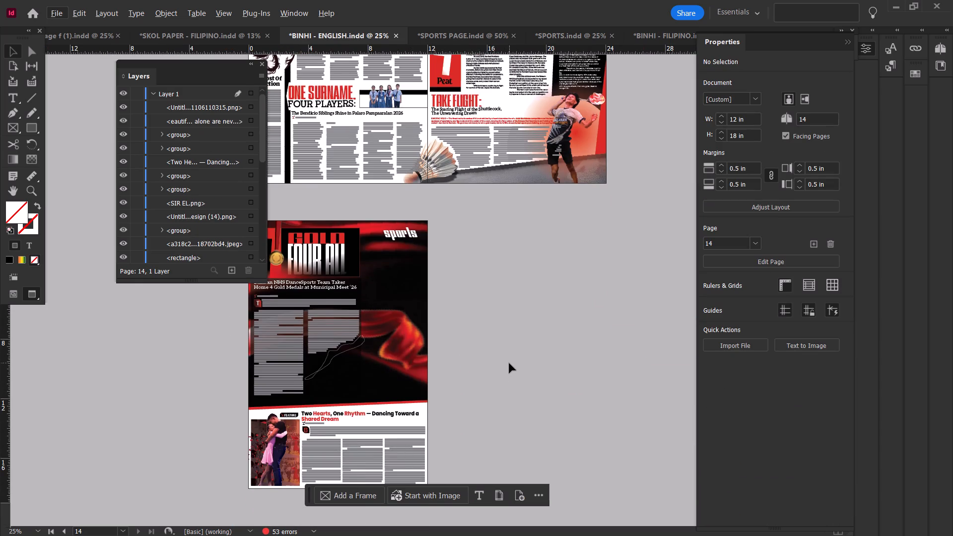
scroll(467, 371, "up", 2, "alt")
scroll(484, 365, "up", 3, "ctrl")
scroll(492, 363, "down", 1, "alt")
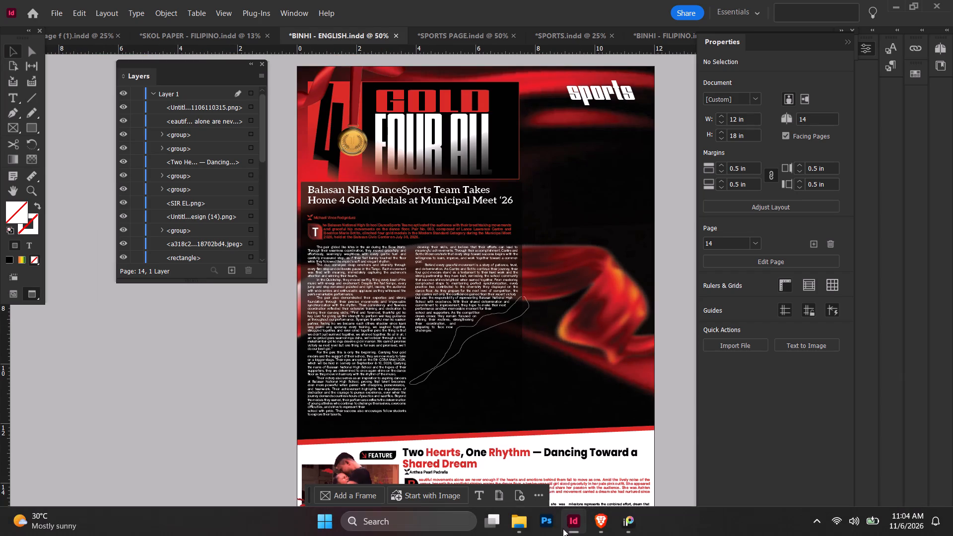
left_click(516, 524)
scroll(544, 356, "down", 9)
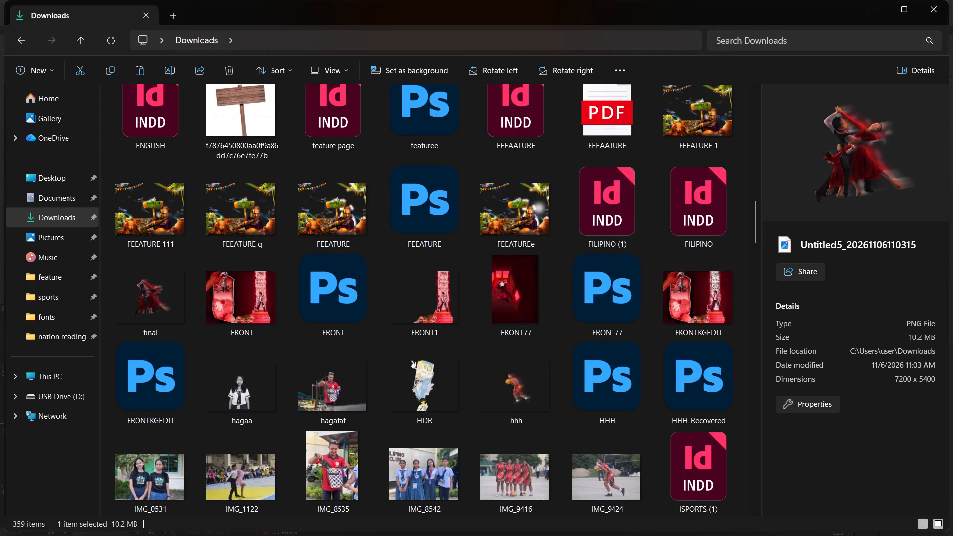
left_click(628, 523)
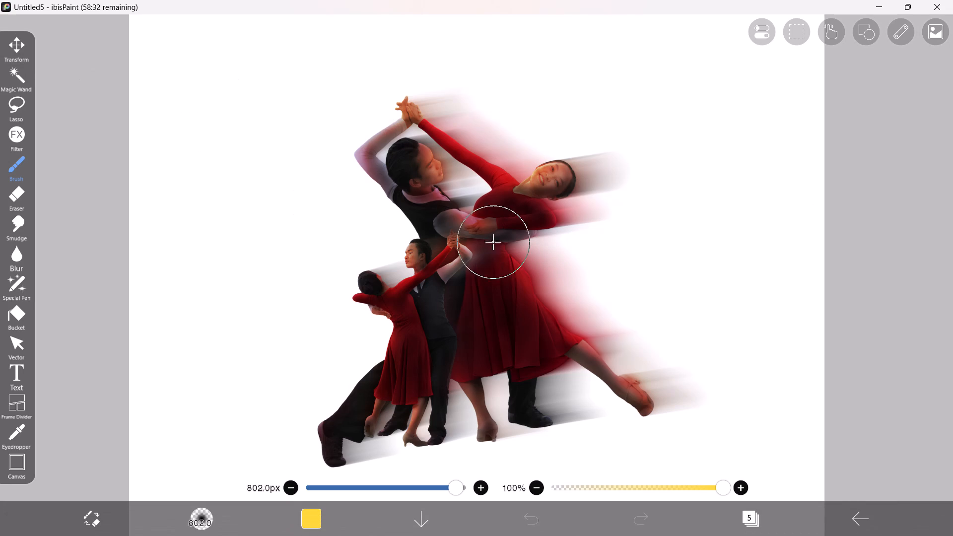
left_click(753, 518)
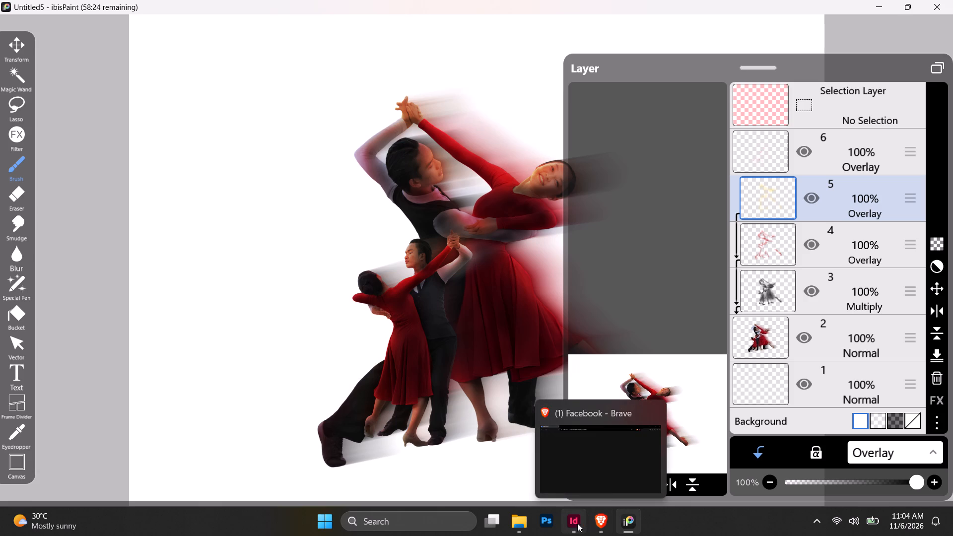
Back in InDesign, shrink the dancer image frame to about 87 × 65.23 in and move it to about X -1.13 in, Y 3.55 in.
left_click(577, 523)
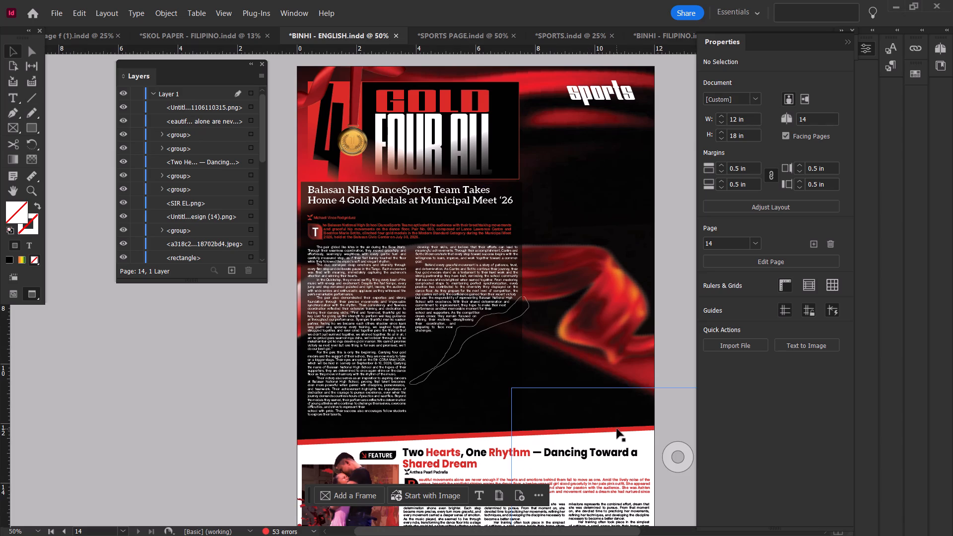
scroll(617, 429, "down", 1, "alt")
scroll(401, 408, "up", 1, "alt")
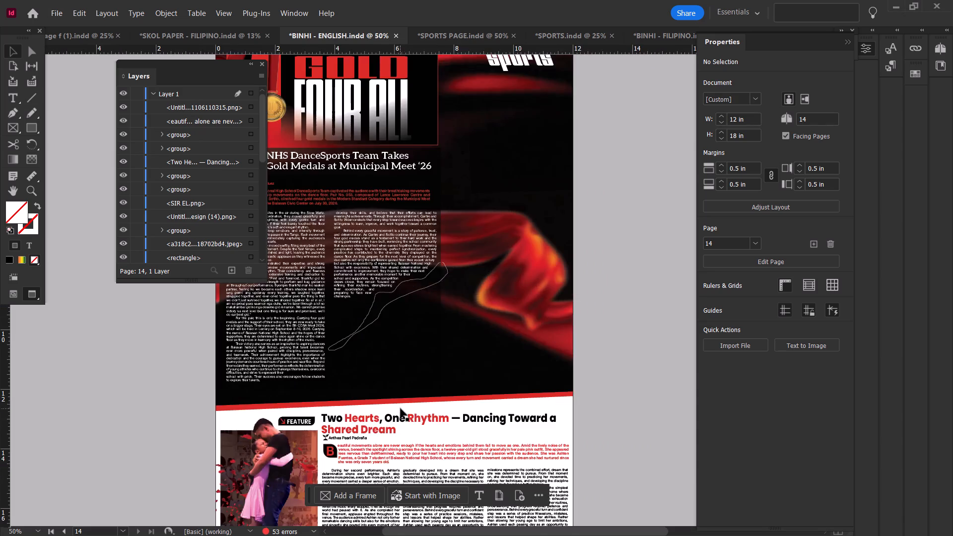
scroll(412, 404, "up", 2, "ctrl")
left_click(638, 441)
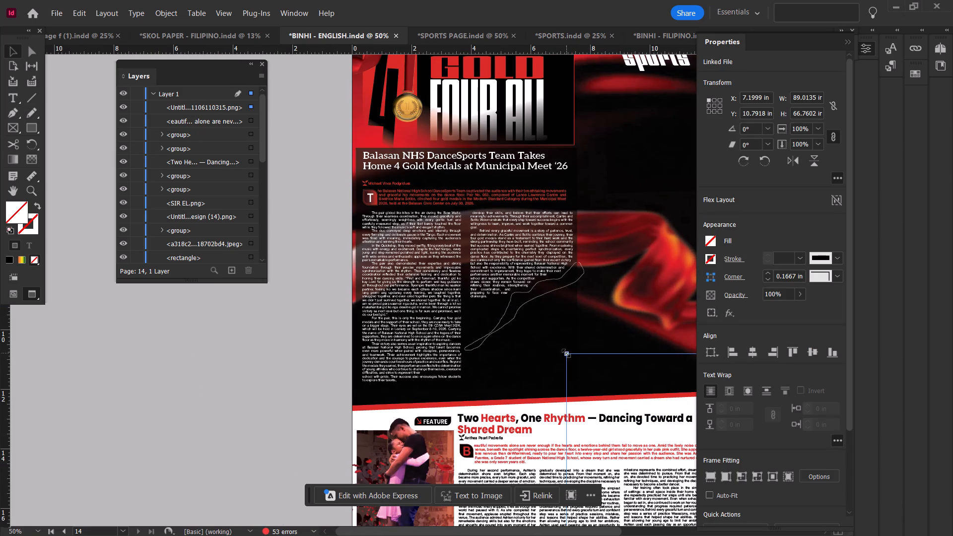
left_click_drag(568, 353, 625, 470, "ctrl+shift")
left_click_drag(636, 431, 328, 171)
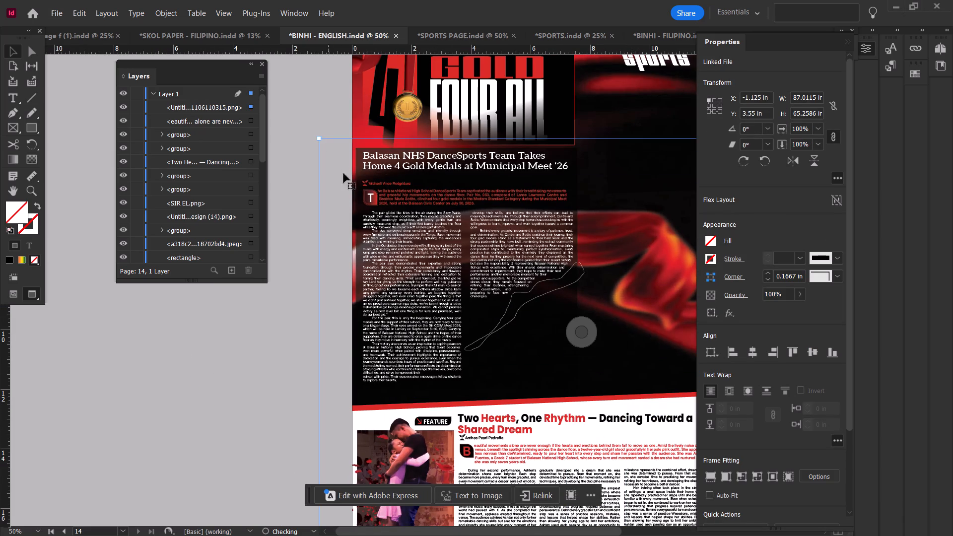
Proportionally reduce the dancer image frame from its upper-left corner to about 80.54 × 60.4 in.
left_click_drag(320, 138, 493, 398, "ctrl+shift")
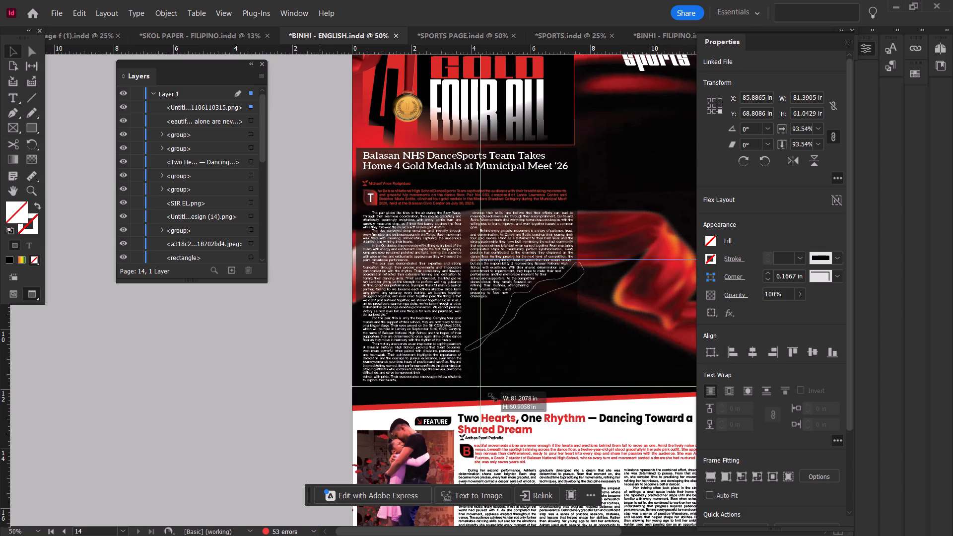
left_click_drag(493, 398, 512, 427, "ctrl+shift")
left_click_drag(514, 408, 203, 61)
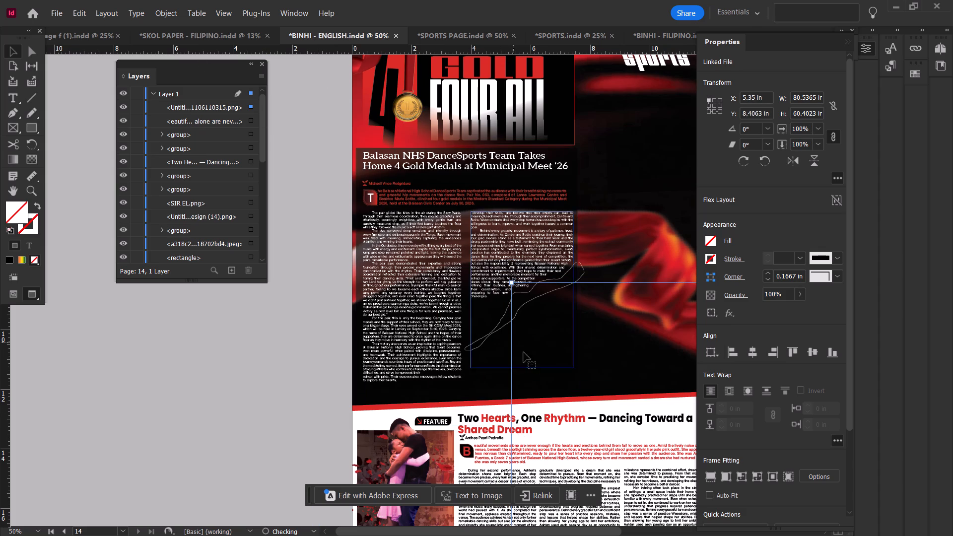
Scale the dancer image to 50% horizontally and vertically with the Scale transform.
right_click(539, 380)
left_click(611, 493)
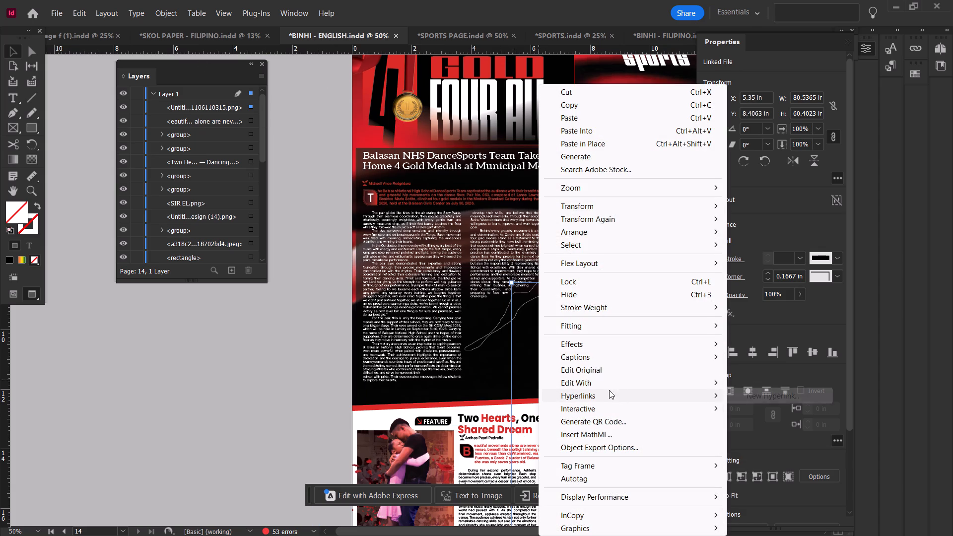
left_click(659, 205)
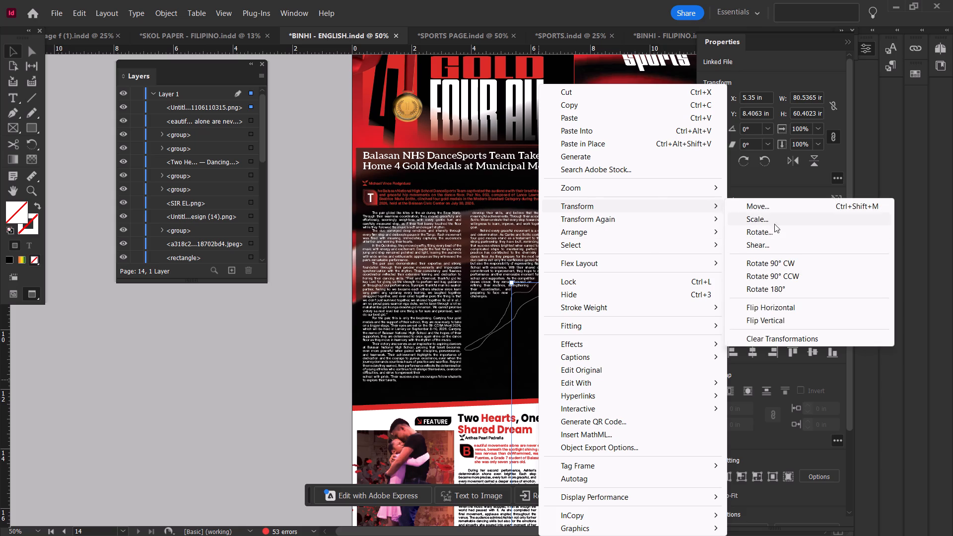
left_click(778, 222)
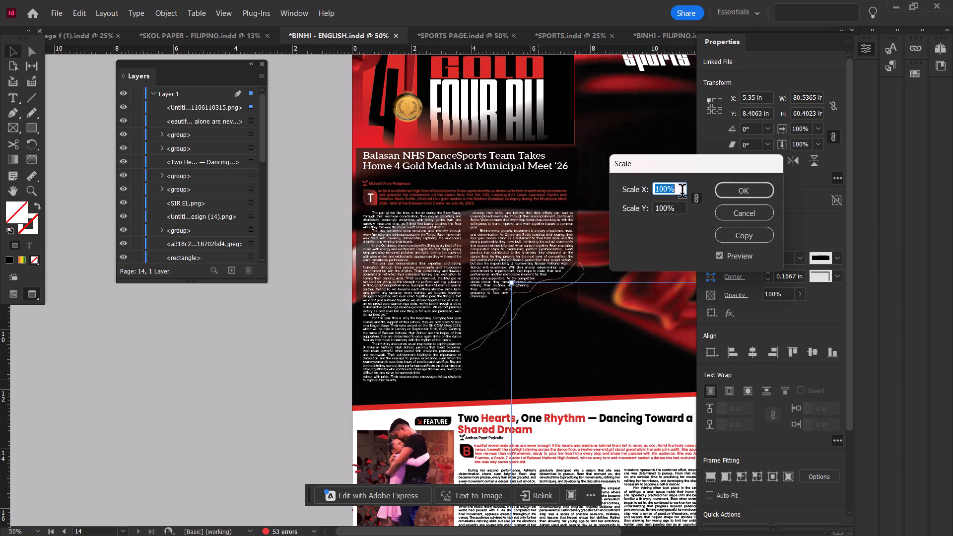
key("BackSpace")
key("6")
key("BackSpace")
type("50")
left_click(740, 193)
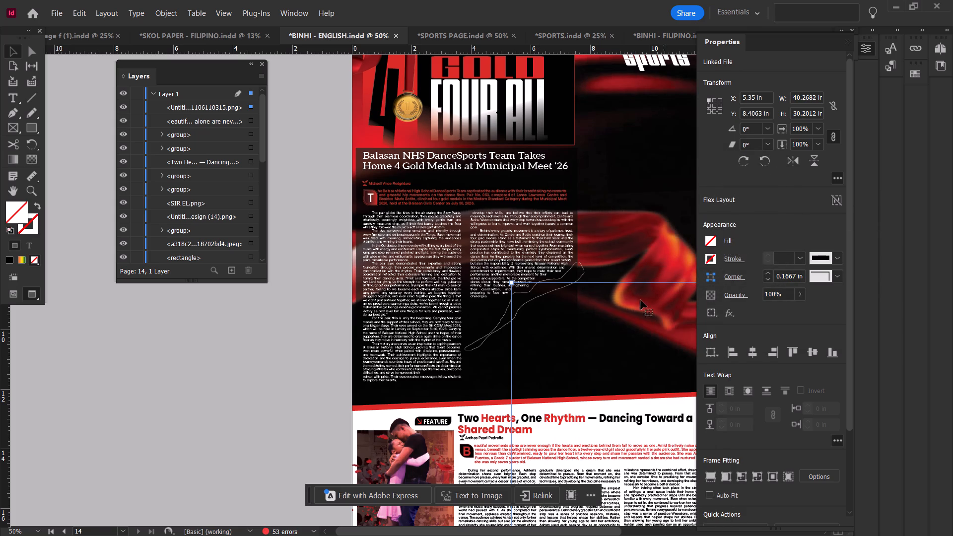
Move the scaled dancer image up and left across the page 12–13 spread, to about X -7.3 in, Y 15.66 in.
scroll(566, 333, "down", 2, "alt")
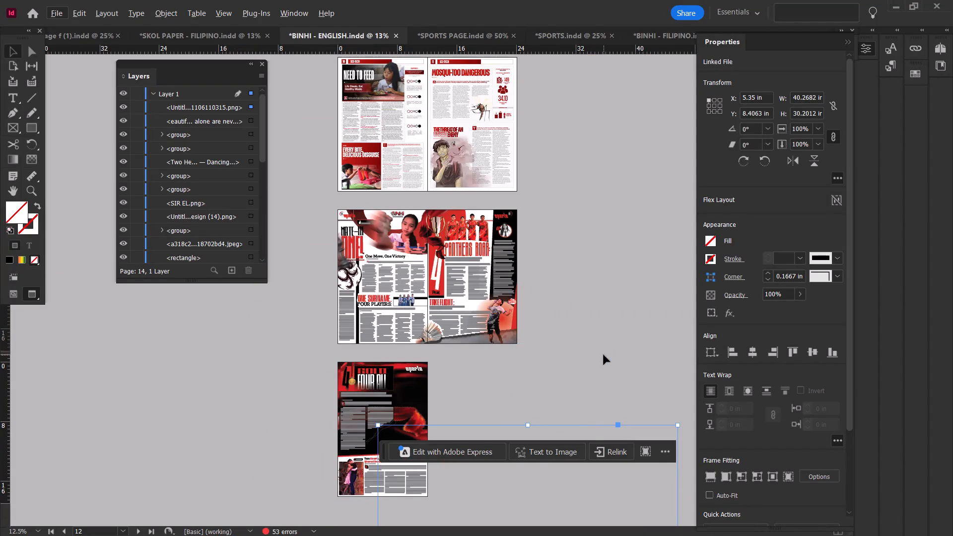
left_click_drag(577, 432, 483, 181)
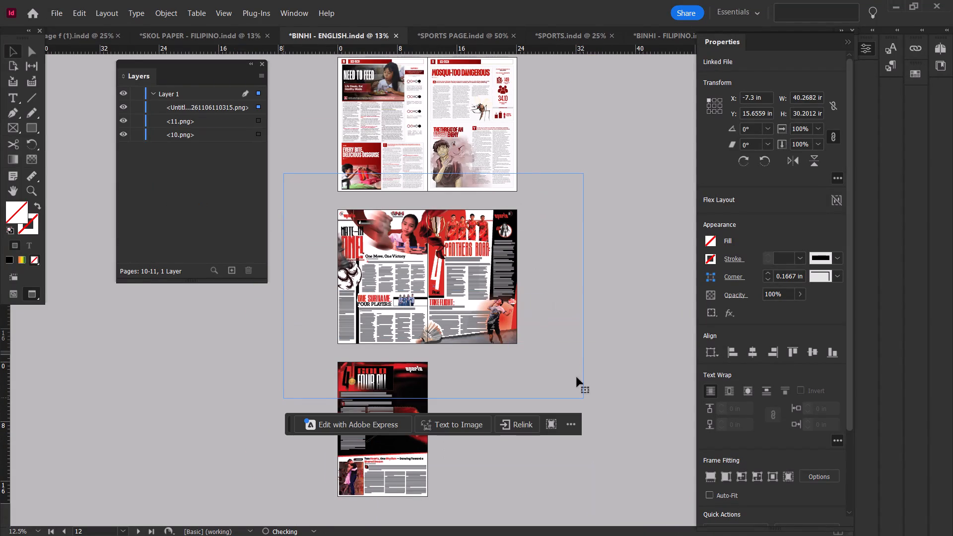
Cut the scaled dancer image frame from the document.
key("ctrl+x")
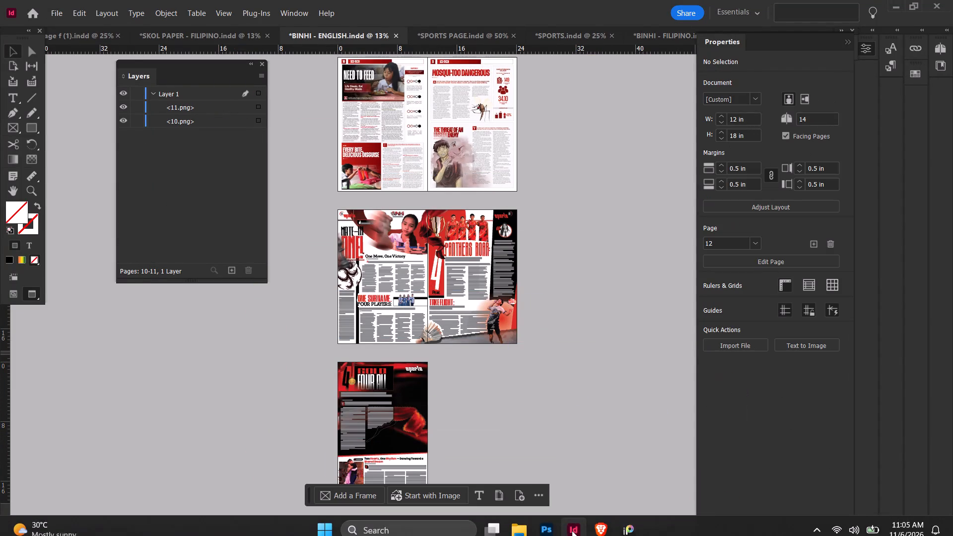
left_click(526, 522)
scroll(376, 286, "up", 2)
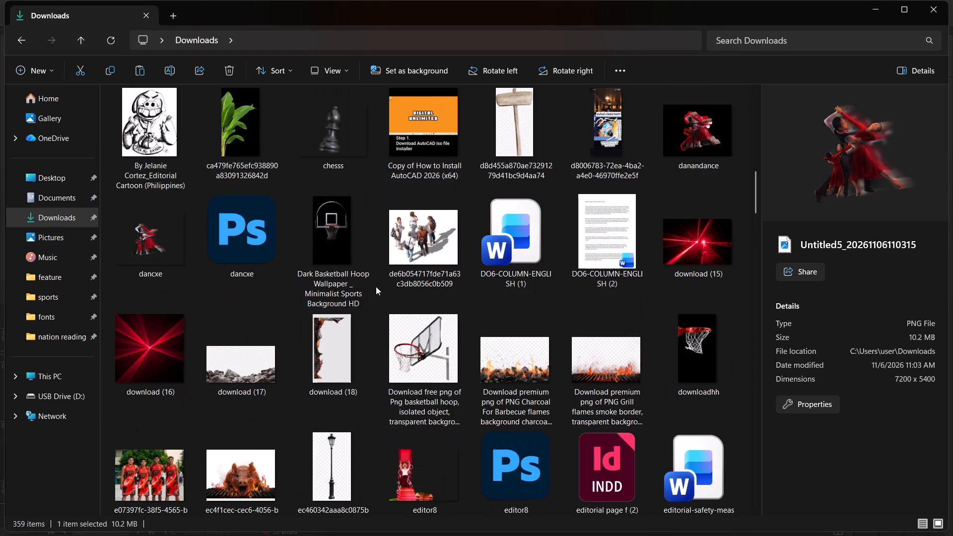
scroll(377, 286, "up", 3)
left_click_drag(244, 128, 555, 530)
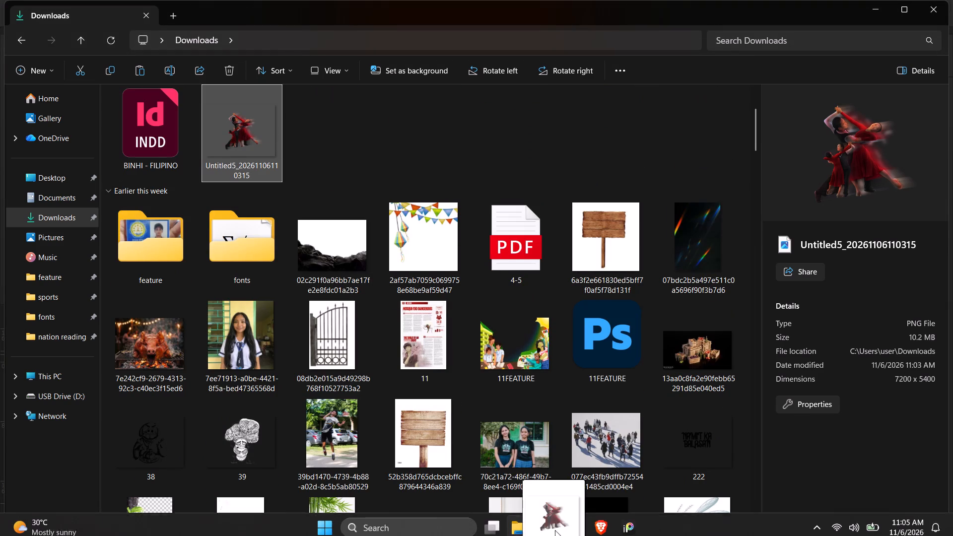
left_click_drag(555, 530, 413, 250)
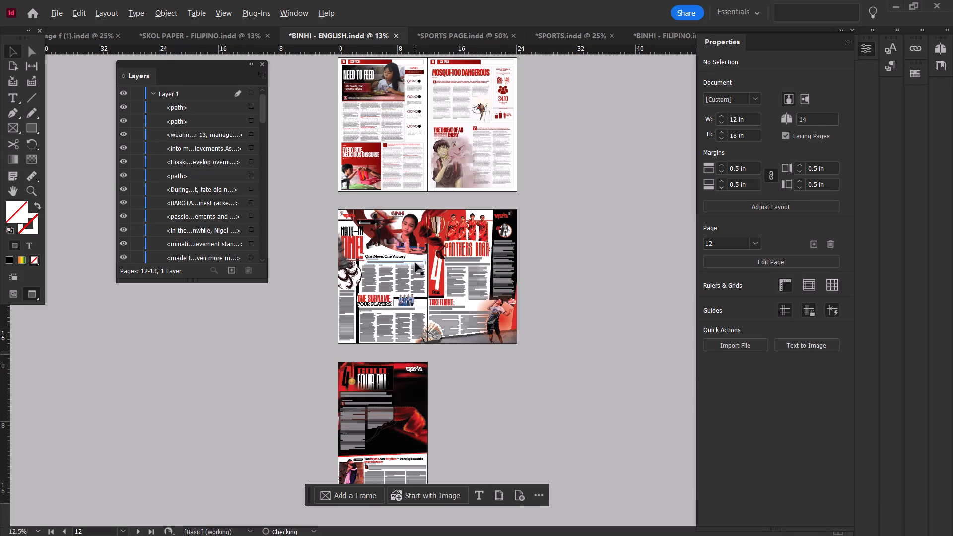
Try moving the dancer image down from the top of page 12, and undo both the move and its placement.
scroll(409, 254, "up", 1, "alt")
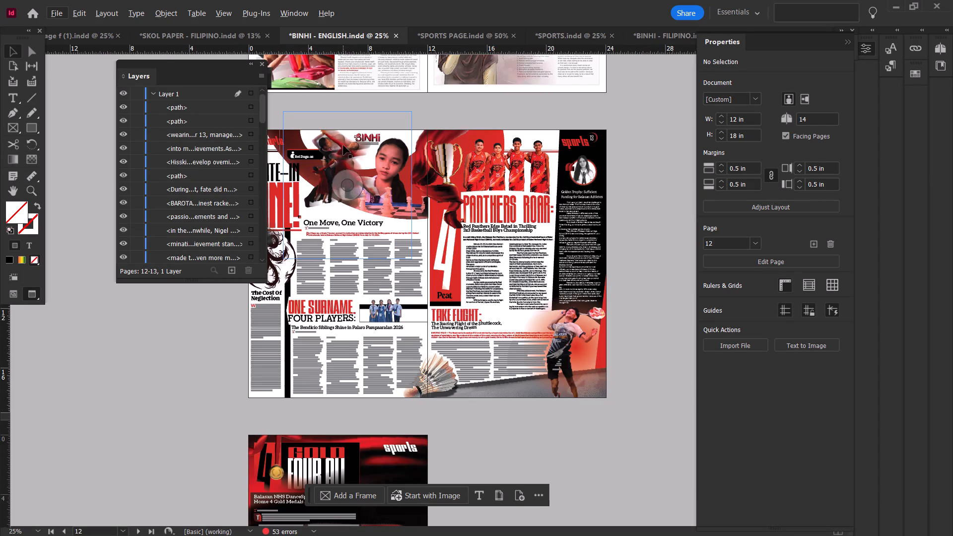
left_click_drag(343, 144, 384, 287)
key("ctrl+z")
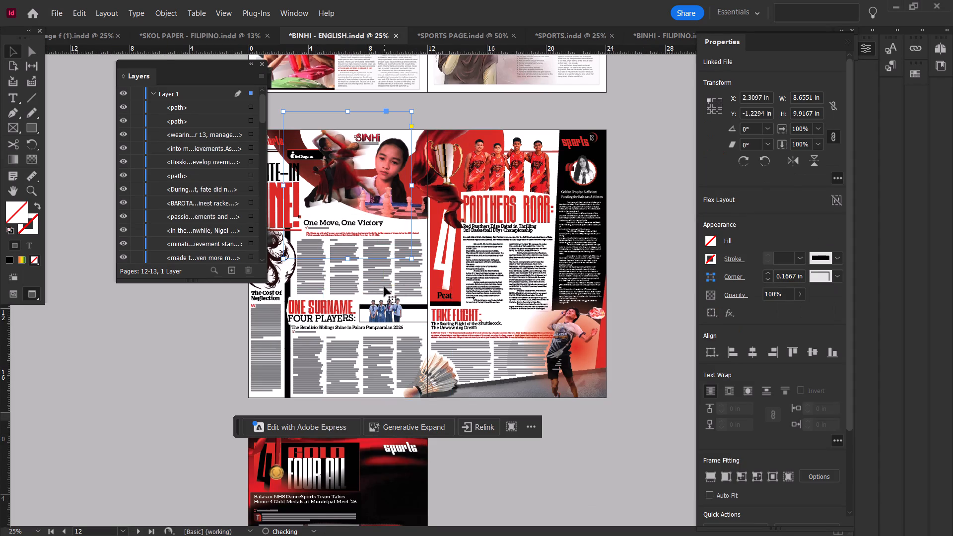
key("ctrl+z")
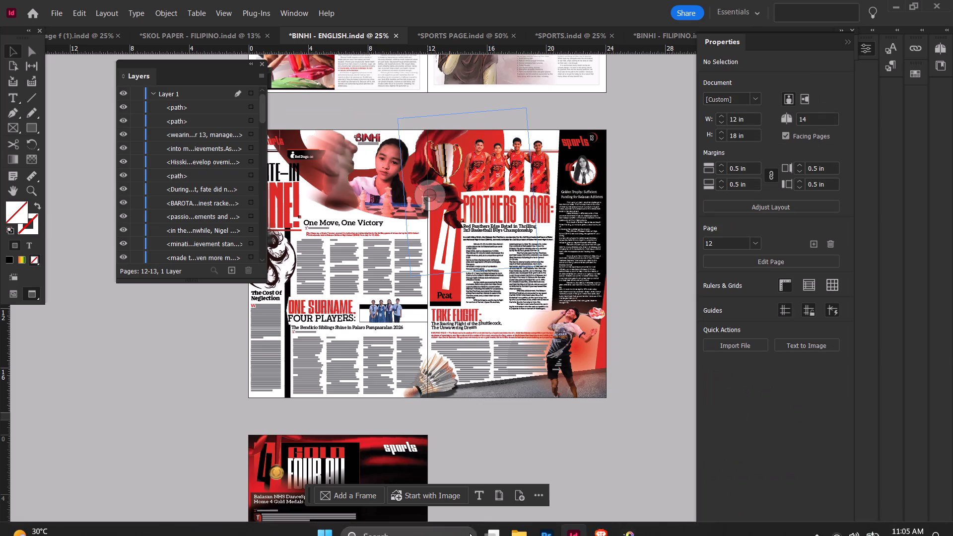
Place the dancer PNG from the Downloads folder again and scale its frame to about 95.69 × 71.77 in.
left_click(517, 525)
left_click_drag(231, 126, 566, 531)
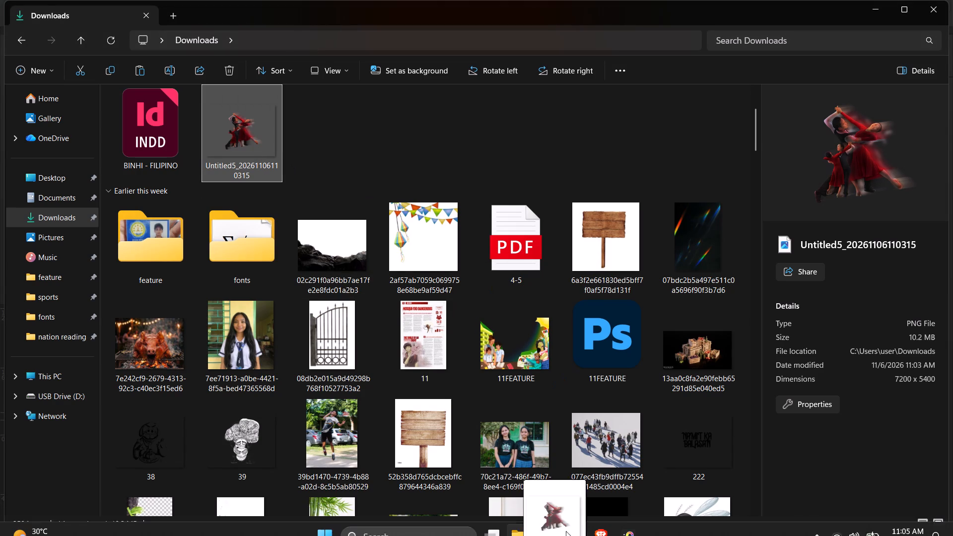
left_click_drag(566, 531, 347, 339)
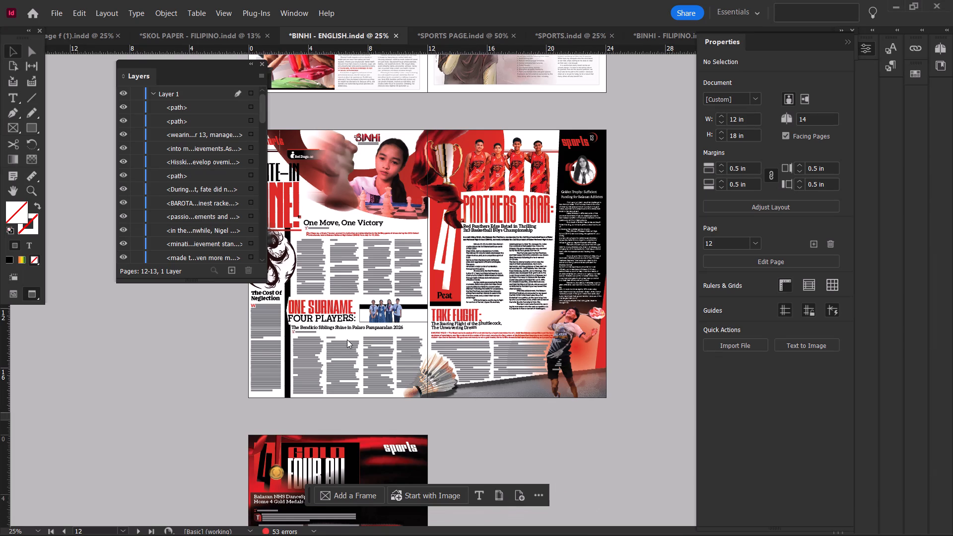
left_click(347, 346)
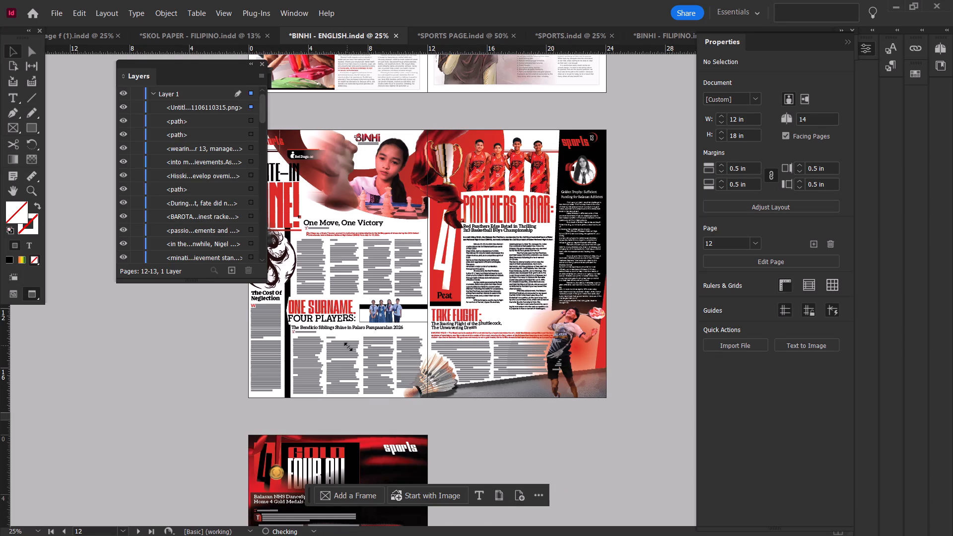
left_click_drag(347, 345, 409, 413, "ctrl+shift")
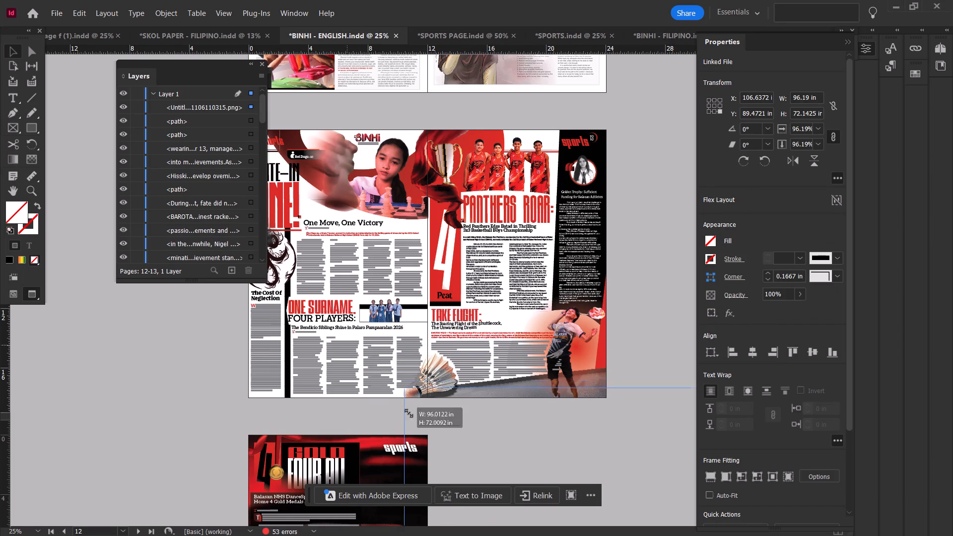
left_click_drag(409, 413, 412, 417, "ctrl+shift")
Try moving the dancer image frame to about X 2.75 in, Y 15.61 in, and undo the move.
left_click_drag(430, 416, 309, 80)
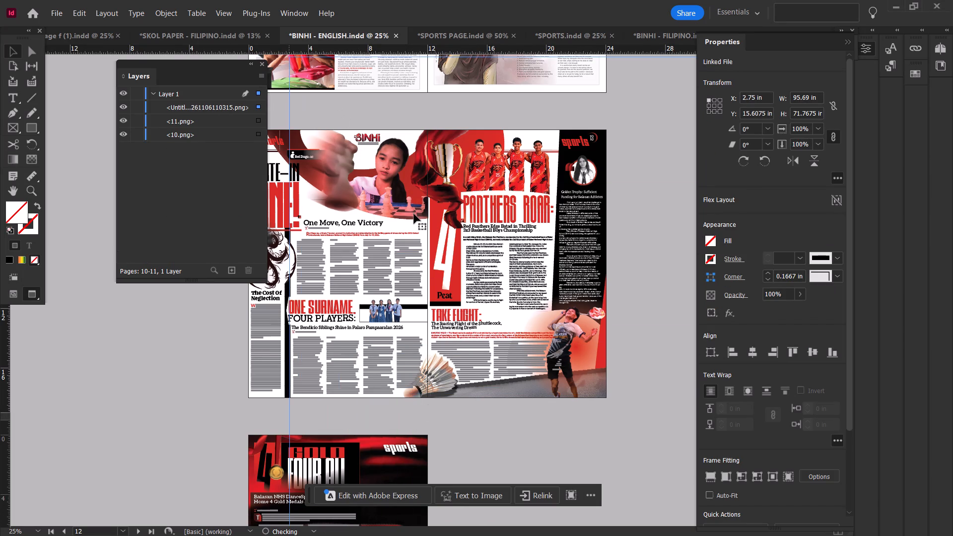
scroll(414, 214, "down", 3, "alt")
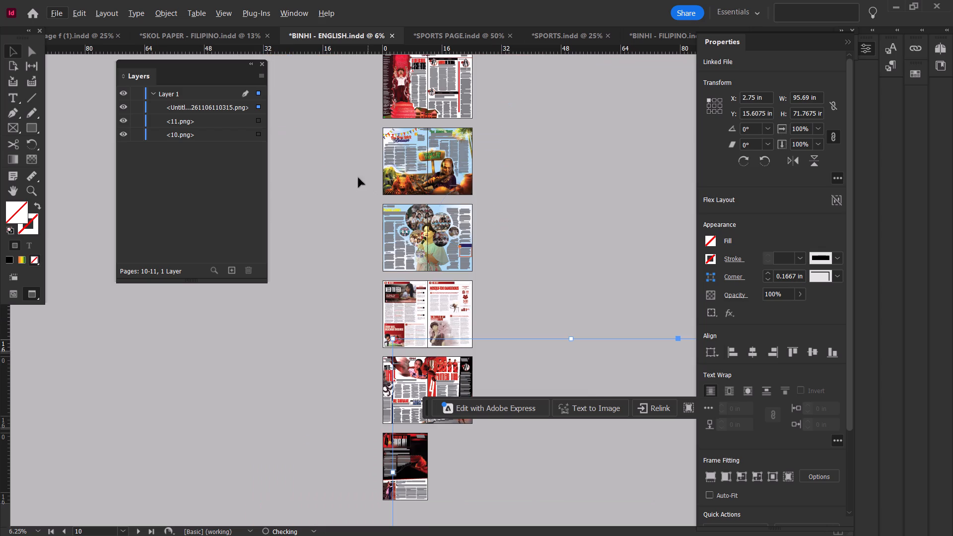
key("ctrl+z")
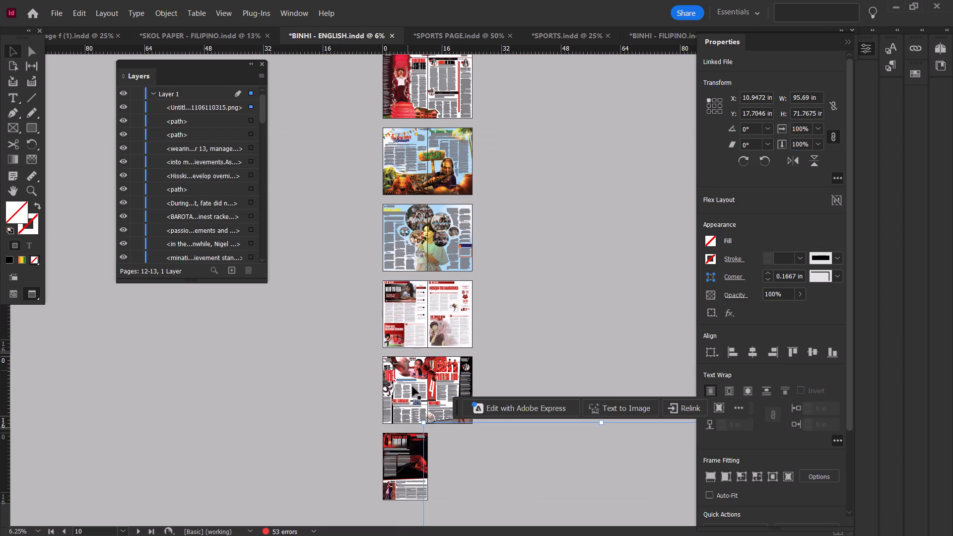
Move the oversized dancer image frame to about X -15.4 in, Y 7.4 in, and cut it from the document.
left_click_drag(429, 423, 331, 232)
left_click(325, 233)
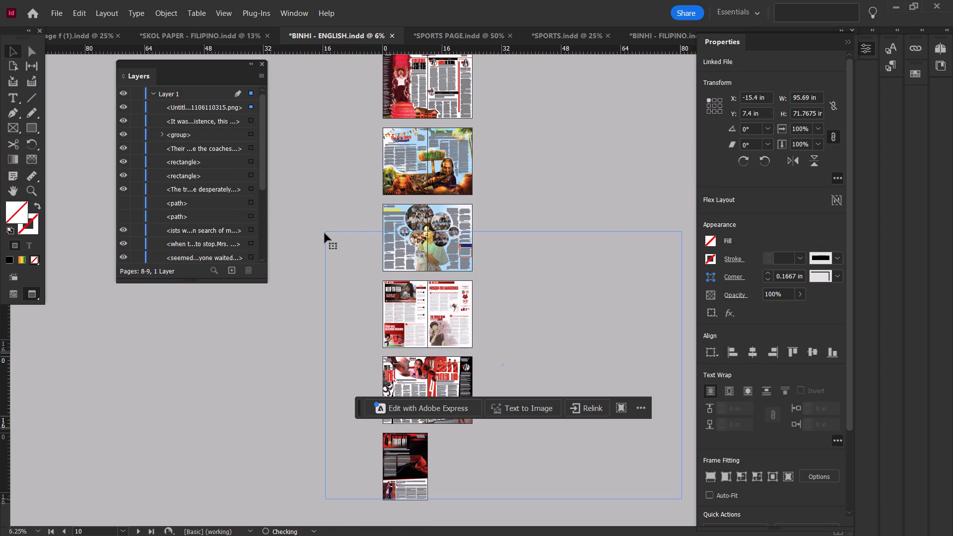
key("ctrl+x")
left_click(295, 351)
Examine the sports layout on page 14, including a full-screen presentation view of the page.
scroll(338, 345, "down", 3)
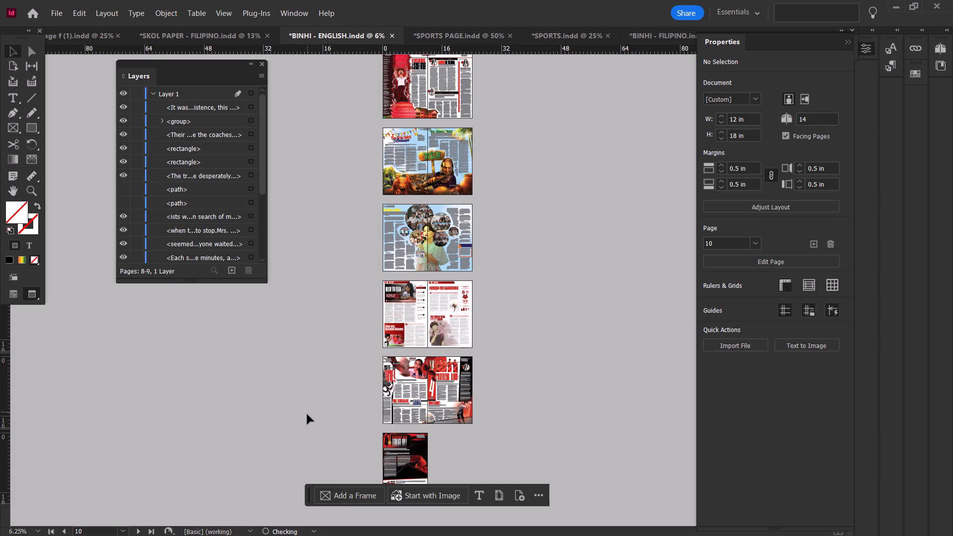
scroll(307, 415, "up", 1, "alt")
scroll(307, 415, "up", 1)
scroll(313, 408, "down", 11)
scroll(270, 406, "up", 1, "alt")
scroll(270, 406, "down", 5)
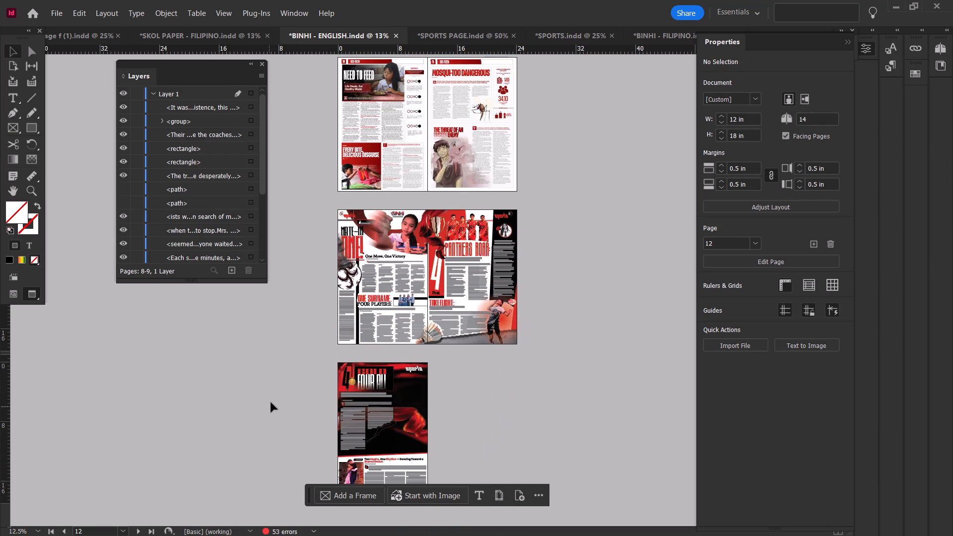
scroll(273, 400, "down", 4)
scroll(475, 370, "up", 1, "alt")
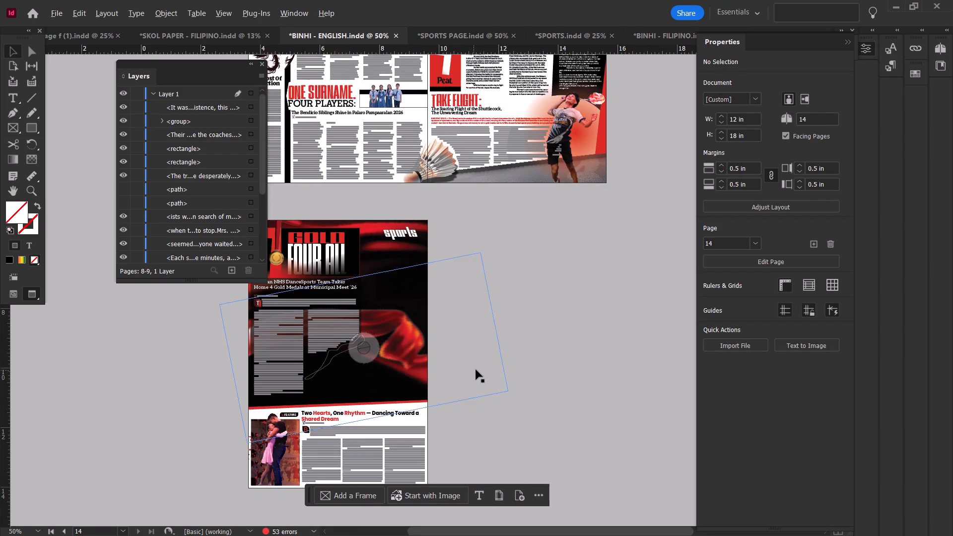
scroll(495, 366, "up", 3, "ctrl")
left_click(210, 378)
key("shift+w")
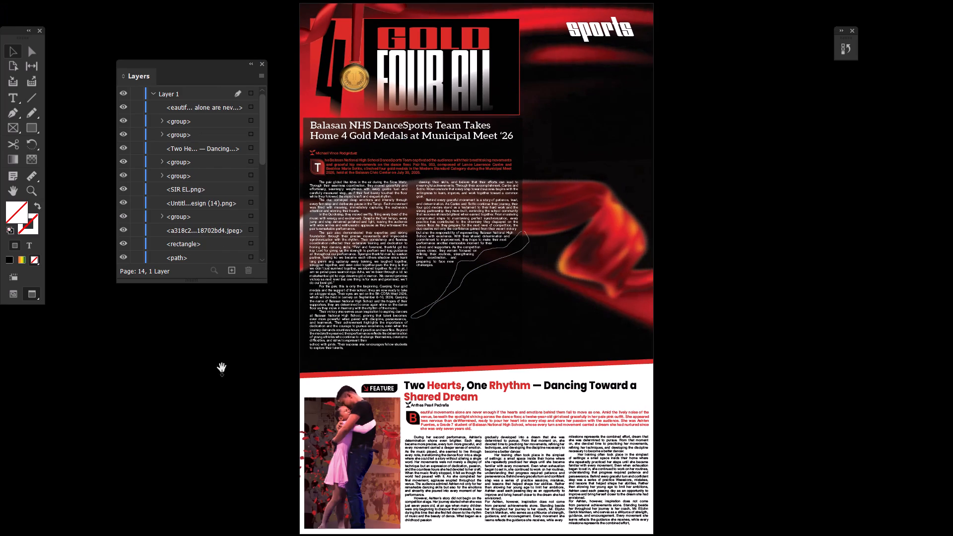
key("shift+w")
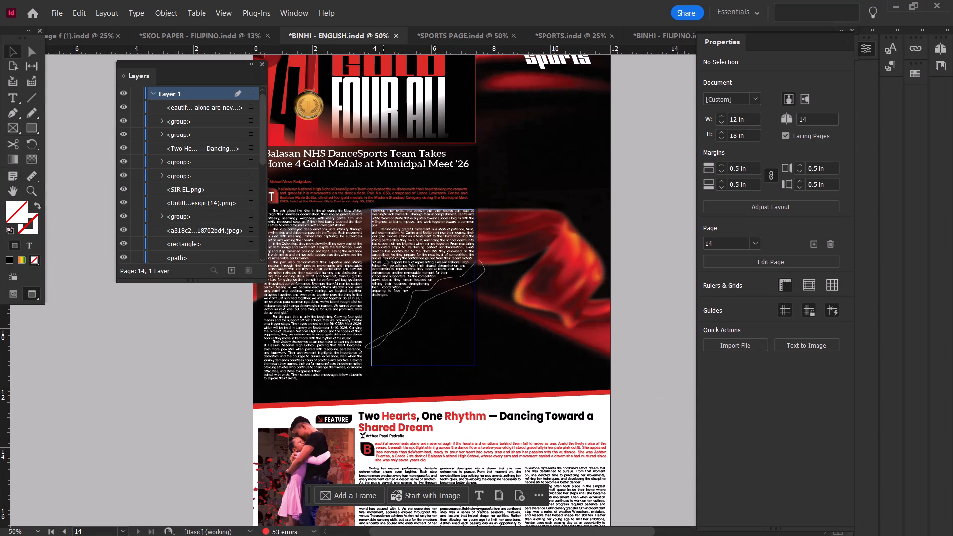
Apply High Quality Display to the first body-text column of the Gold Four All article on page 14.
left_click(328, 268)
right_click(328, 268)
left_click(432, 506)
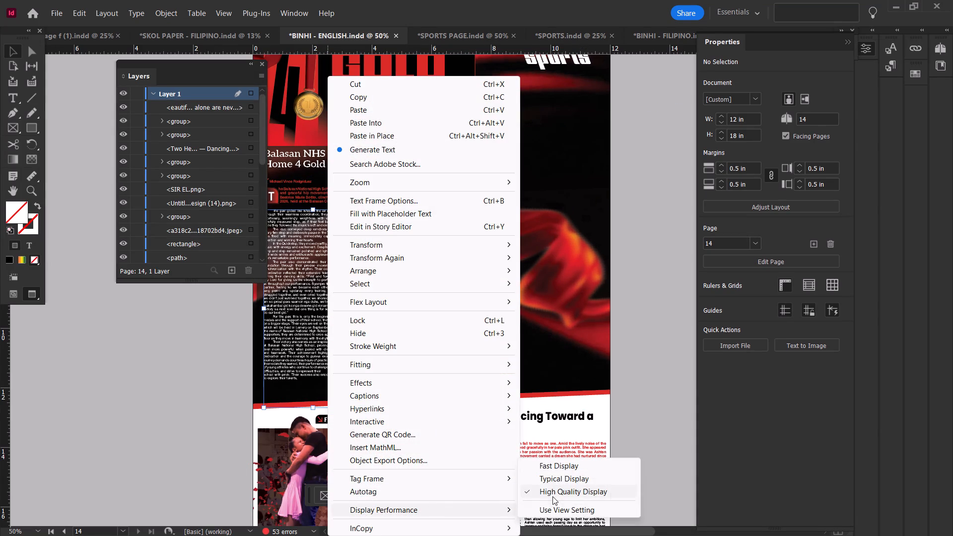
left_click(558, 492)
Change the font of all text in the article's first body column to Google Sans.
scroll(293, 343, "up", 2, "alt")
scroll(320, 338, "up", 1, "ctrl")
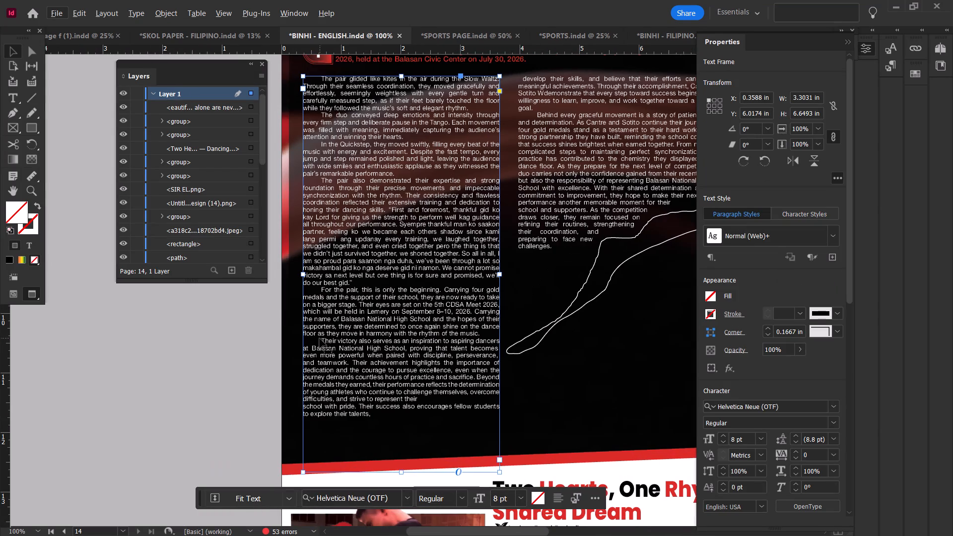
double_click(320, 338)
key("ctrl+a")
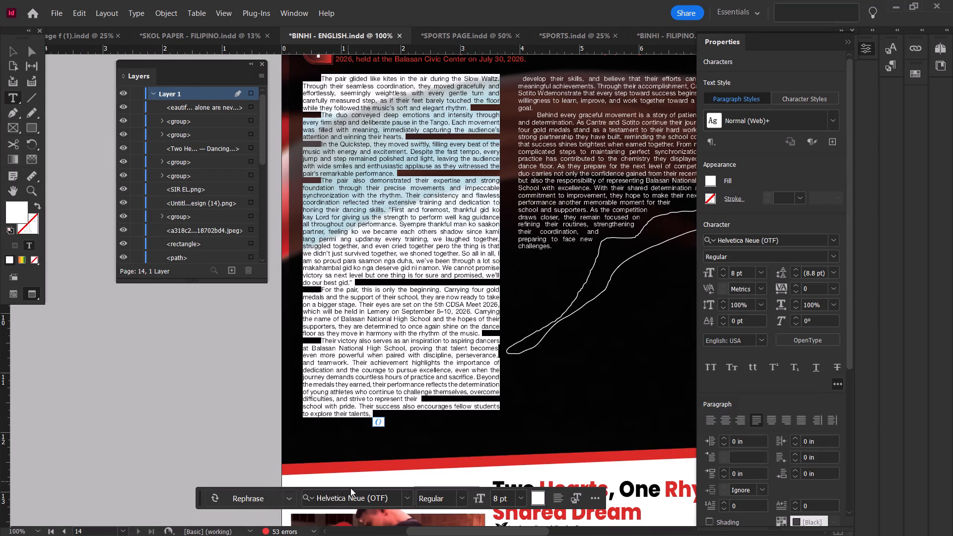
left_click(366, 499)
type("goo")
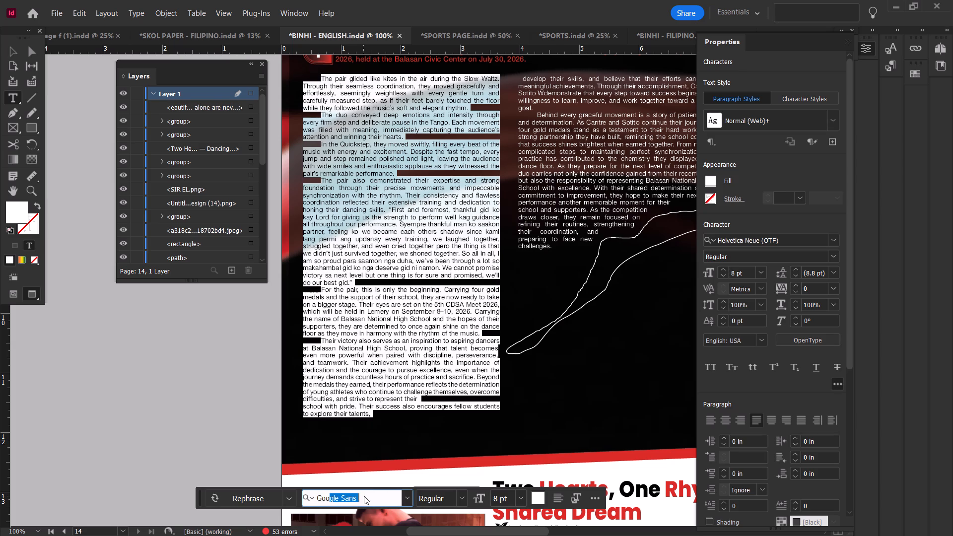
double_click(449, 498)
left_click(453, 374)
Change the font of all text in the article's second body column to Google Sans.
scroll(453, 372, "down", 1, "ctrl")
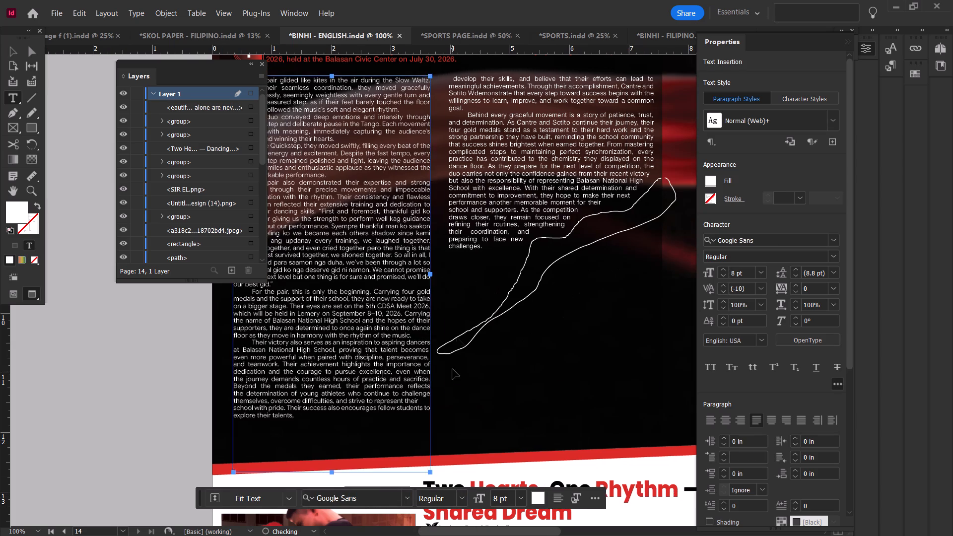
left_click(479, 206)
left_click(489, 211)
key("ctrl+a")
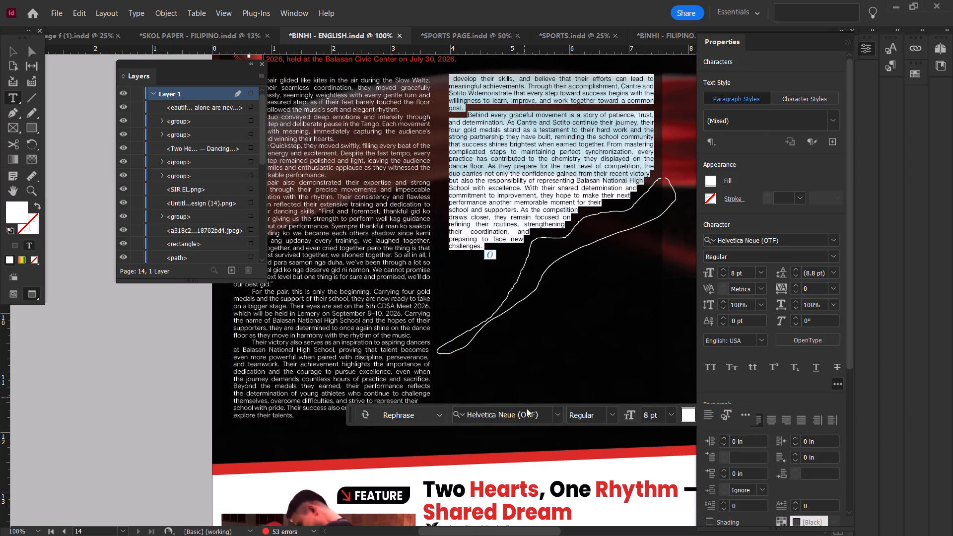
left_click(530, 421)
type("go")
left_click(579, 411)
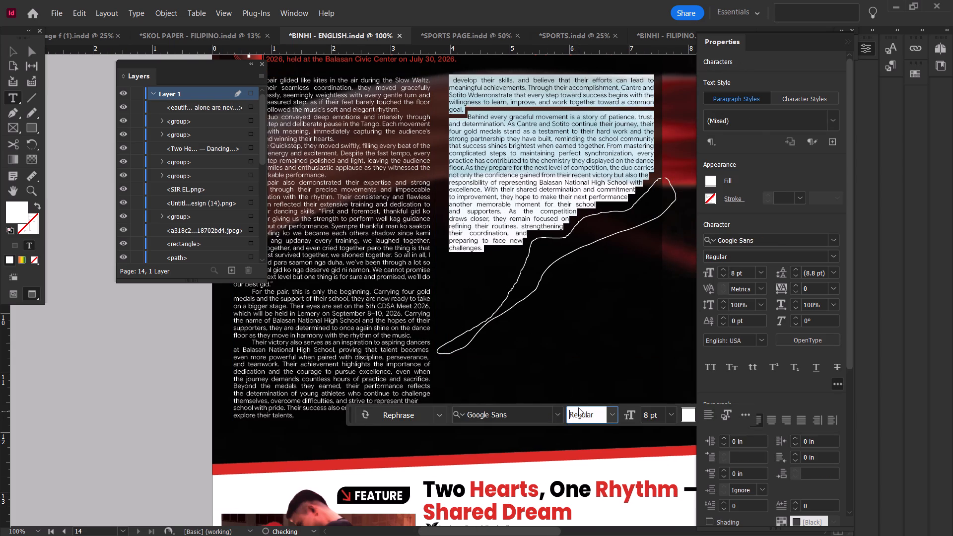
left_click(341, 278)
Set the article's red introductory paragraph below the headline in Google Sans with a bolder font style.
scroll(341, 278, "up", 6)
left_click(364, 277)
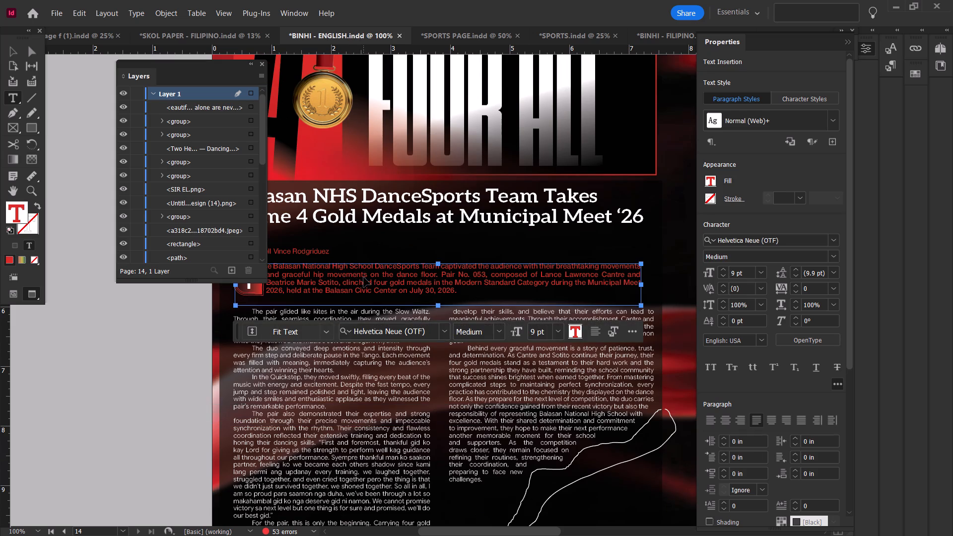
key("ctrl+a")
left_click(378, 329)
type("go")
left_click(473, 332)
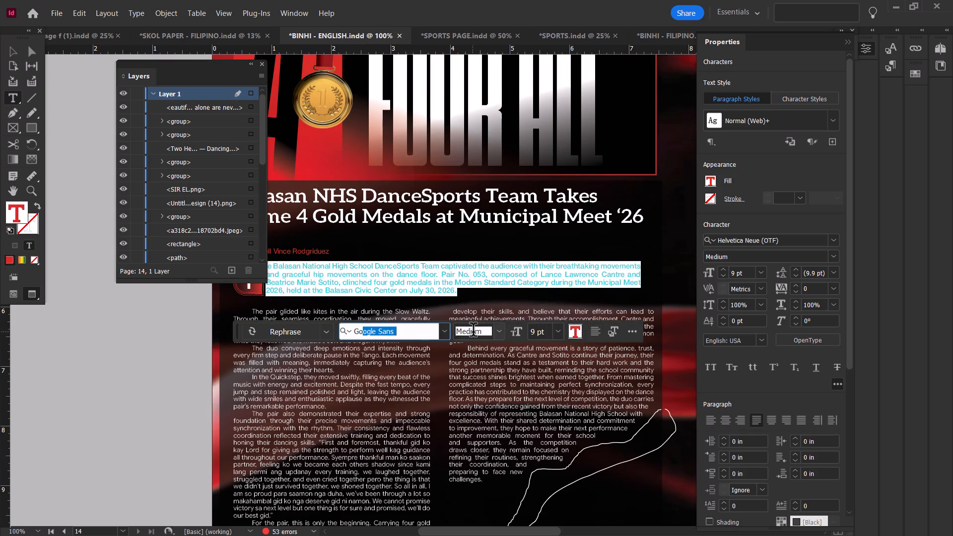
left_click(500, 331)
left_click(487, 420)
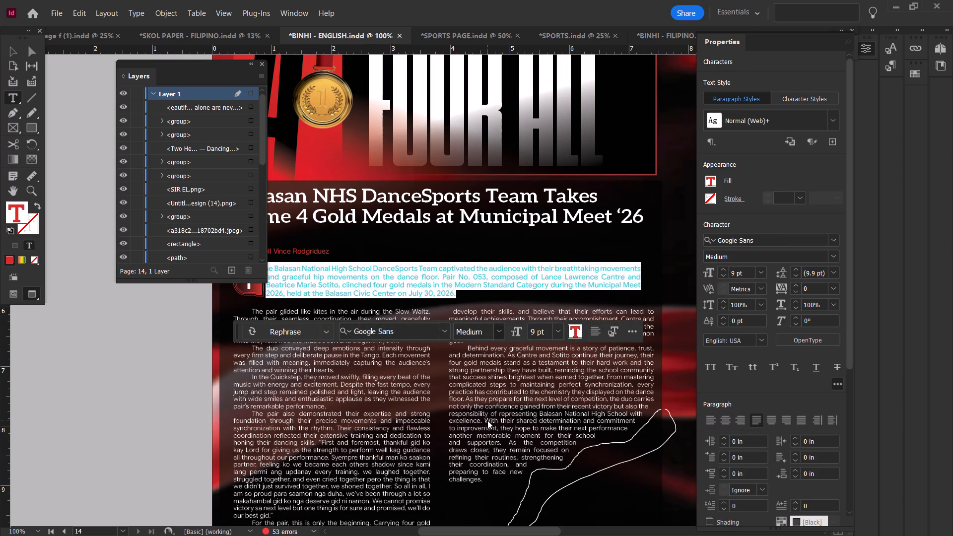
left_click(393, 408)
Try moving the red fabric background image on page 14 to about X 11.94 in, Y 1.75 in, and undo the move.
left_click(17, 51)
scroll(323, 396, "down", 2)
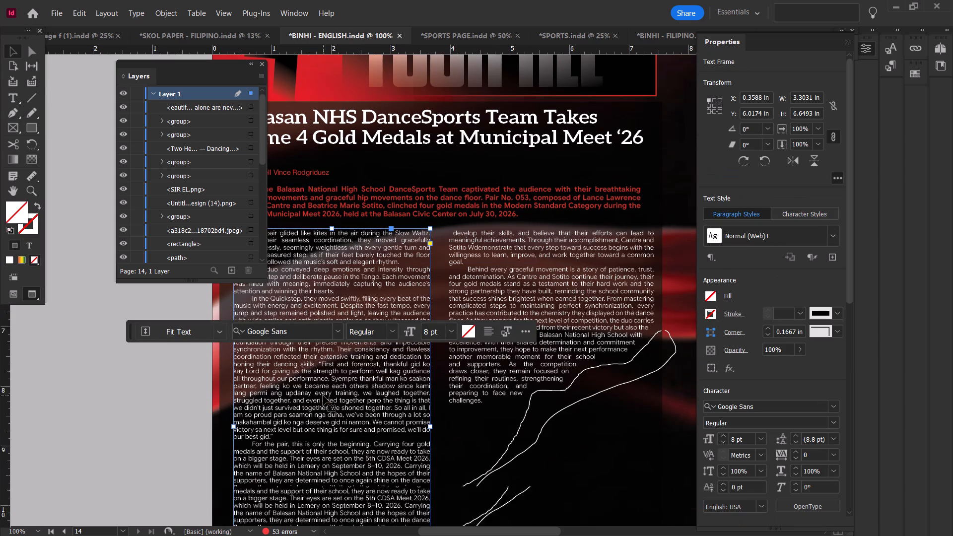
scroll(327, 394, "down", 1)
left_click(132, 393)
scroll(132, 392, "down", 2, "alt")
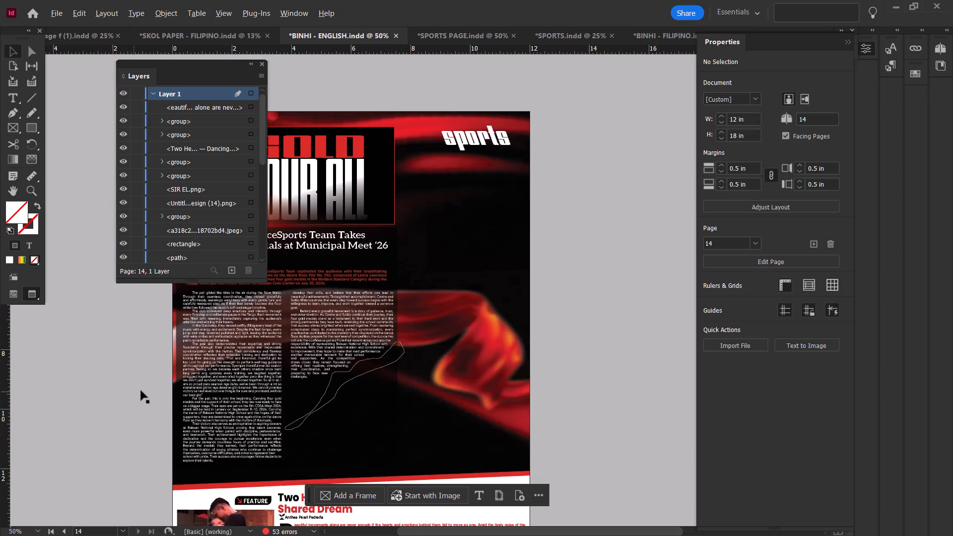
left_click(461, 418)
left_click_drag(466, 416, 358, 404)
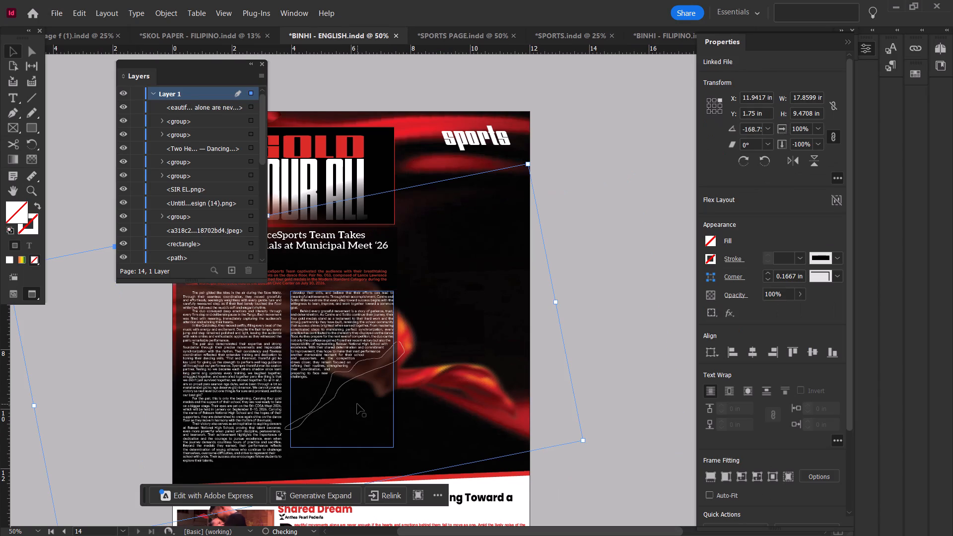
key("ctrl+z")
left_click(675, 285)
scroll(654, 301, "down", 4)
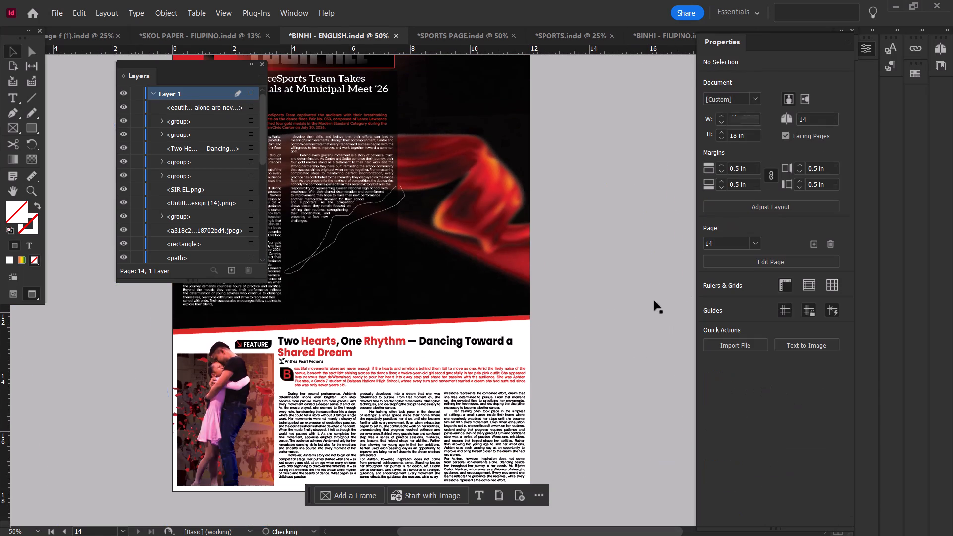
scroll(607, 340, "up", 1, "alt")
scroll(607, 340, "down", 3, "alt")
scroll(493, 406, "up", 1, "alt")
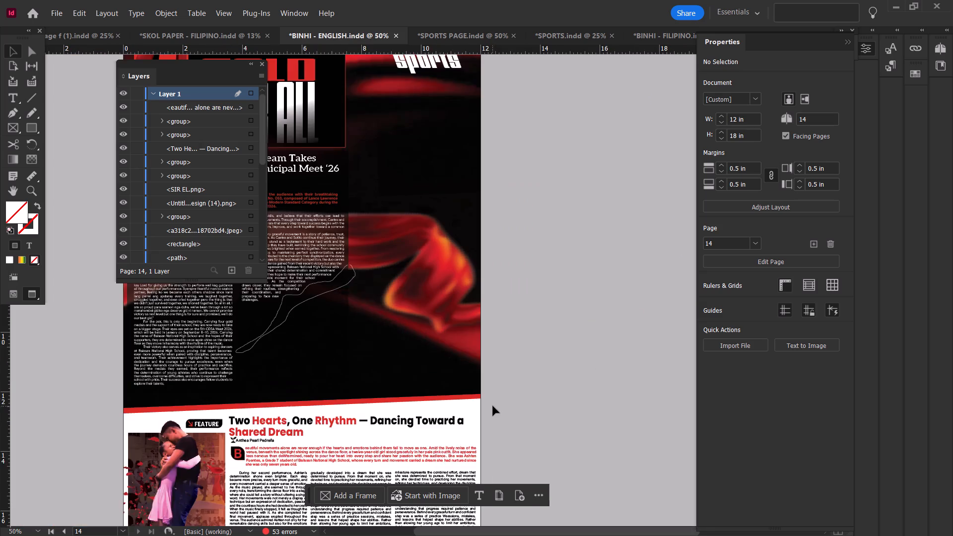
Nudge the first two body columns of the "Two Hearts, One Rhythm" article left, to about X 3.55 in and X 6.27 in.
scroll(494, 396, "down", 6)
scroll(498, 398, "up", 1, "alt")
scroll(498, 398, "down", 2)
scroll(502, 397, "up", 4, "ctrl")
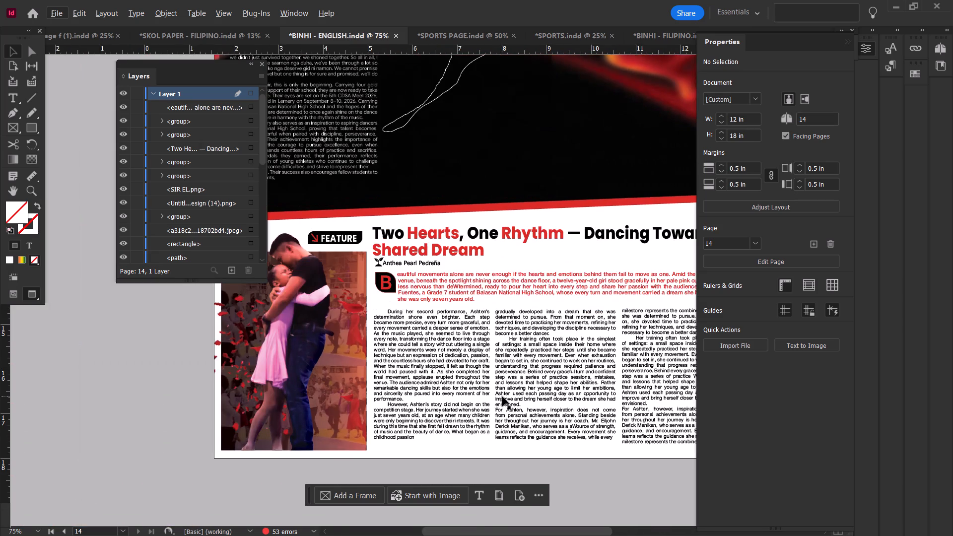
left_click(471, 405)
key("Left")
key("Left")
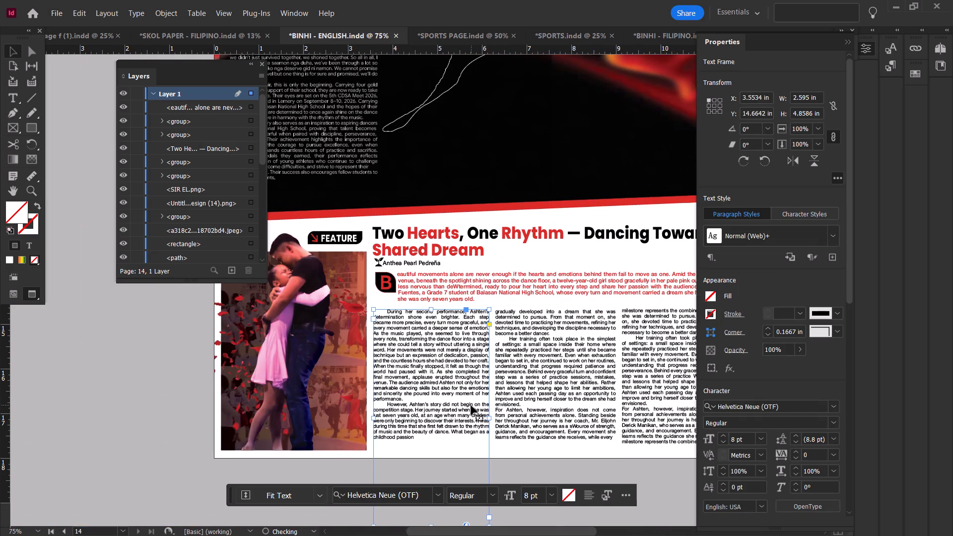
left_click(543, 381)
key("Left")
key("Left")
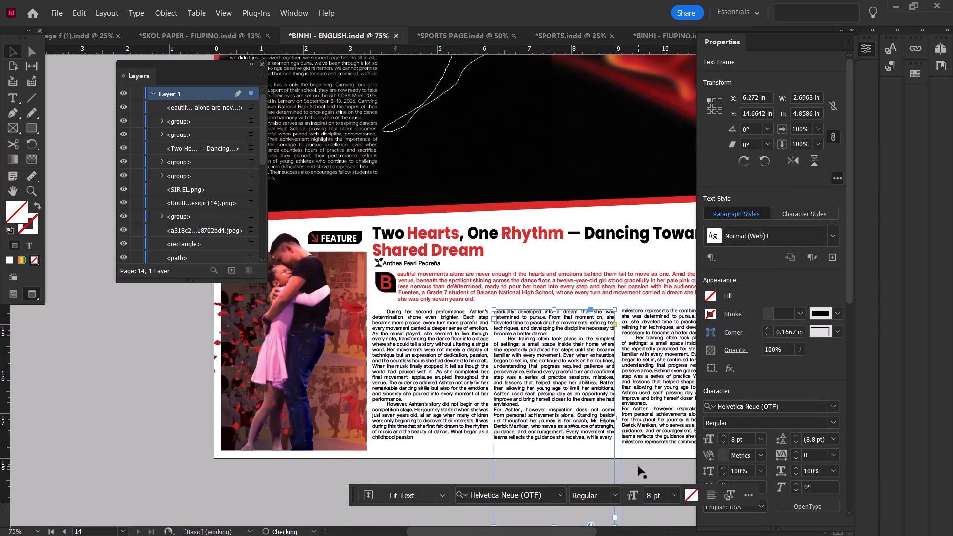
Nudge the feature article's second body column up and right to about X 6.29 in, Y 14.65 in, matching the third column's top.
left_click(213, 480)
scroll(213, 478, "down", 3, "ctrl")
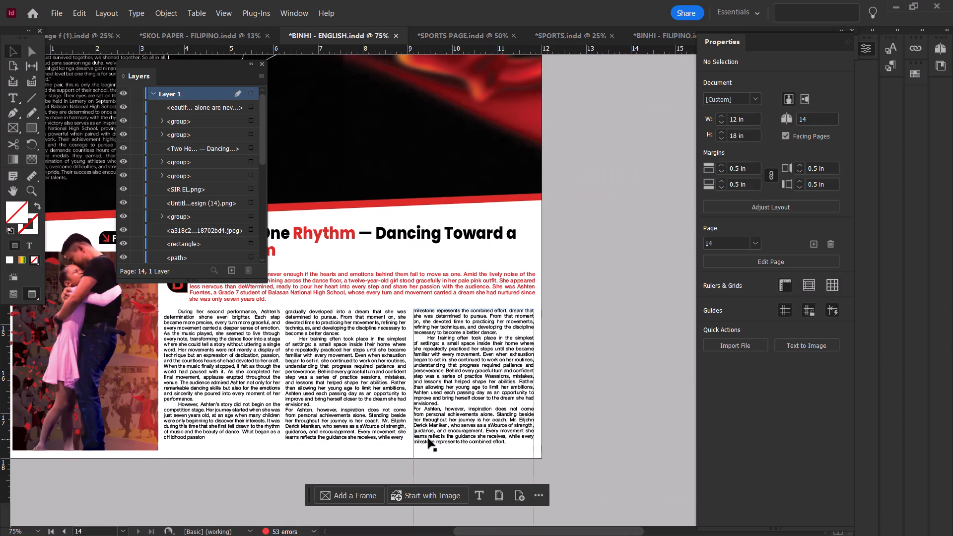
left_click(464, 435)
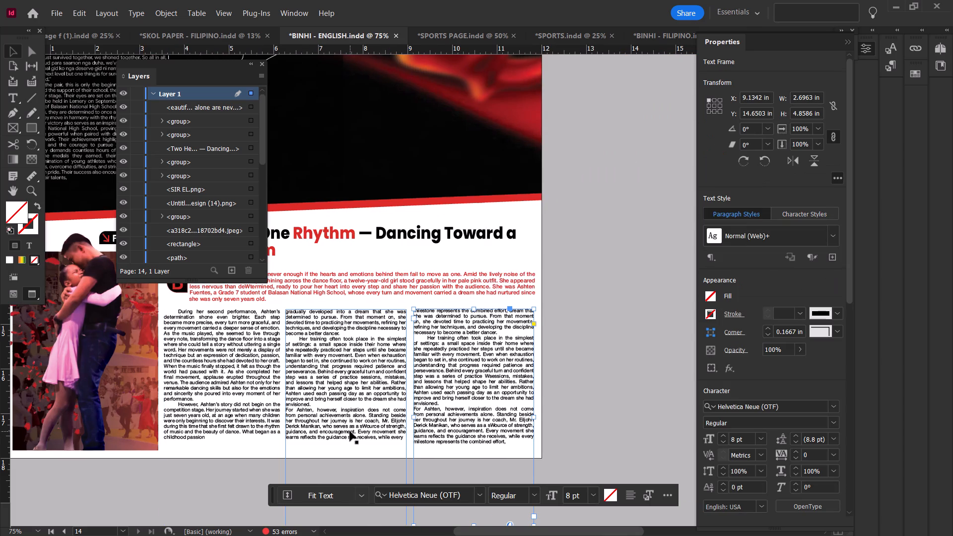
left_click(350, 431)
key("Up")
key("Right")
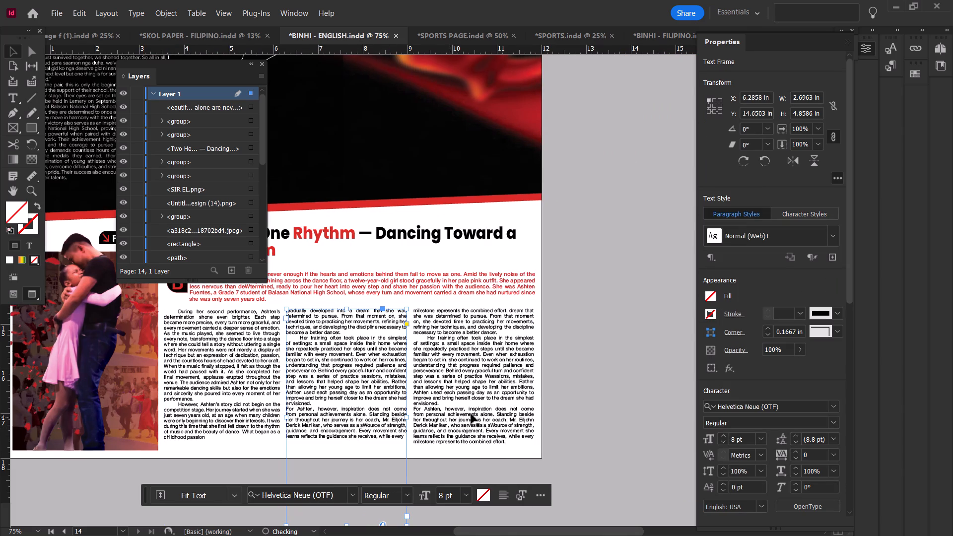
Examine the overall layout of page 14, including in full-screen presentation view.
left_click(576, 393)
scroll(576, 393, "down", 2, "alt")
scroll(579, 389, "up", 3)
scroll(495, 410, "up", 1, "alt")
scroll(501, 406, "down", 2)
scroll(508, 403, "up", 2, "ctrl")
scroll(508, 403, "down", 3)
scroll(508, 403, "up", 1)
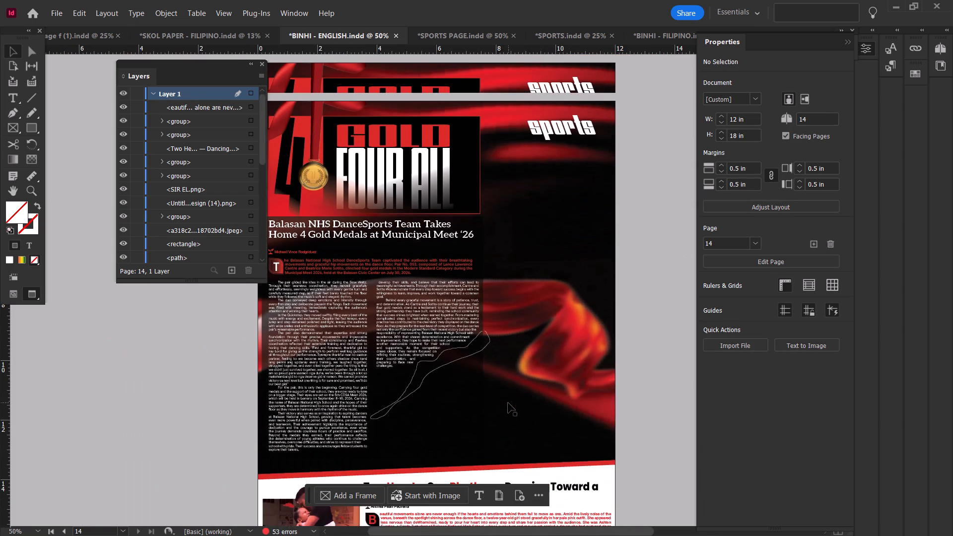
scroll(508, 403, "up", 1, "ctrl")
scroll(508, 403, "down", 2, "ctrl")
scroll(508, 403, "up", 1)
scroll(511, 402, "up", 1, "ctrl")
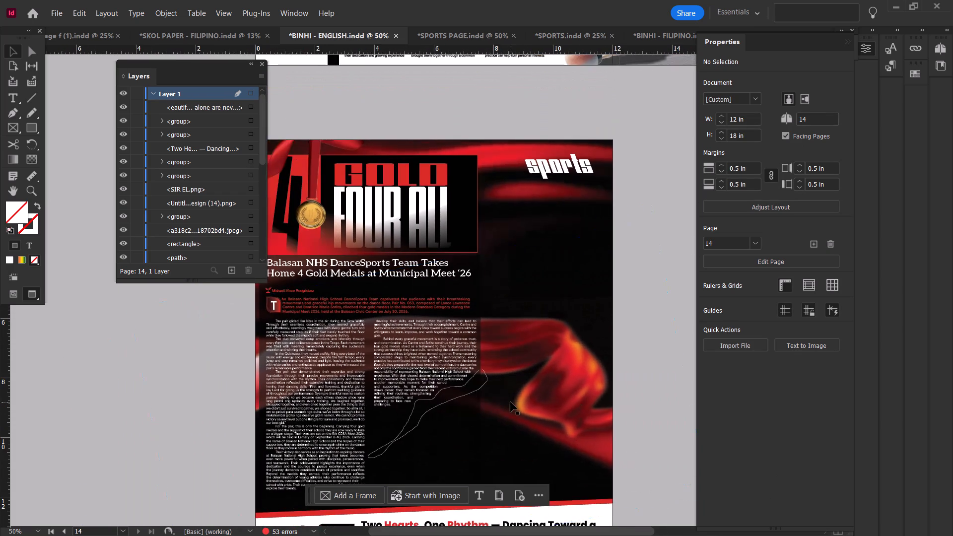
scroll(511, 402, "down", 3)
scroll(511, 402, "up", 1, "ctrl")
scroll(511, 402, "down", 1, "ctrl")
scroll(511, 402, "up", 2)
scroll(511, 402, "down", 1)
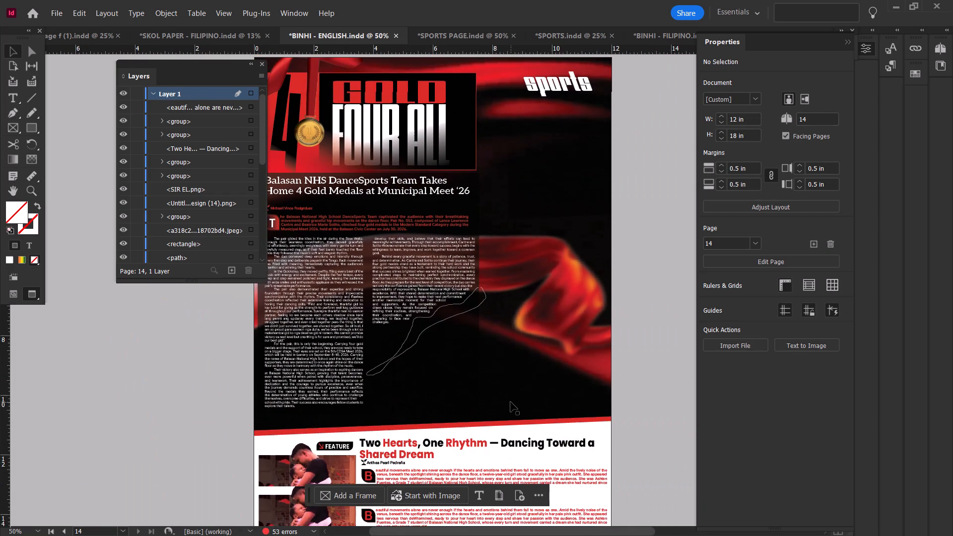
left_click(155, 443)
key("shift+w")
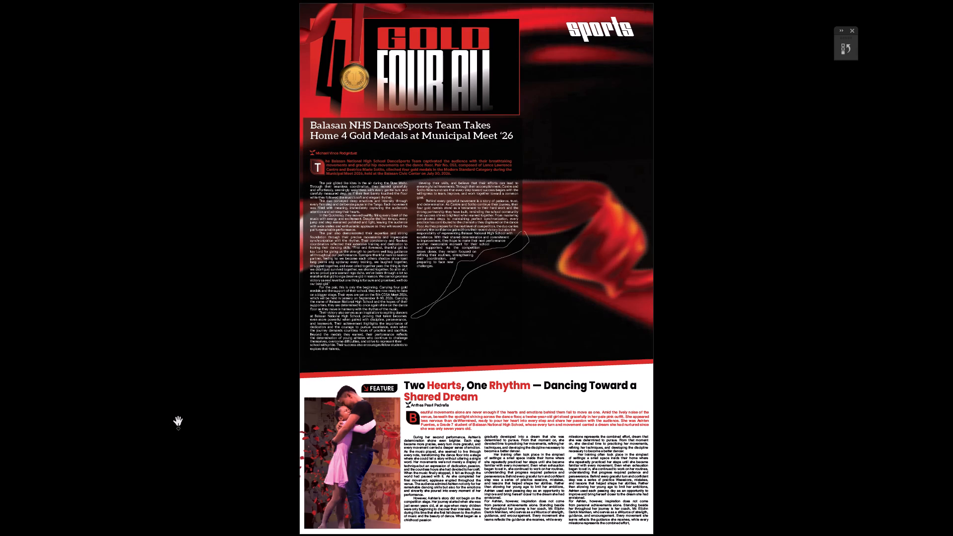
key("shift+w")
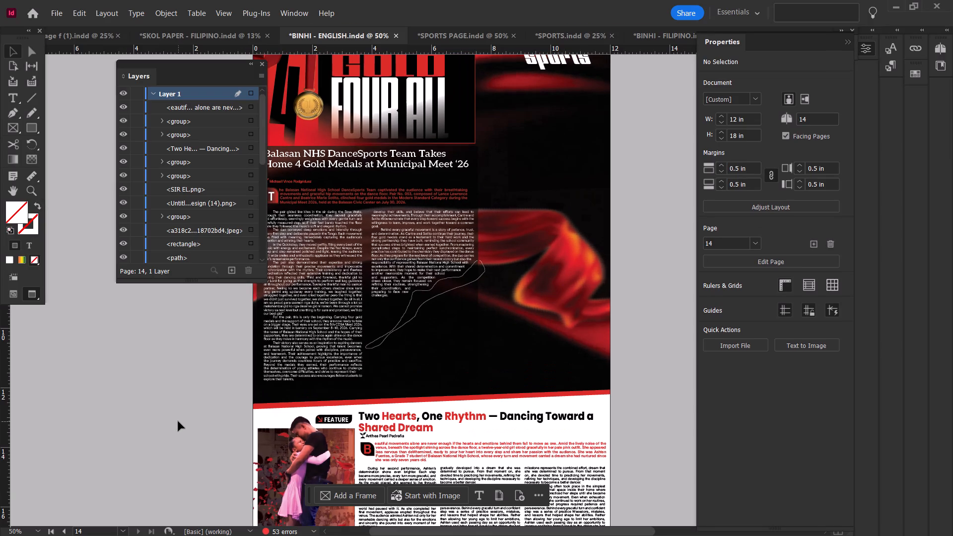
Save the BINHI - ENGLISH document.
key("ctrl+s")
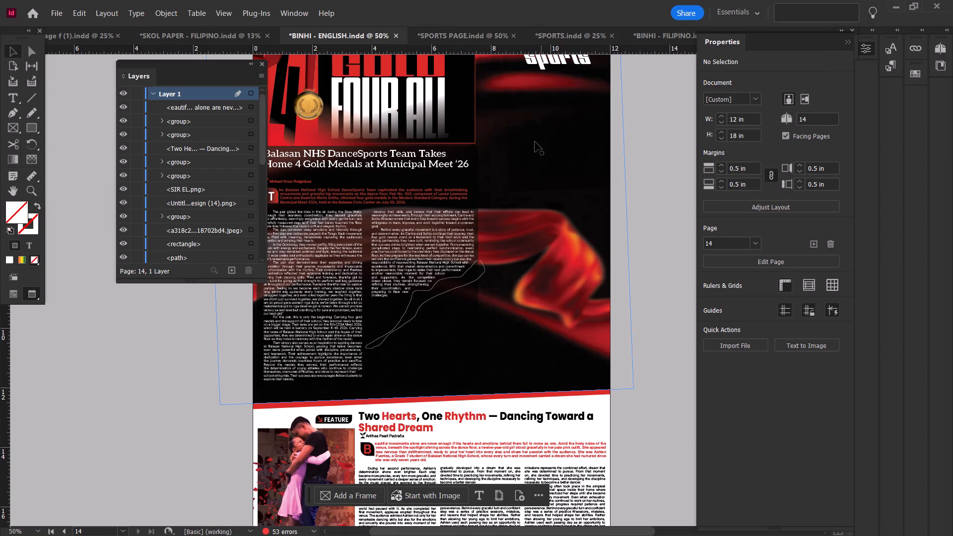
Undo the last rightward nudge of the feature article's second body column and save the document.
scroll(559, 216, "up", 7)
scroll(653, 183, "up", 5)
scroll(653, 183, "down", 3)
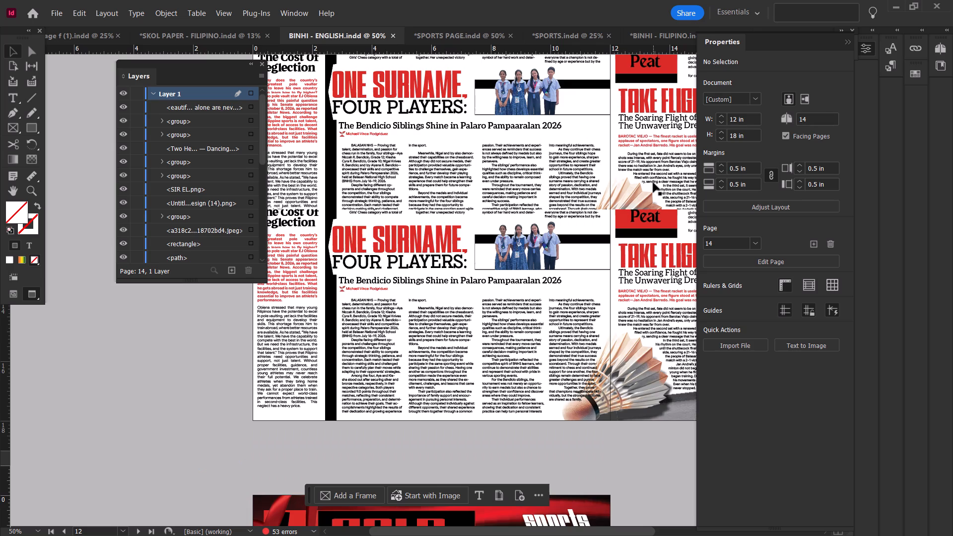
scroll(653, 183, "down", 5)
key("ctrl+z")
scroll(642, 192, "down", 3)
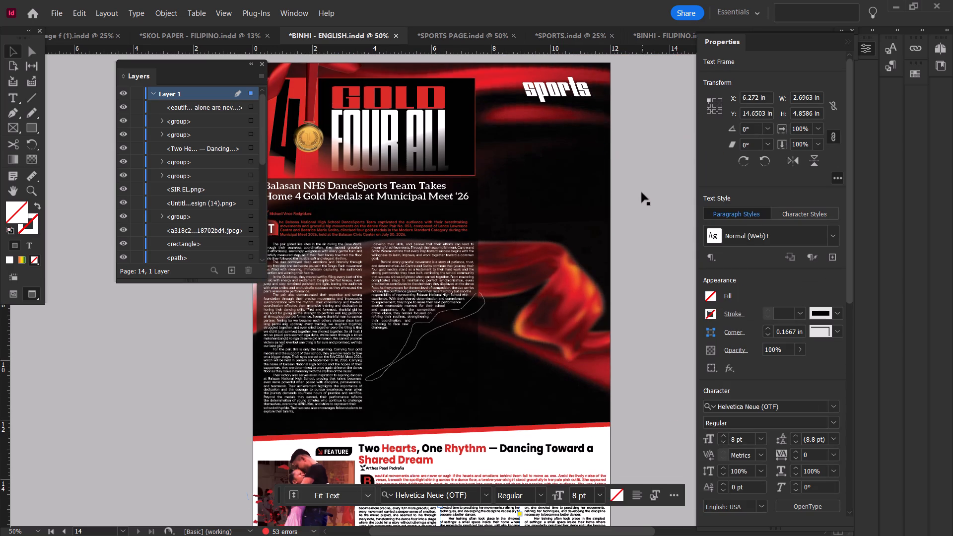
key("ctrl+s")
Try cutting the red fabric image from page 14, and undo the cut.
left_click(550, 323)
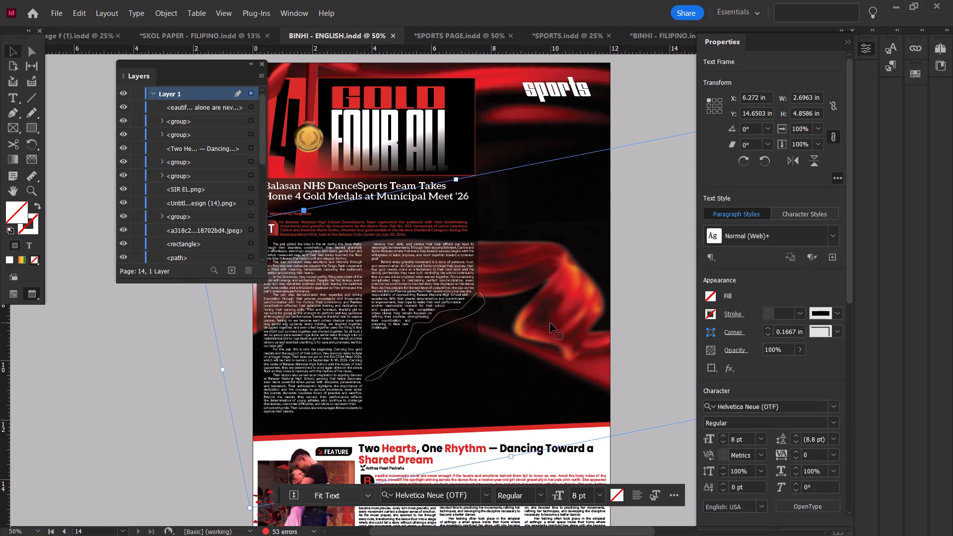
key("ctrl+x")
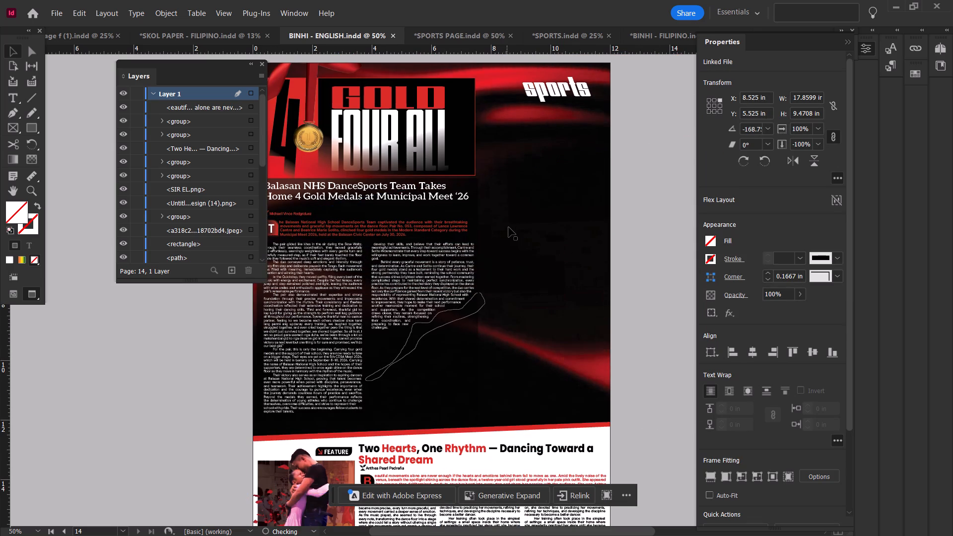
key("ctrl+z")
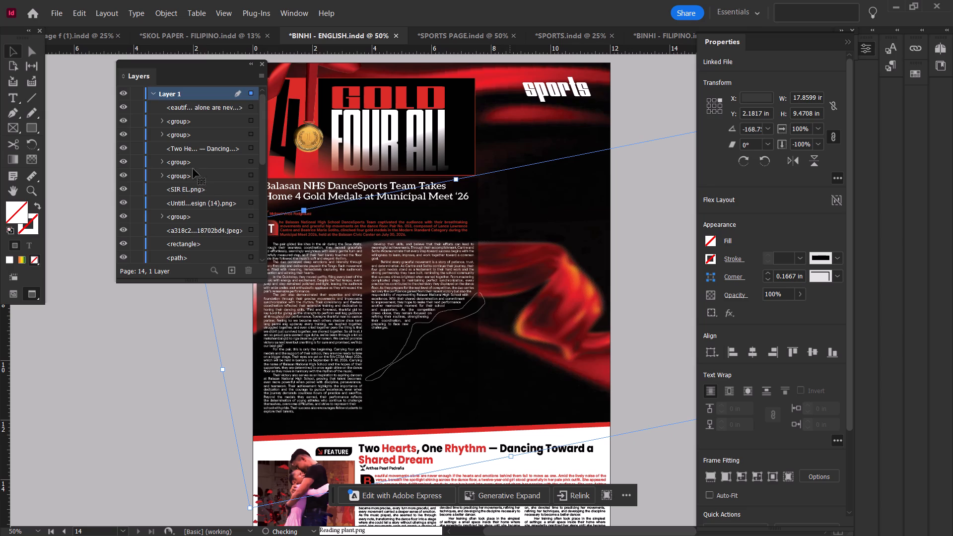
Lock the Untitled design (1).png object on page 14 and deselect everything.
scroll(180, 135, "down", 20)
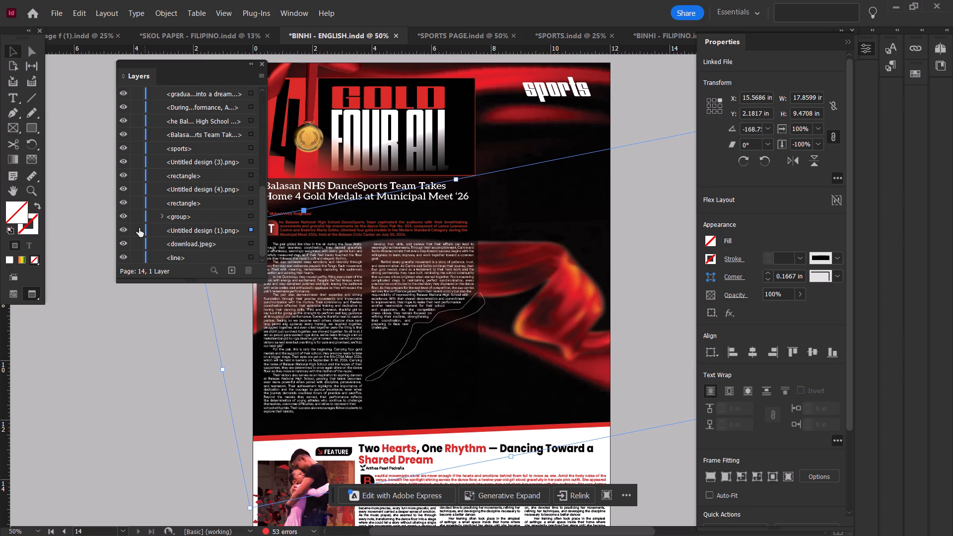
left_click(137, 227)
left_click(141, 368)
Examine the other spreads of BINHI - ENGLISH, including the sports, sci-tech and 8–9 feature pages.
scroll(141, 368, "up", 10)
scroll(141, 368, "down", 2)
scroll(141, 368, "up", 4)
scroll(141, 368, "down", 1, "alt")
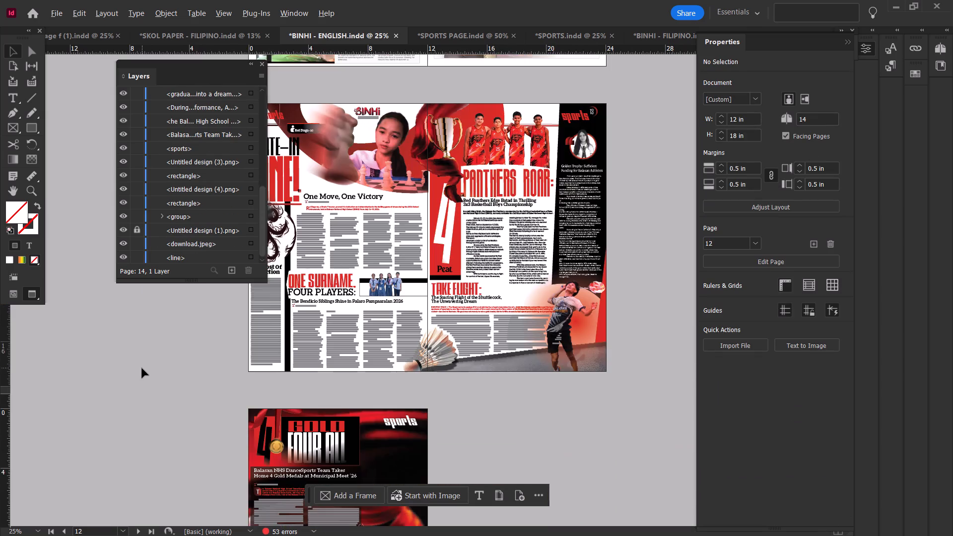
scroll(143, 368, "down", 5)
scroll(143, 368, "up", 11)
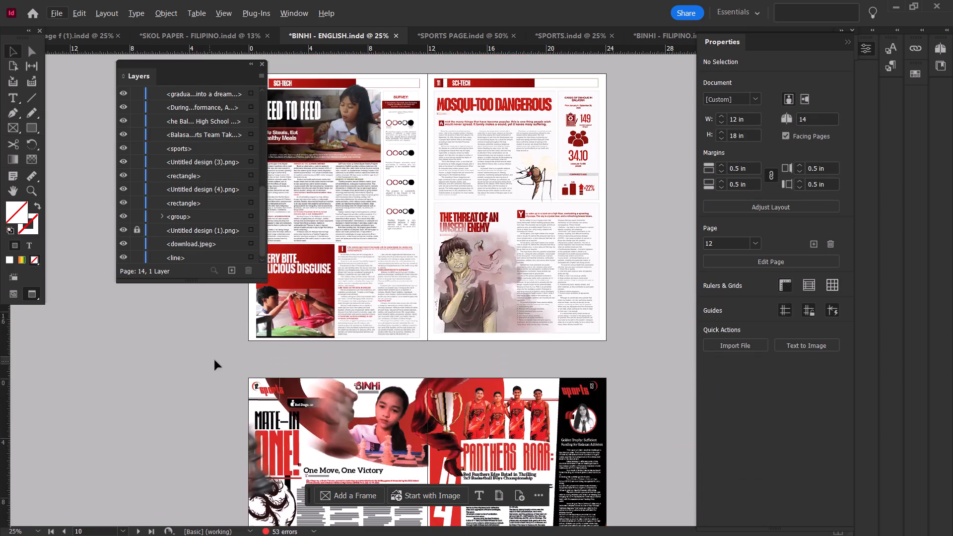
scroll(236, 355, "up", 14)
scroll(242, 355, "down", 2)
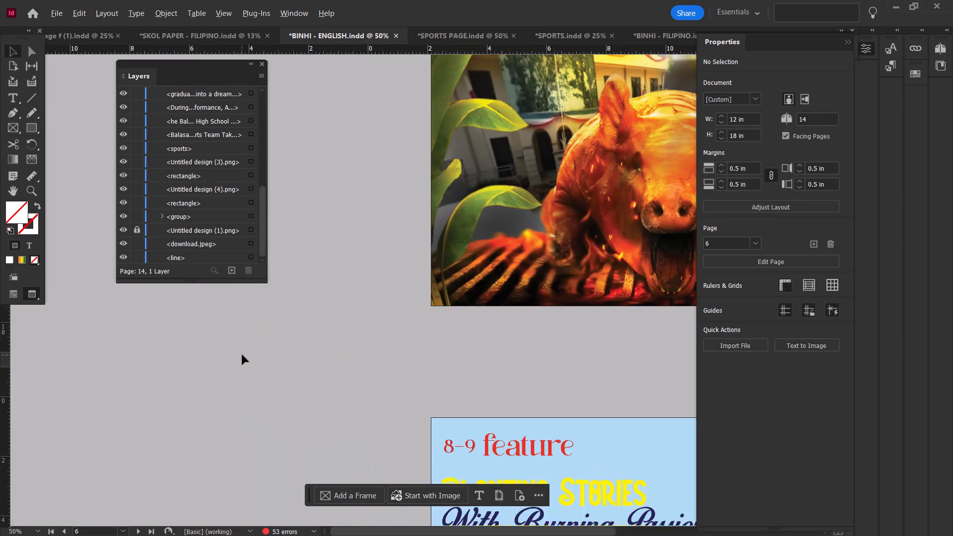
scroll(242, 355, "down", 3)
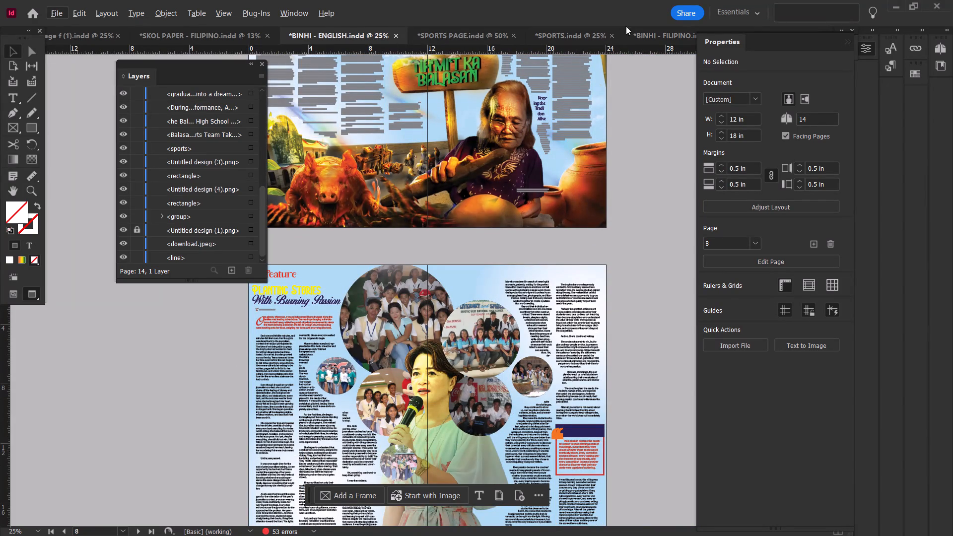
Reorder the open documents so BINHI - FILIPINO sits directly after BINHI - ENGLISH.
left_click_drag(651, 35, 426, 29)
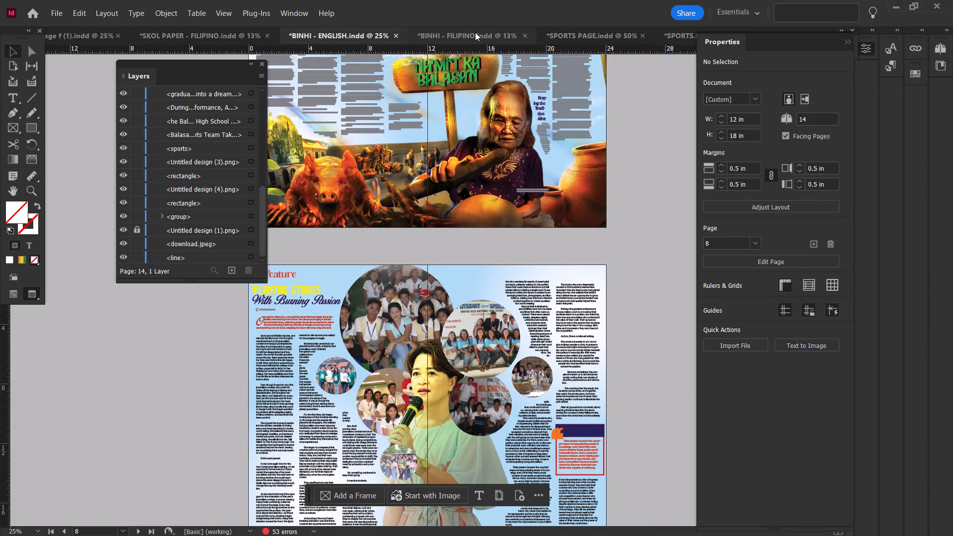
left_click(480, 32)
Return to BINHI - ENGLISH and examine pages 10 to 14, including the background image on page 14.
left_click(332, 34)
scroll(358, 258, "down", 13)
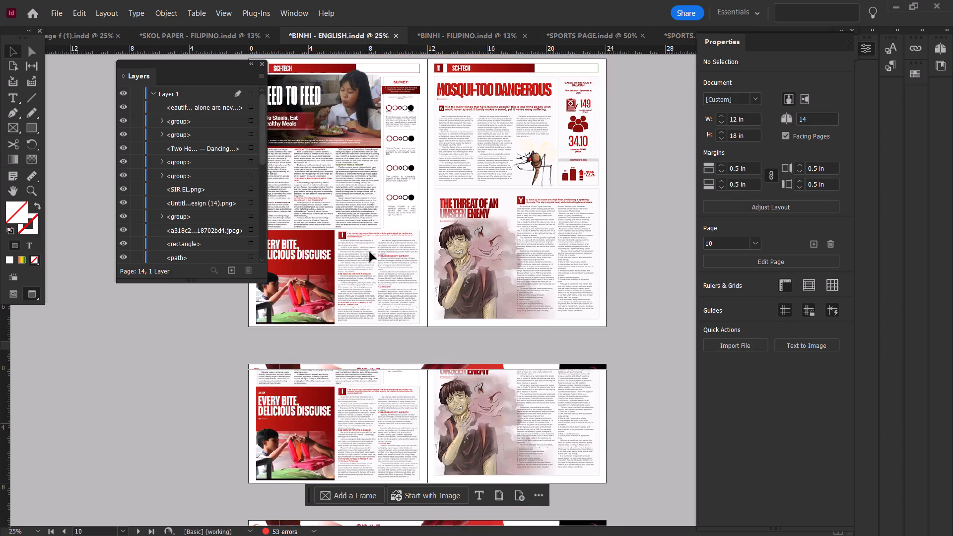
scroll(376, 277, "down", 7, "alt")
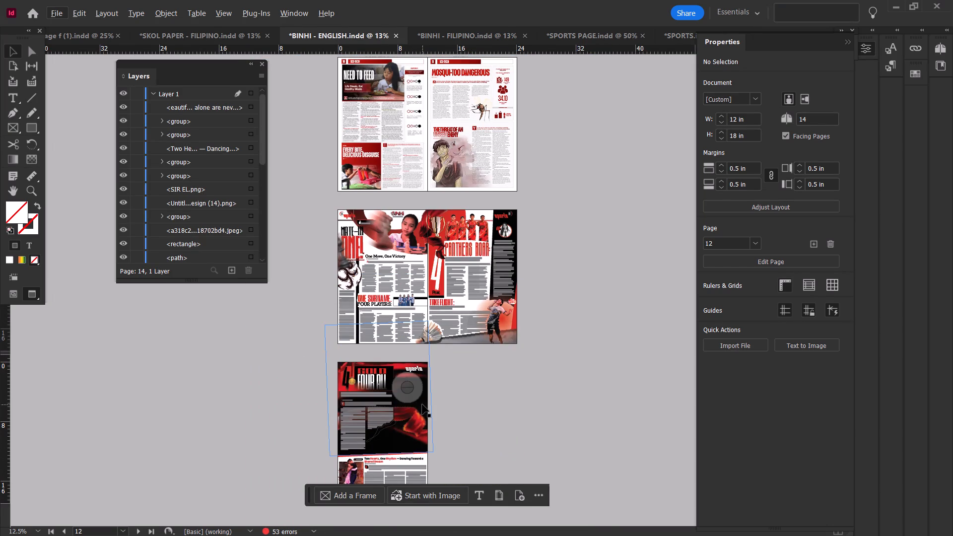
left_click(422, 404)
scroll(422, 404, "up", 1, "alt")
scroll(422, 404, "down", 4)
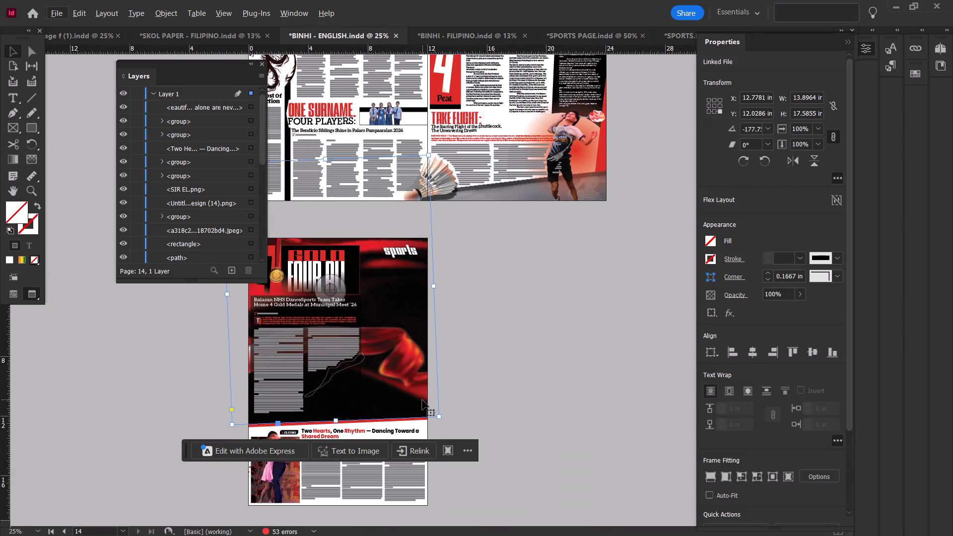
left_click(465, 394)
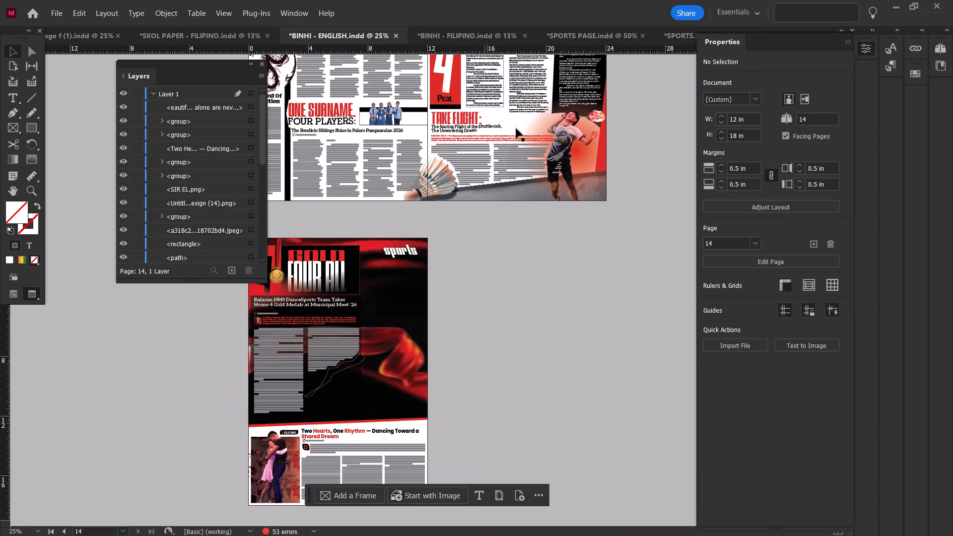
Switch to Brave and check the Facebook notifications and chats.
left_click(596, 513)
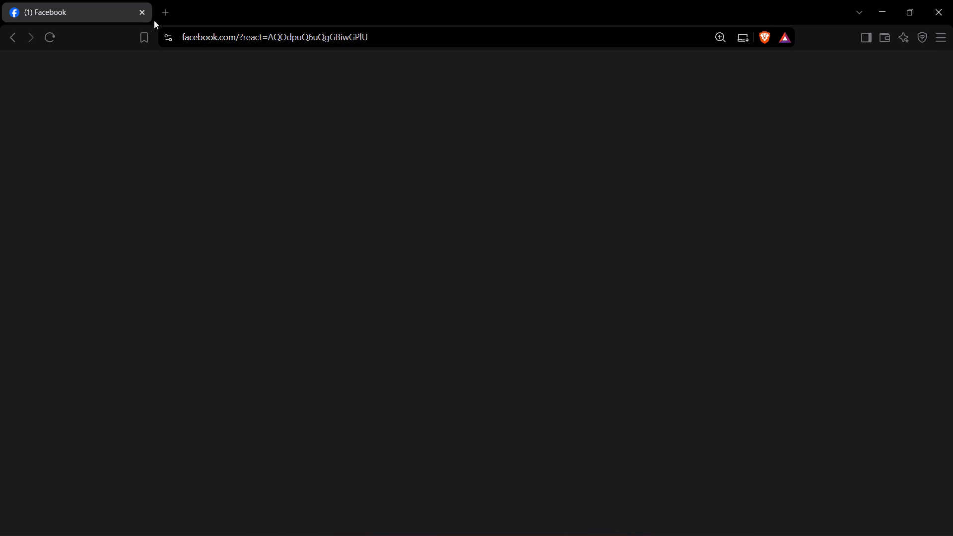
left_click(881, 76)
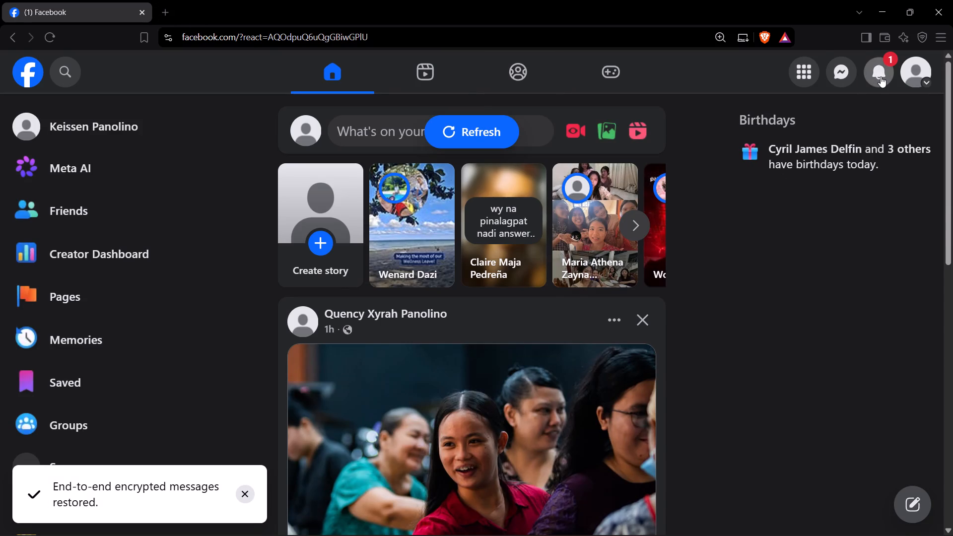
left_click(840, 80)
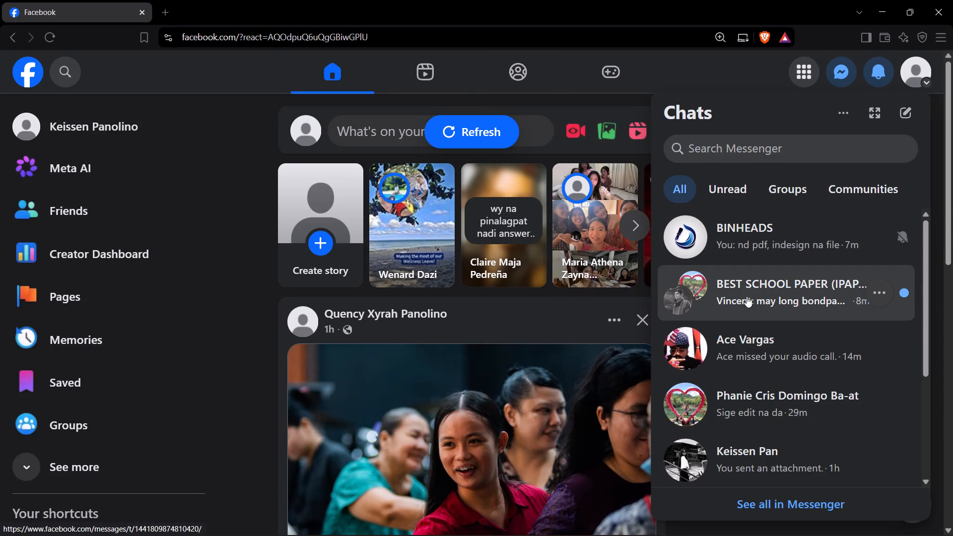
Search Pinterest for "green gradient bg" in a new browser tab and browse the results.
left_click(167, 10)
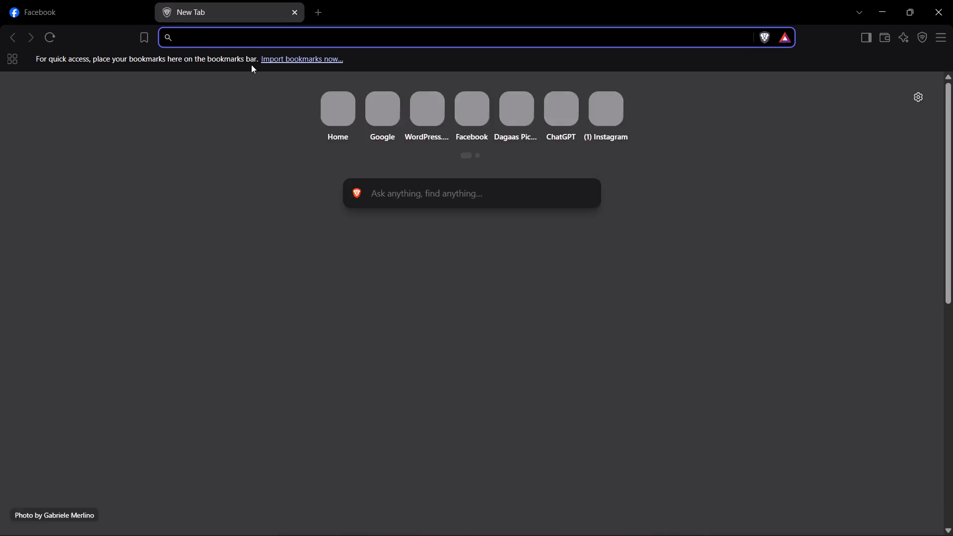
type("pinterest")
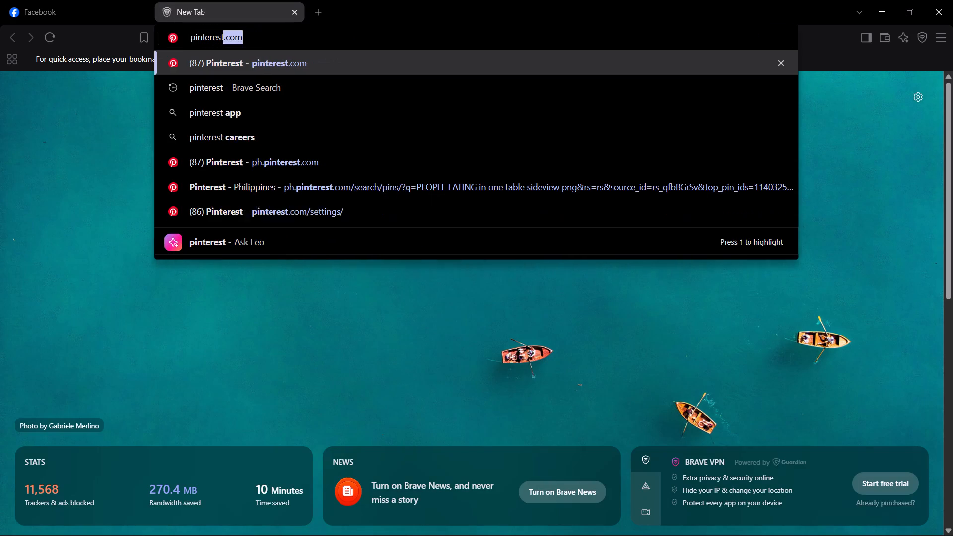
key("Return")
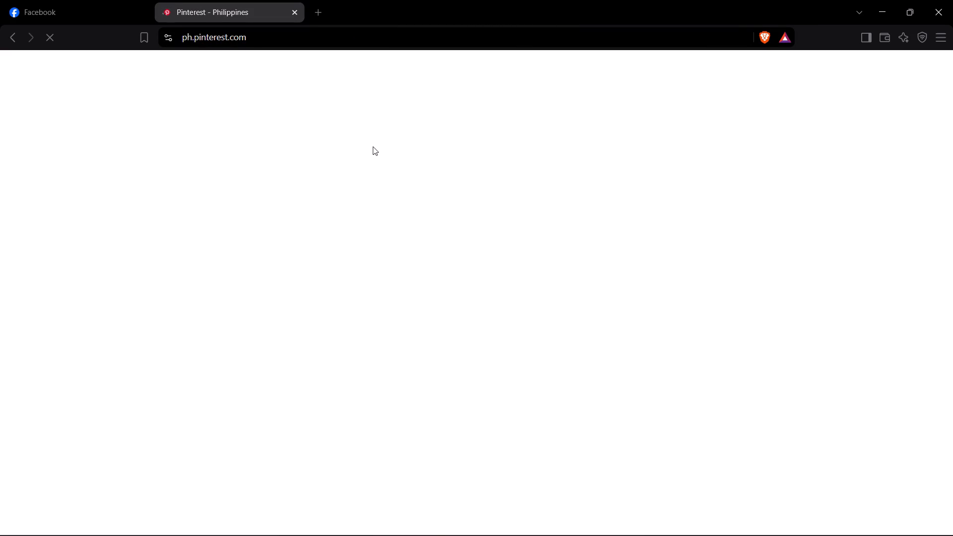
left_click(400, 81)
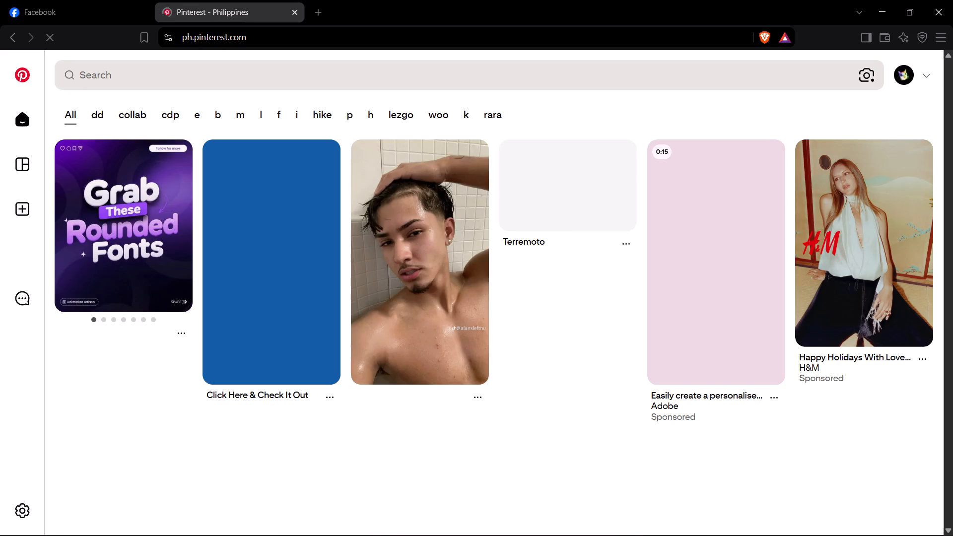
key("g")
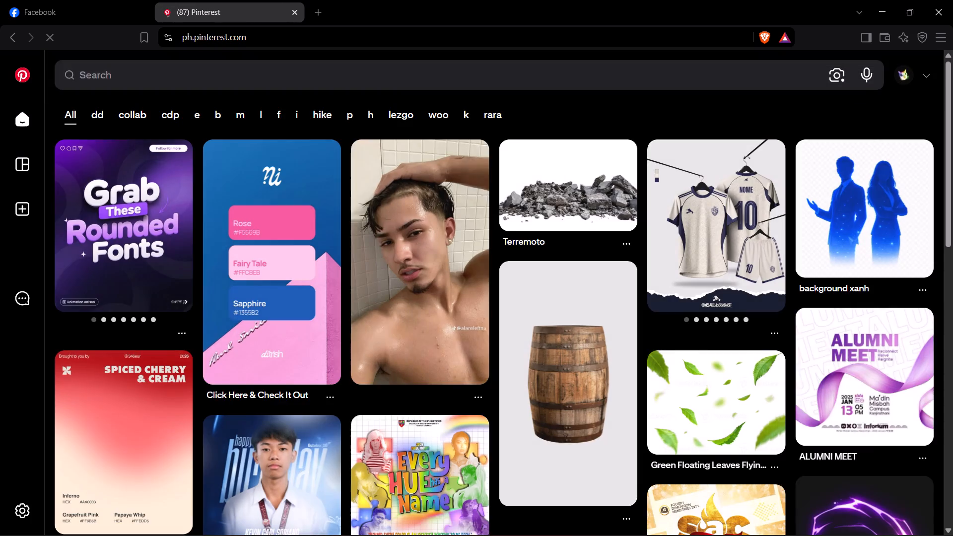
left_click(101, 75)
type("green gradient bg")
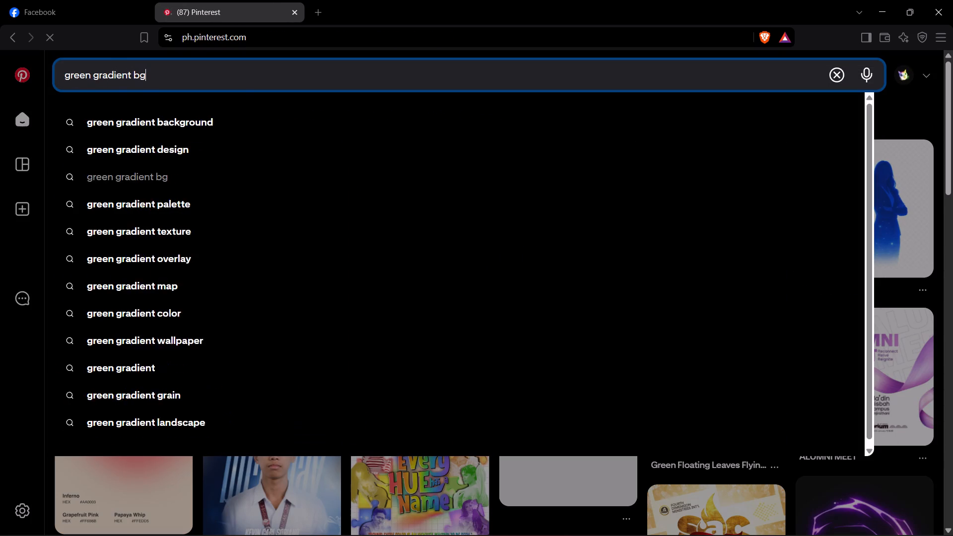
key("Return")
scroll(547, 378, "down", 1)
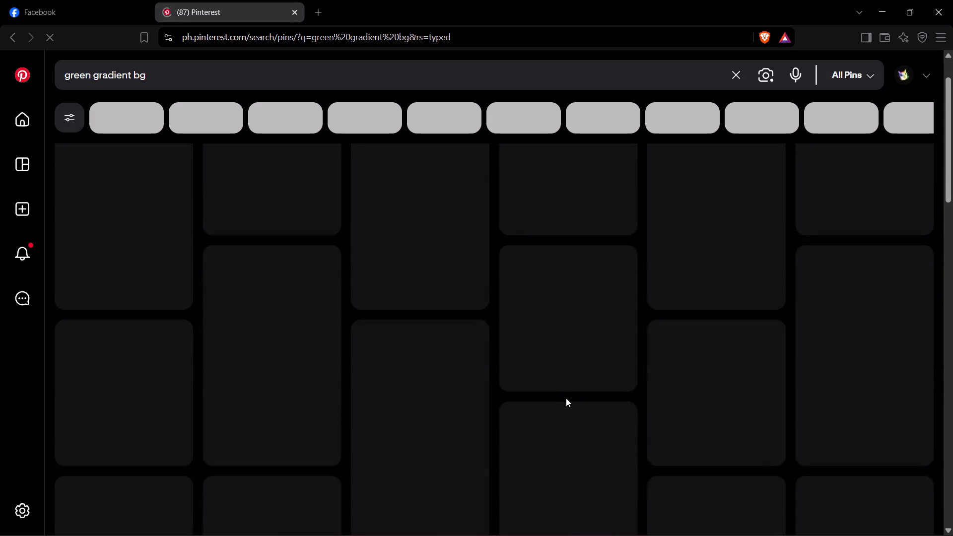
scroll(423, 347, "down", 5)
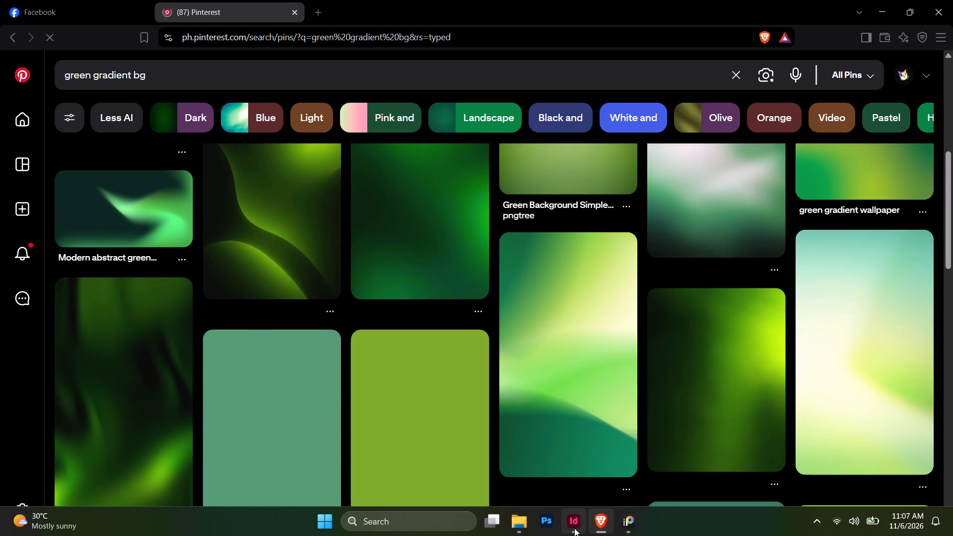
Switch back to InDesign and look over the editorial page f (1) document.
left_click(573, 528)
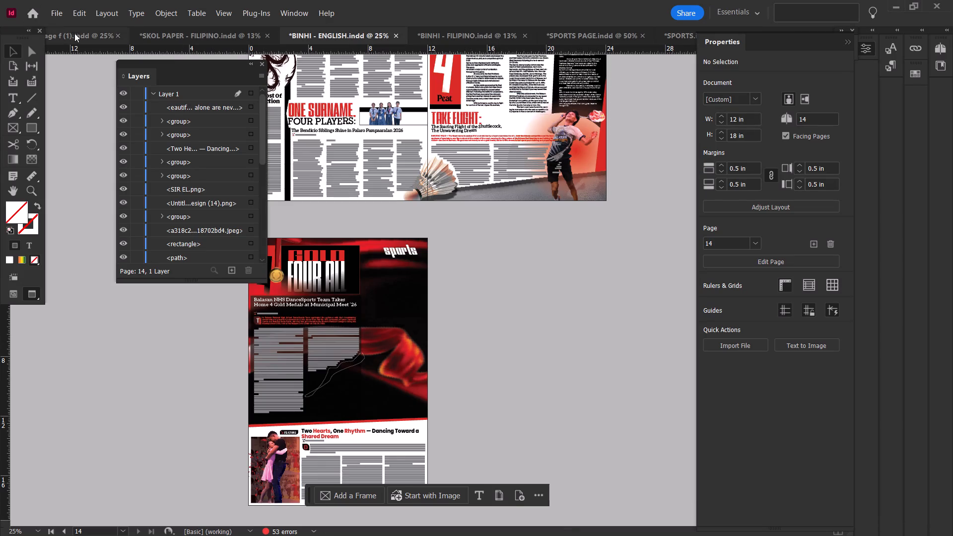
left_click(74, 33)
scroll(532, 295, "down", 6)
scroll(533, 295, "up", 13)
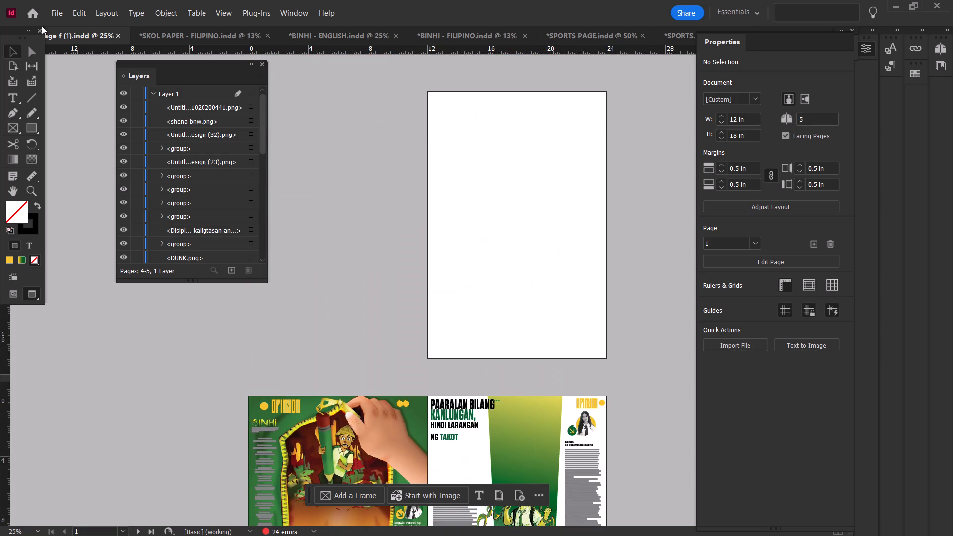
Open the recent document "sports page f" without updating its modified links.
left_click(36, 10)
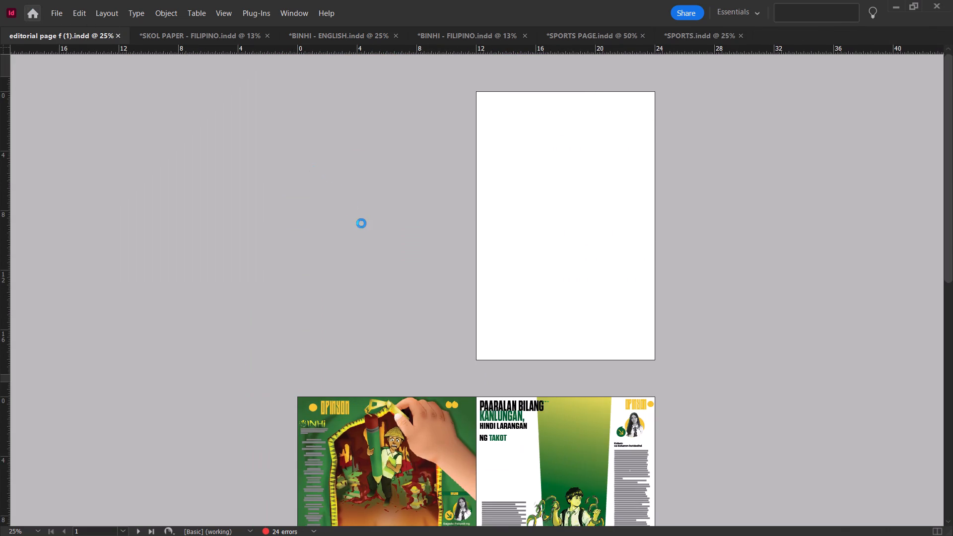
scroll(377, 250, "down", 5)
scroll(463, 304, "down", 5)
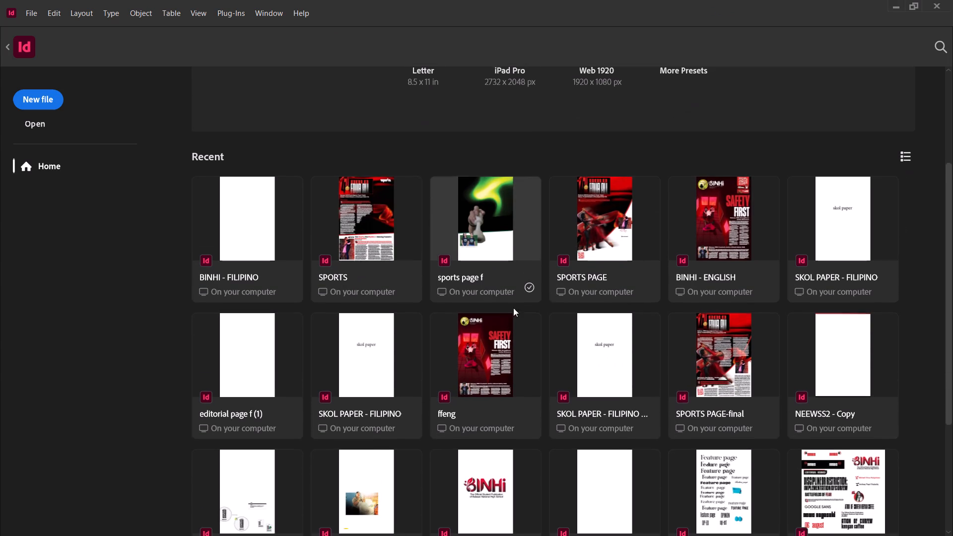
scroll(525, 315, "down", 3)
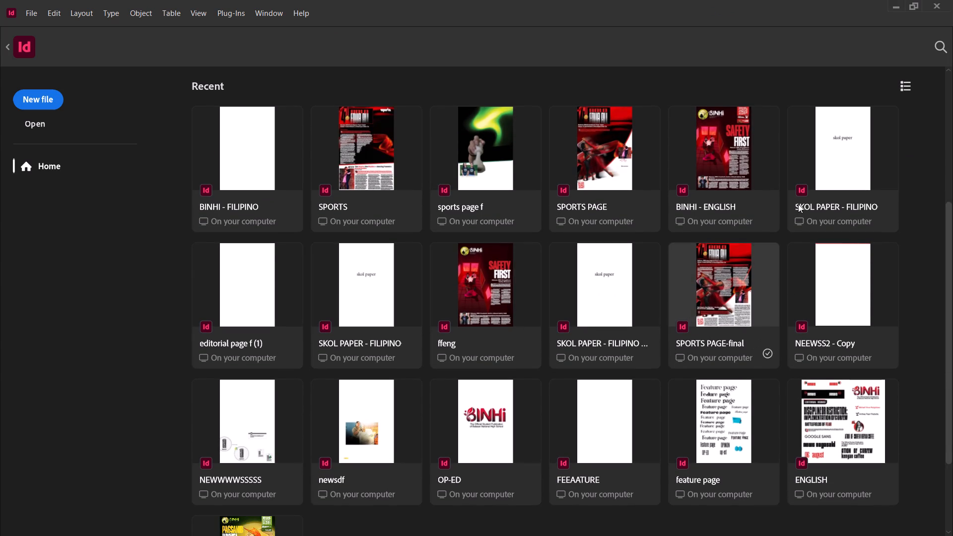
scroll(588, 374, "down", 3)
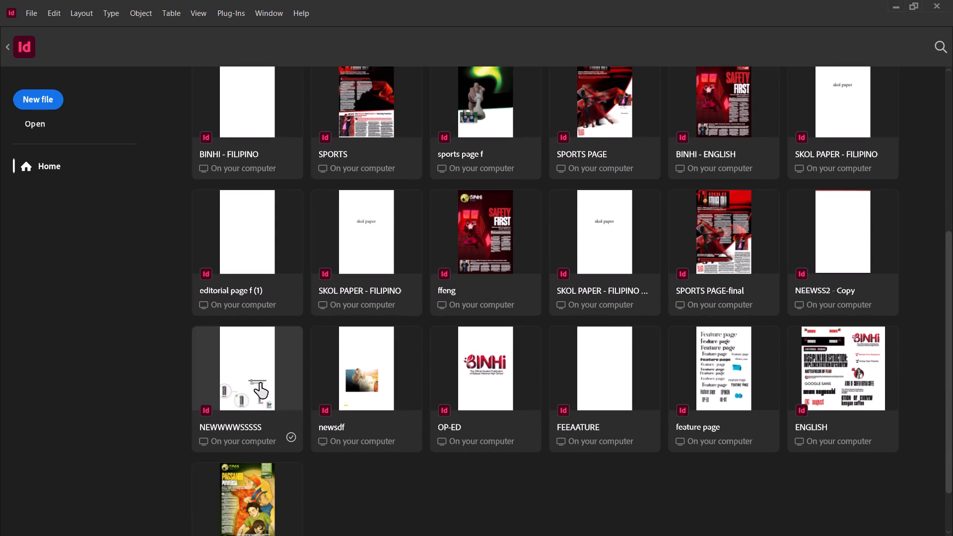
scroll(531, 293, "down", 2)
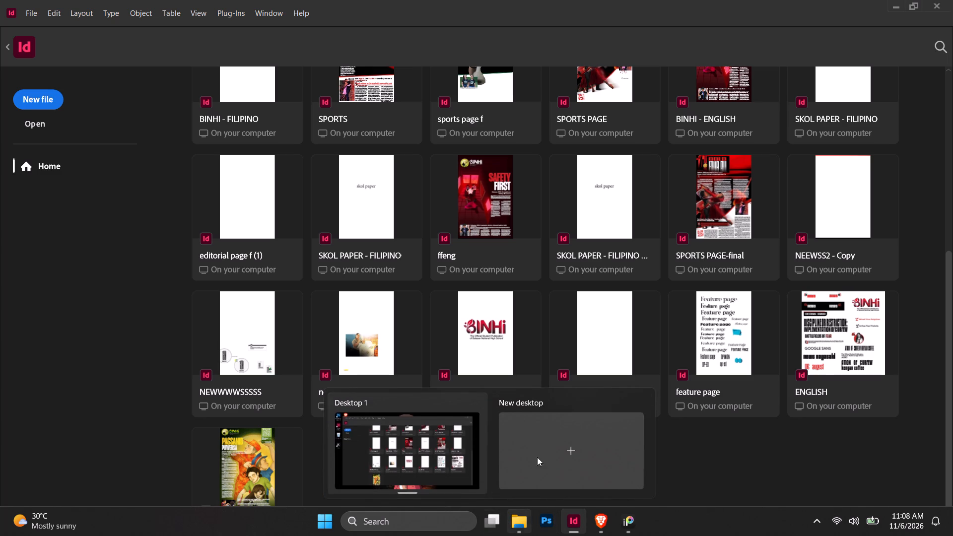
left_click(489, 98)
left_click(489, 98)
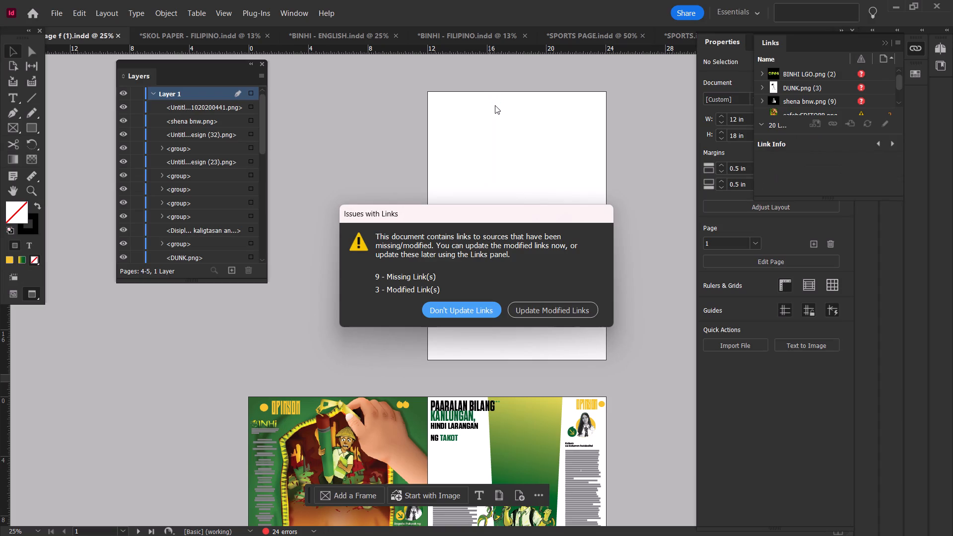
left_click(495, 105)
left_click(476, 316)
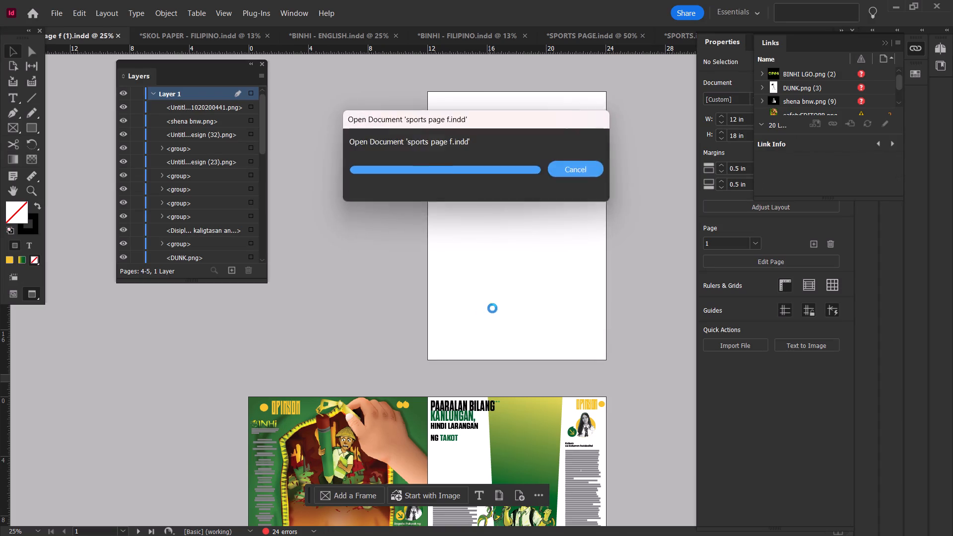
Return to BINHI - ENGLISH and review the layout of sports page 14.
left_click(329, 36)
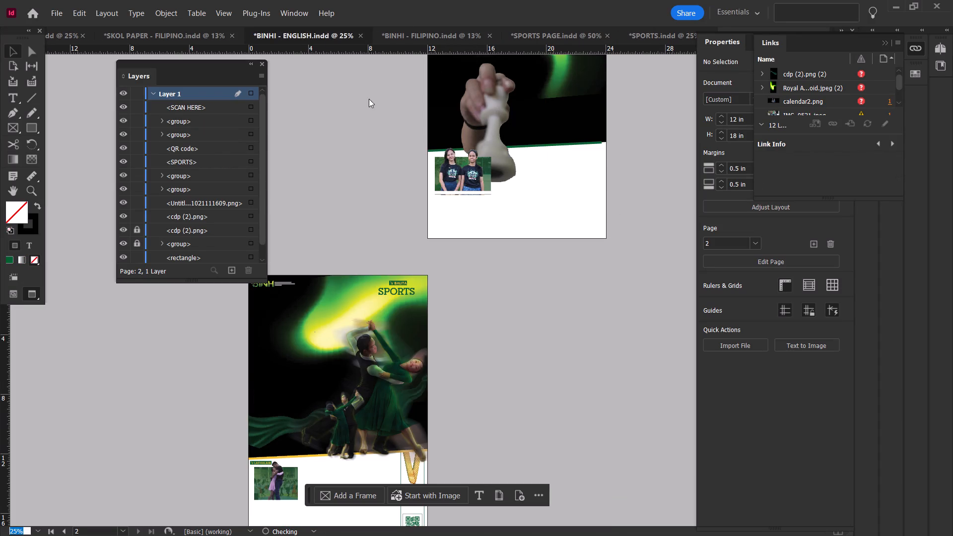
scroll(403, 184, "down", 10)
scroll(421, 279, "up", 1, "alt")
scroll(491, 270, "up", 3, "ctrl")
scroll(504, 268, "down", 6)
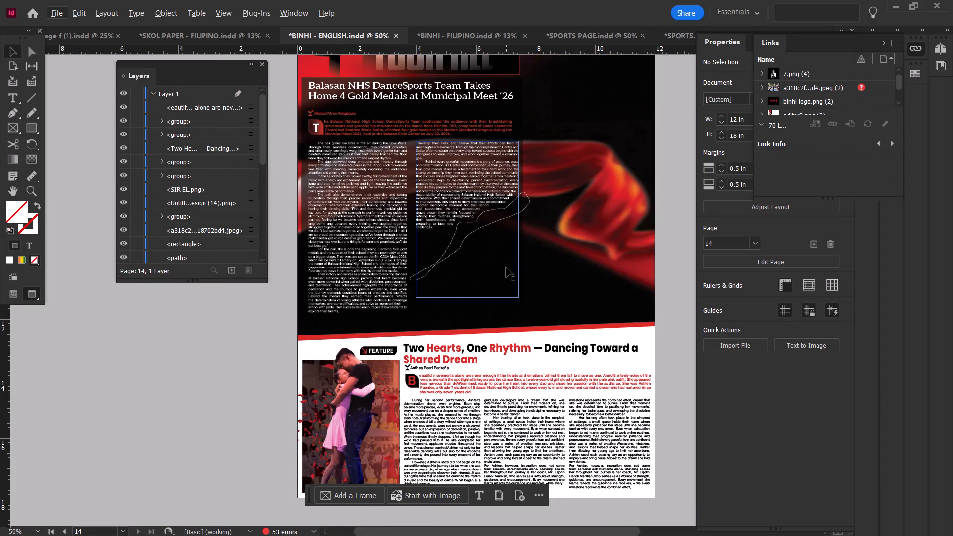
left_click(682, 251)
key("shift+w")
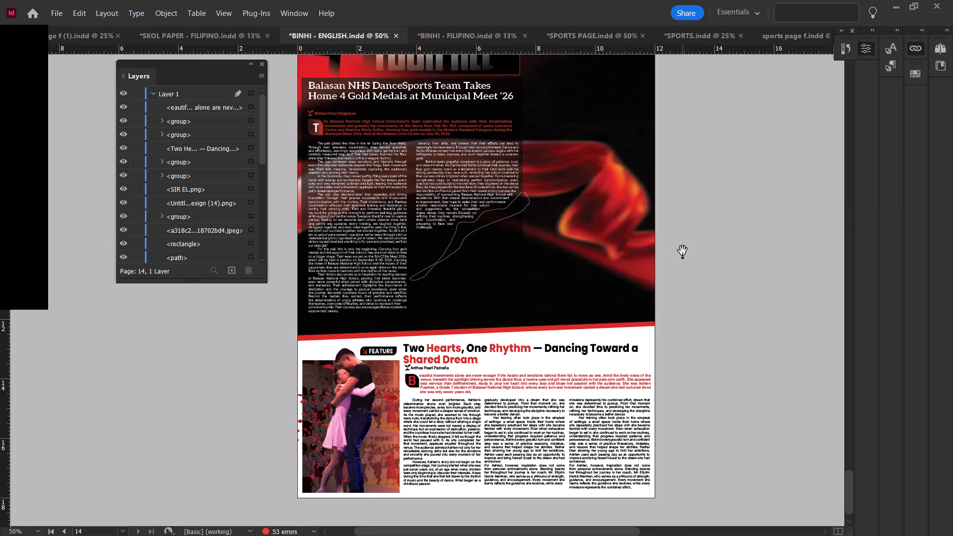
key("shift+w")
scroll(622, 173, "down", 1)
scroll(622, 173, "up", 1)
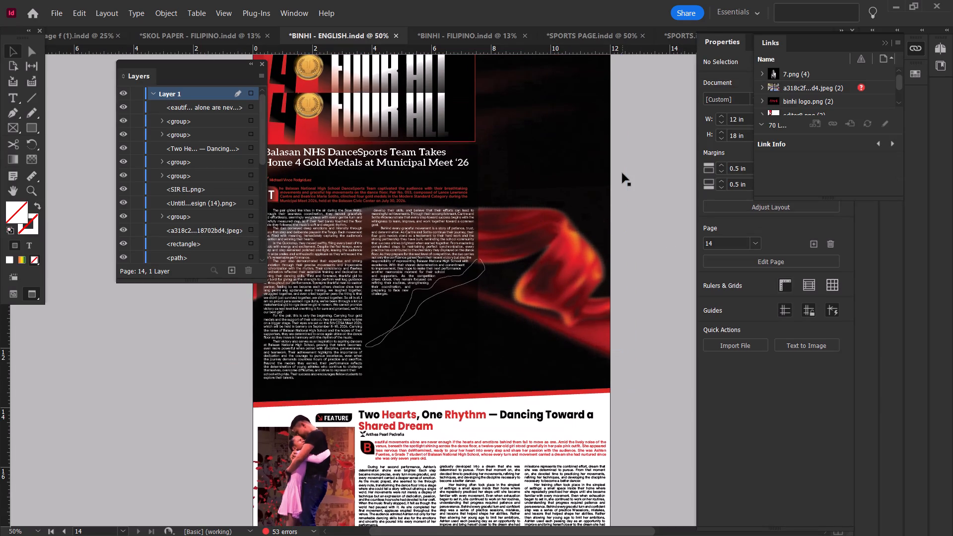
Check the open SPORTS, SPORTS PAGE and BINHI - FILIPINO documents, and return to page 14 of BINHI - ENGLISH.
left_click(670, 35)
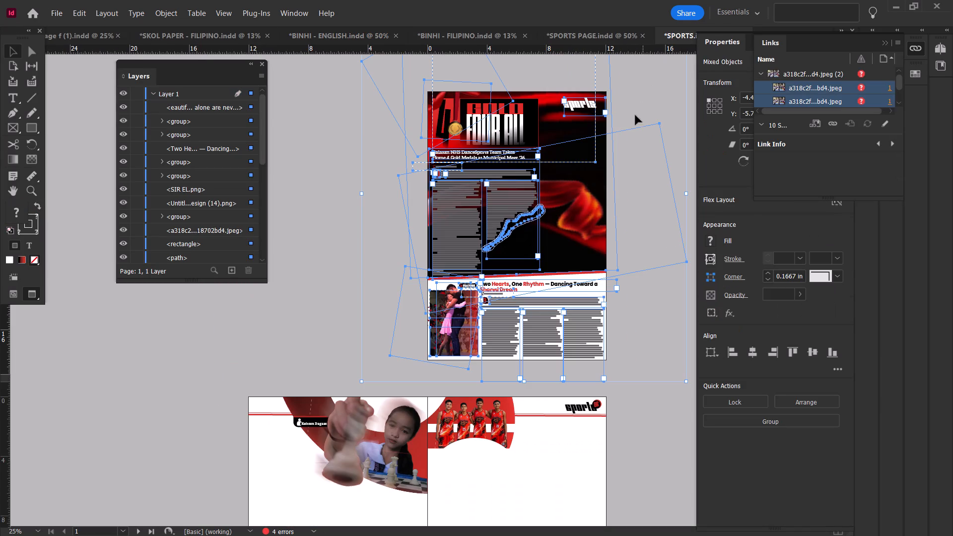
left_click(604, 25)
left_click(611, 30)
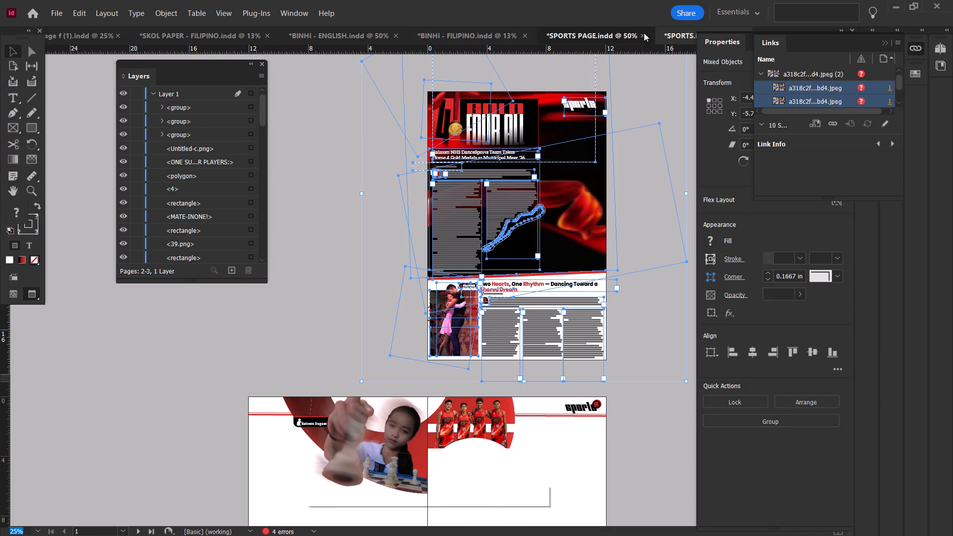
left_click(475, 39)
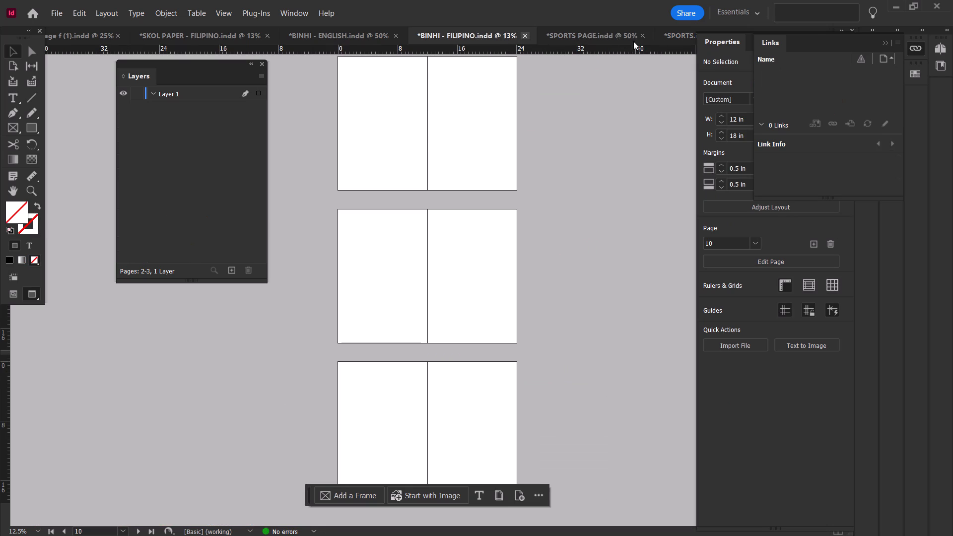
left_click(667, 40)
left_click(915, 51)
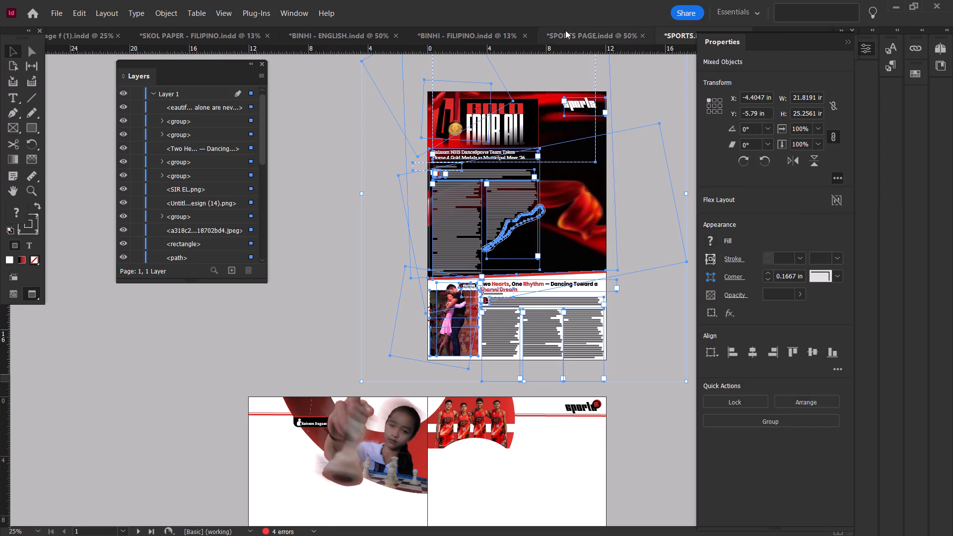
left_click(309, 32)
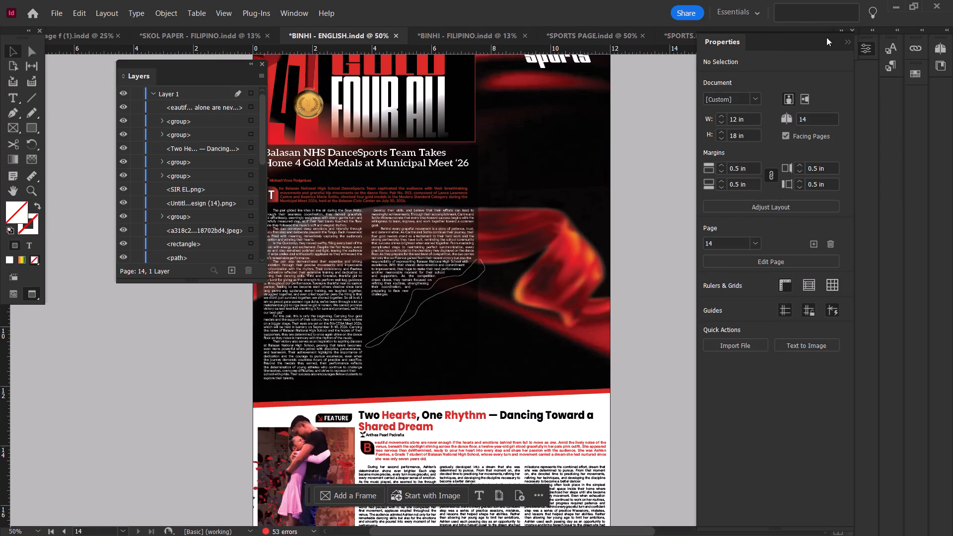
Switch to the sports page f document and unlock the locked fabric image and locked group on page 2.
left_click(866, 47)
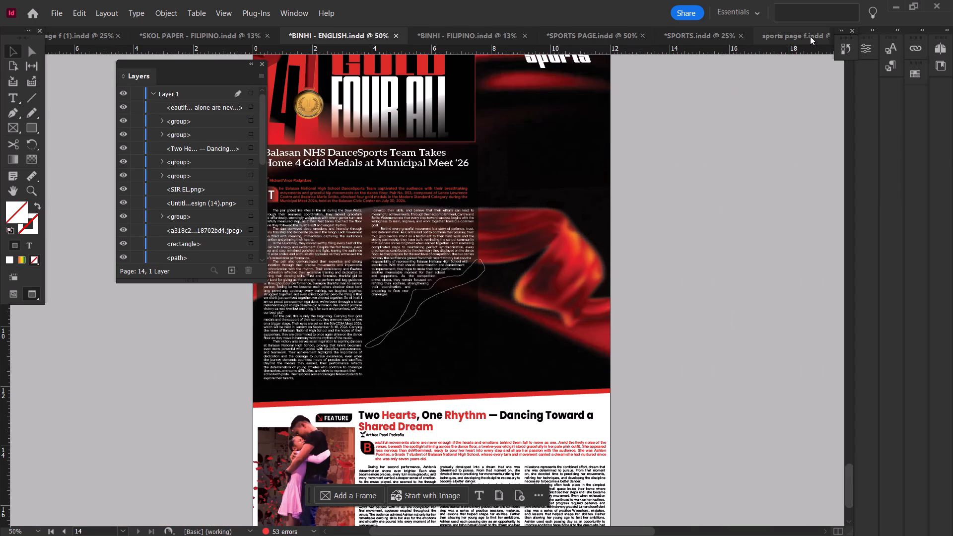
left_click(810, 36)
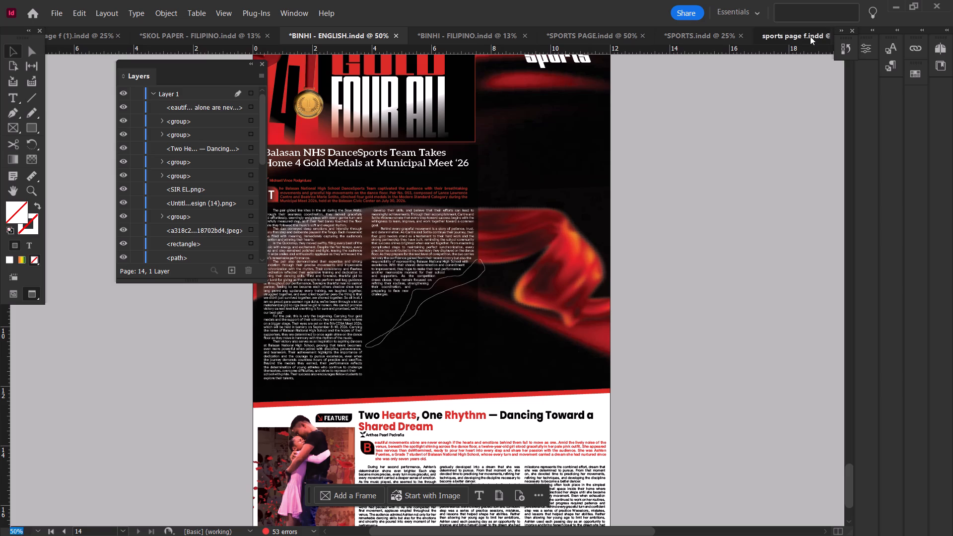
scroll(639, 128, "up", 2)
scroll(639, 139, "down", 2)
scroll(639, 140, "up", 3)
double_click(607, 158)
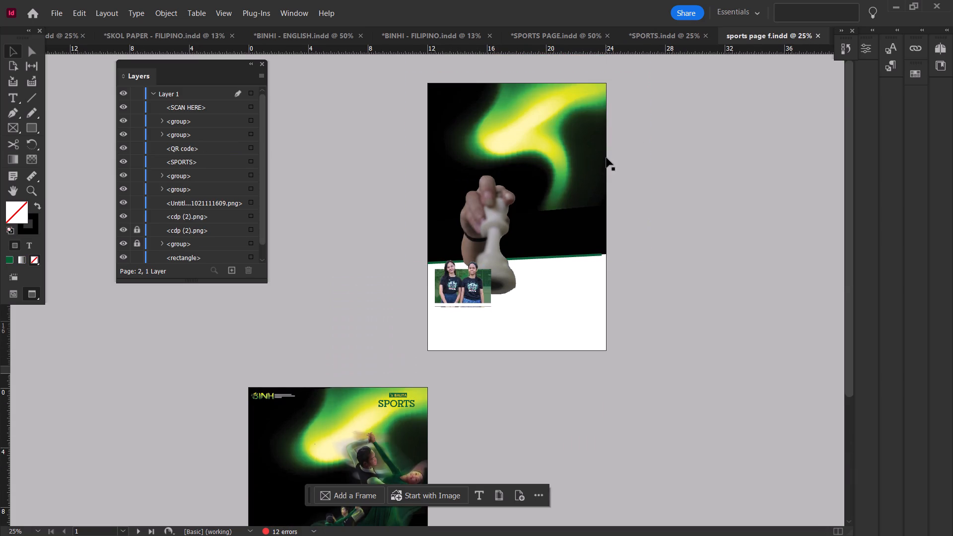
left_click(608, 219)
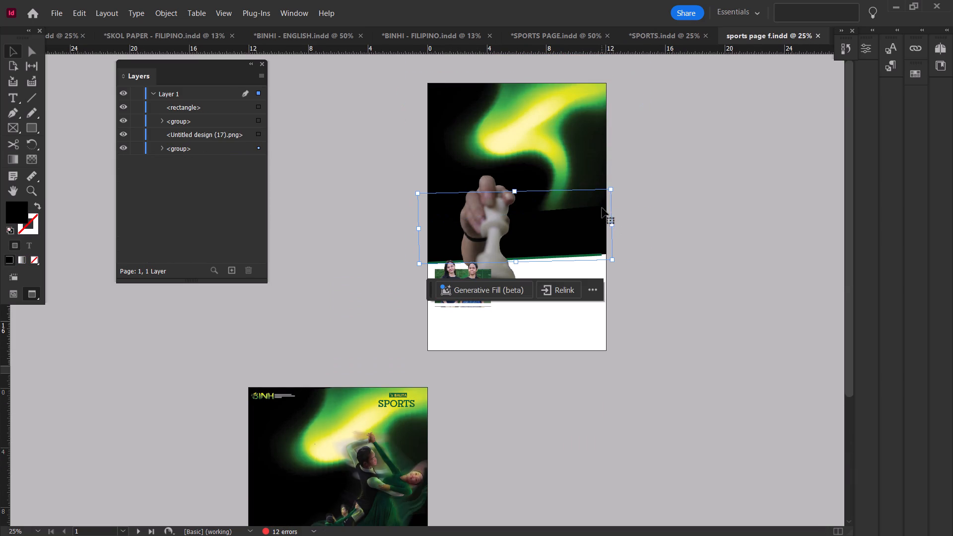
scroll(614, 280, "down", 4)
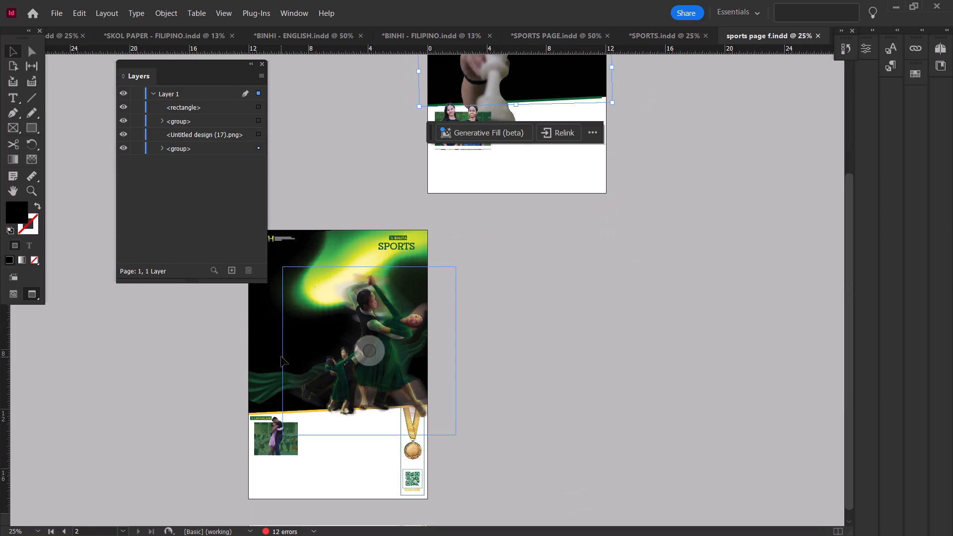
left_click(259, 351)
scroll(481, 298, "up", 7, "ctrl")
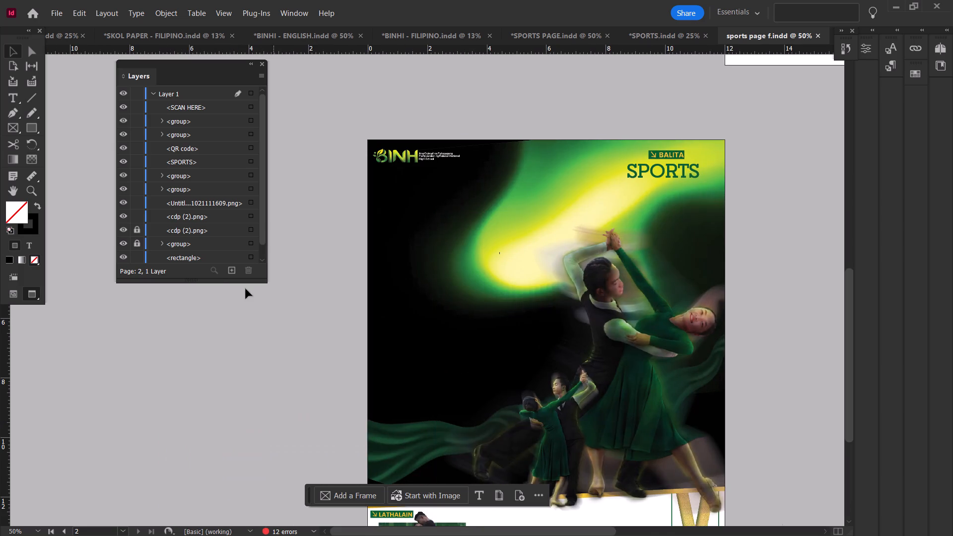
left_click(136, 231)
left_click(138, 243)
Cut the green dancers image out of page 2 of sports page f.
scroll(152, 225, "up", 9)
scroll(167, 219, "down", 3)
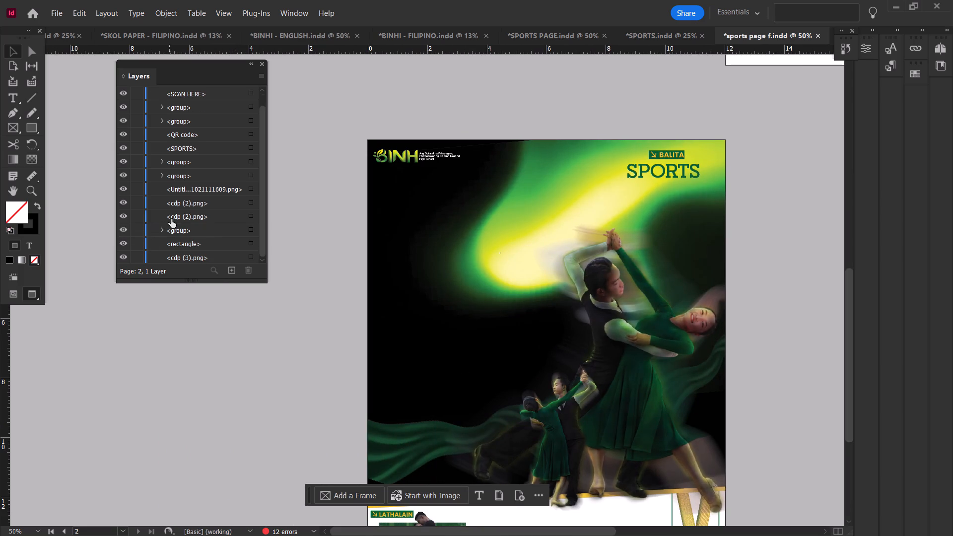
scroll(171, 219, "down", 11)
left_click(245, 388)
scroll(255, 387, "down", 2, "alt")
left_click(354, 335)
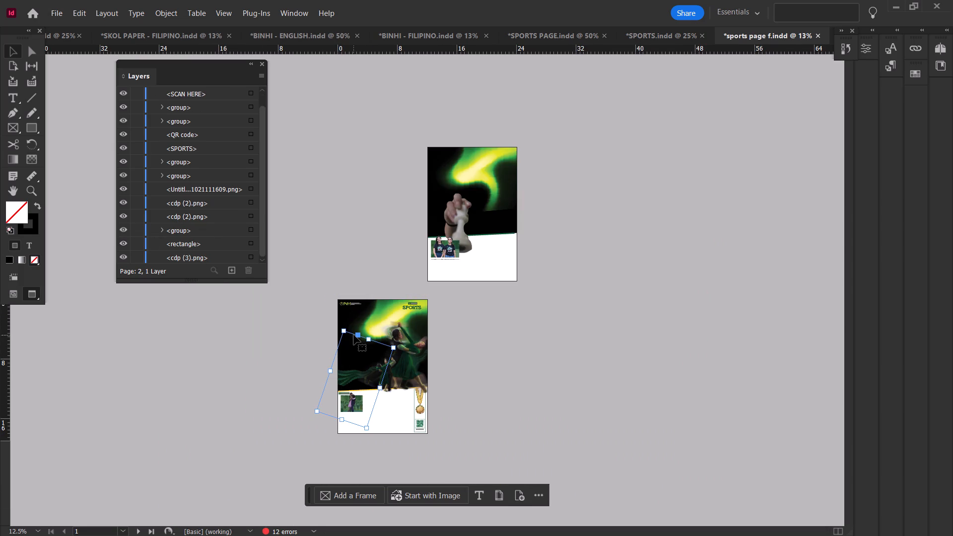
left_click(597, 343)
scroll(574, 355, "up", 2, "alt")
scroll(574, 355, "down", 7)
scroll(584, 347, "up", 5, "ctrl")
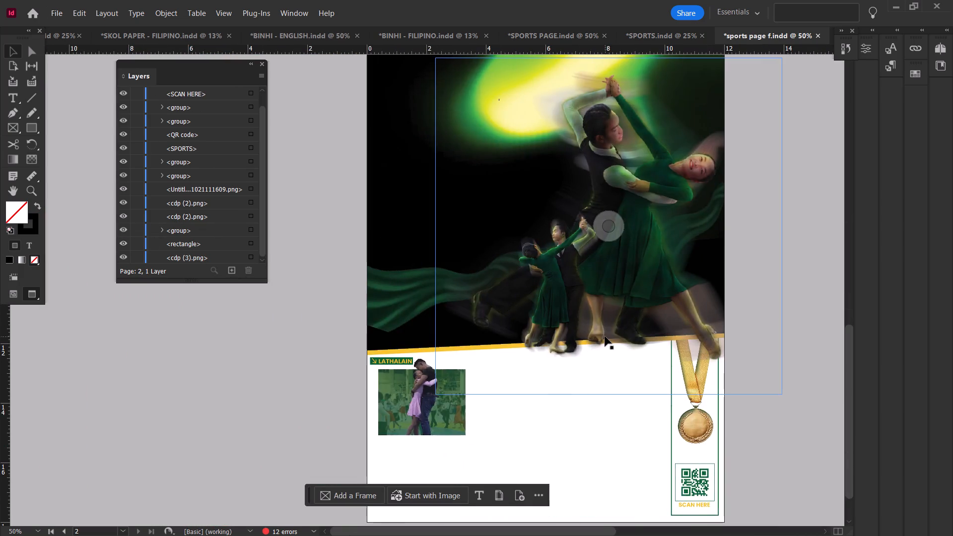
scroll(605, 336, "down", 2, "ctrl")
left_click(395, 367)
key("ctrl+x")
Cut the green fabric image from the right side of page 2.
left_click(500, 309)
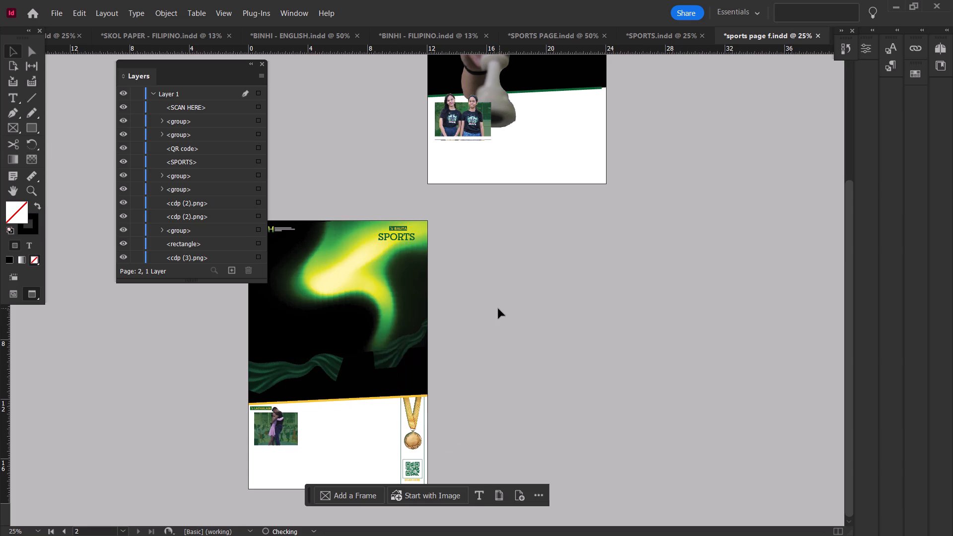
scroll(498, 309, "up", 2, "ctrl")
left_click(388, 367)
key("ctrl+x")
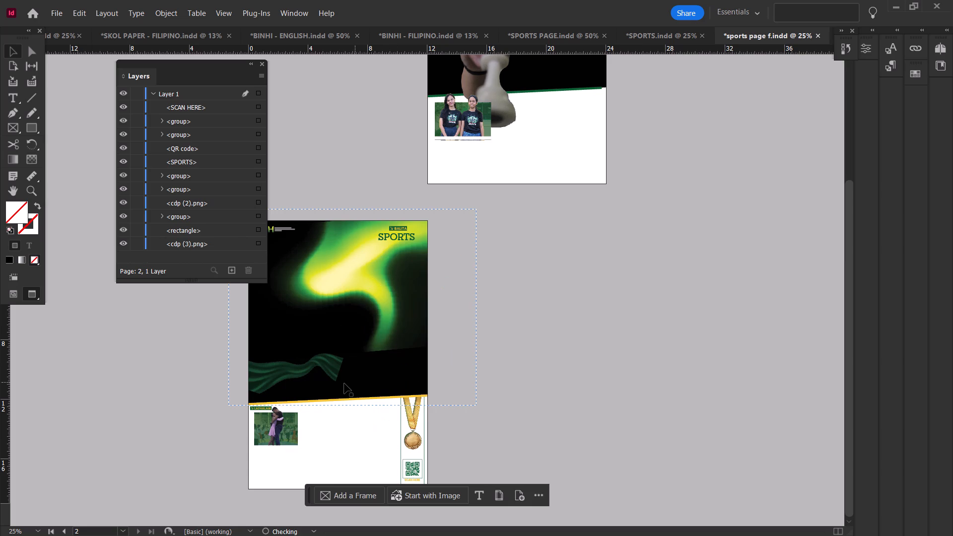
Select all remaining objects on page 2 of sports page f and copy them.
left_click(340, 384)
left_click(588, 345)
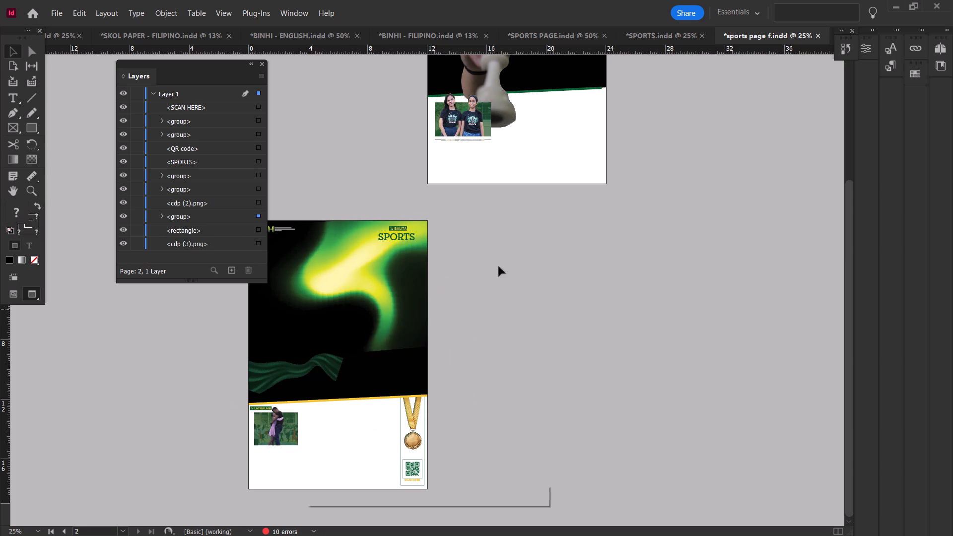
left_click_drag(485, 250, 212, 469)
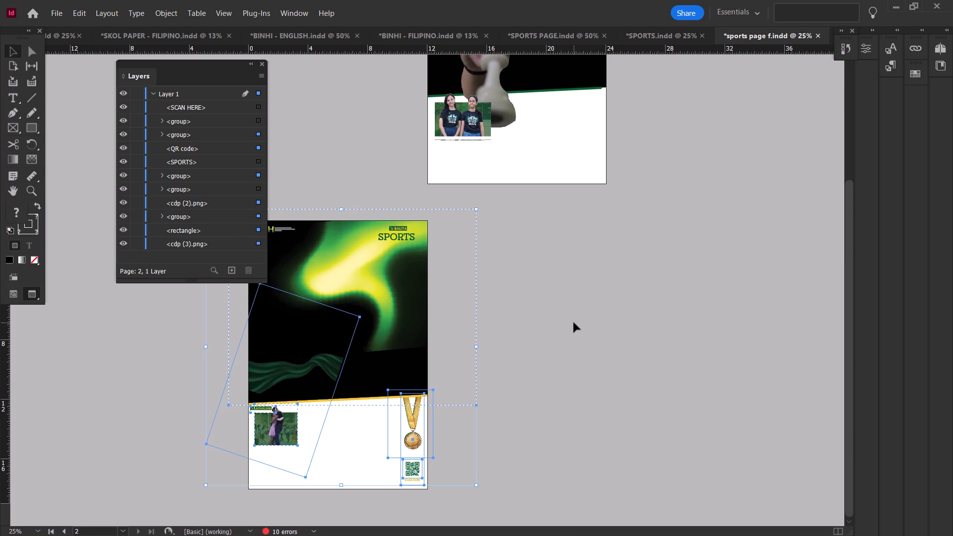
left_click_drag(571, 318, 565, 319)
left_click_drag(498, 216, 221, 535)
key("ctrl+c")
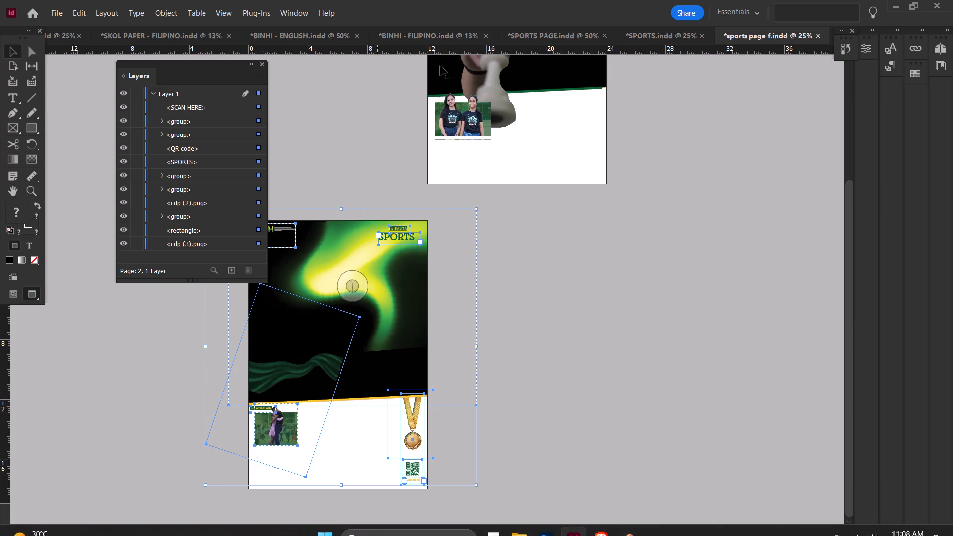
Switch to the BINHI - FILIPINO document and look over its page spreads.
left_click(448, 36)
scroll(555, 316, "down", 5)
left_click(478, 497)
scroll(545, 373, "up", 3)
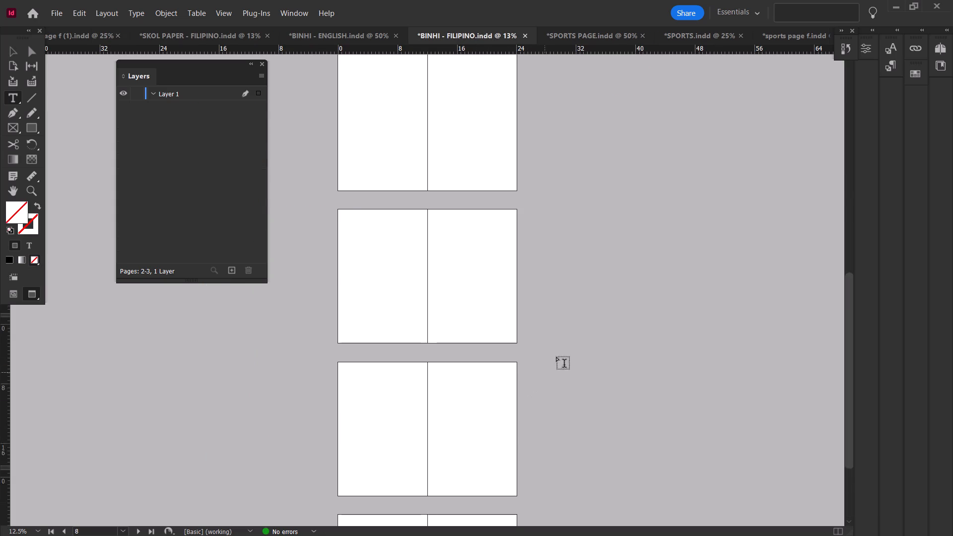
scroll(556, 357, "up", 6)
scroll(484, 229, "up", 10)
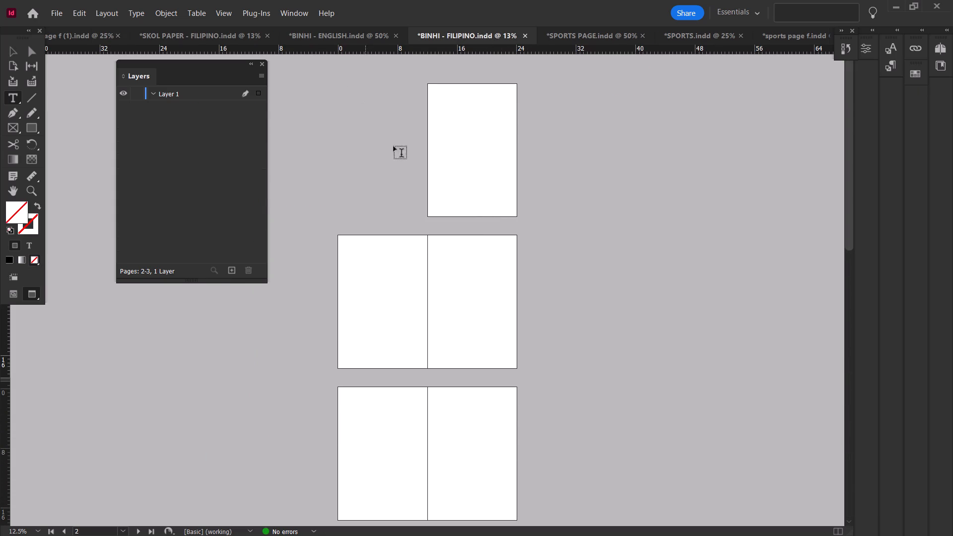
scroll(608, 214, "down", 5)
Look through the Downloads folder and the recent files in File Explorer for the Filipino newspaper material.
left_click(525, 518)
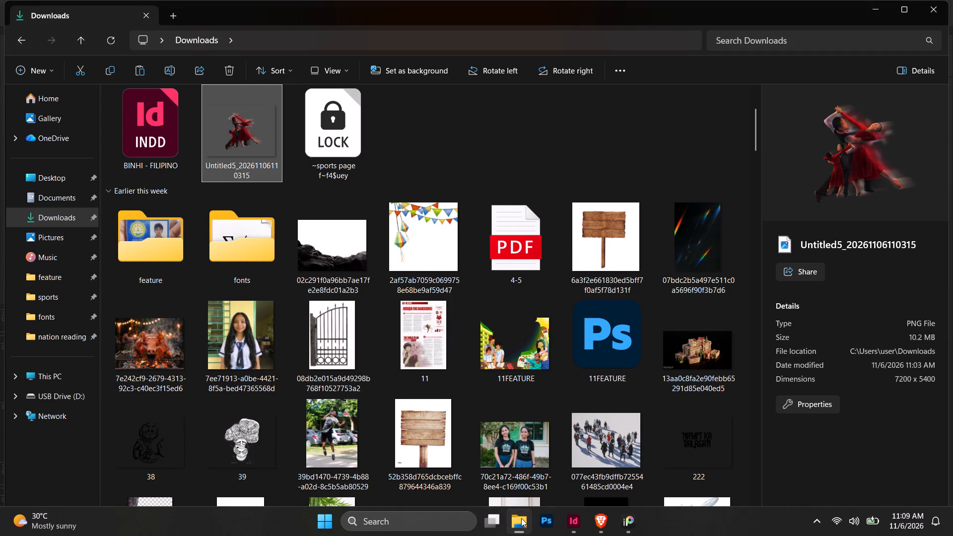
scroll(285, 261, "down", 3)
scroll(289, 250, "up", 6)
left_click(68, 95)
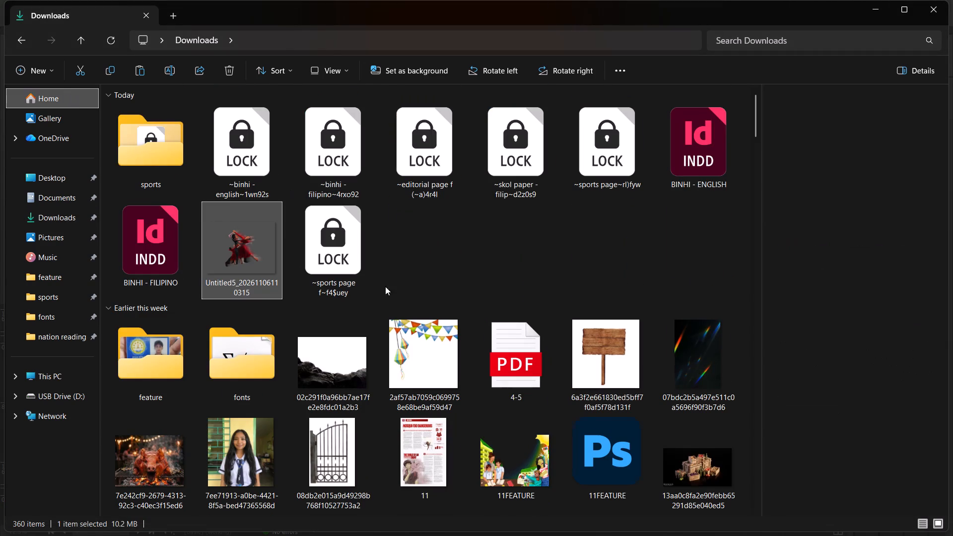
scroll(232, 401, "down", 1)
scroll(271, 419, "down", 4)
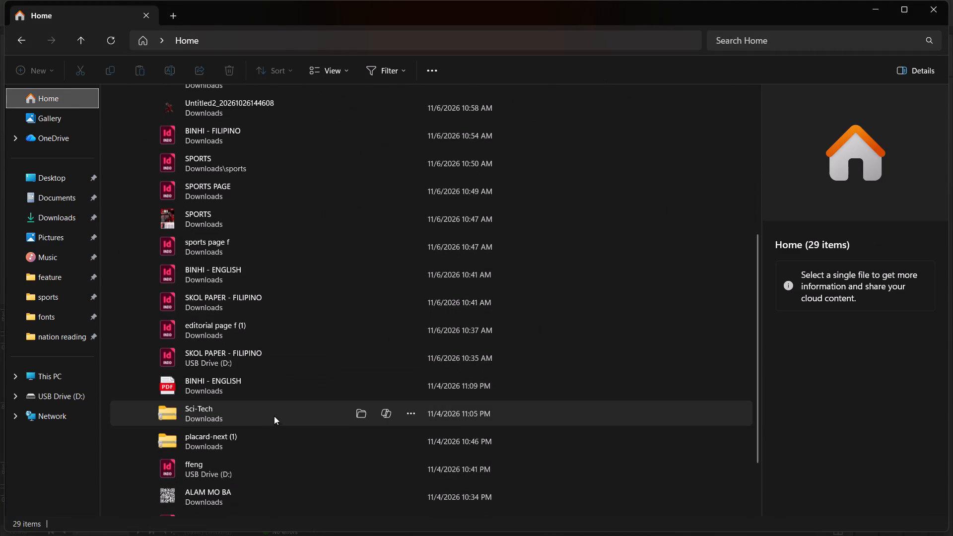
scroll(293, 386, "down", 7)
scroll(293, 386, "up", 2)
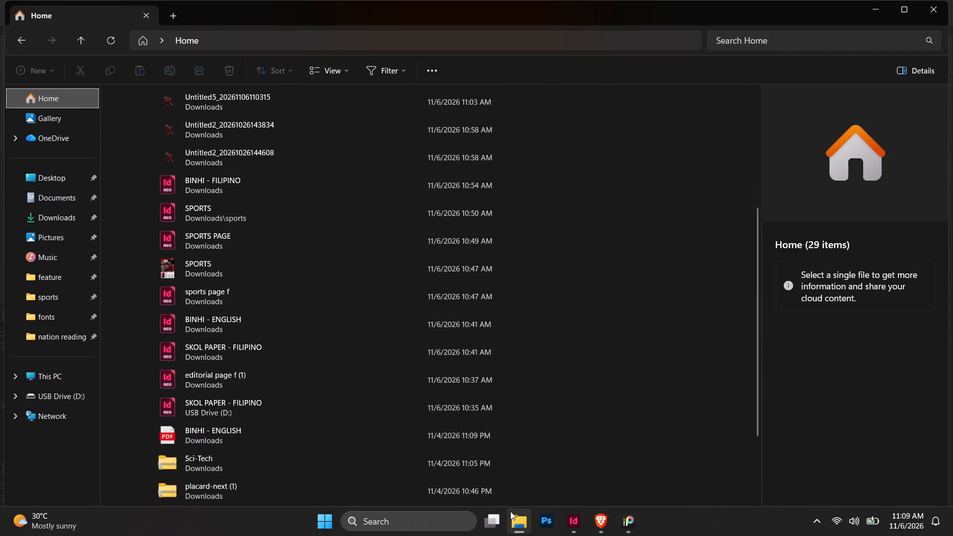
In the Facebook tab in Brave, download BINHII.pdf from the Messenger chat where the newspaper PDFs were shared, saving it to Downloads as BINHII (1).
left_click(594, 519)
left_click(44, 0)
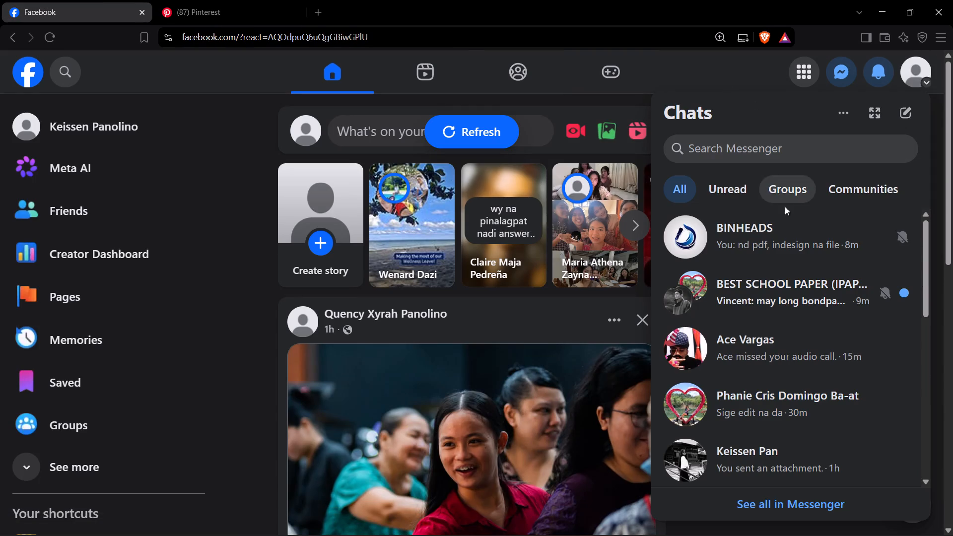
left_click(770, 400)
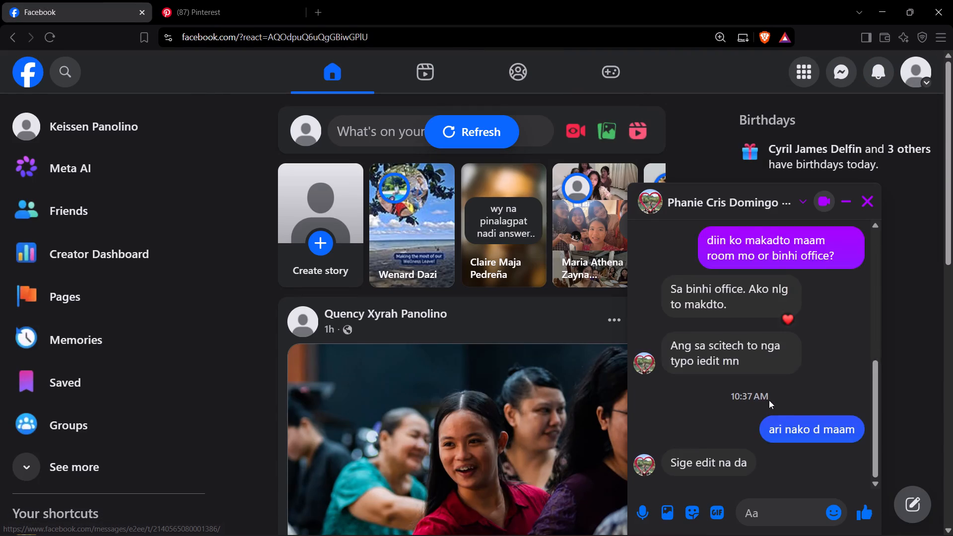
scroll(769, 390, "up", 20)
scroll(769, 390, "up", 8)
scroll(766, 379, "down", 3)
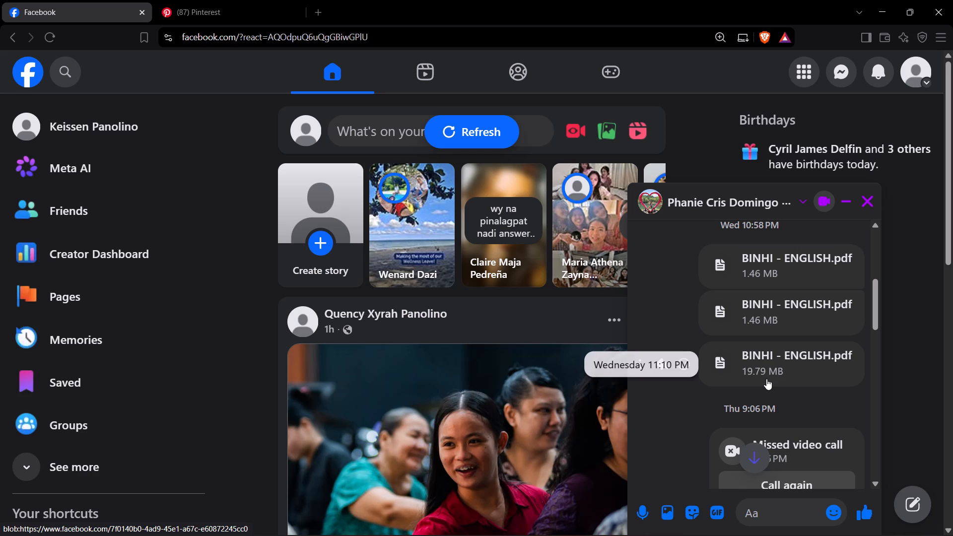
scroll(766, 379, "down", 2)
scroll(766, 379, "up", 4)
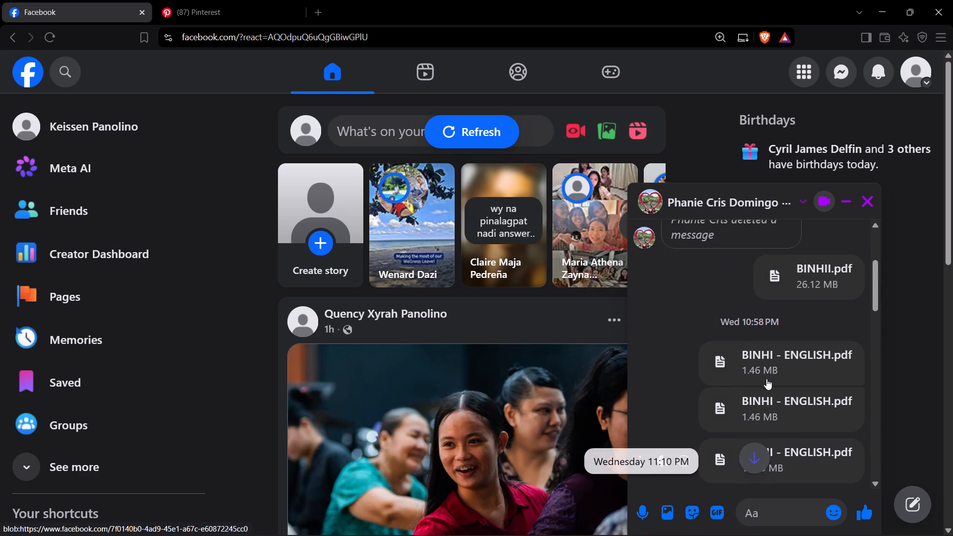
scroll(766, 379, "up", 1)
left_click(813, 350)
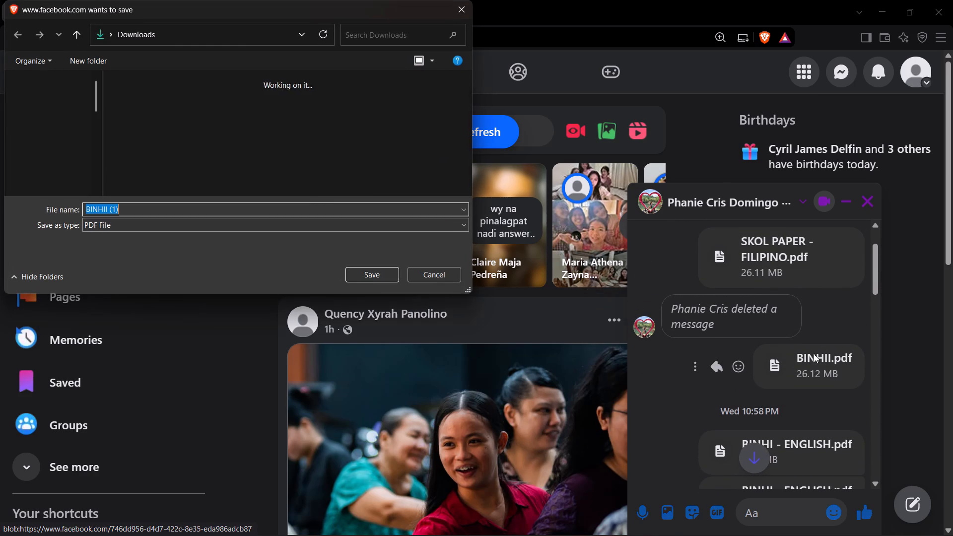
scroll(69, 156, "down", 1)
left_click(70, 138)
left_click(389, 274)
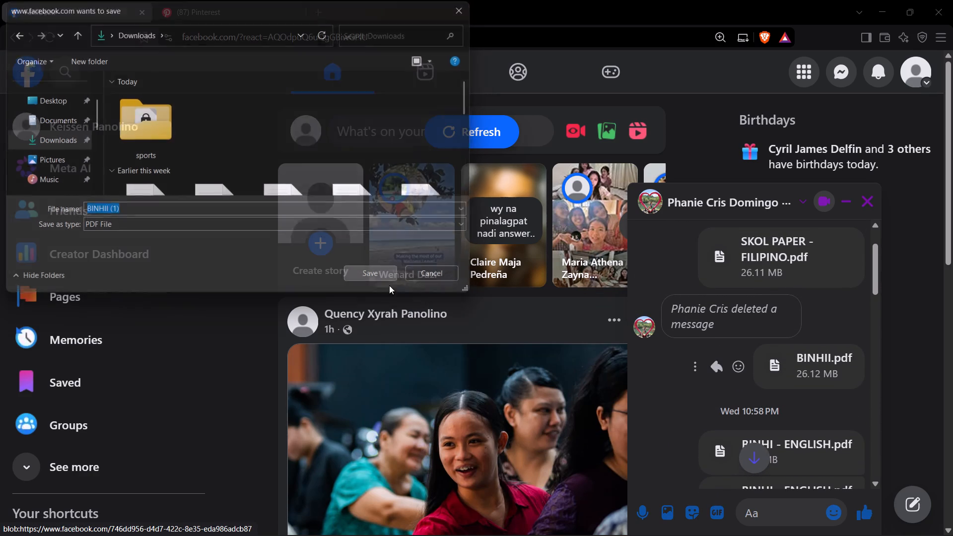
Open the downloaded BINHII (1) PDF from the Downloads folder in Edge and maximize its window.
left_click(522, 525)
left_click(69, 223)
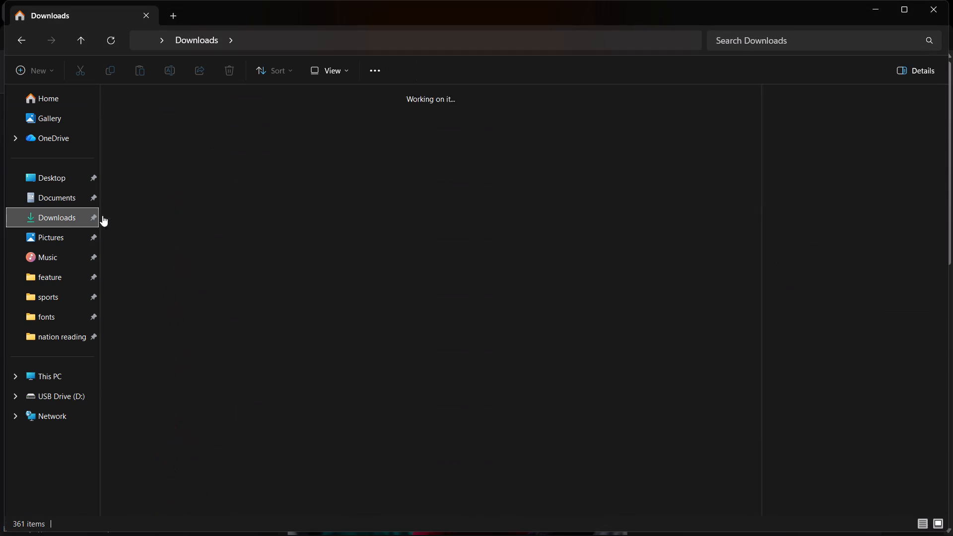
double_click(309, 266)
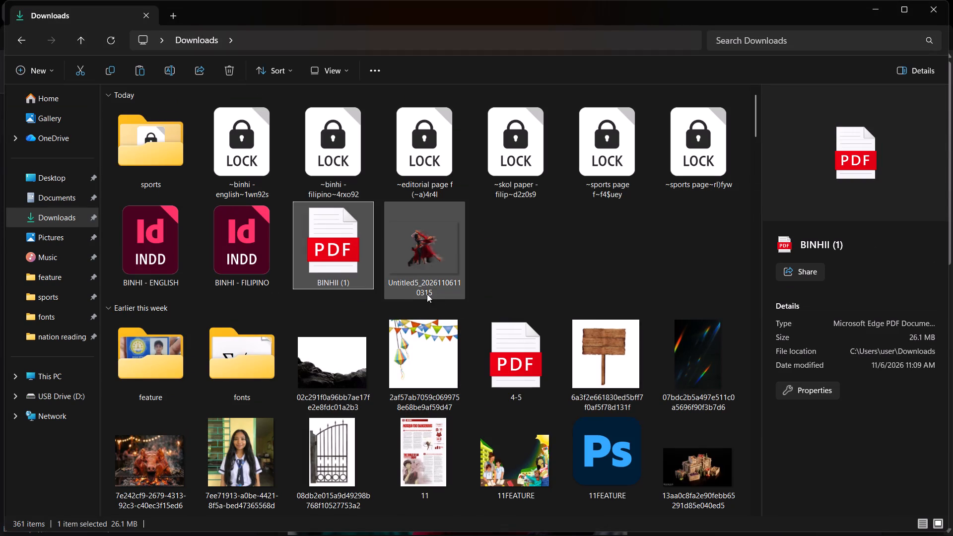
scroll(441, 296, "down", 1, "ctrl")
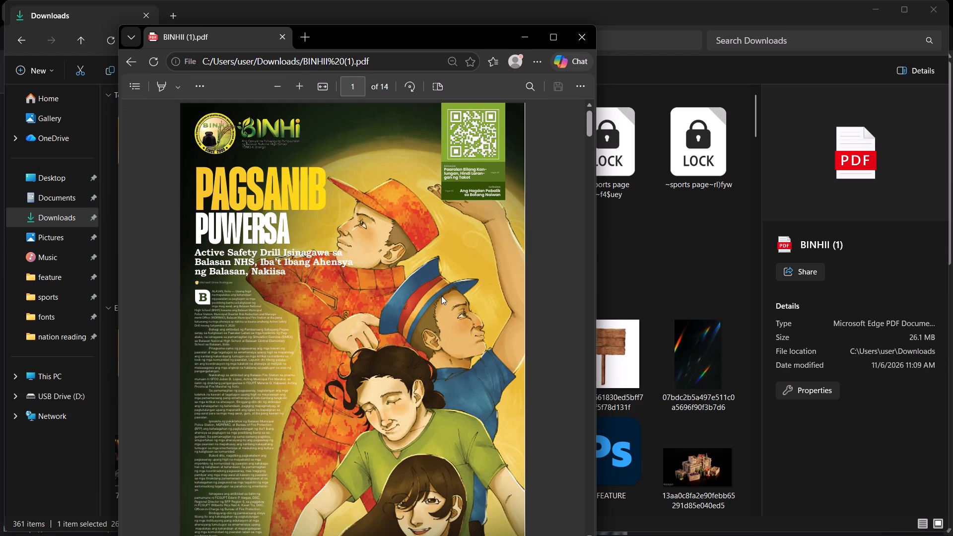
right_click(441, 296)
left_click(539, 51)
left_click(553, 30)
Examine the BINHII (1) PDF from the front page through to its last pages, checking the page order and layouts.
scroll(603, 231, "down", 7)
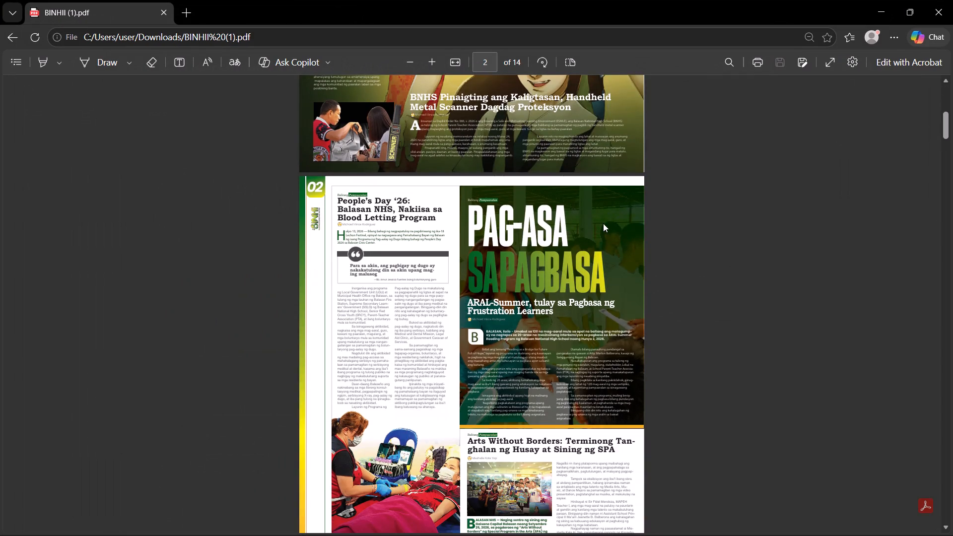
scroll(604, 223, "up", 5)
scroll(731, 204, "up", 4, "ctrl")
scroll(731, 204, "down", 4, "ctrl")
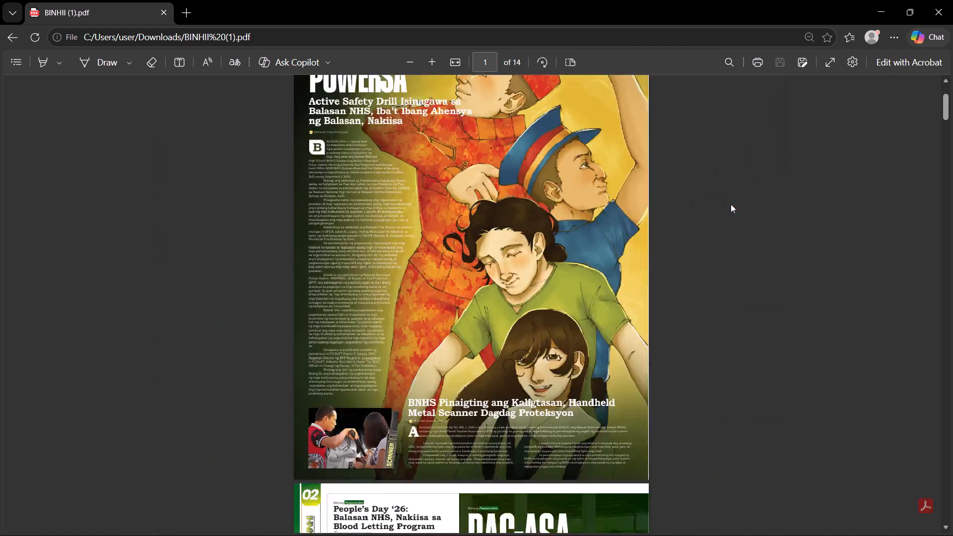
scroll(731, 204, "down", 1, "ctrl")
scroll(633, 252, "down", 14)
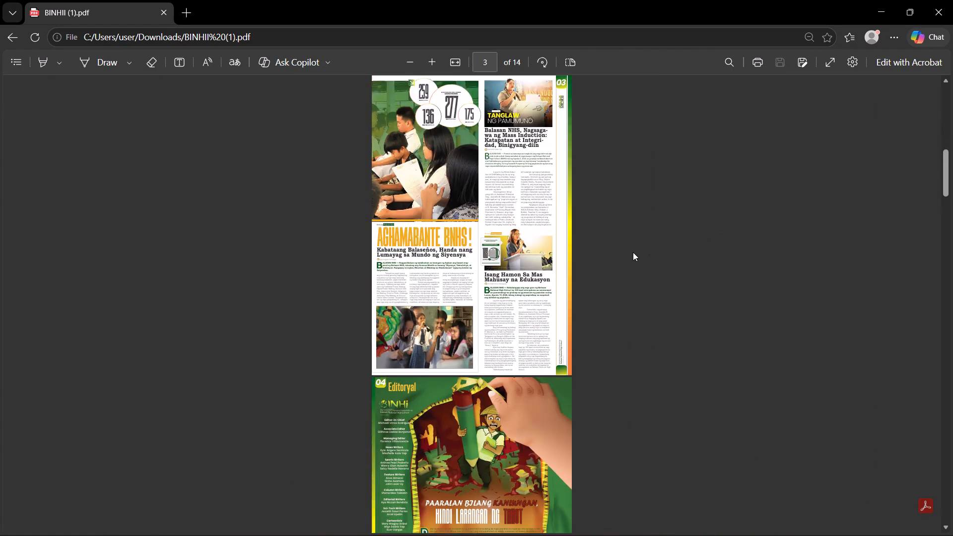
scroll(633, 252, "down", 20)
scroll(633, 252, "down", 20)
scroll(633, 252, "down", 19)
middle_click_drag(641, 246, 641, 253)
middle_click(717, 372)
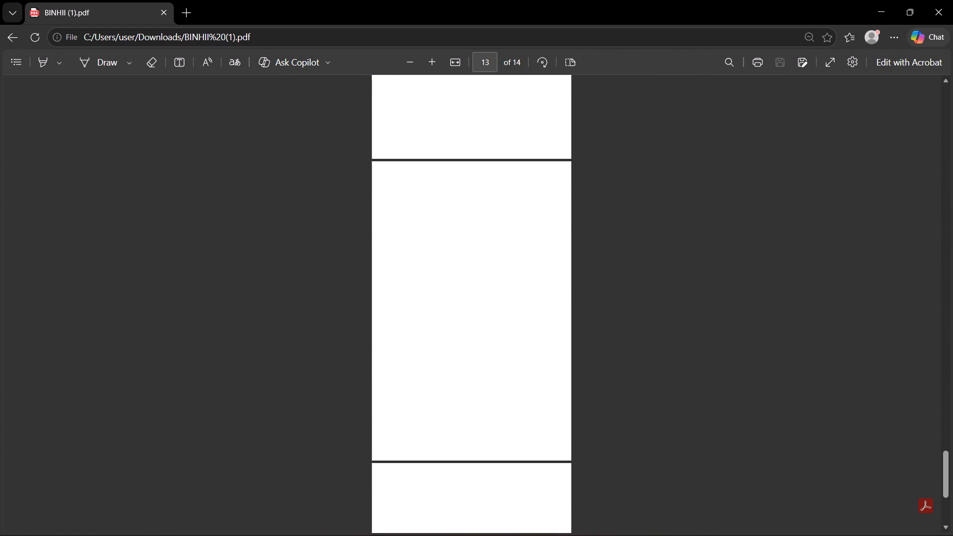
Return to the BINHI - FILIPINO document in InDesign and check its spreads from the first page to the last.
left_click(558, 526)
scroll(578, 276, "up", 9)
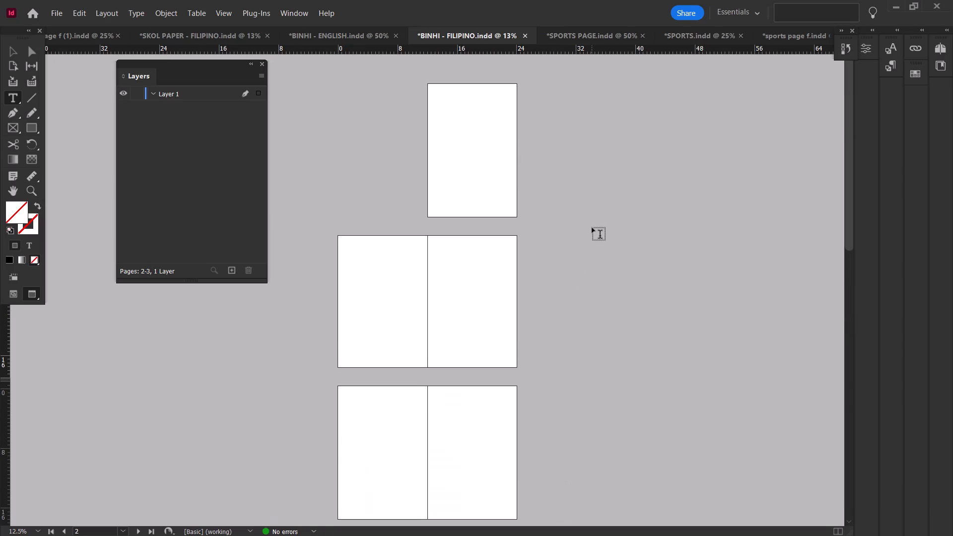
scroll(590, 227, "down", 4)
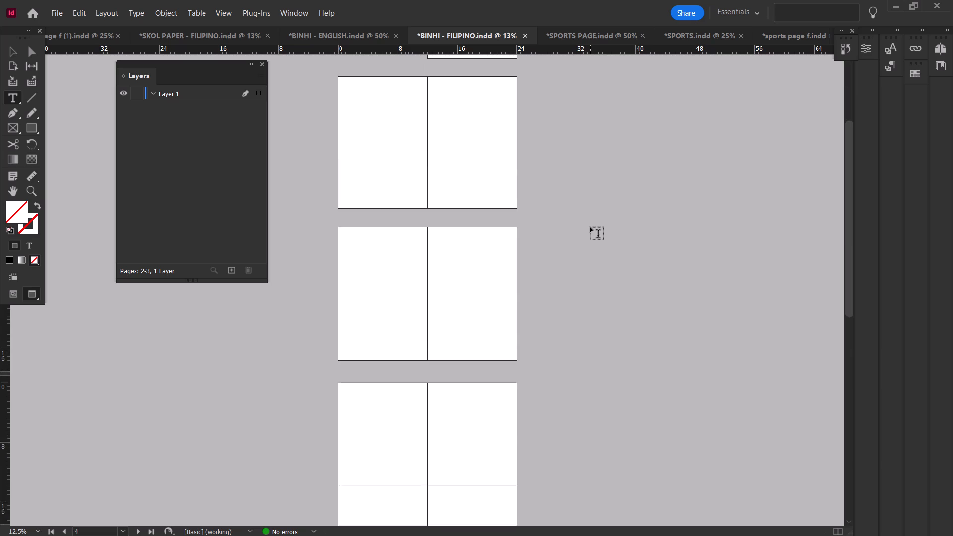
scroll(590, 227, "down", 14)
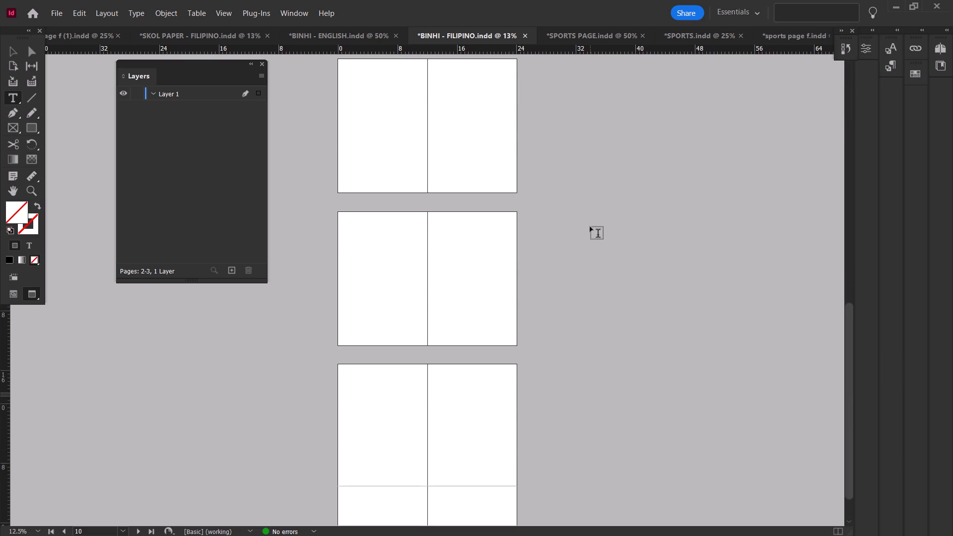
scroll(590, 227, "down", 2)
Add one page to BINHI - FILIPINO and go to page 14.
left_click(864, 49)
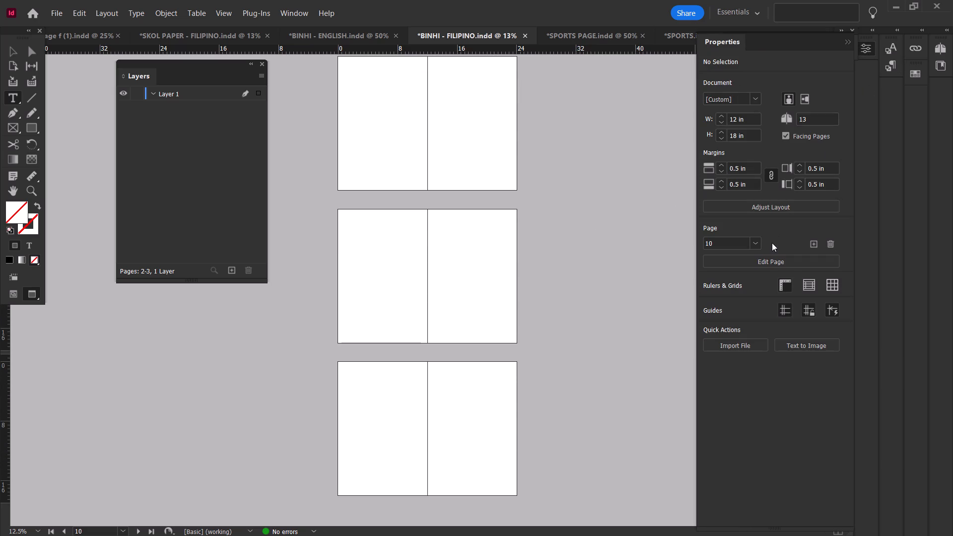
left_click(754, 242)
double_click(813, 242)
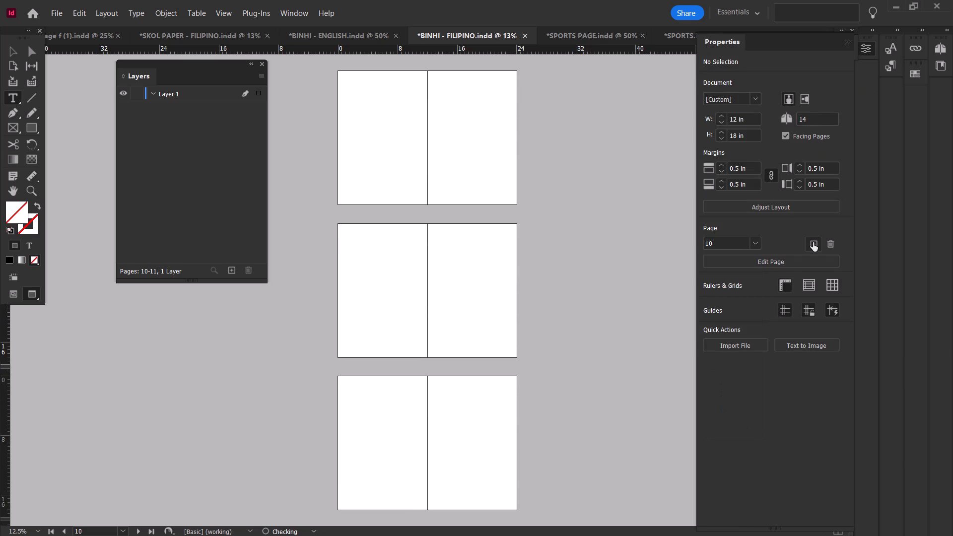
left_click(744, 238)
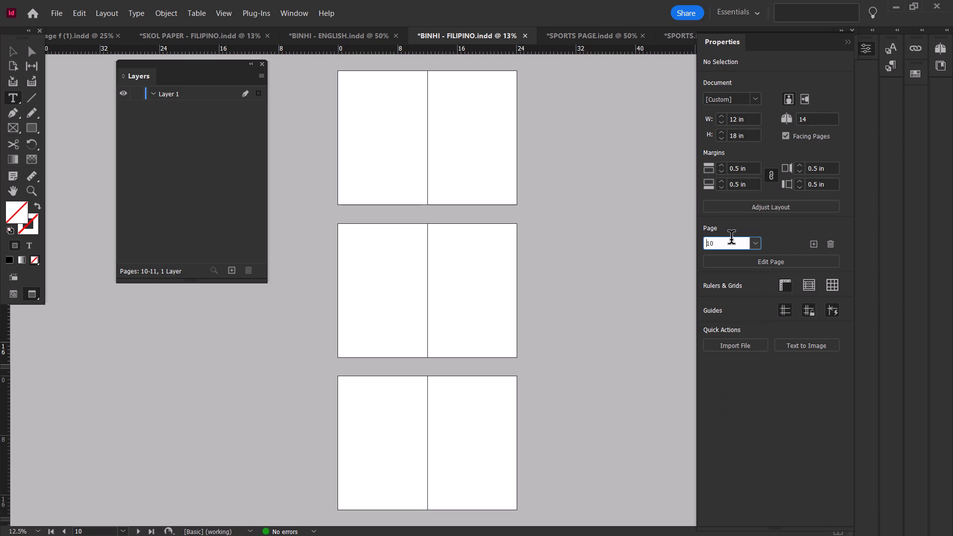
left_click_drag(731, 239, 664, 246)
key("1")
key("4")
key("Return")
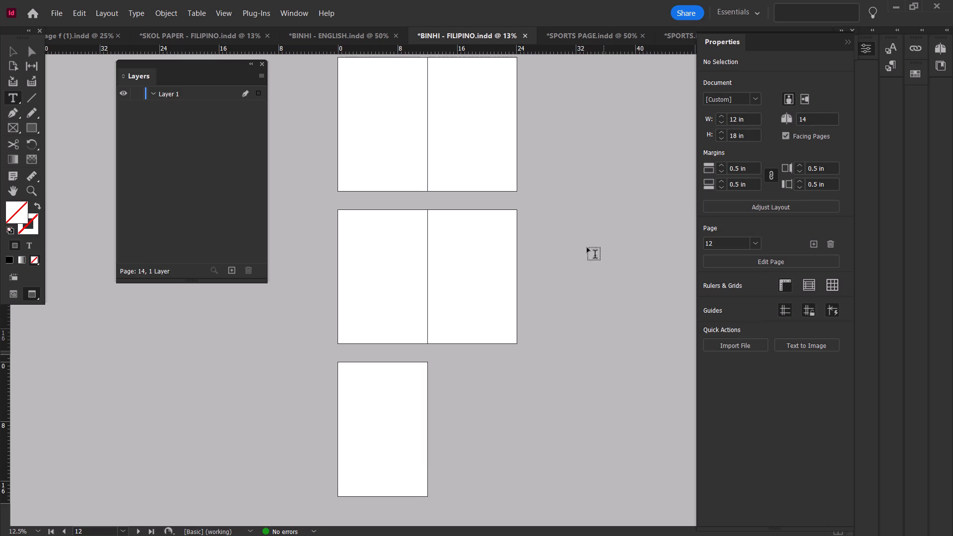
left_click(478, 251)
scroll(478, 250, "up", 2)
Check the SPORTS PAGE document and return to page 14 of BINHI - ENGLISH.
left_click(572, 40)
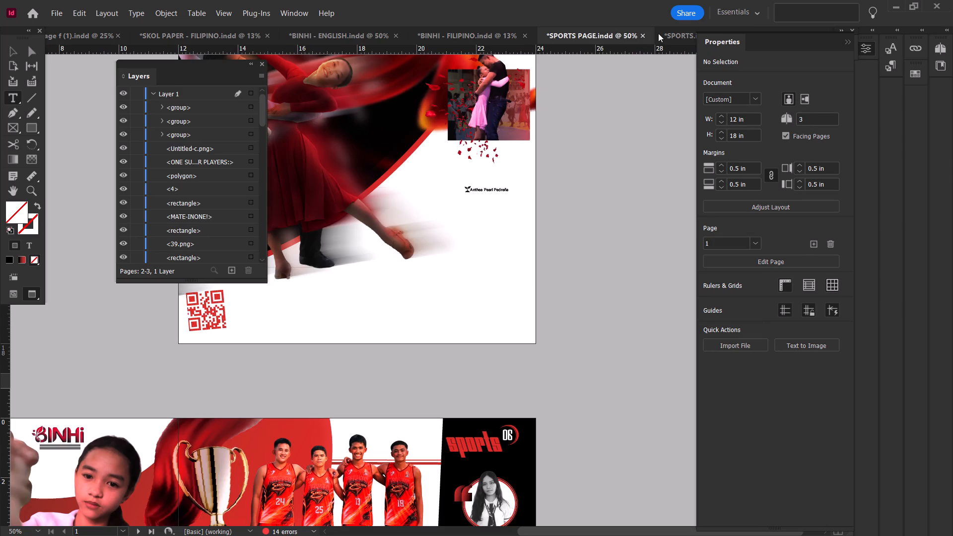
left_click(370, 33)
scroll(423, 163, "down", 1, "alt")
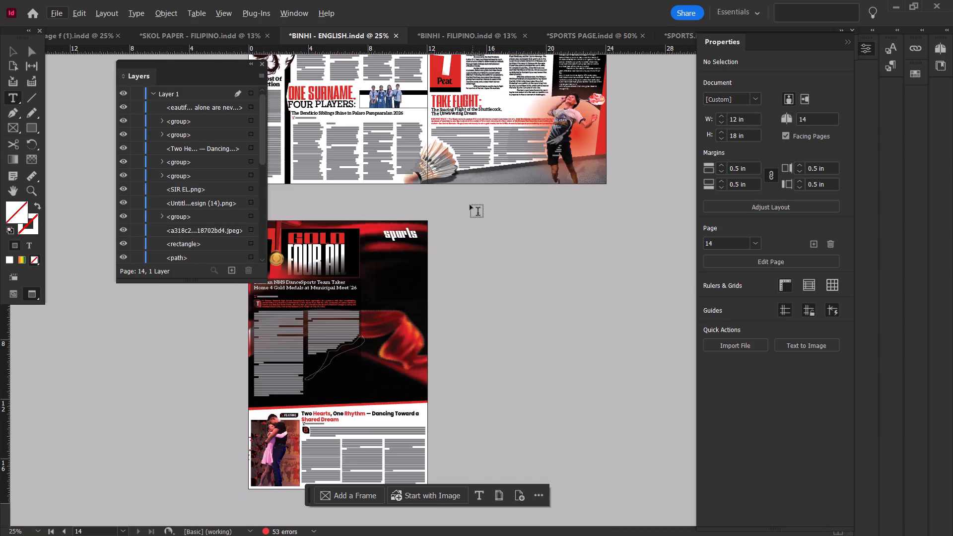
scroll(460, 225, "up", 1, "alt")
scroll(463, 224, "up", 2, "ctrl")
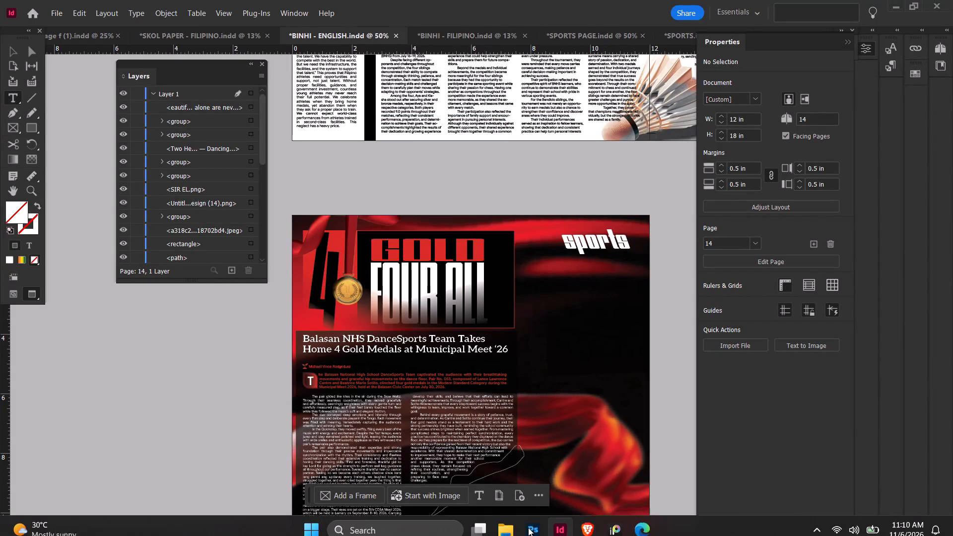
Switch to File Explorer and open the BINHI - ENGLISH PDF from the recent files.
left_click(513, 526)
scroll(370, 428, "down", 1)
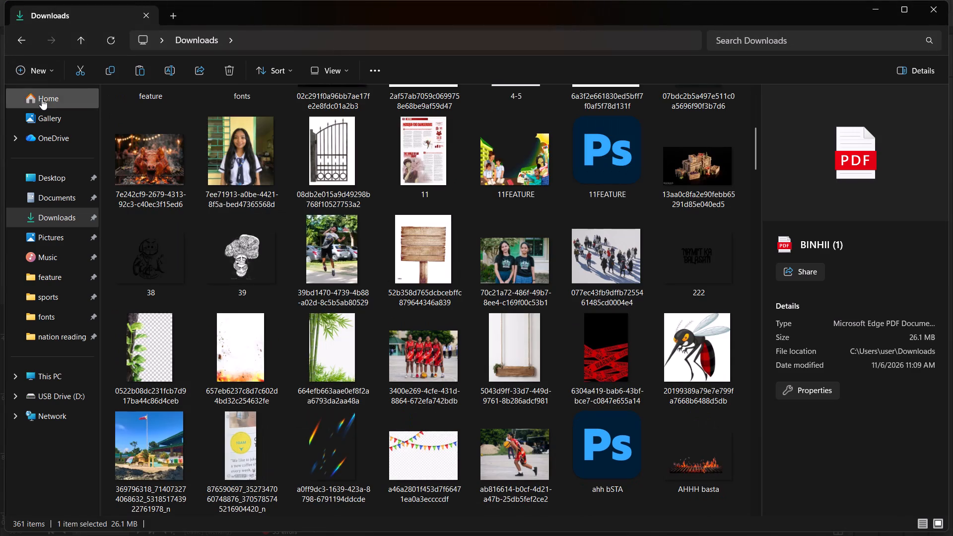
left_click(42, 99)
scroll(451, 346, "down", 1)
scroll(451, 346, "up", 1)
scroll(451, 346, "down", 3)
scroll(347, 336, "down", 1)
scroll(347, 334, "up", 1)
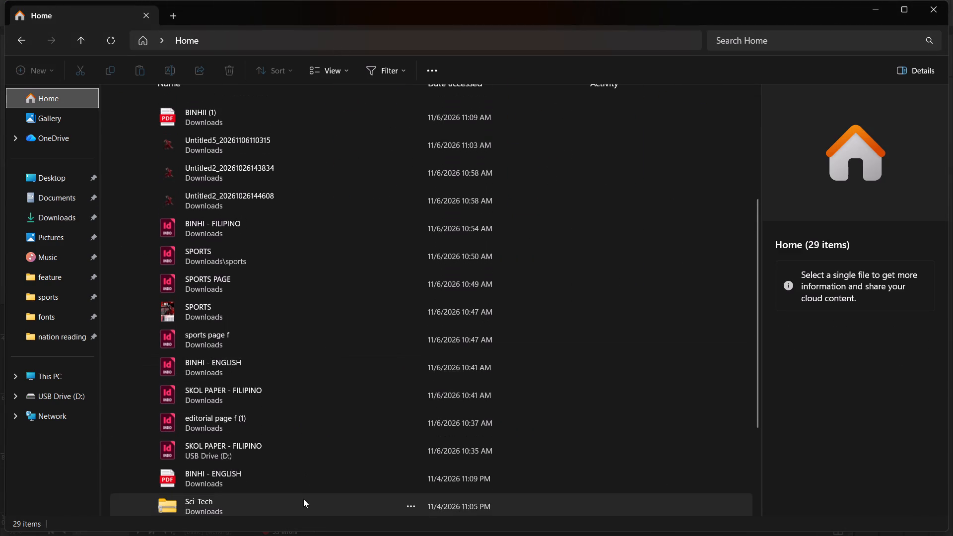
double_click(315, 478)
Examine the dancer layout on page 14 of the BINHI - ENGLISH PDF.
scroll(461, 375, "down", 19)
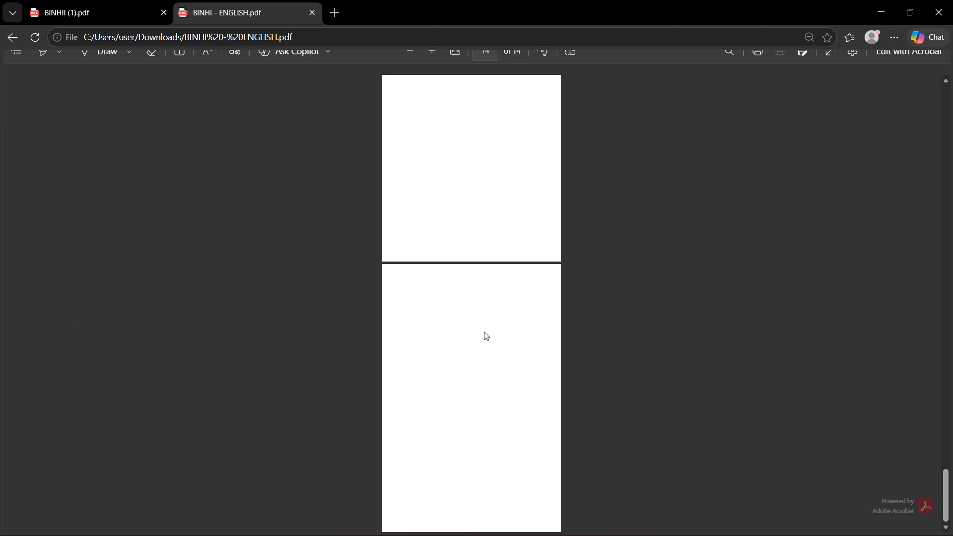
scroll(484, 332, "down", 20)
scroll(484, 332, "down", 16)
scroll(549, 376, "up", 2, "alt")
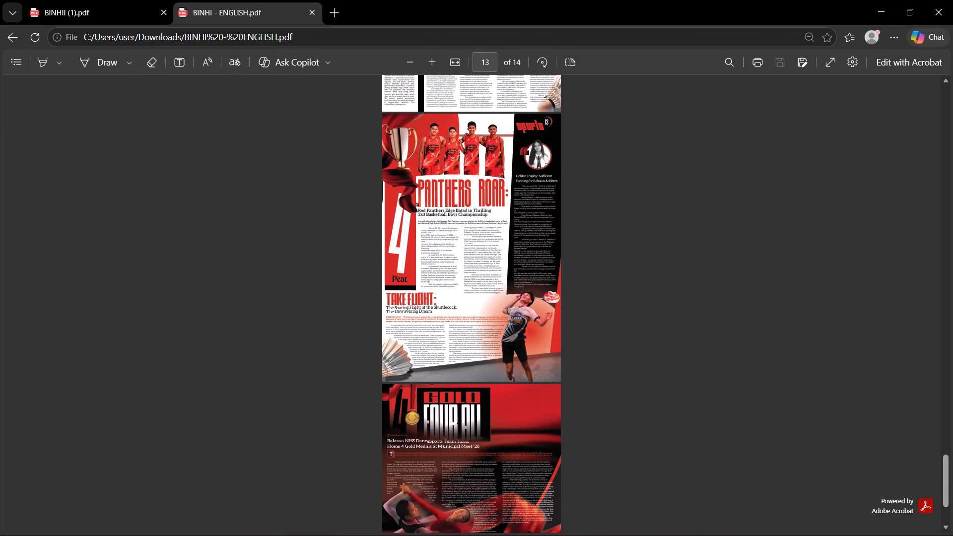
scroll(549, 376, "down", 1)
scroll(549, 376, "up", 2, "ctrl")
scroll(549, 376, "down", 6)
scroll(549, 376, "up", 1, "ctrl")
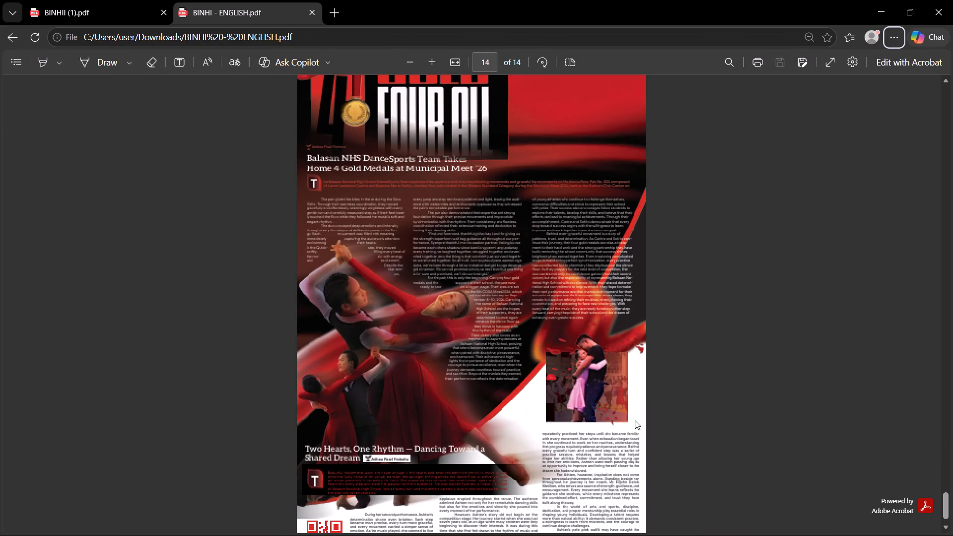
scroll(635, 421, "down", 5)
Return to BINHI - ENGLISH in InDesign and inspect sports pages 12 to 14, toggling preview and presentation mode.
left_click(568, 524)
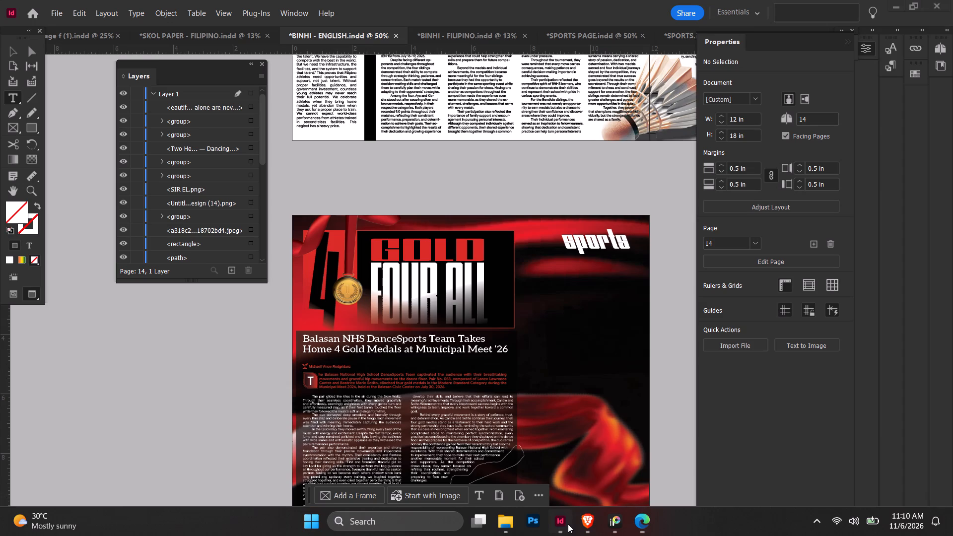
scroll(551, 410, "down", 7)
scroll(551, 406, "up", 1)
type("WW")
scroll(582, 374, "up", 5)
scroll(593, 358, "down", 1)
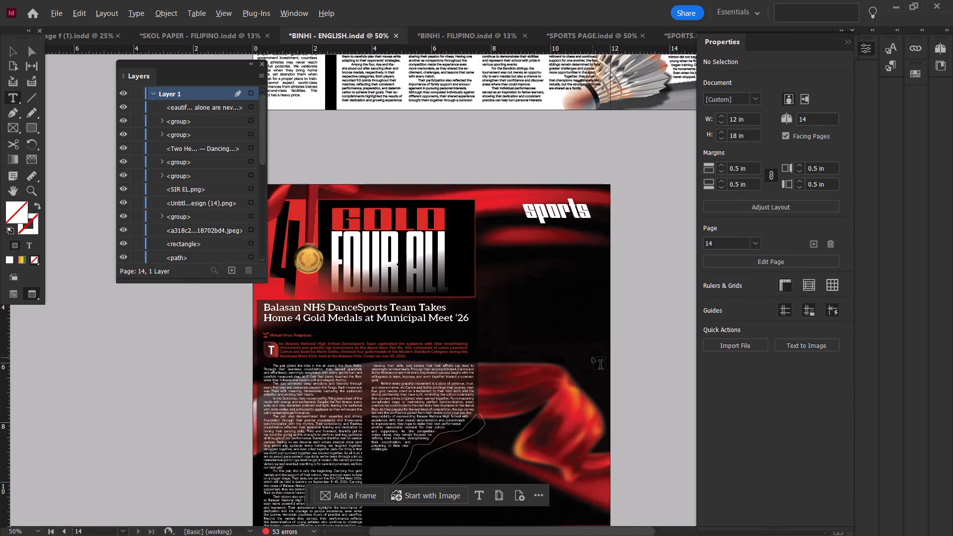
scroll(593, 358, "down", 1, "alt")
scroll(593, 356, "up", 8)
key("shift+w")
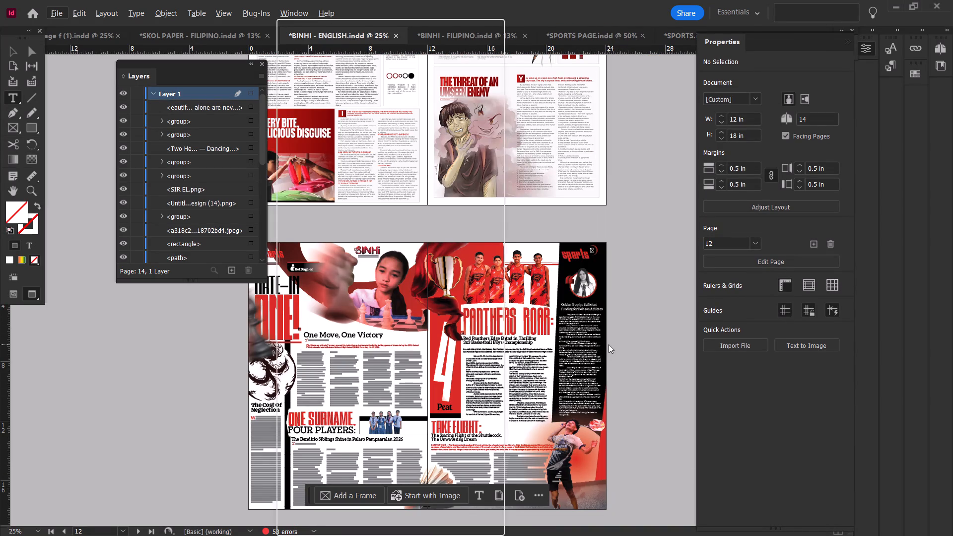
left_click(611, 344)
key("shift+w")
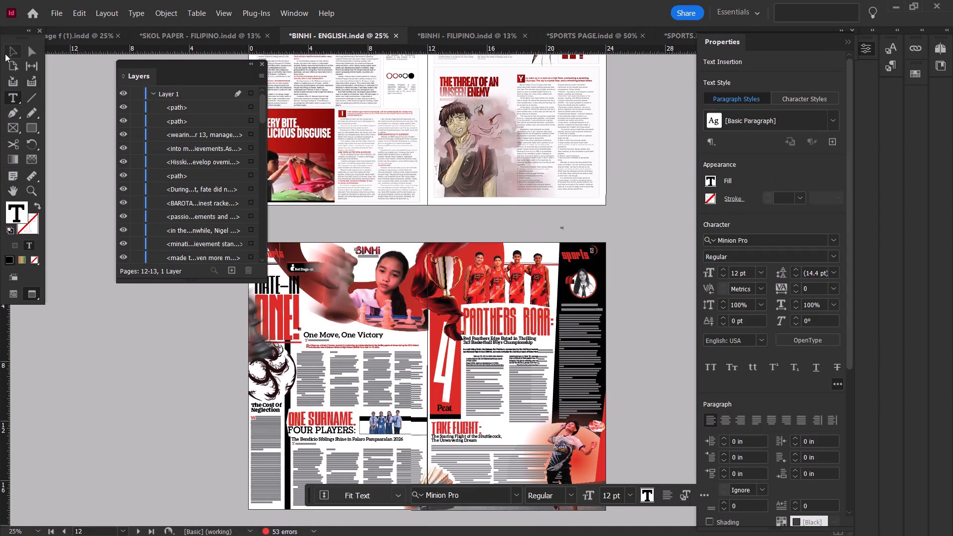
Undo the last change in BINHI - ENGLISH and review its pages in presentation mode, going back from the sci-tech spread to the cover.
left_click(12, 52)
key("ctrl+z")
left_click(109, 368)
key("shift+w")
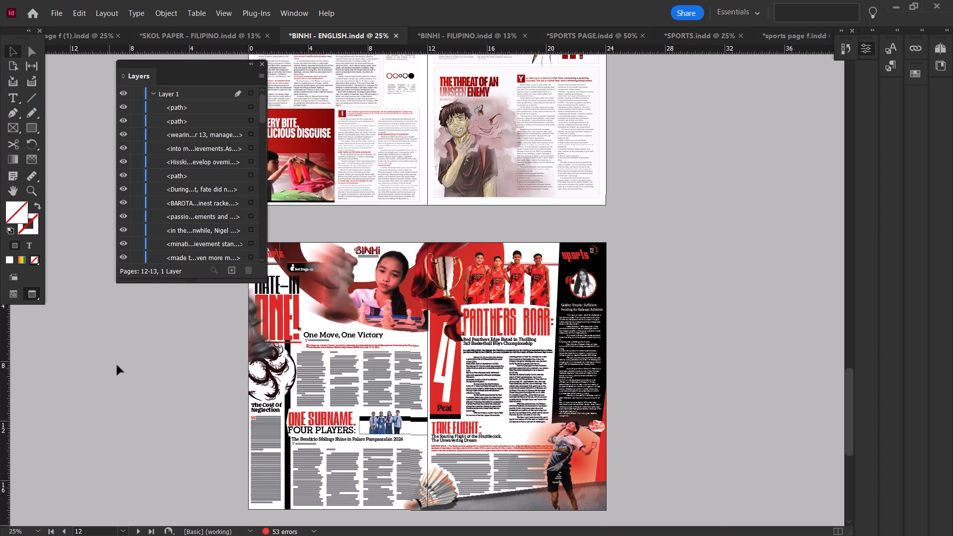
key("Left")
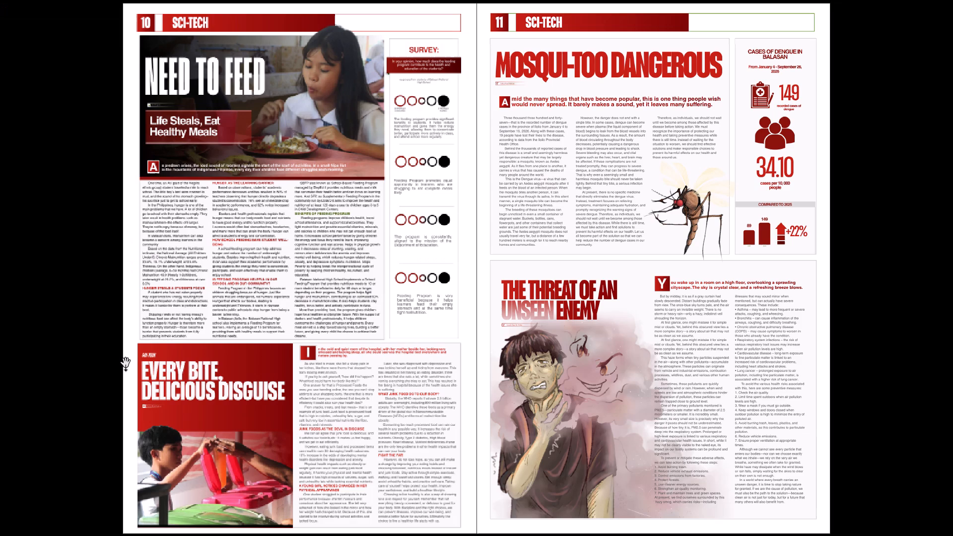
key("Left")
key("Left")
key("Left")
key("Left")
key("Left")
key("shift+w")
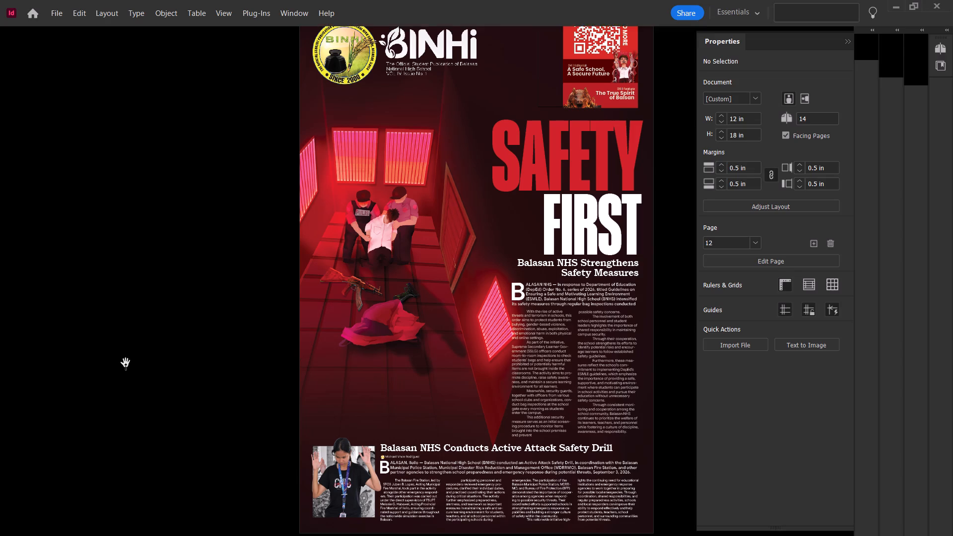
Check the SPORTS PAGE and BINHI - FILIPINO documents, switch to File Explorer and open the BINHII (1) PDF from the recent files.
left_click(596, 32)
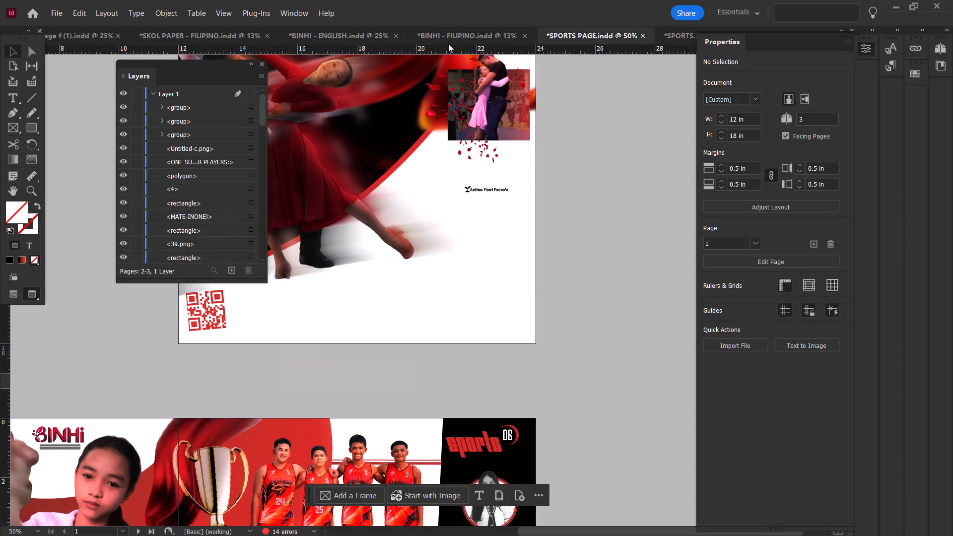
left_click(448, 41)
scroll(519, 167, "up", 8)
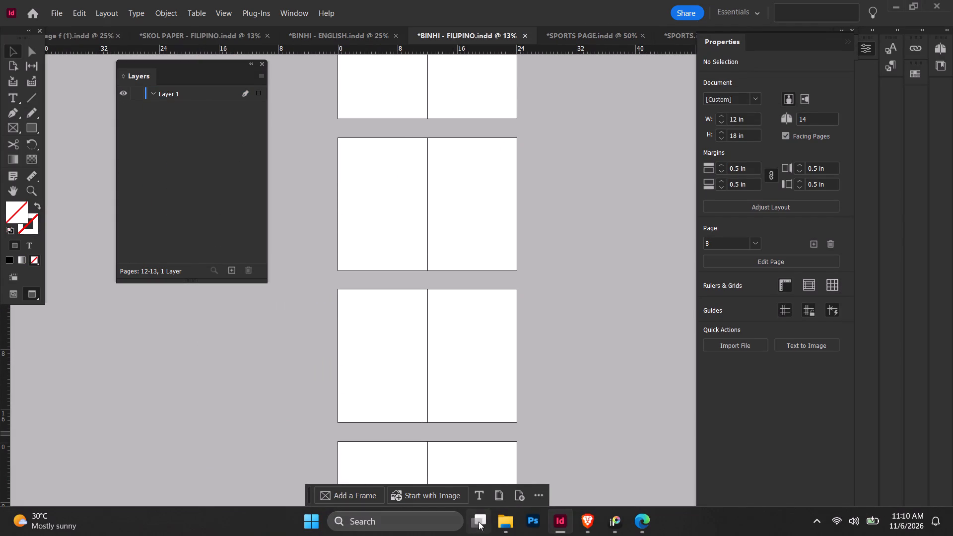
left_click(580, 527)
left_click(222, 4)
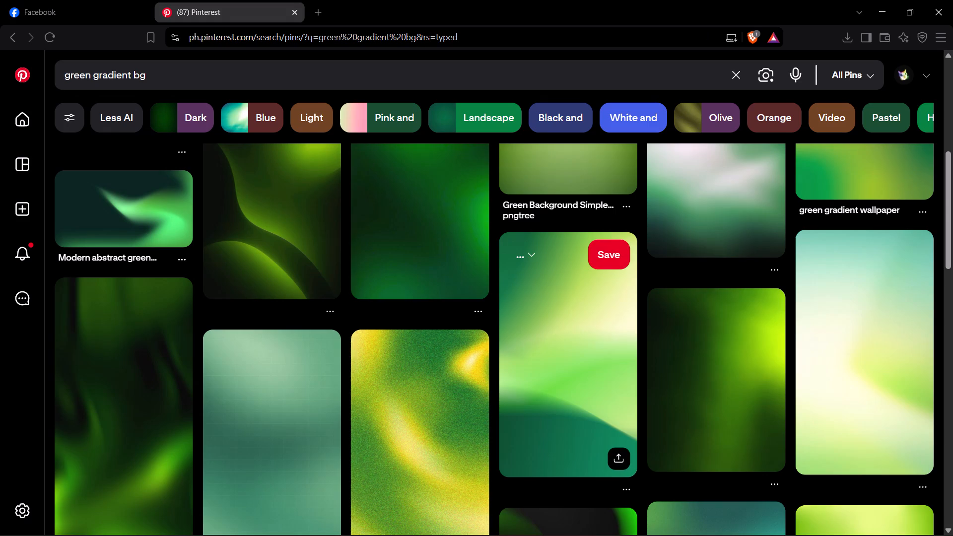
left_click(508, 518)
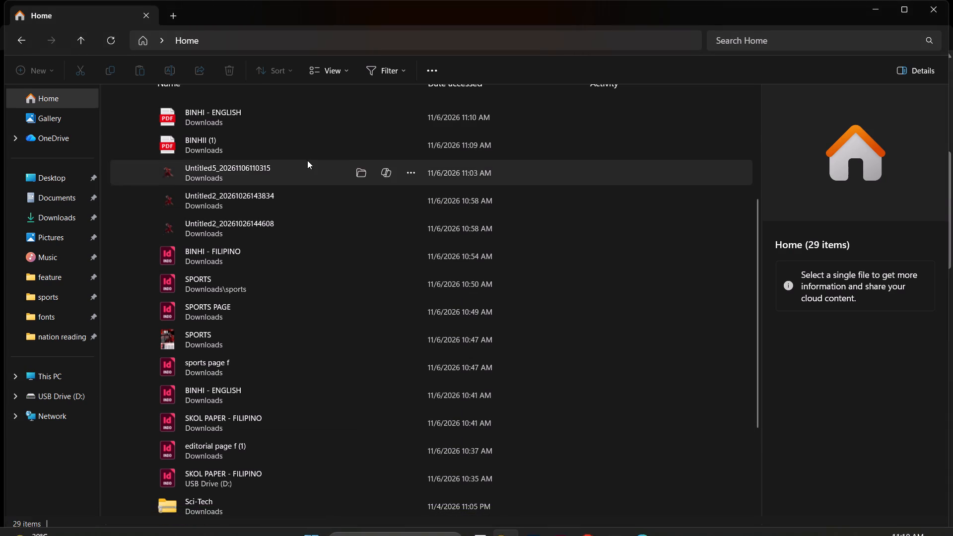
double_click(281, 149)
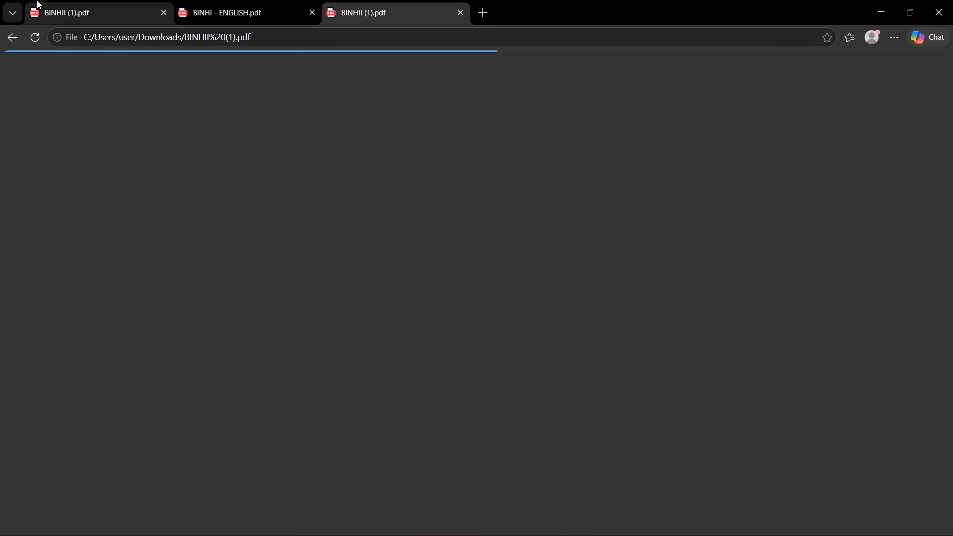
Examine the Filipino sports layouts on pages 12 to 14 of the BINHII (1) PDF.
scroll(523, 295, "up", 5)
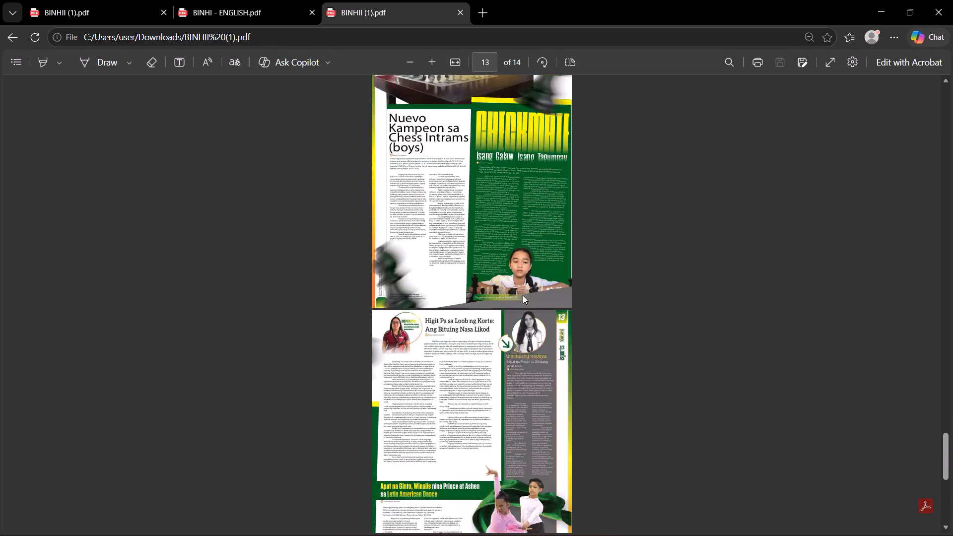
scroll(523, 295, "up", 8)
scroll(528, 292, "down", 10)
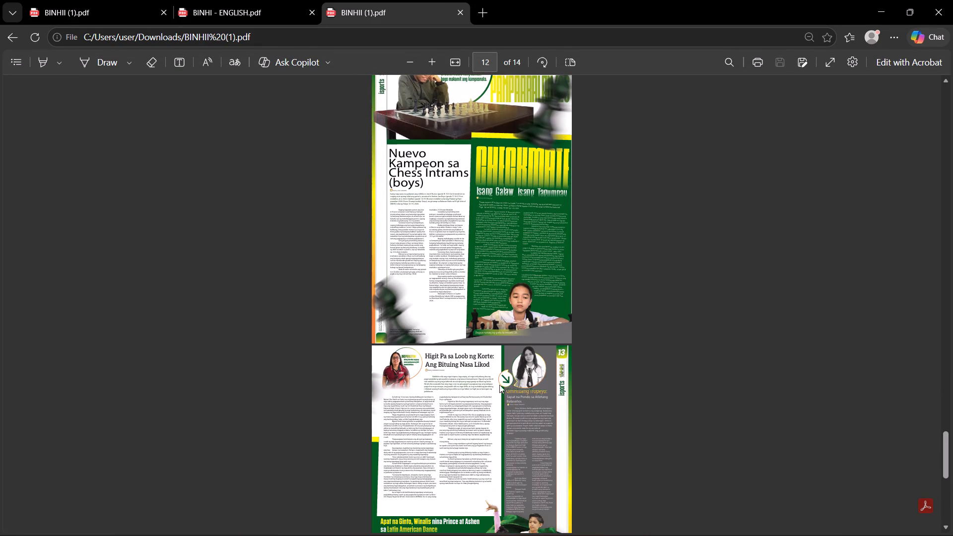
scroll(422, 387, "up", 4, "ctrl")
scroll(349, 372, "down", 1)
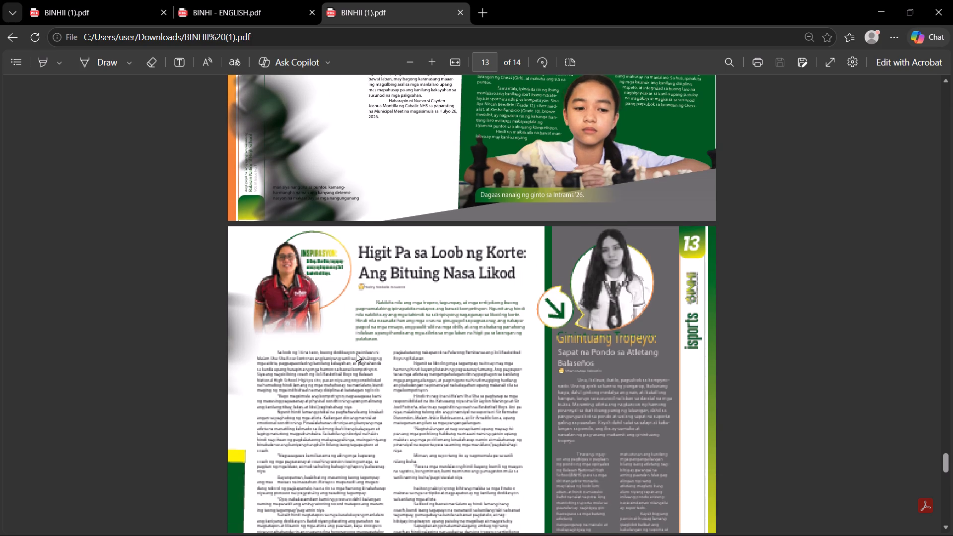
scroll(356, 353, "up", 2, "ctrl")
scroll(358, 352, "down", 4, "ctrl")
scroll(358, 352, "up", 2)
scroll(358, 352, "down", 2)
scroll(358, 352, "up", 3)
scroll(358, 352, "down", 4)
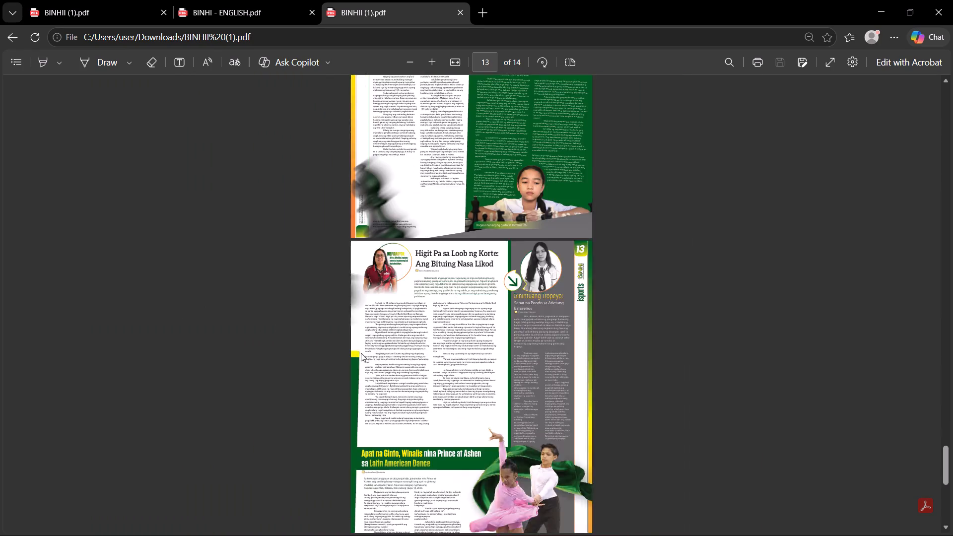
scroll(361, 353, "up", 3)
scroll(363, 353, "down", 6)
scroll(378, 356, "up", 3, "ctrl")
scroll(378, 356, "down", 2, "ctrl")
scroll(378, 356, "down", 1)
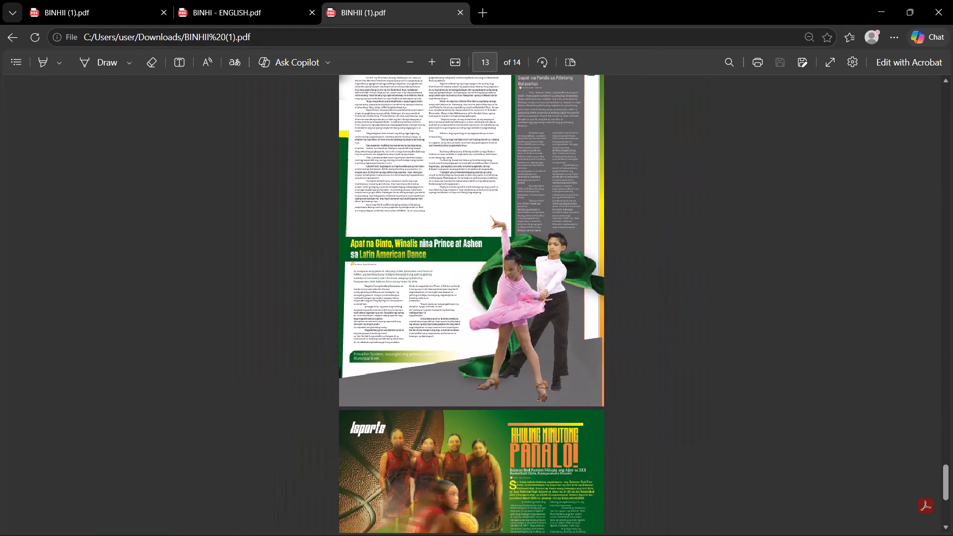
scroll(381, 356, "down", 6)
scroll(384, 356, "up", 2, "ctrl")
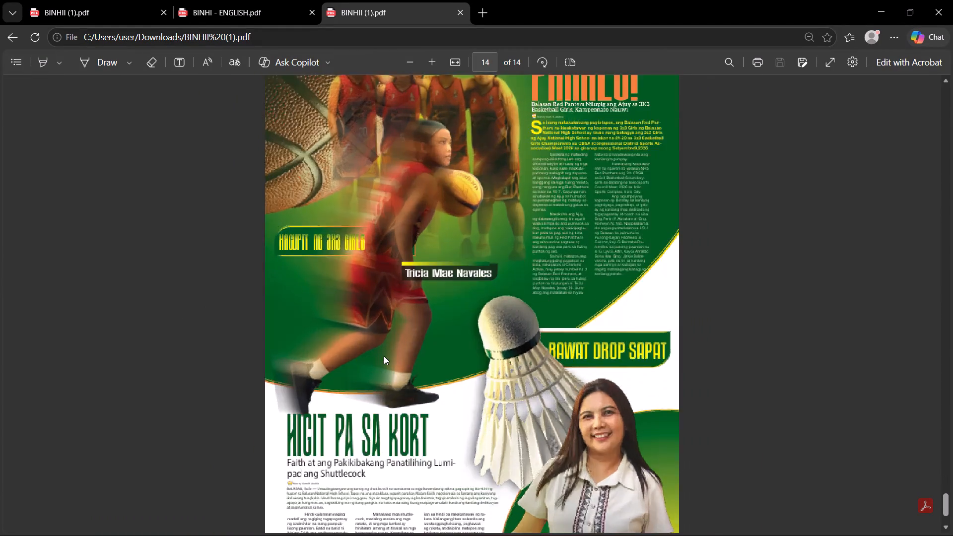
scroll(384, 356, "down", 5, "ctrl")
scroll(389, 355, "up", 3, "ctrl")
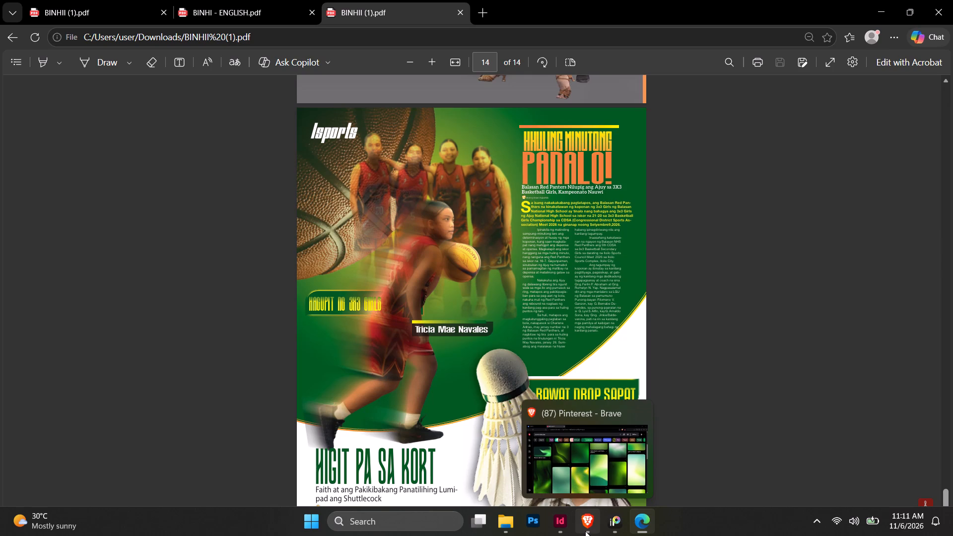
Return to InDesign, check the open documents and close the SPORTS PAGE document.
left_click(560, 528)
scroll(480, 325, "down", 4)
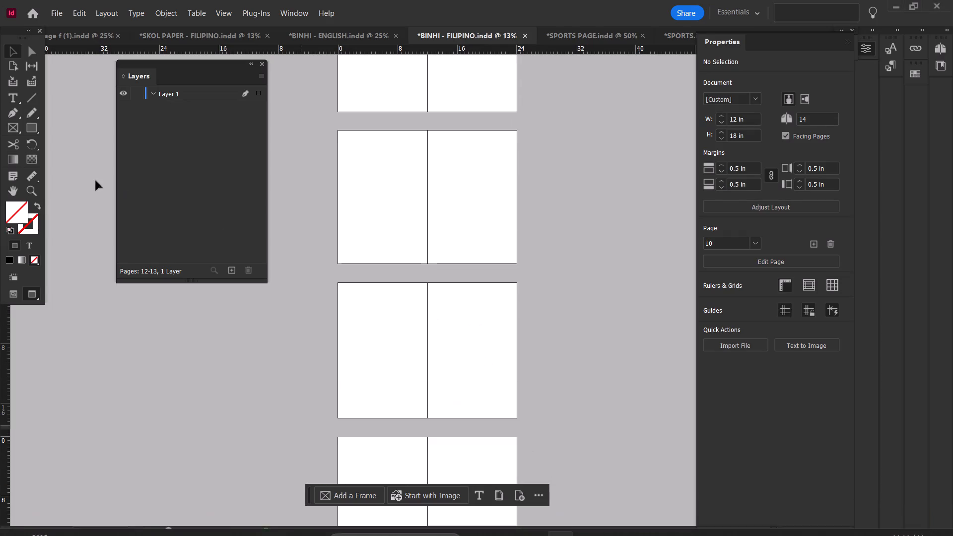
left_click(595, 36)
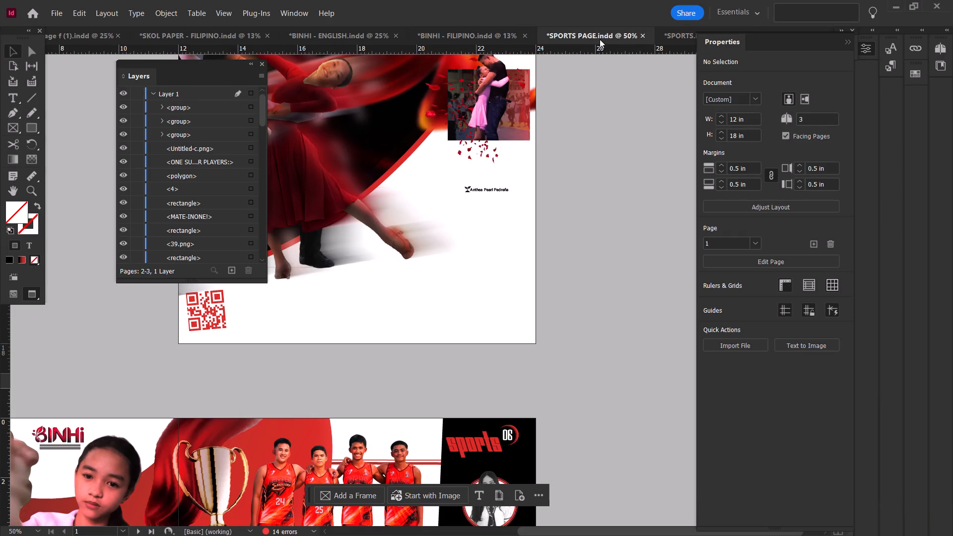
left_click(680, 33)
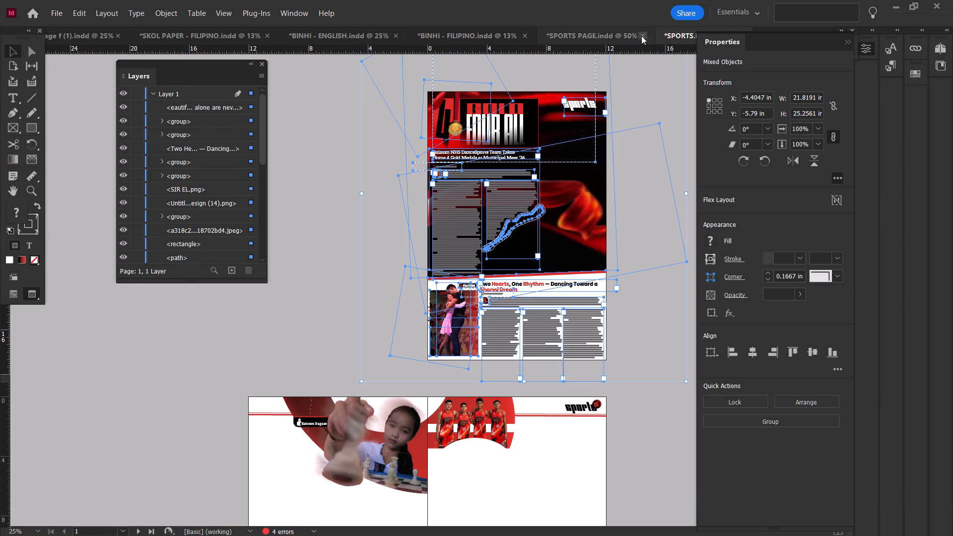
left_click(641, 36)
left_click(474, 294)
Copy the selected page 2 layout from sports page f and paste it into BINHI - FILIPINO at page 14.
left_click(849, 43)
left_click(709, 37)
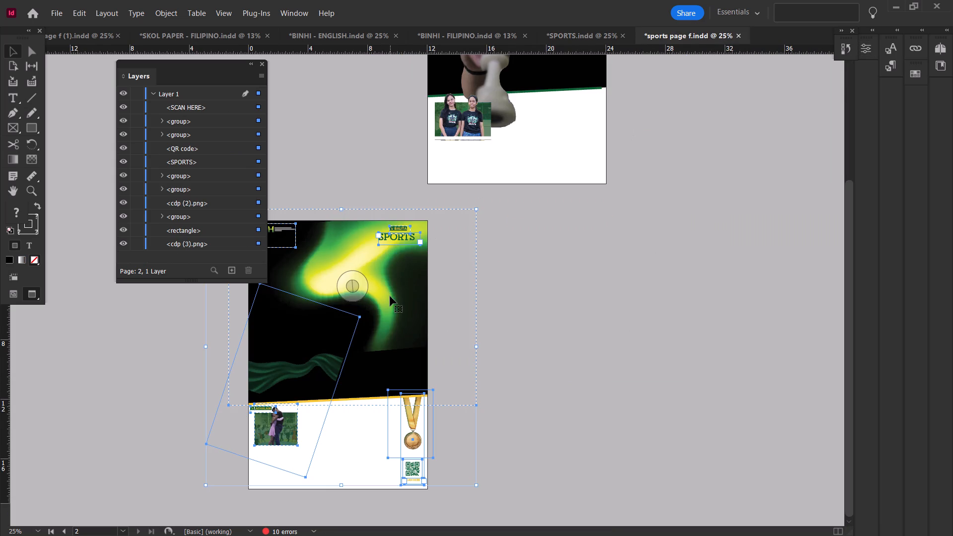
key("ctrl+c")
left_click(439, 35)
scroll(438, 228, "down", 5)
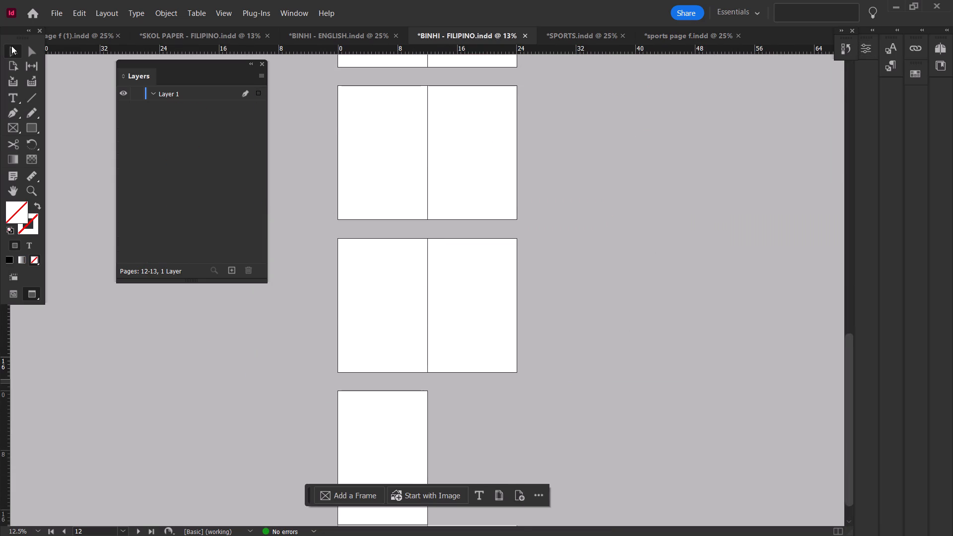
scroll(371, 405, "down", 6)
key("space")
scroll(382, 405, "up", 3, "alt")
scroll(382, 405, "down", 20)
scroll(382, 405, "down", 2)
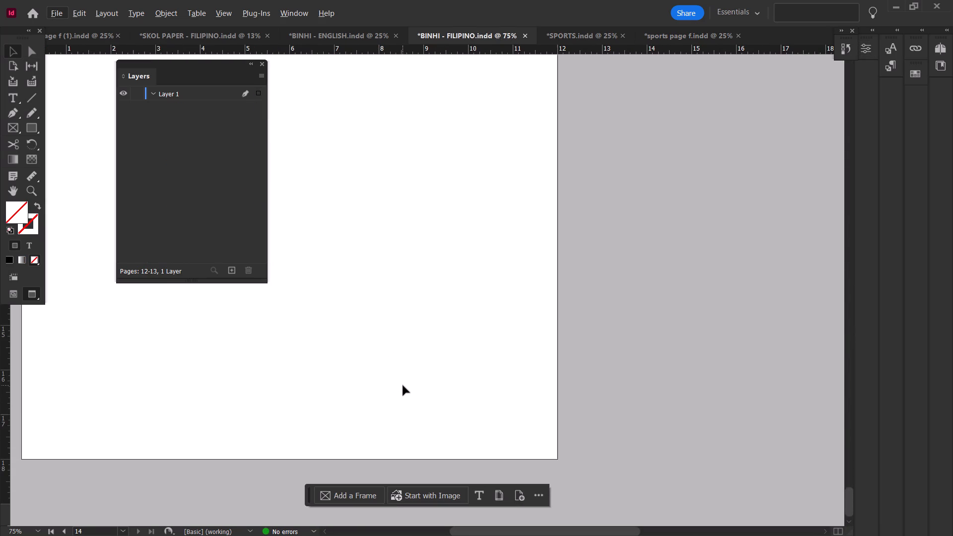
key("ctrl+v")
Move the pasted sports layout so its green and black background covers page 14 of BINHI - FILIPINO.
scroll(404, 386, "up", 1, "alt")
scroll(404, 386, "down", 5, "alt")
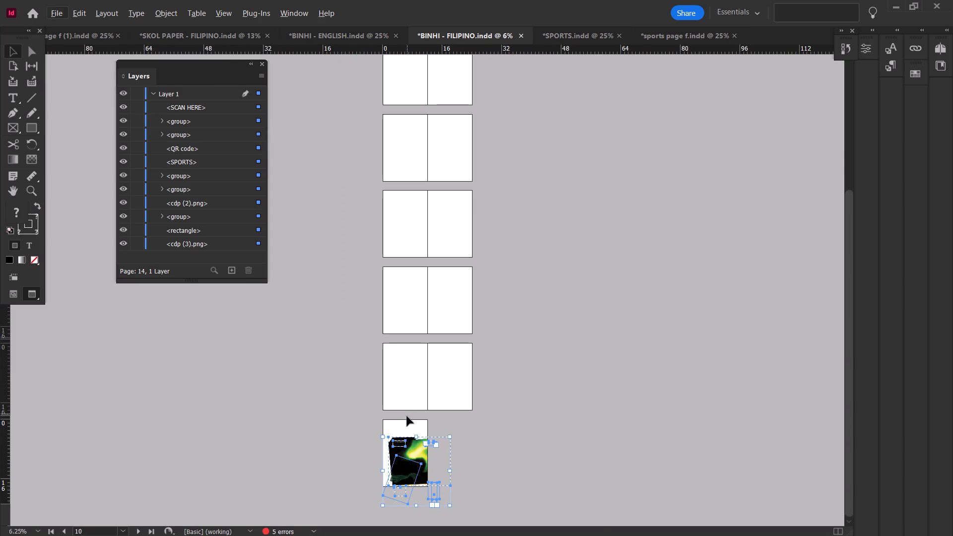
scroll(407, 416, "up", 2, "alt")
scroll(409, 412, "down", 12)
left_click_drag(387, 429, 356, 349)
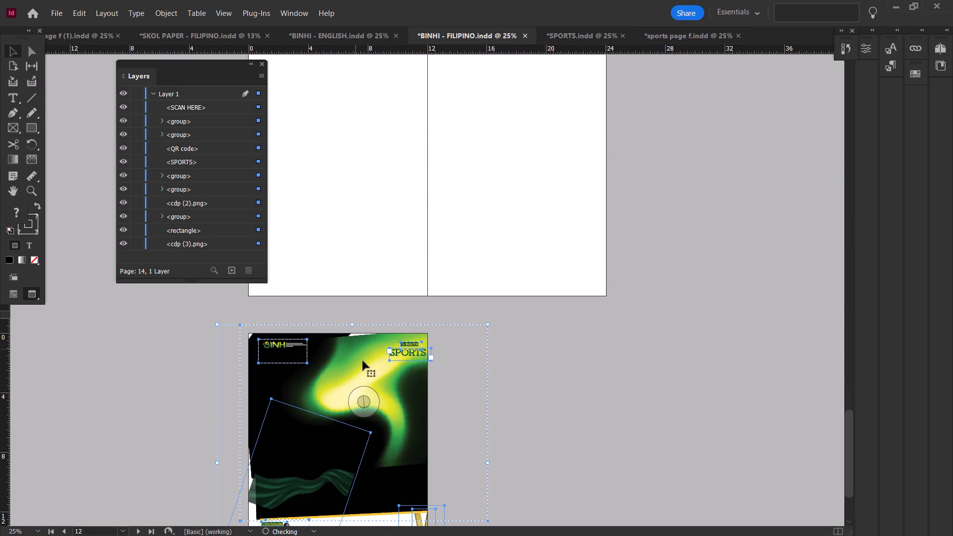
left_click_drag(370, 373, 366, 370)
scroll(366, 370, "down", 3)
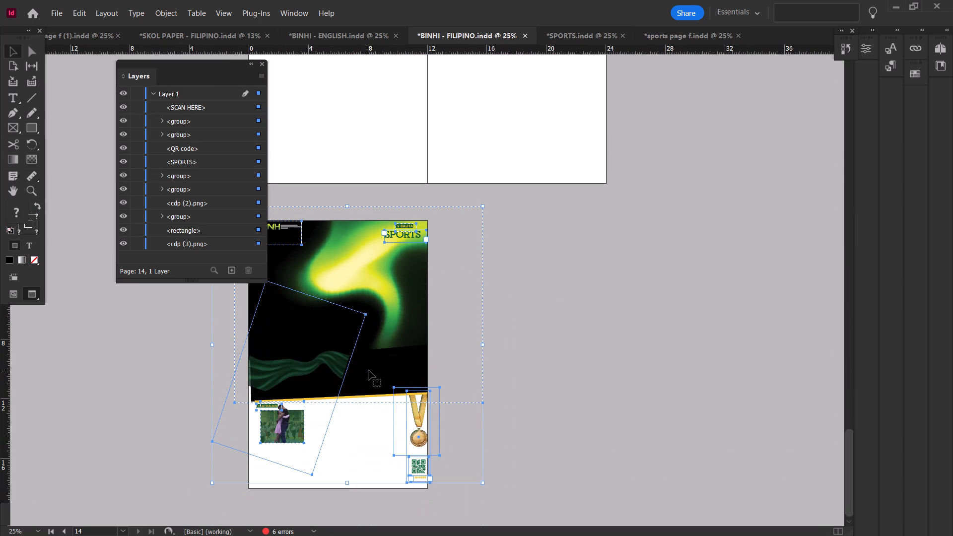
left_click(377, 358)
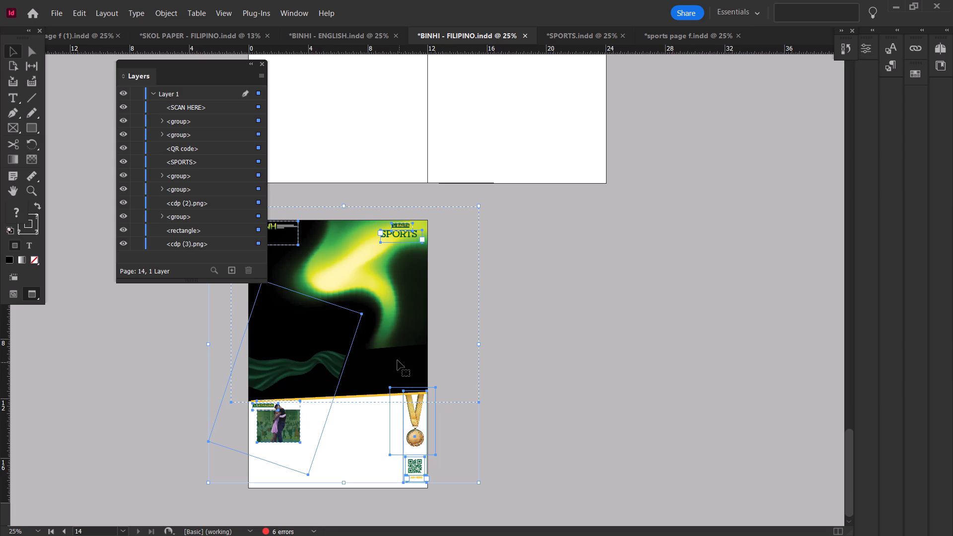
Nudge the pasted layout horizontally to line it up with the side edges of page 14.
key("Left")
key("Left")
key("Left")
key("Left")
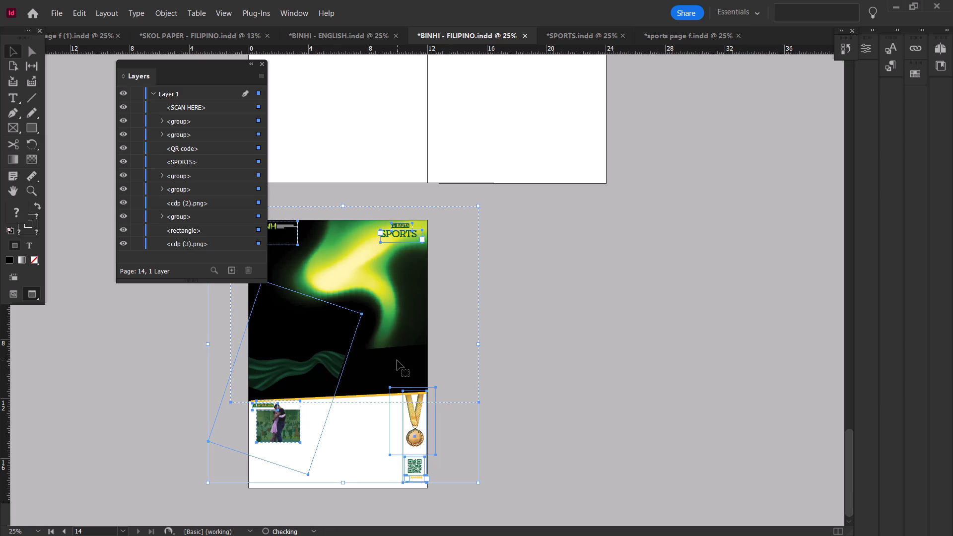
key("Left")
key("Left")
key("Left")
key("Left")
key("Left")
key("Left")
key("Left")
key("Left")
key("Left")
key("Left")
key("Left")
key("Left")
key("Left")
key("Left")
key("Left")
key("Left")
key("Left")
key("Left")
key("Left")
key("Left")
key("Left")
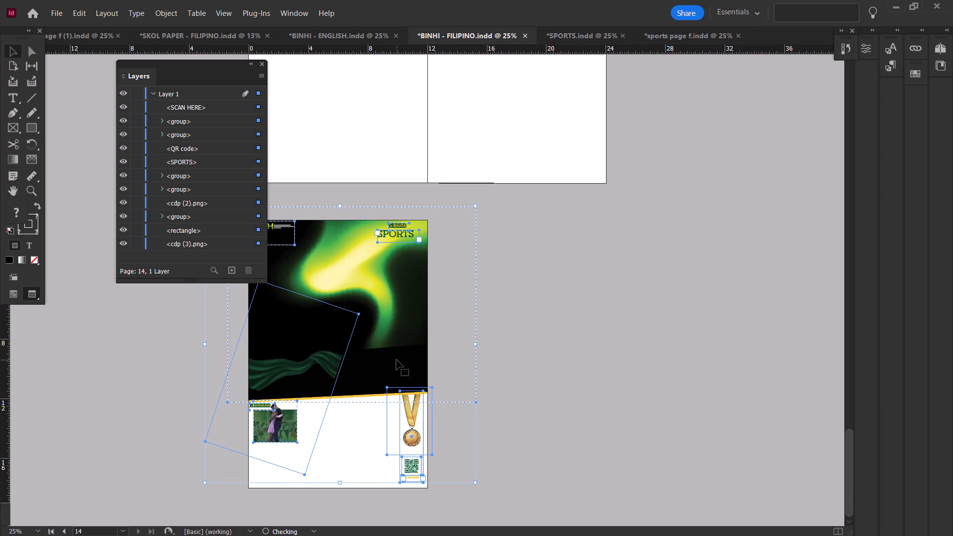
key("Left")
key("Right")
key("Right")
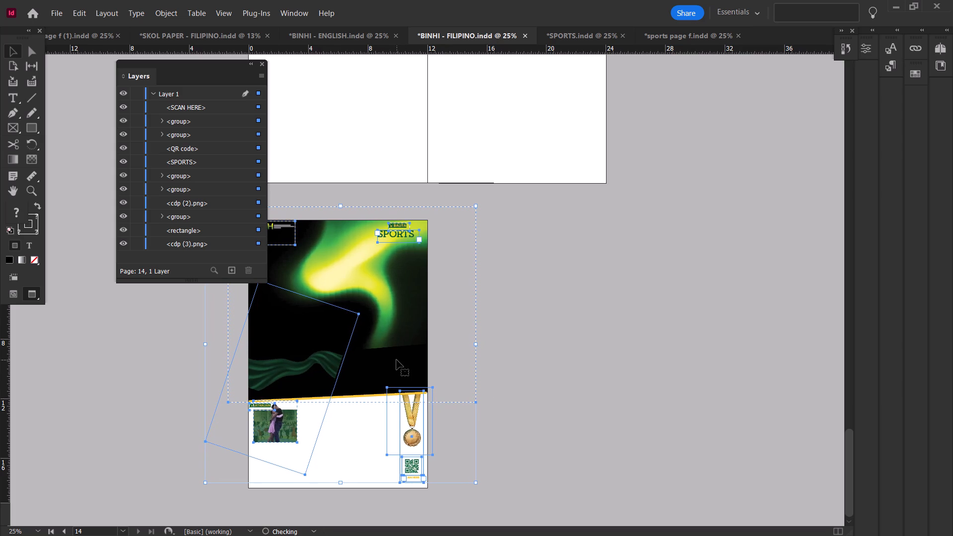
key("Right")
key("Right")
key("Right")
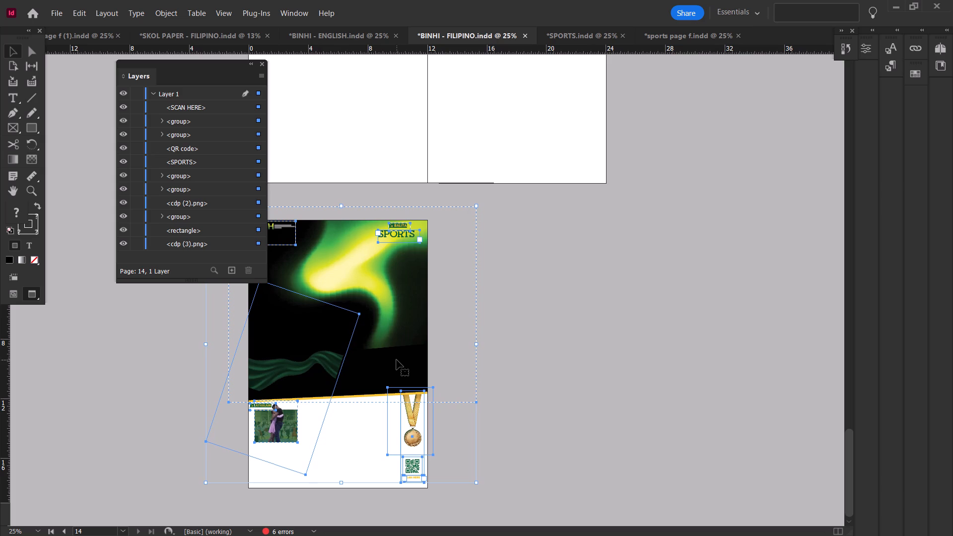
key("Right")
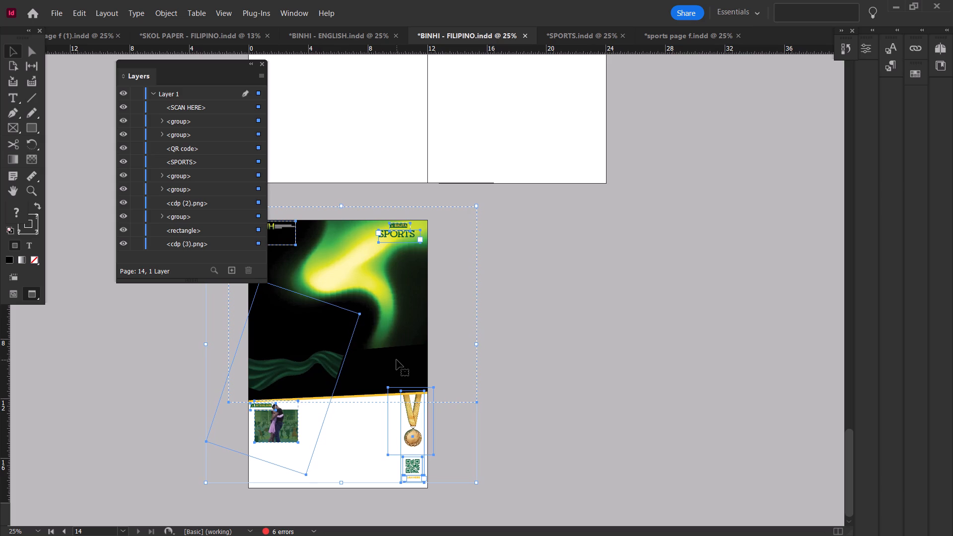
Nudge the pasted layout vertically to line up its background with the top edge of page 14.
key("Down")
key("Down")
key("Down")
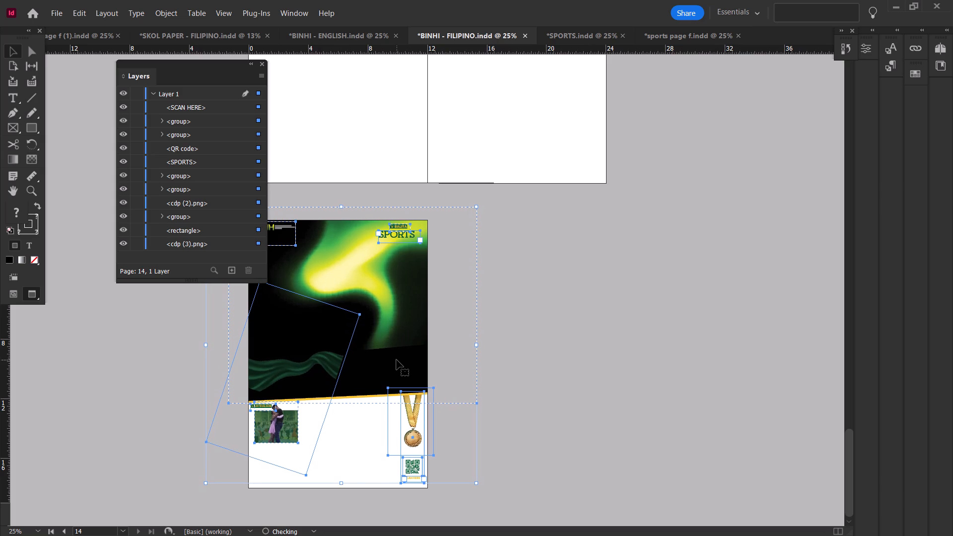
key("Down")
key("Down")
key("Down")
key("Down")
key("Down")
key("Down")
key("Down")
key("Down")
key("Down")
key("Down")
key("Down")
key("Down")
key("Down")
key("Down")
key("Down")
key("Down")
key("Down")
key("Down")
key("Down")
key("Down")
key("Down")
key("Down")
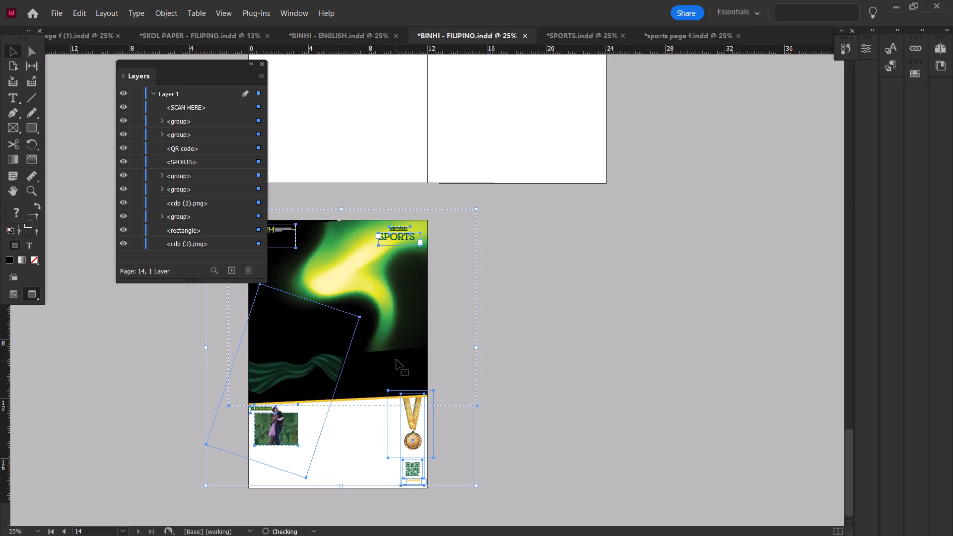
key("Up")
key("Up")
key("Up")
key("Up")
key("Up")
key("Up")
key("Up")
key("Up")
key("Up")
key("Up")
key("Up")
key("Up")
key("Up")
key("Up")
key("Up")
key("Up")
key("Up")
key("Up")
key("Up")
key("Up")
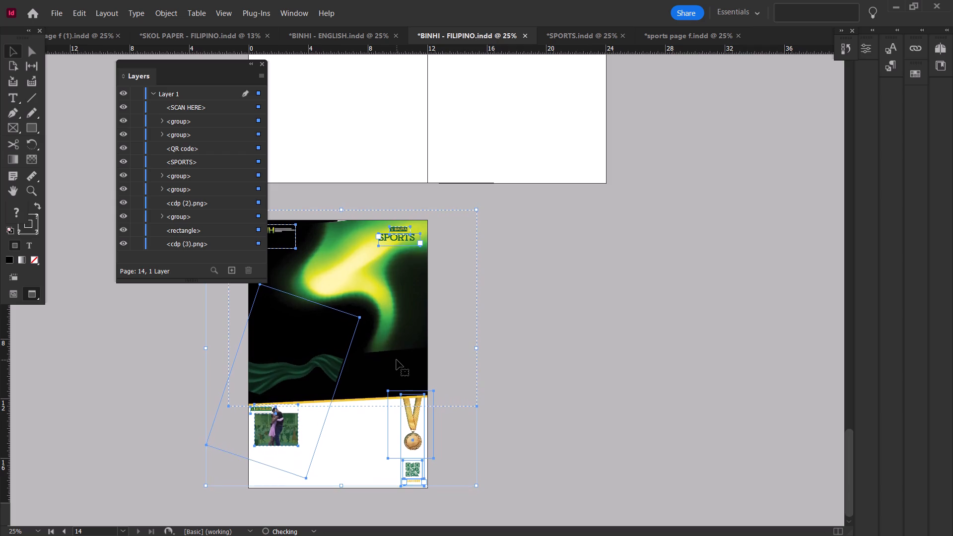
scroll(397, 360, "up", 2, "ctrl")
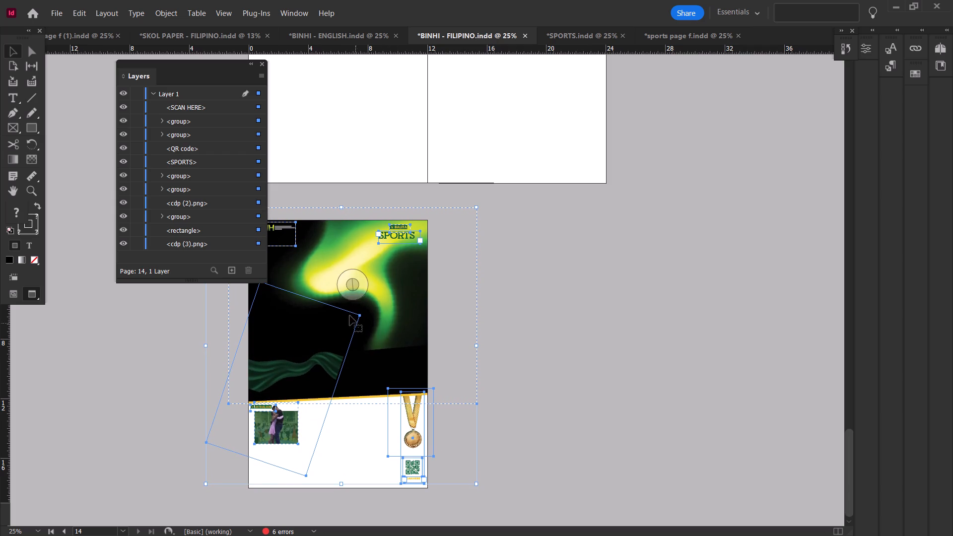
Nudge the pasted sports layout sideways to fine-tune its alignment with page 14, and deselect it.
scroll(345, 308, "up", 1, "alt")
scroll(345, 308, "up", 1, "ctrl")
scroll(345, 308, "down", 1, "ctrl")
scroll(345, 308, "down", 3)
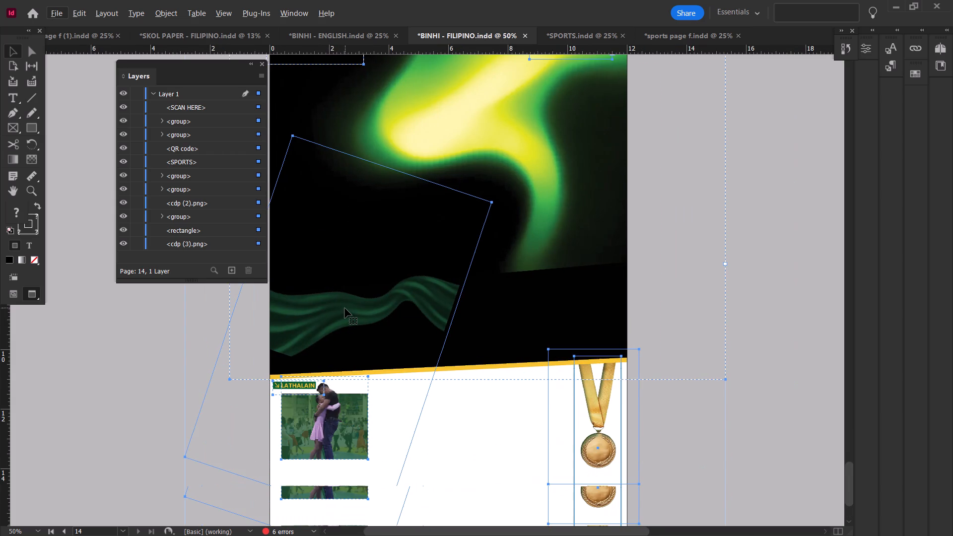
scroll(345, 308, "down", 3)
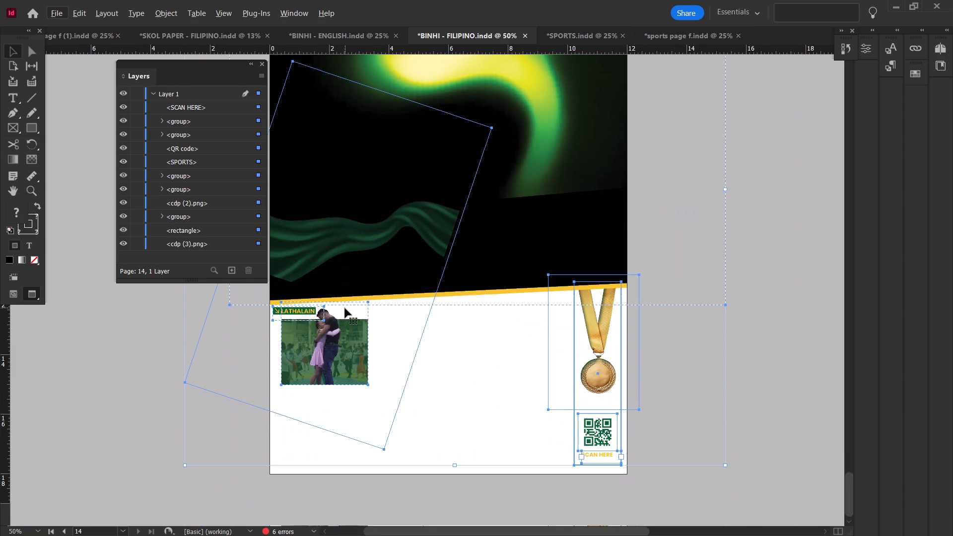
key("Right")
key("Right")
key("Right")
scroll(395, 328, "up", 2)
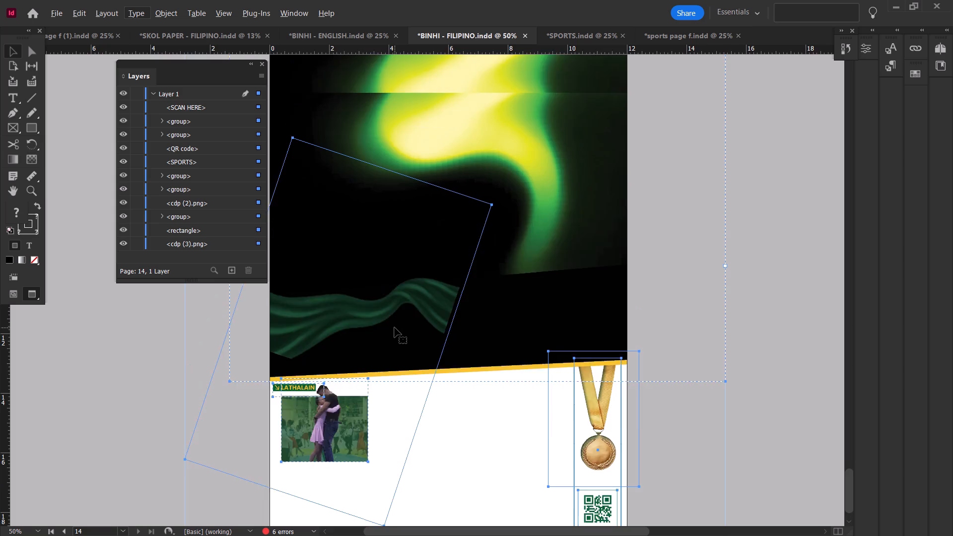
scroll(395, 328, "up", 3)
left_click(199, 346)
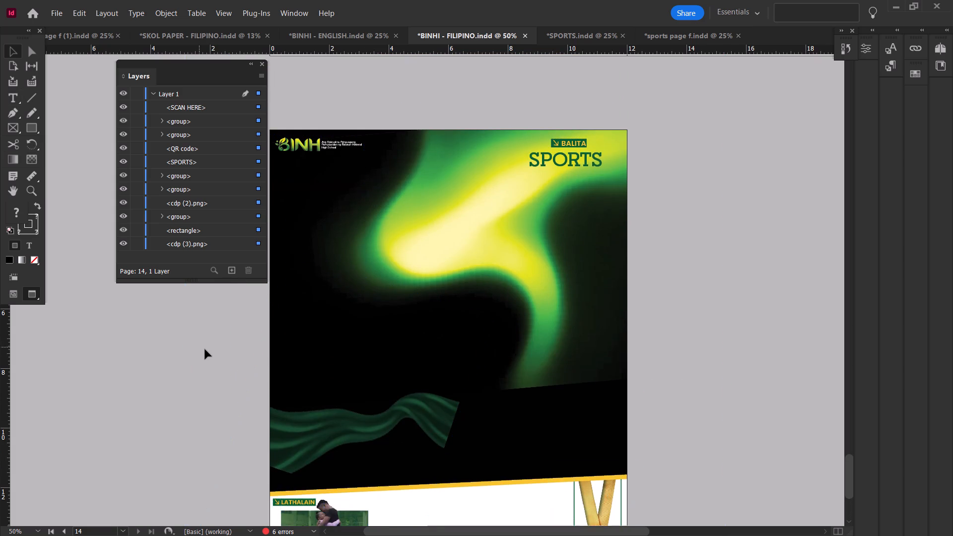
Place the isportsz PNG of the four basketball players from the Downloads folder onto page 14 of BINHI - FILIPINO.
scroll(233, 362, "down", 4)
left_click(508, 523)
scroll(442, 428, "down", 4)
left_click(82, 219)
scroll(420, 283, "down", 4)
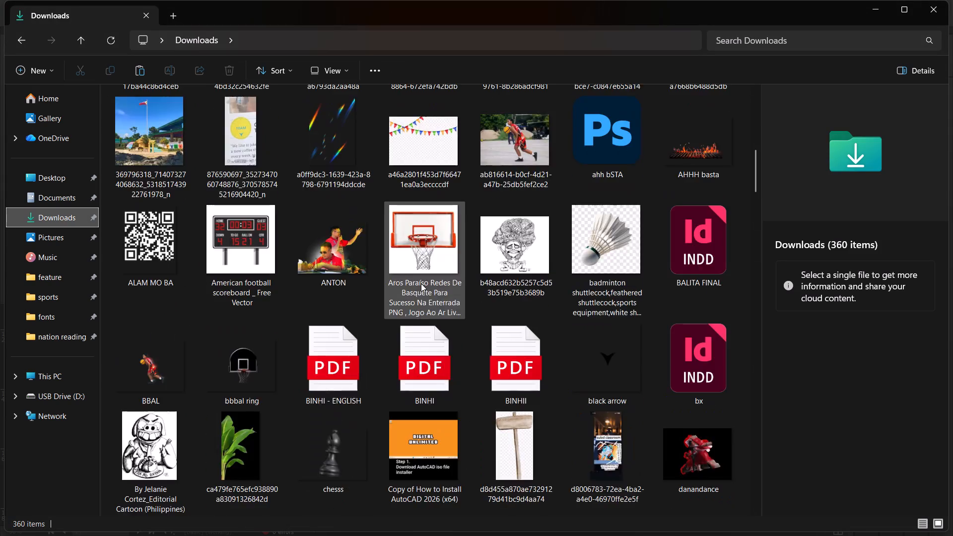
scroll(421, 283, "down", 4)
scroll(430, 284, "up", 7)
scroll(435, 284, "down", 2)
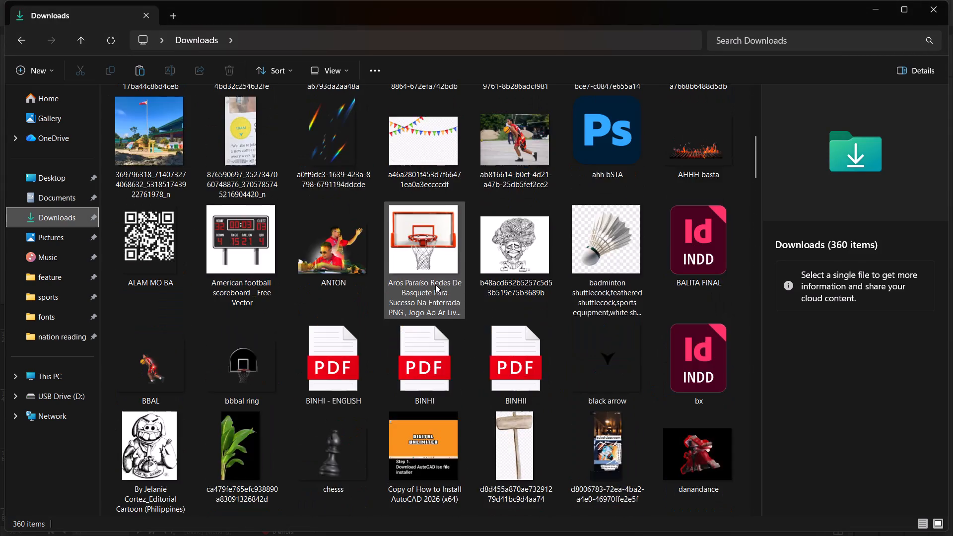
scroll(435, 284, "up", 1)
scroll(435, 284, "down", 4)
scroll(513, 330, "down", 2)
scroll(513, 330, "up", 1)
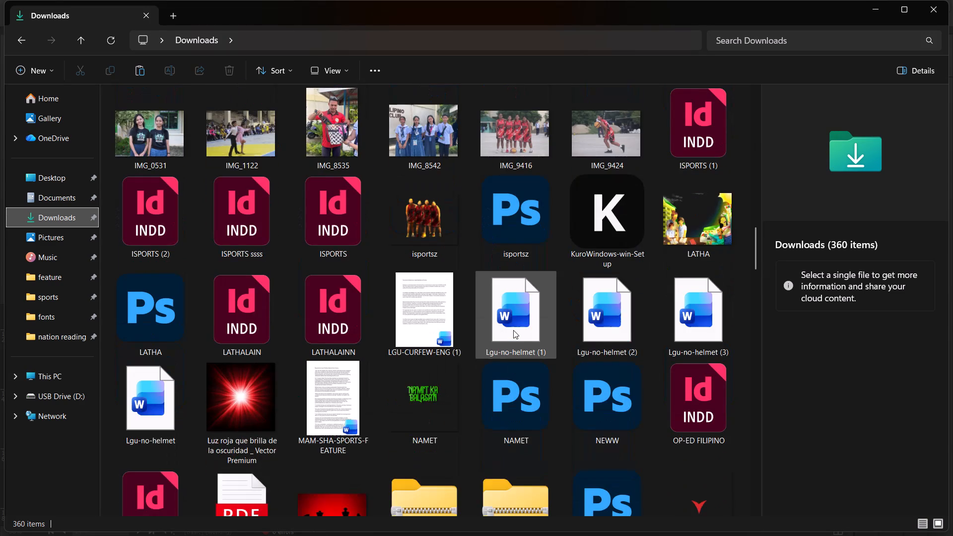
scroll(513, 330, "up", 1)
left_click(425, 492)
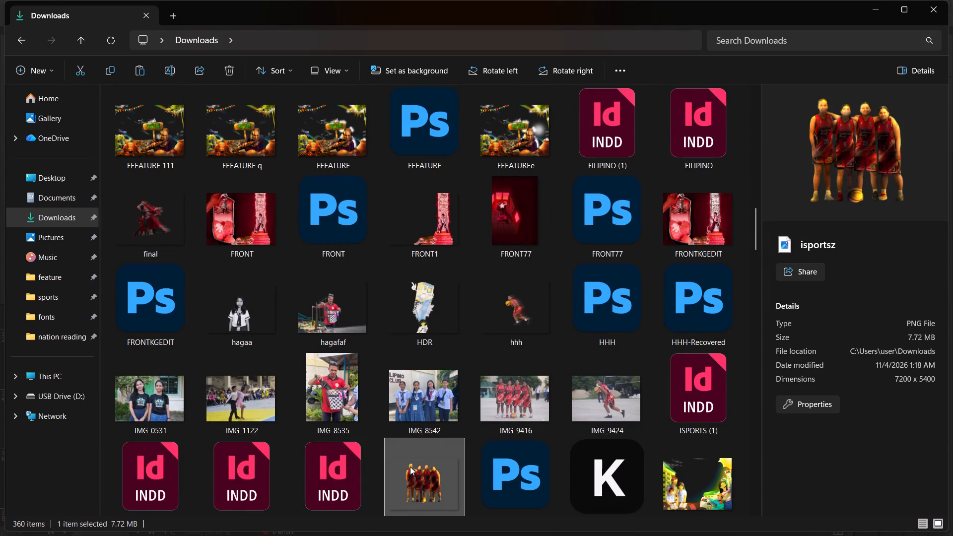
left_click_drag(410, 466, 565, 518)
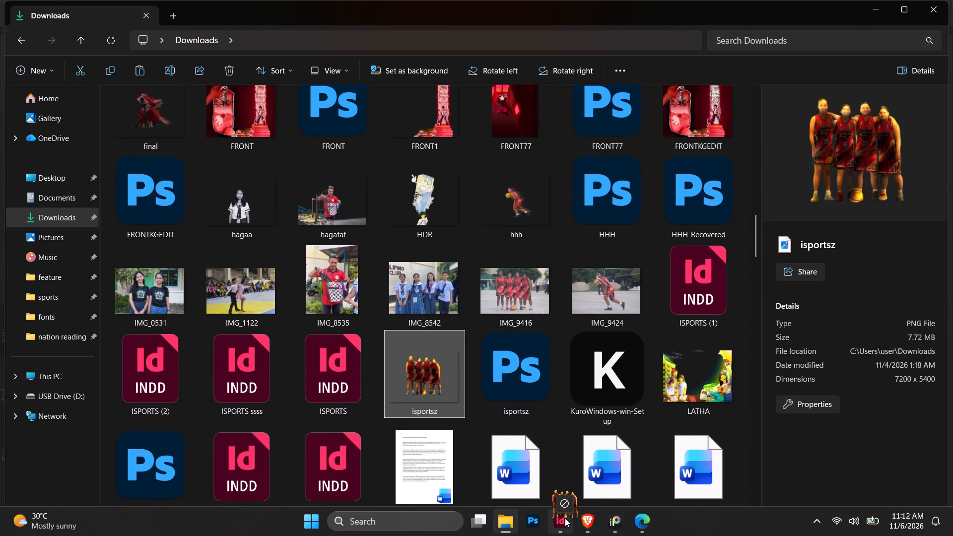
left_click_drag(565, 518, 436, 401)
left_click(408, 353)
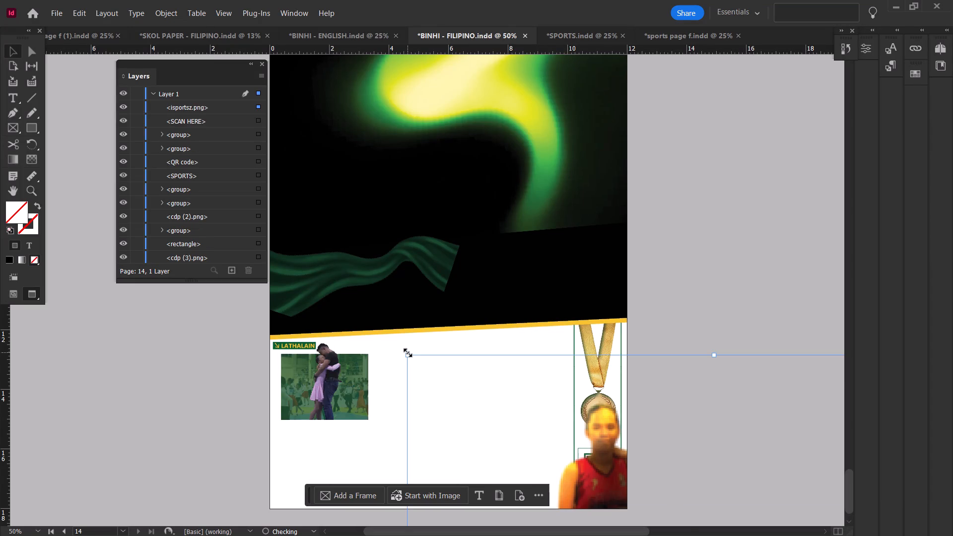
Move the players image up over the green and black background of page 14 and scale it down proportionally.
left_click_drag(580, 451, 360, 56)
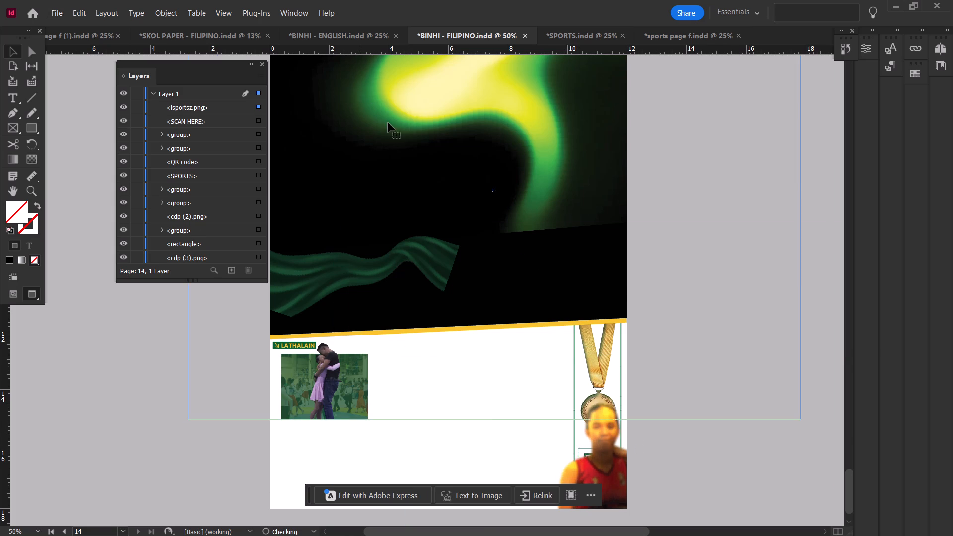
scroll(466, 213, "down", 2, "alt")
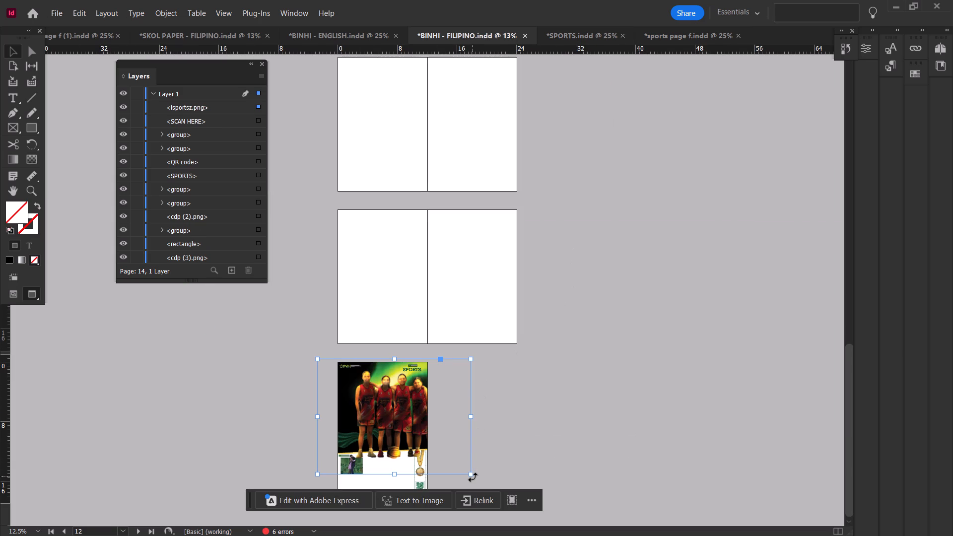
left_click(473, 477, "ctrl+shift")
left_click_drag(470, 475, 445, 433, "ctrl+shift")
scroll(448, 419, "up", 2, "alt")
scroll(464, 405, "down", 2)
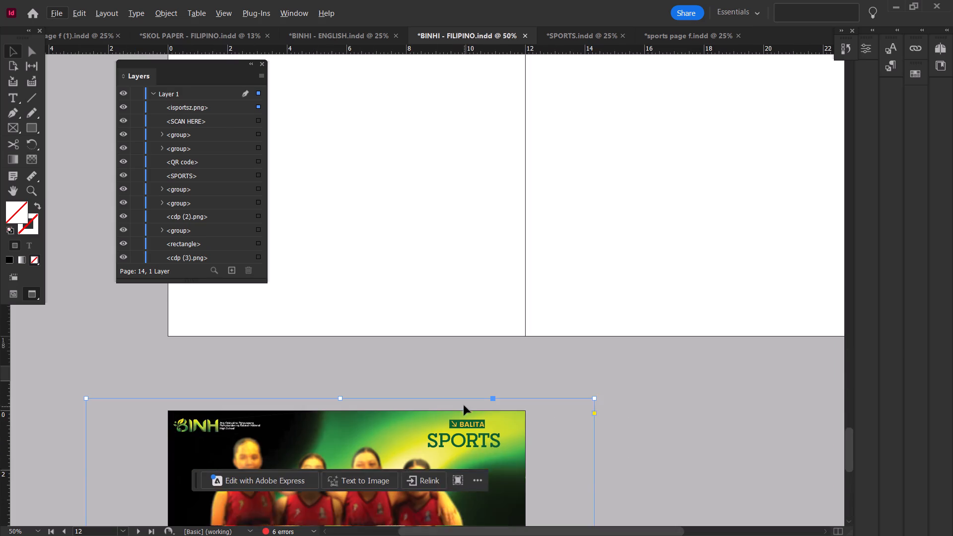
scroll(464, 405, "down", 4)
Shrink the players image to about 11.6 by 8.7 in and position the team below the SPORTS heading against the page's right edge.
left_click_drag(444, 345, 533, 351)
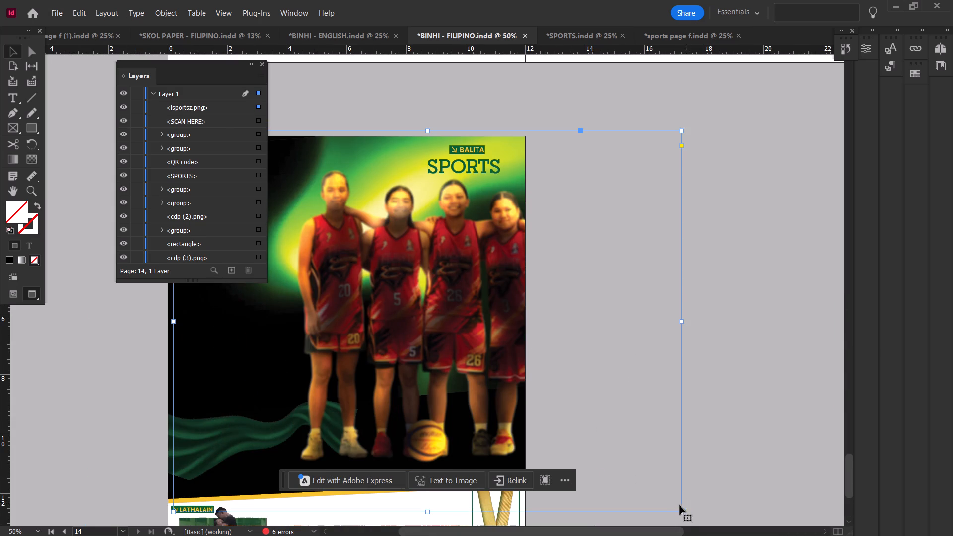
left_click_drag(682, 512, 623, 440, "ctrl+shift")
left_click_drag(503, 305, 529, 342)
scroll(585, 380, "down", 1)
left_click_drag(647, 467, 542, 375, "ctrl+shift")
left_click_drag(465, 271, 467, 271)
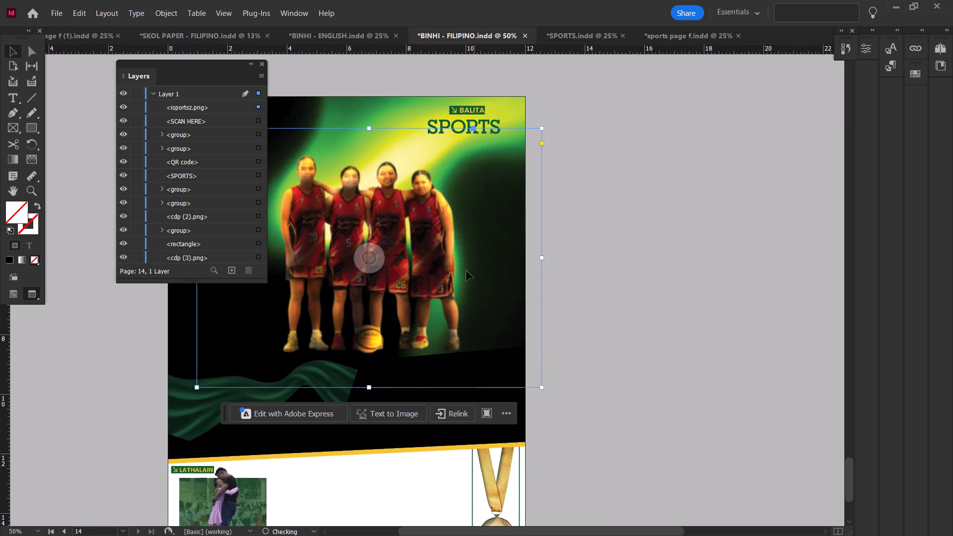
left_click_drag(467, 271, 542, 288)
left_click_drag(526, 292, 521, 279)
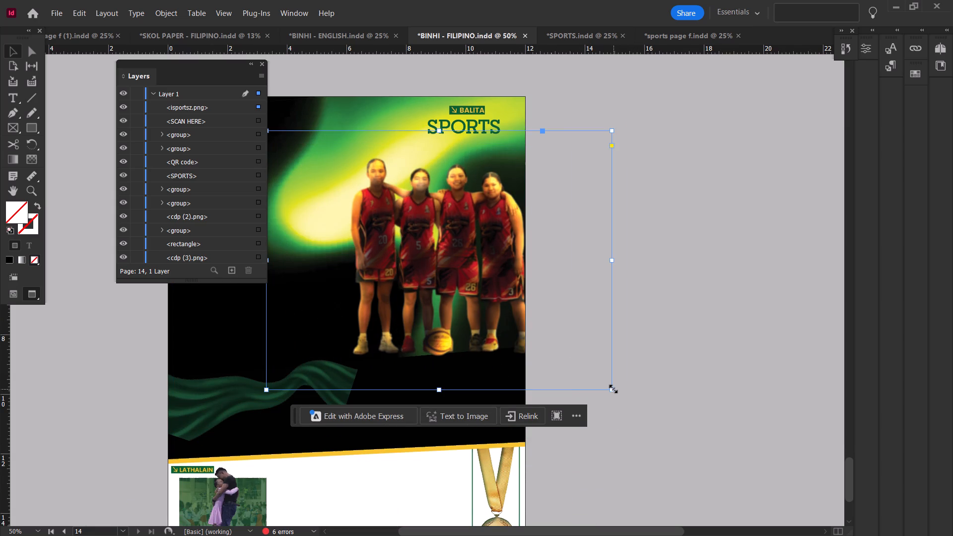
Set the opacity of the isportsz players image to 66% and deselect it.
left_click(229, 110)
left_click(862, 50)
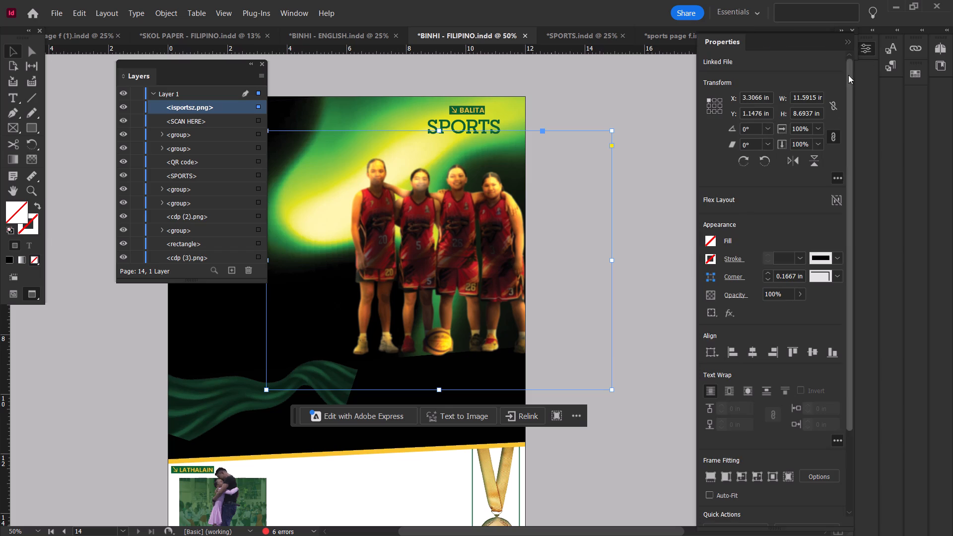
left_click(799, 289)
left_click_drag(798, 309, 744, 340)
left_click_drag(754, 308, 778, 316)
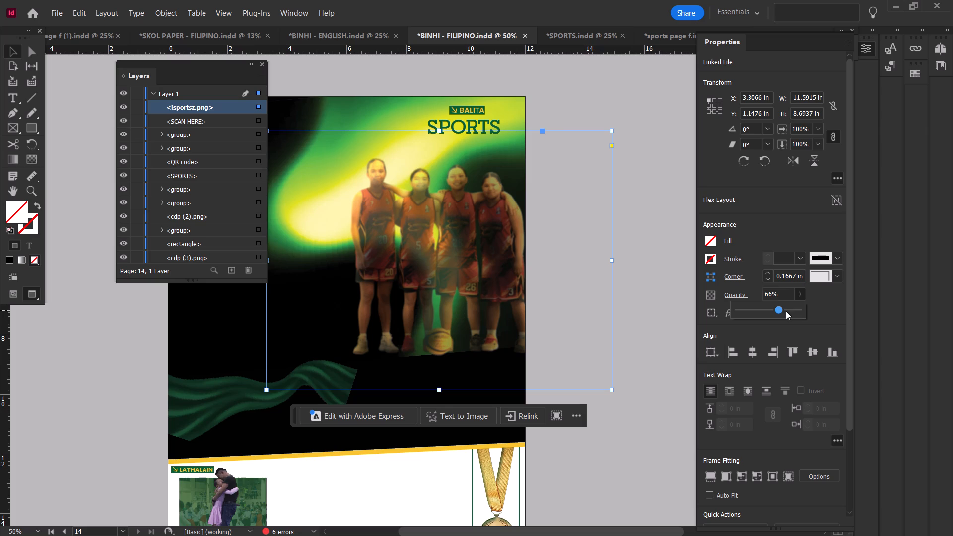
left_click(635, 336)
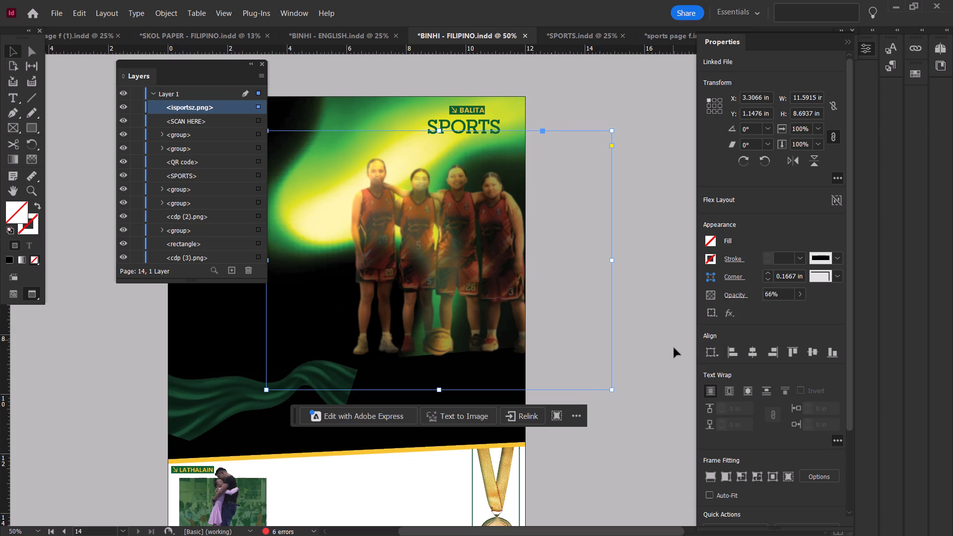
left_click(677, 355)
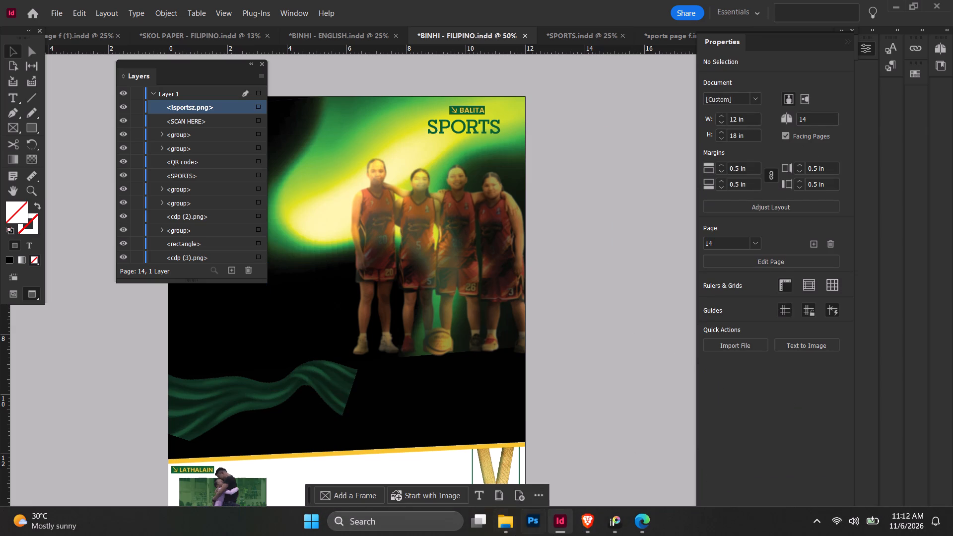
Look through the Downloads folder for a basketball player cutout and preview the hhh image.
left_click(514, 524)
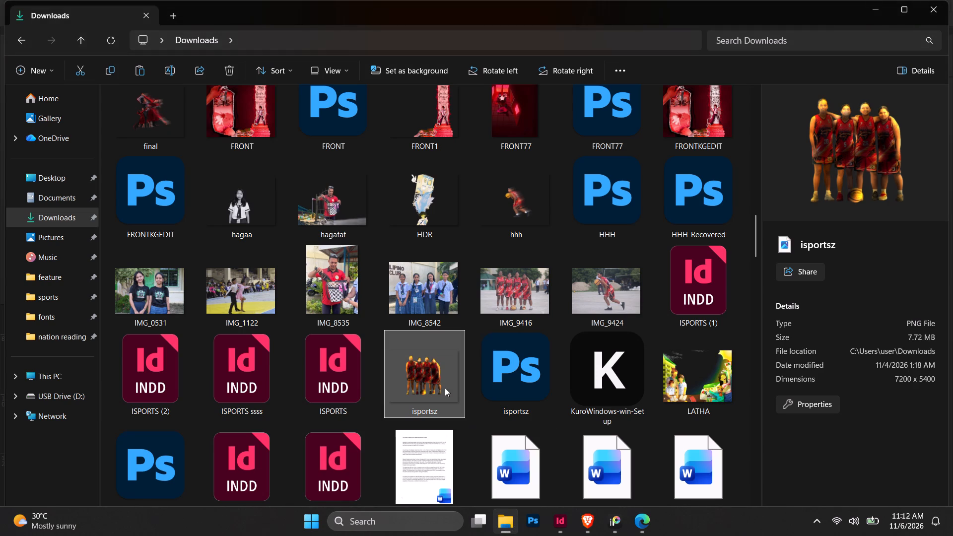
scroll(426, 335, "up", 2)
scroll(426, 335, "down", 4)
scroll(426, 337, "up", 3)
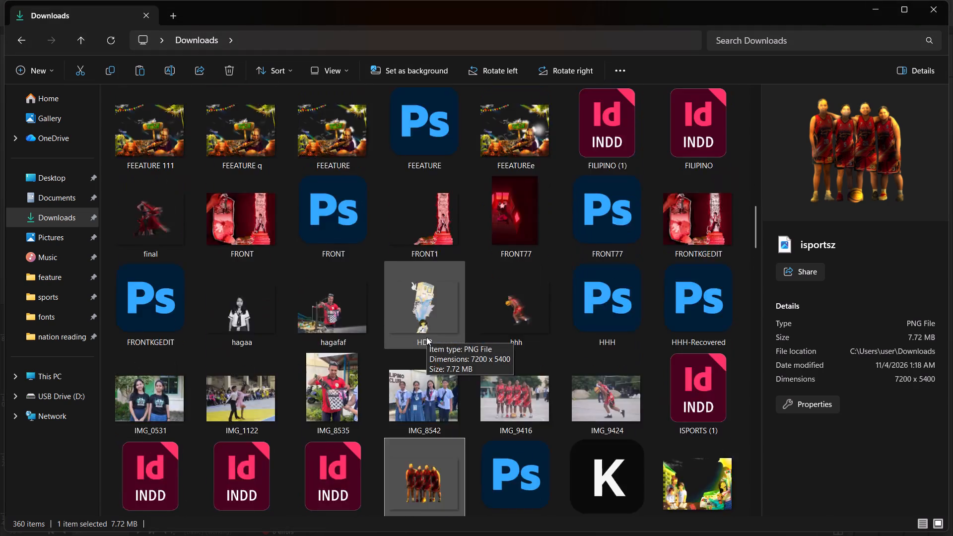
scroll(426, 337, "up", 1)
left_click(423, 414)
left_click(403, 308)
scroll(557, 366, "down", 3)
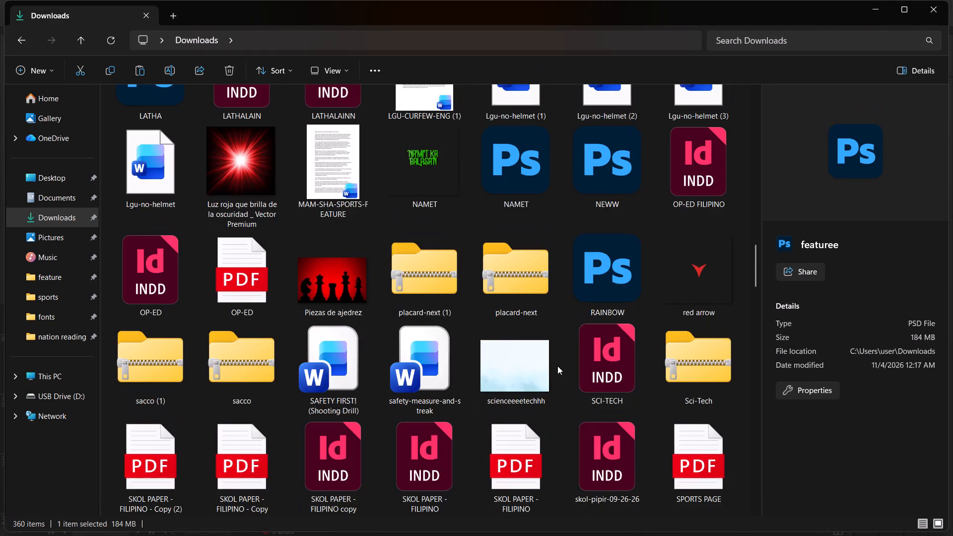
scroll(557, 366, "down", 1)
scroll(557, 366, "up", 3)
left_click(543, 321)
scroll(524, 322, "down", 1)
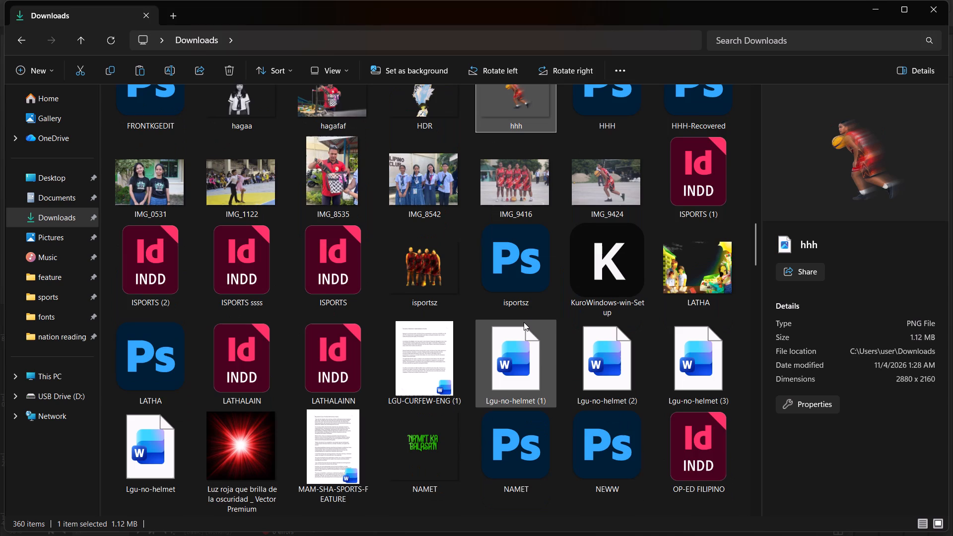
scroll(524, 322, "up", 1)
double_click(508, 306)
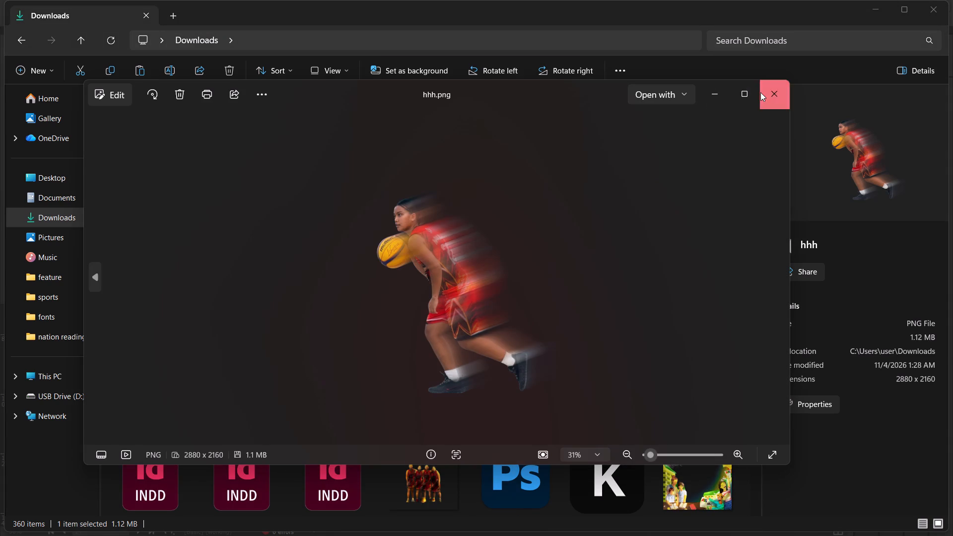
left_click(760, 92)
Find the BBAL player cutout in the Downloads folder and preview it.
scroll(660, 339, "up", 3)
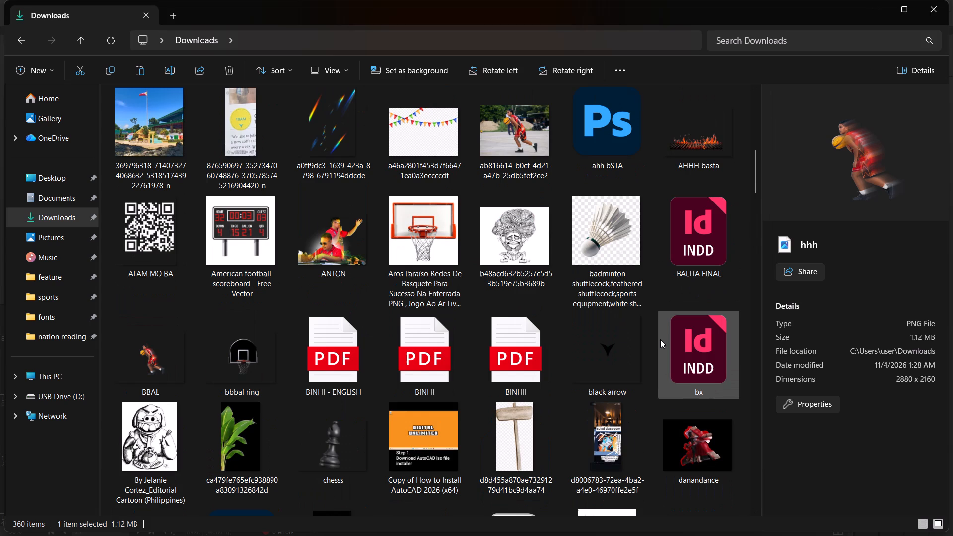
left_click(144, 391)
double_click(152, 377)
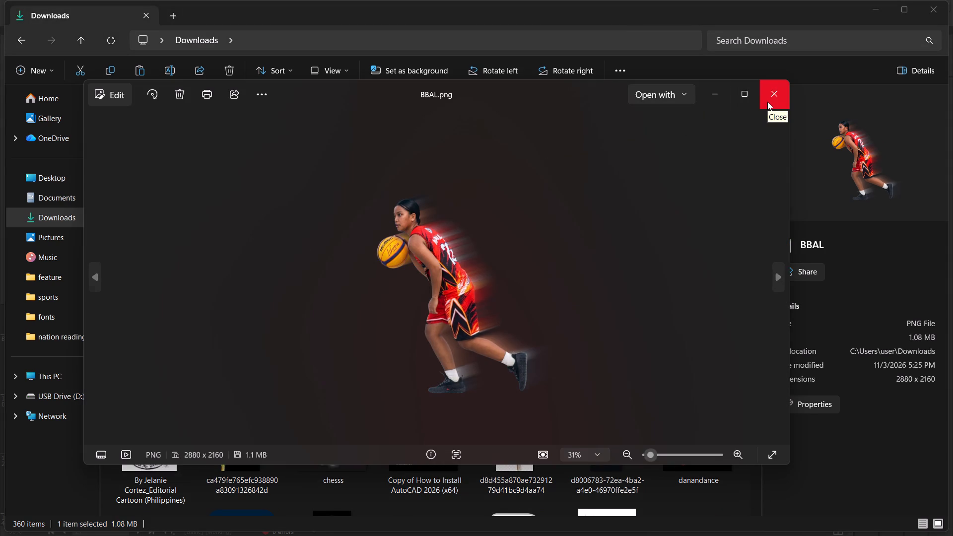
left_click(767, 102)
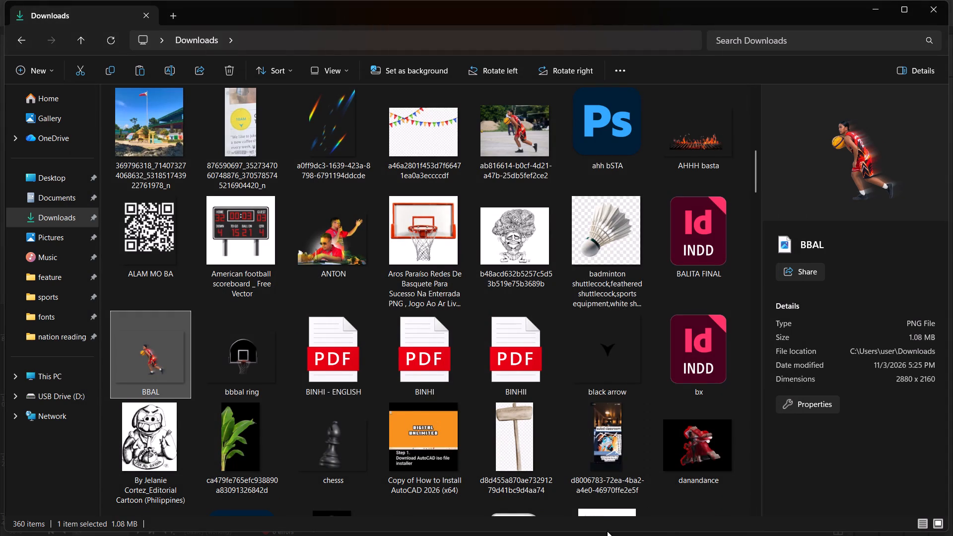
Check the open sports page f, SPORTS, BINHI - ENGLISH and SKOL PAPER - FILIPINO documents for reference.
key("alt+Tab")
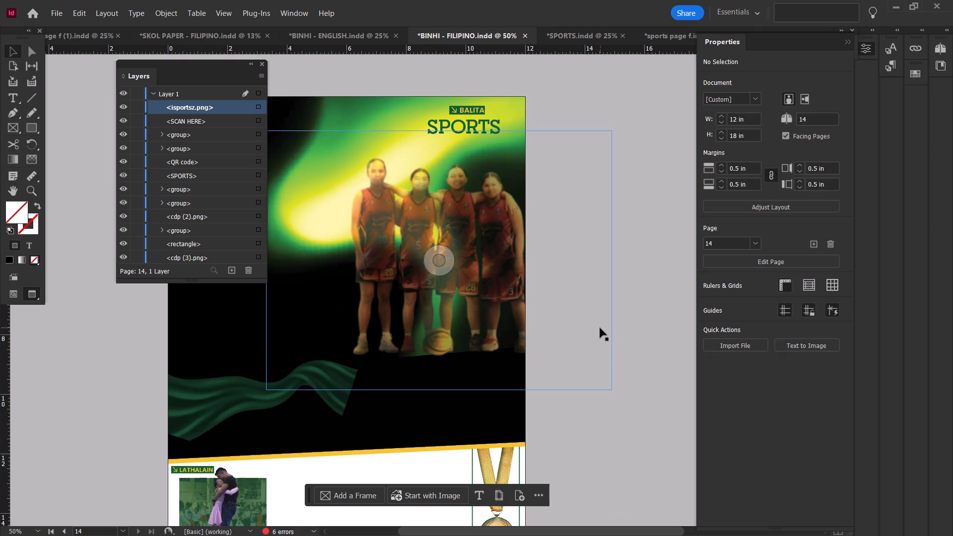
scroll(600, 328, "down", 1)
left_click(671, 38)
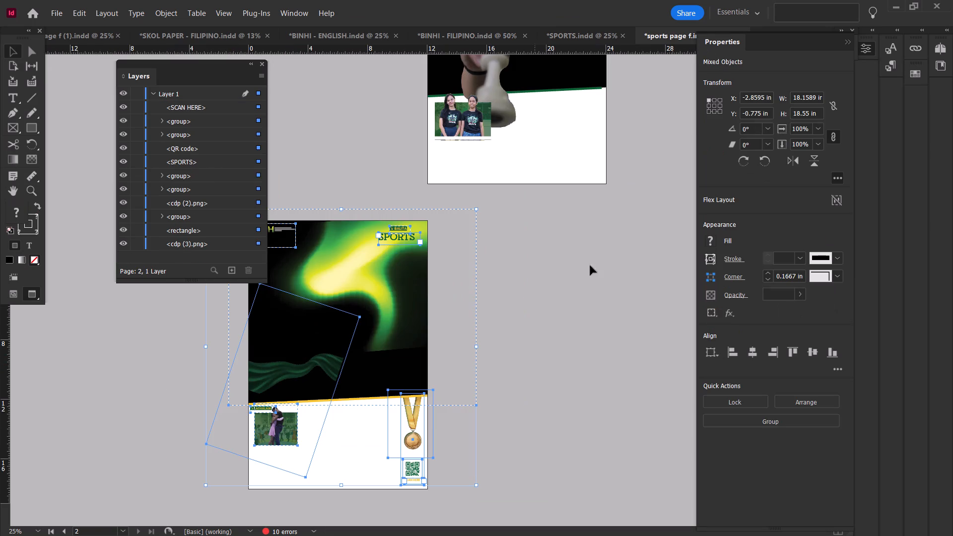
left_click(583, 42)
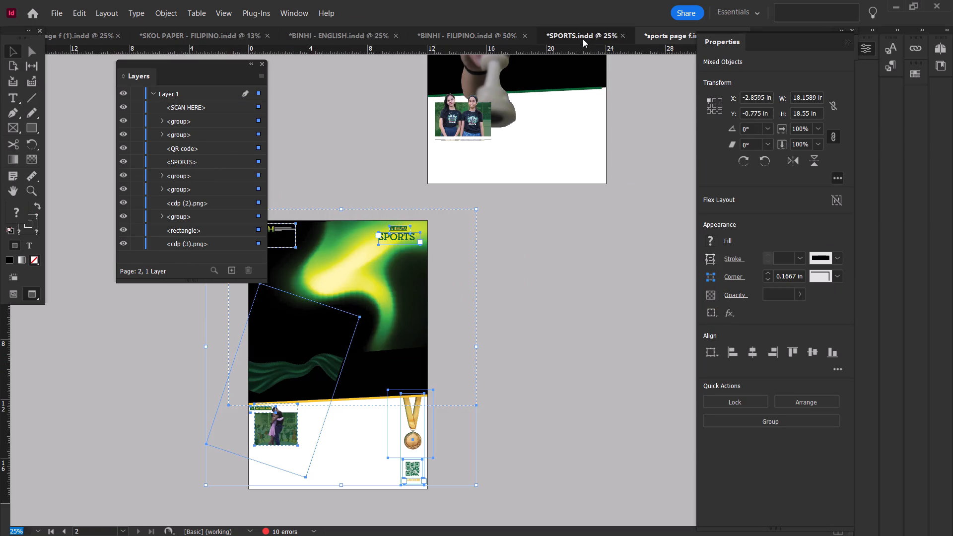
left_click(583, 38)
left_click(326, 39)
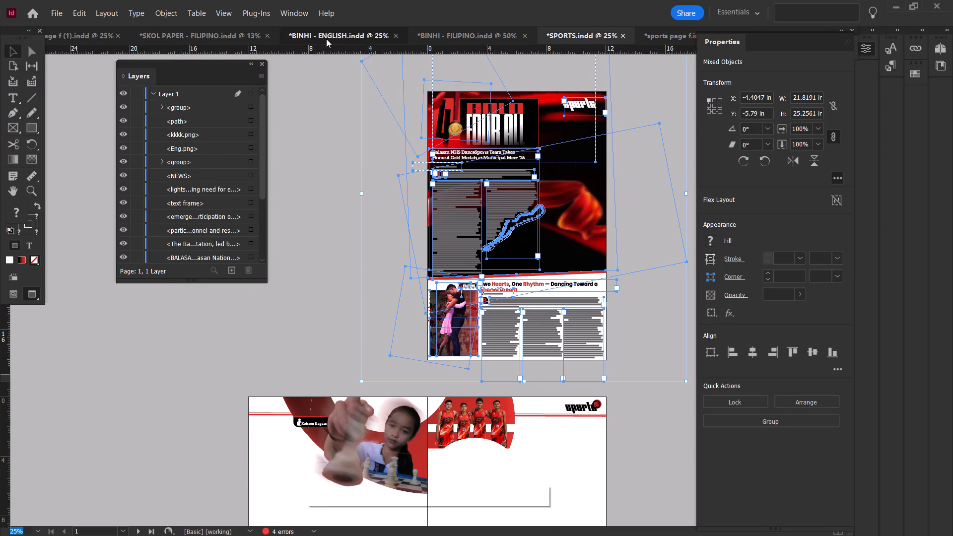
scroll(382, 231, "down", 3)
left_click(200, 34)
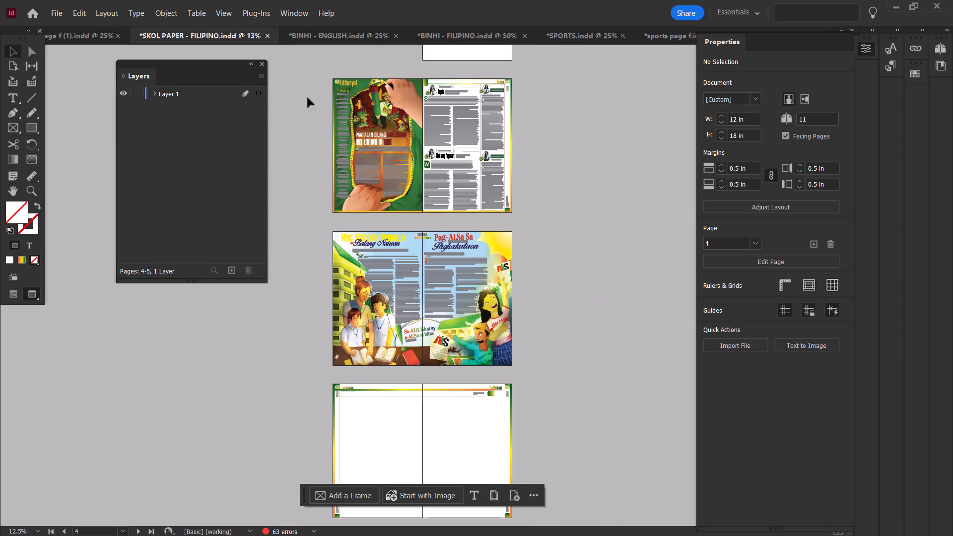
Return to the Downloads folder and preview the BBAL player image again.
key("alt+Tab")
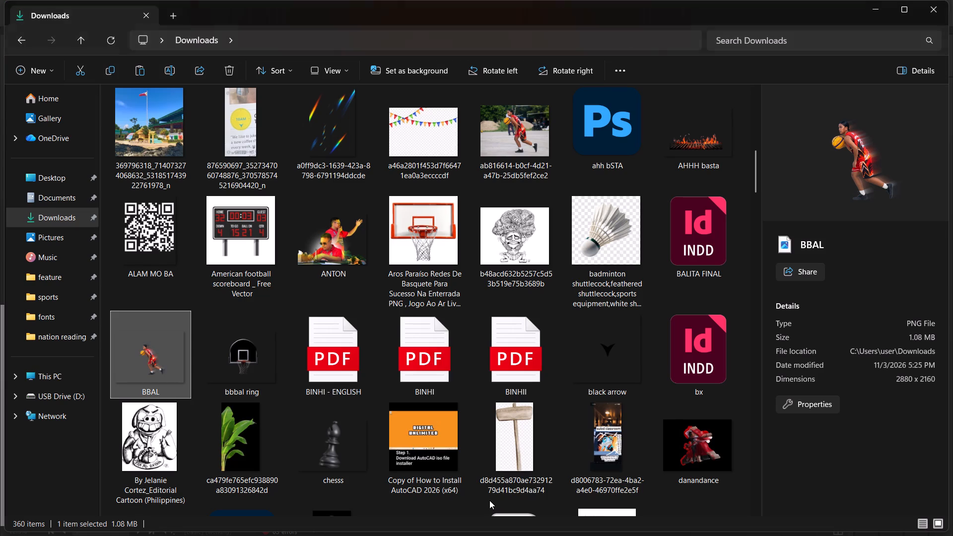
double_click(154, 371)
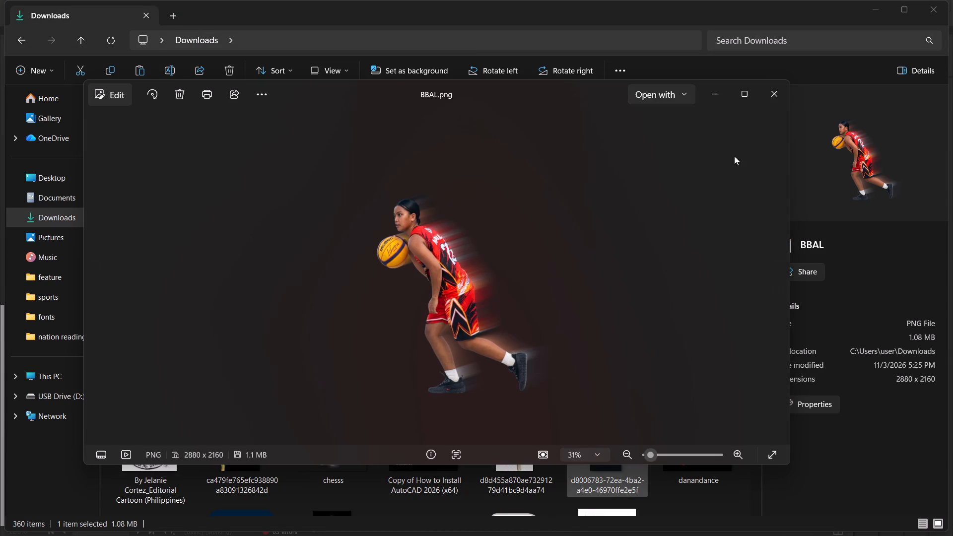
Close the image preview and check the open SPORTS and BINHI - FILIPINO documents and the list of recent InDesign files.
left_click(770, 96)
key("alt+Tab")
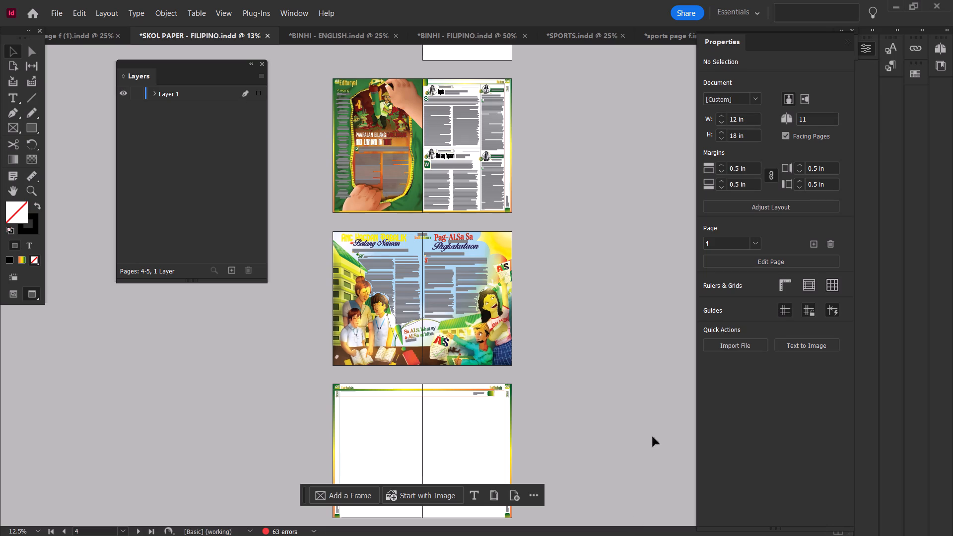
left_click(661, 34)
left_click(570, 30)
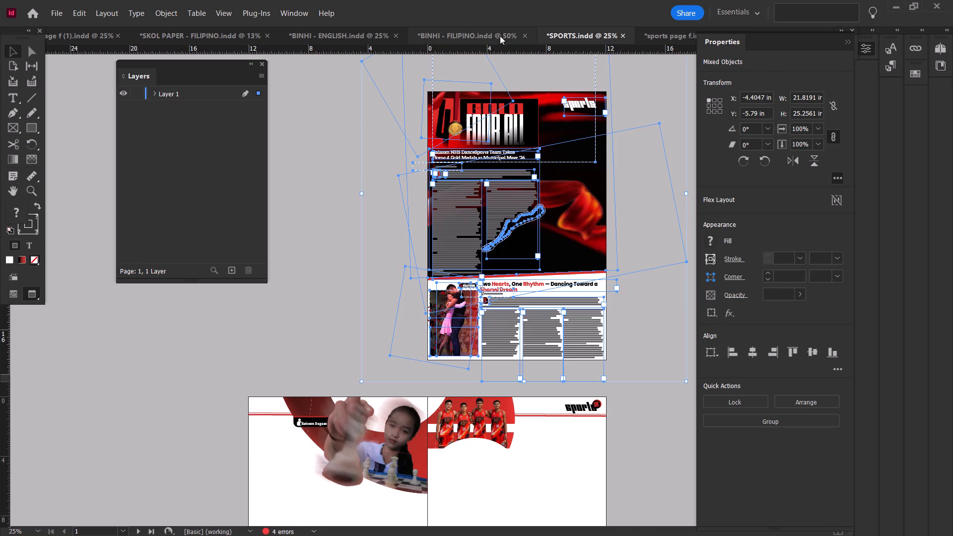
left_click(463, 34)
left_click(15, 418)
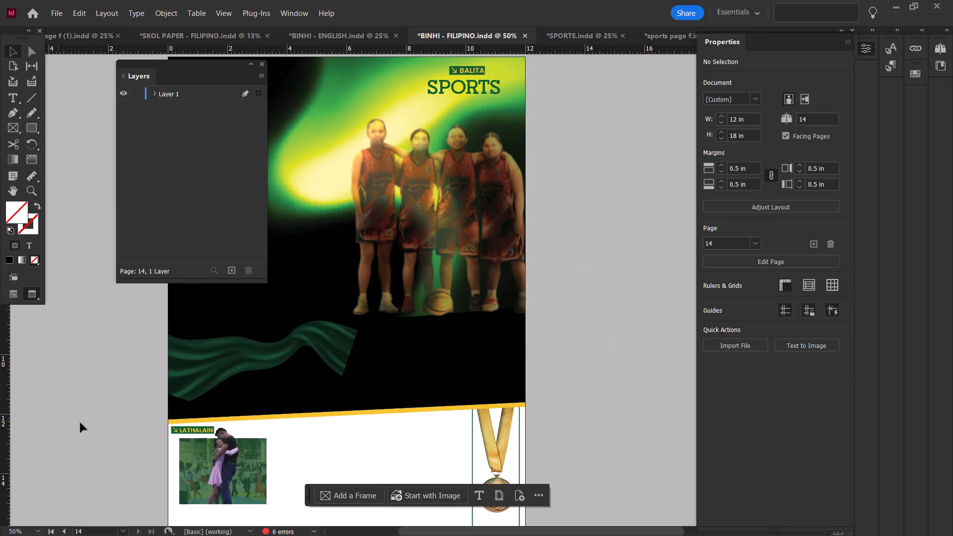
scroll(82, 422, "down", 1, "alt")
left_click(38, 9)
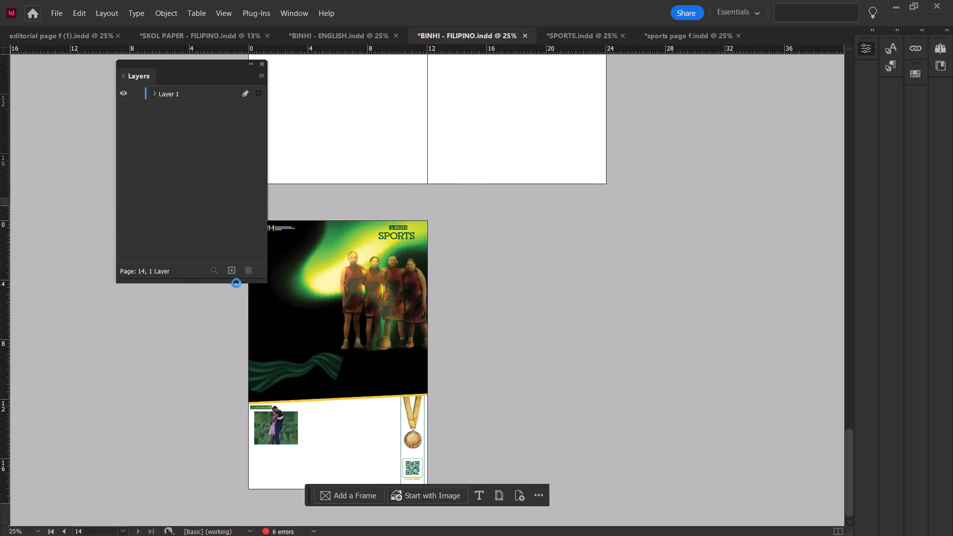
scroll(447, 298, "down", 4)
scroll(467, 295, "up", 5)
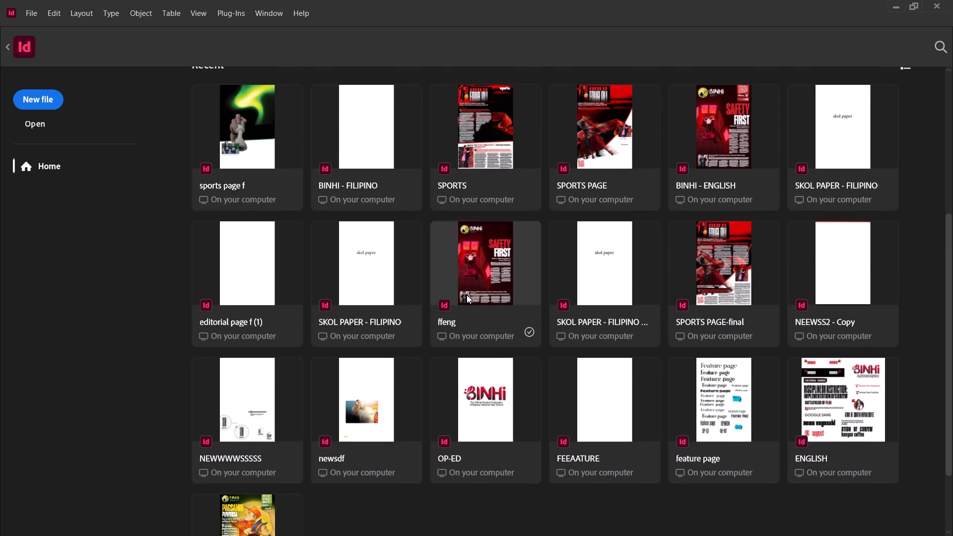
scroll(468, 294, "up", 3)
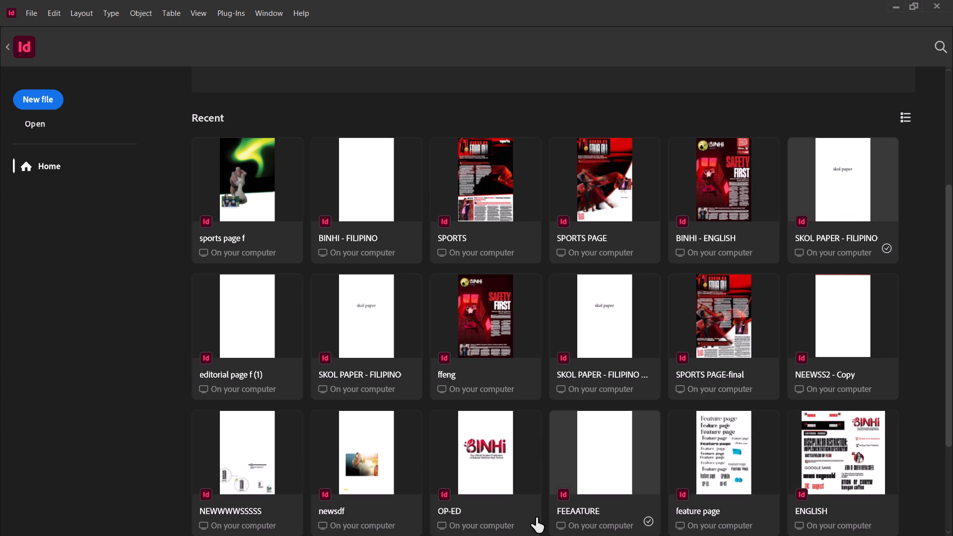
Minimize the open windows, switch to File Explorer, and preview the BBAL player image from the recently accessed files.
key("alt+Tab")
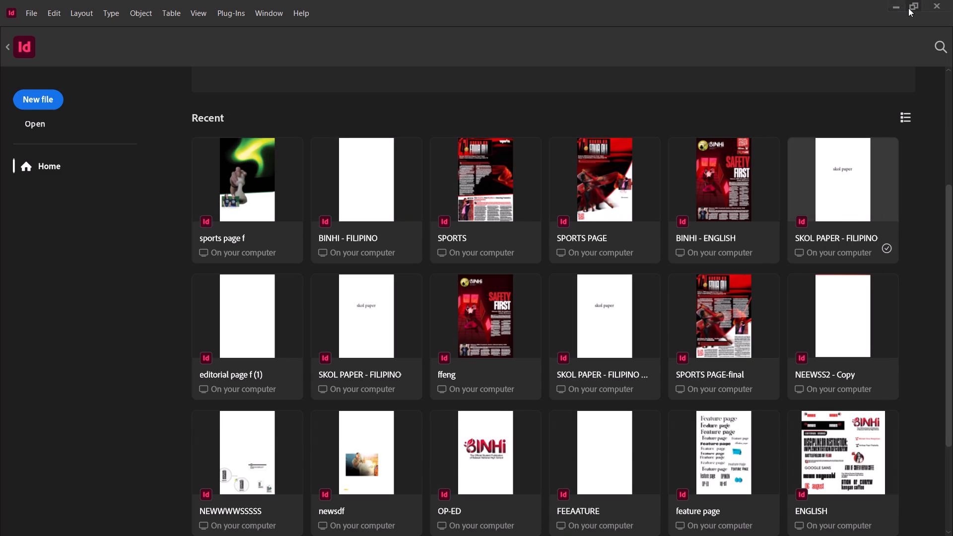
left_click(910, 8)
left_click(878, 11)
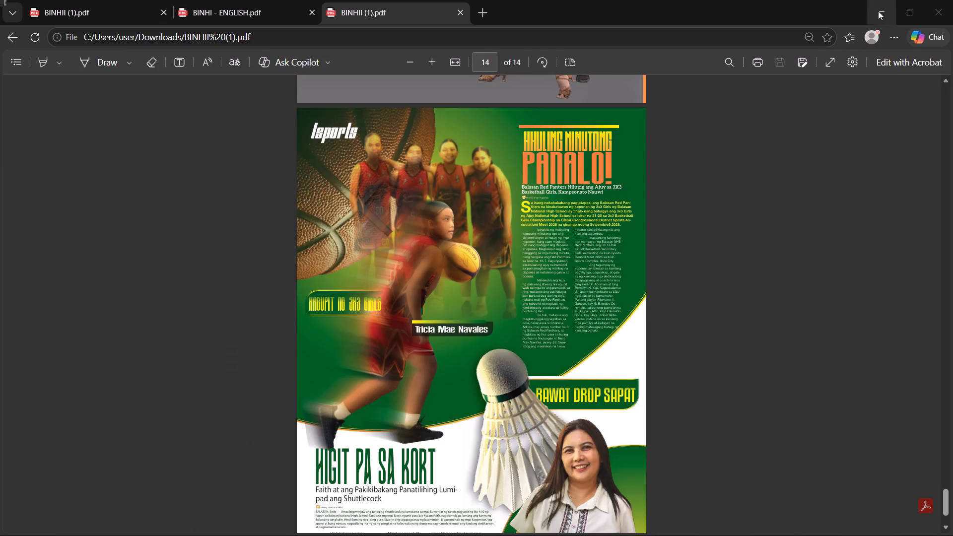
left_click(878, 11)
left_click(878, 11)
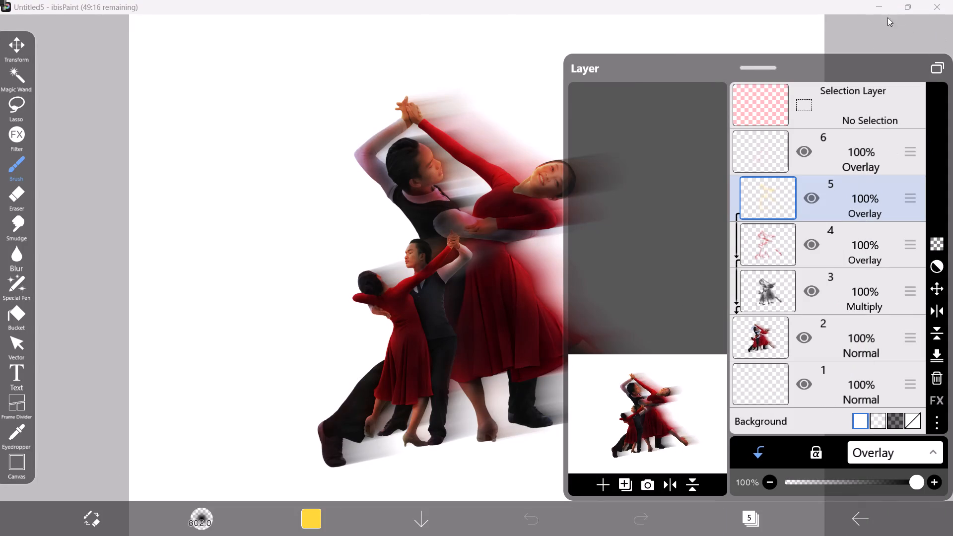
left_click(879, 8)
left_click(879, 8)
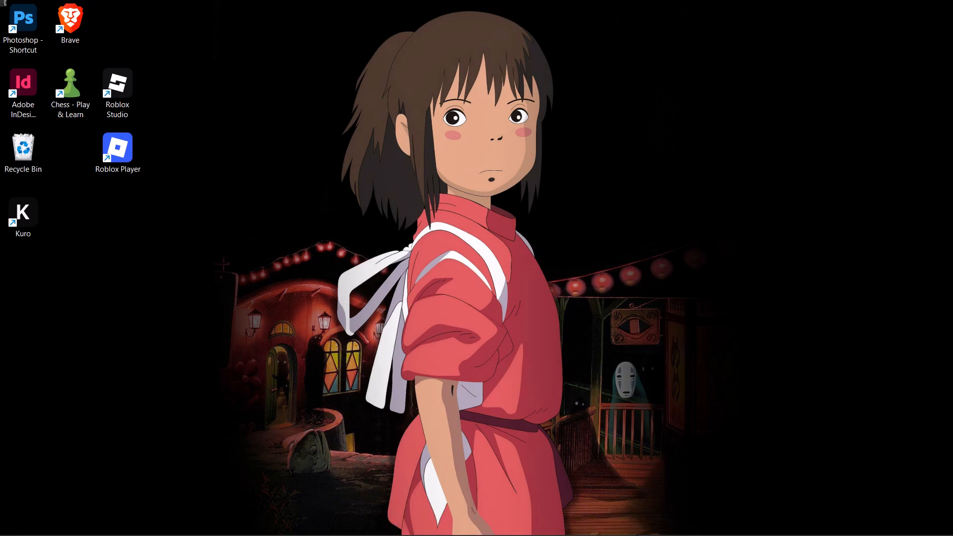
left_click(499, 521)
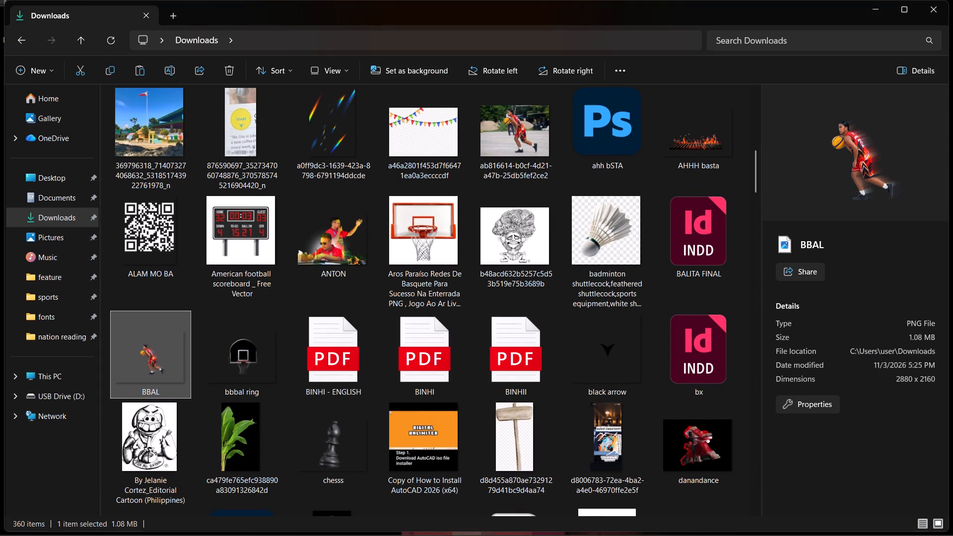
left_click(55, 100)
scroll(501, 328, "down", 3)
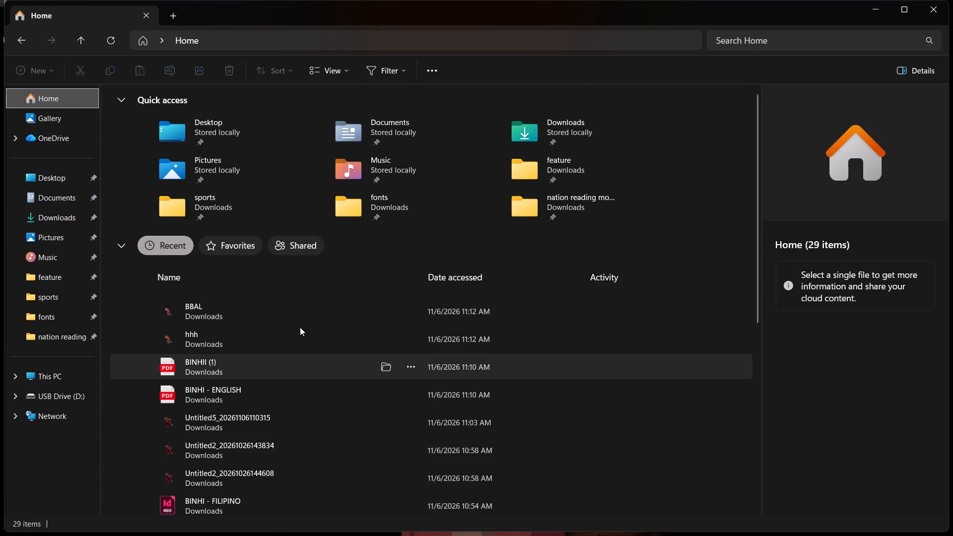
double_click(245, 308)
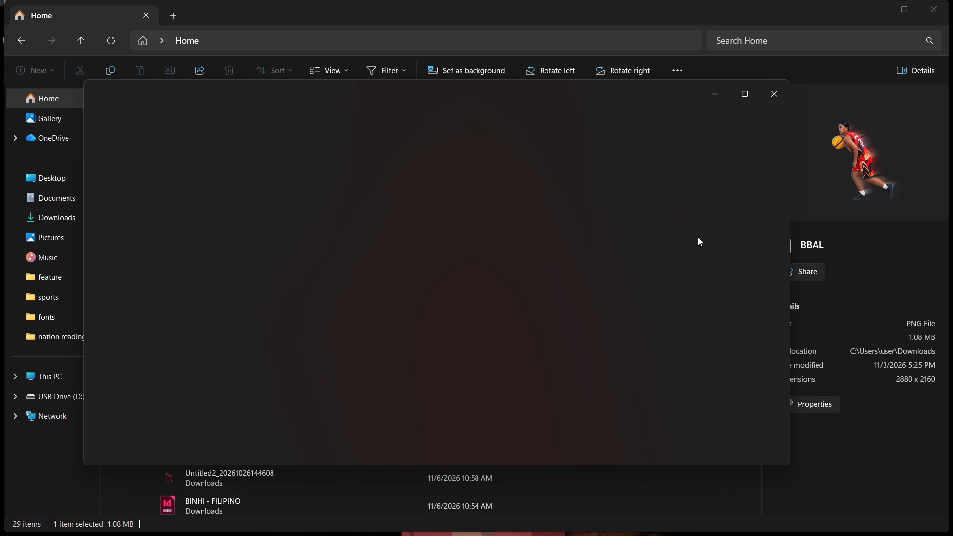
left_click(781, 98)
left_click(875, 9)
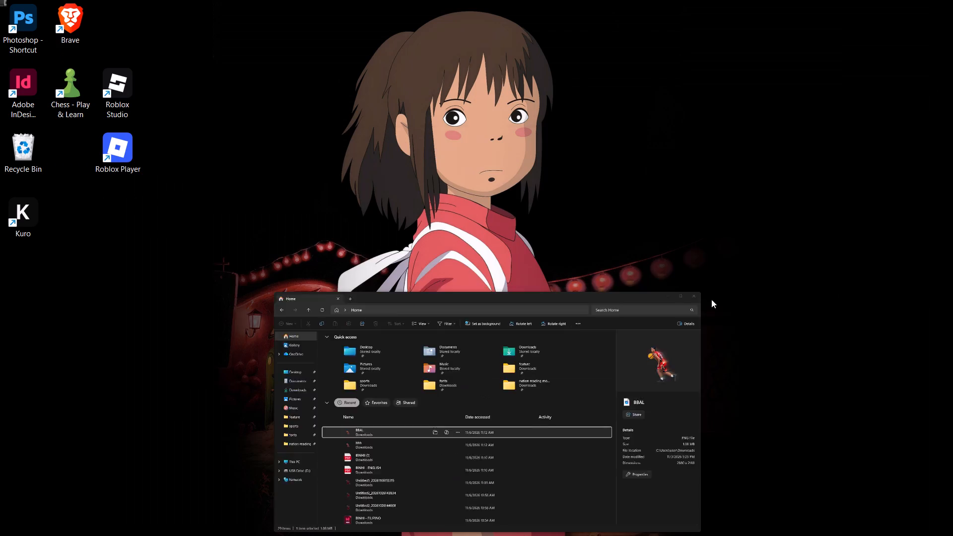
Switch to ibisPaint and export the dancing couples artwork as a transparent PNG in RGB to the Downloads folder.
left_click(613, 523)
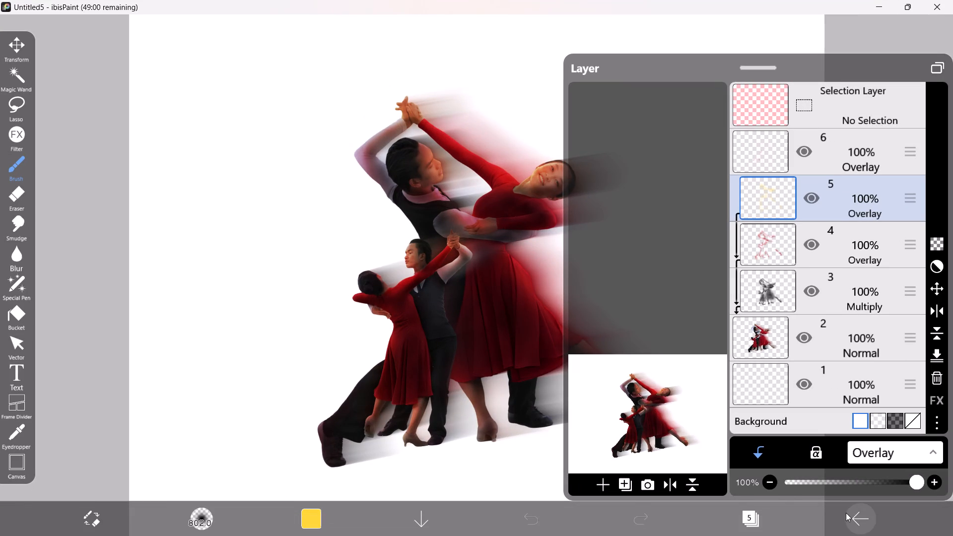
left_click(846, 513)
left_click(850, 480)
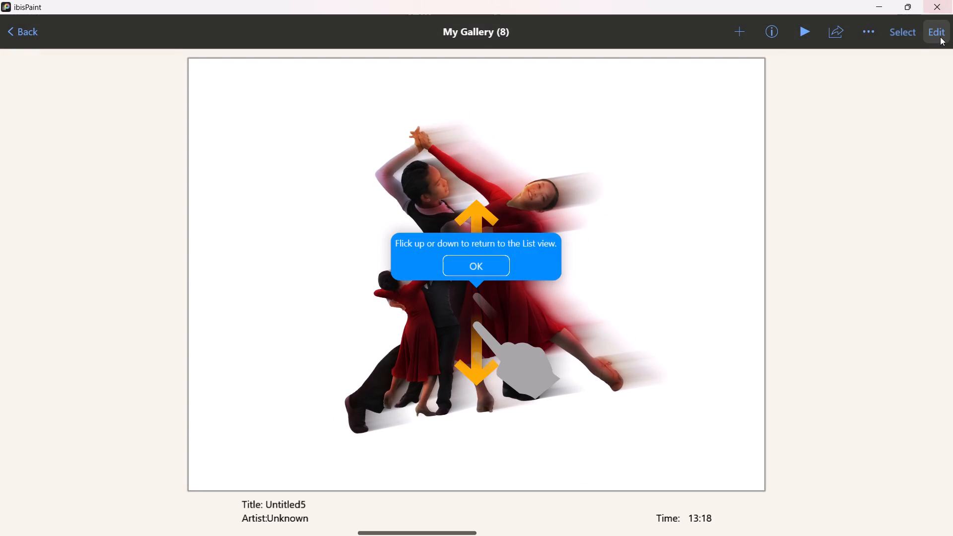
left_click(940, 37)
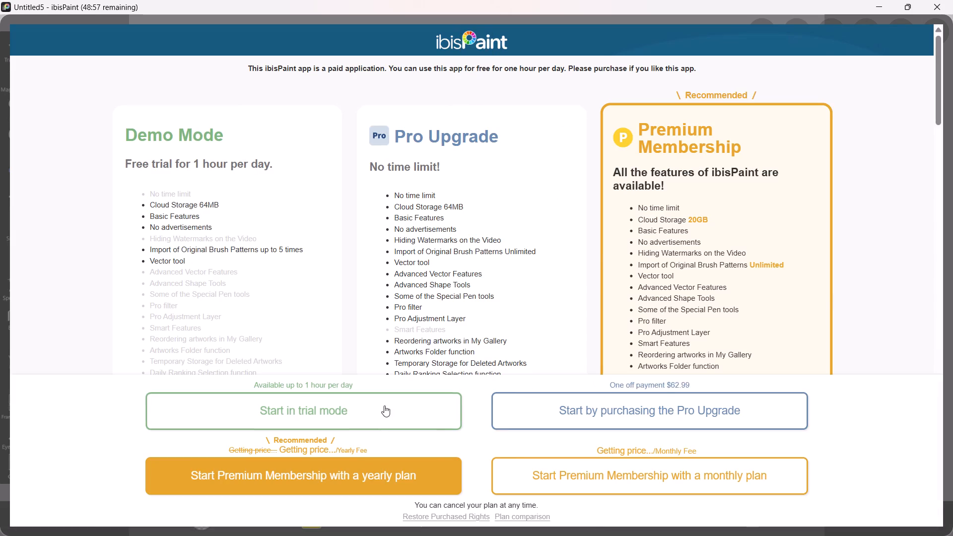
left_click(384, 405)
left_click(870, 517)
left_click(849, 448)
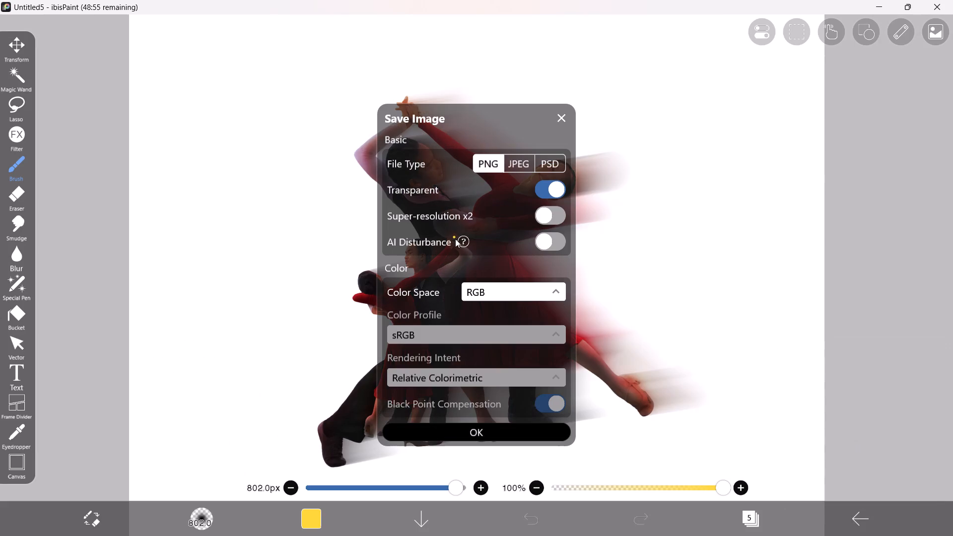
left_click(494, 437)
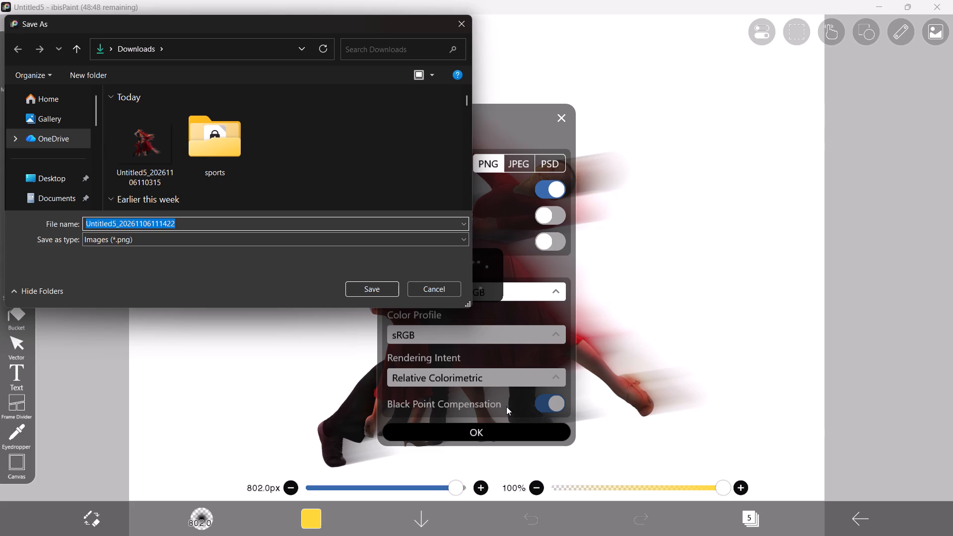
scroll(12, 154, "down", 2)
left_click(53, 96)
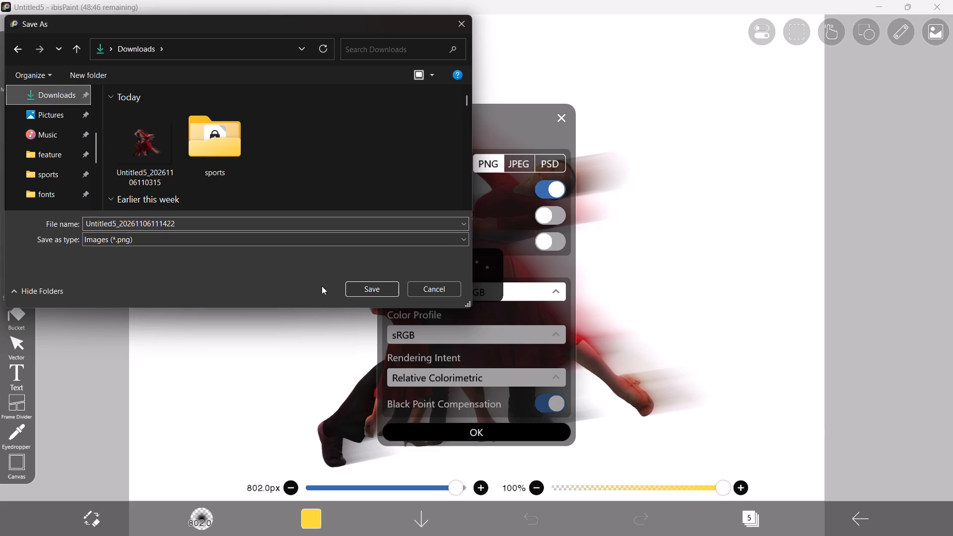
left_click(361, 284)
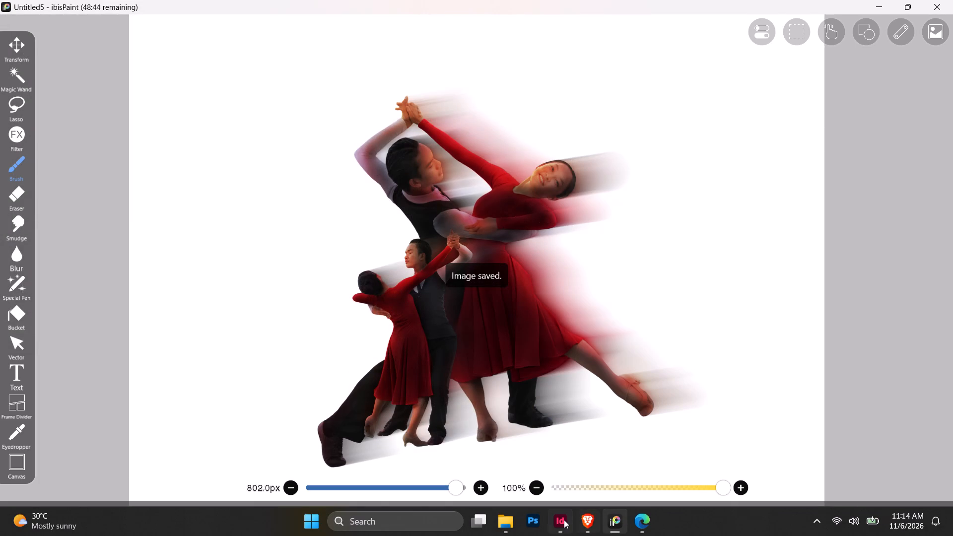
Return to InDesign, reopen BINHI - FILIPINO from the recent files, and bring up the sports layout on page 14 of BINHI - ENGLISH.
left_click(563, 520)
left_click(566, 534)
left_click(557, 527)
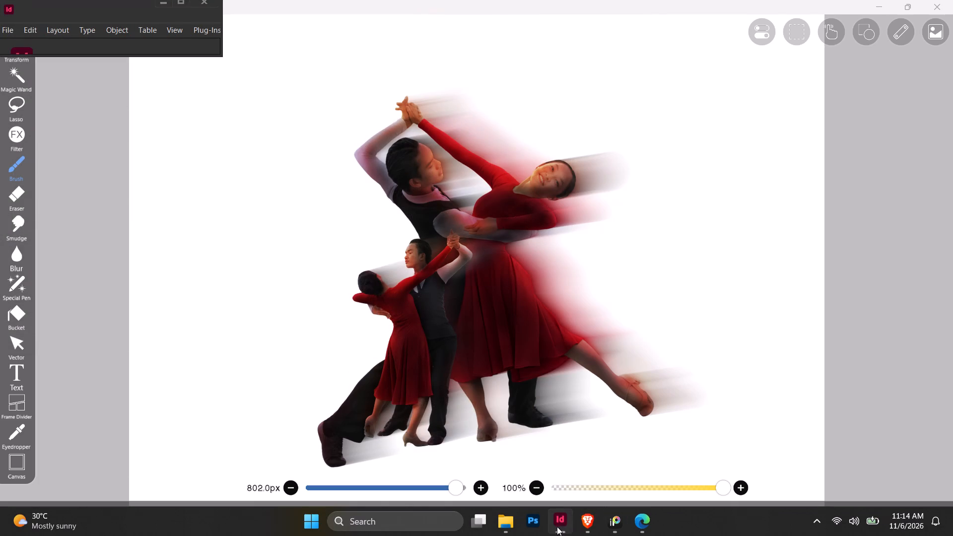
left_click(179, 4)
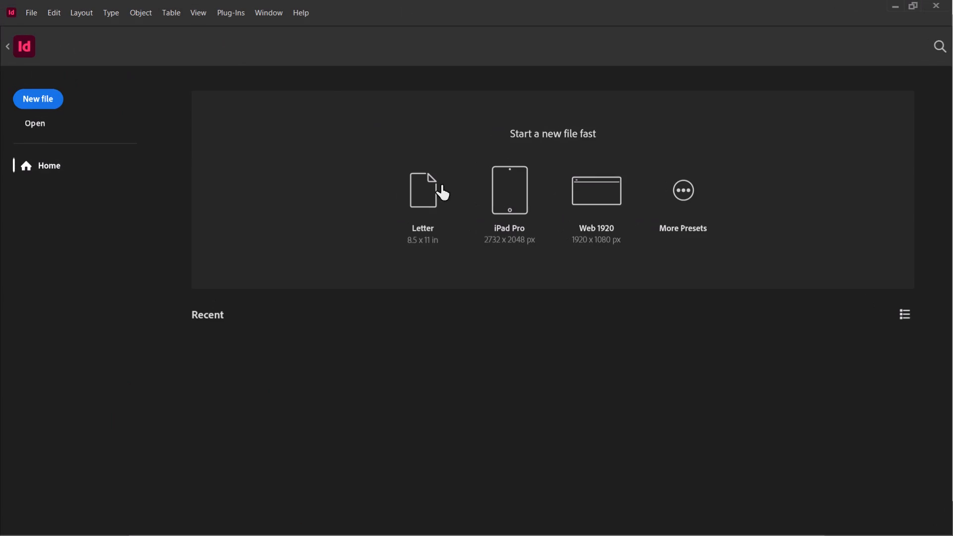
scroll(514, 357, "down", 6)
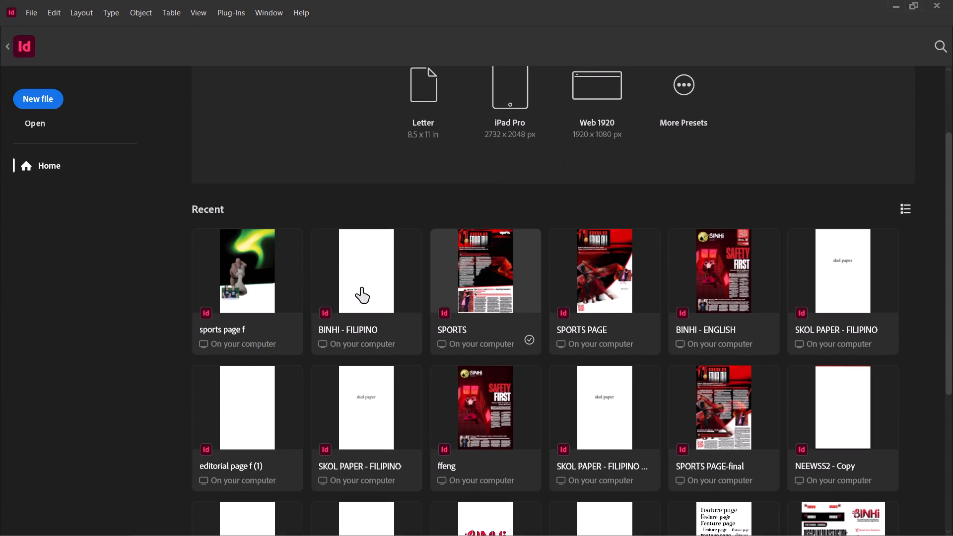
left_click(335, 307)
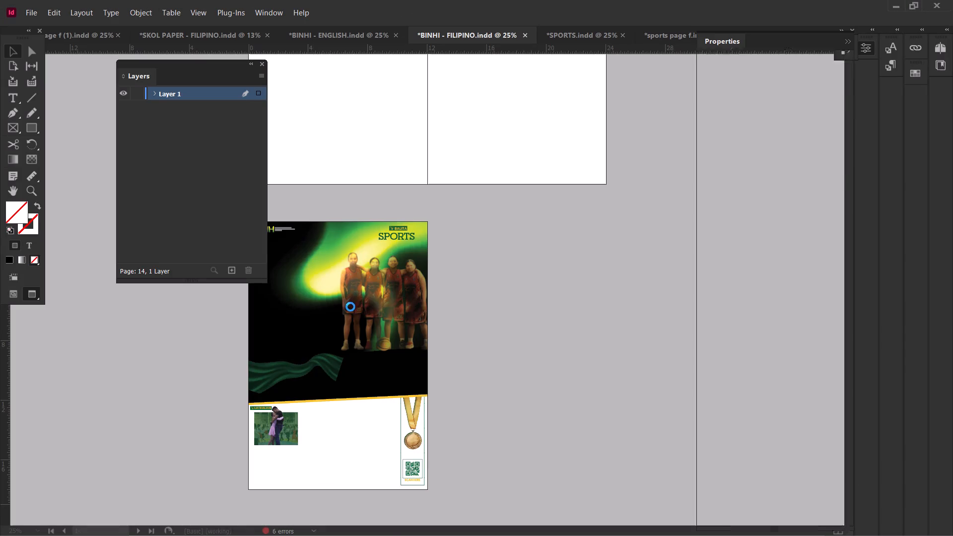
left_click(303, 26)
left_click(316, 34)
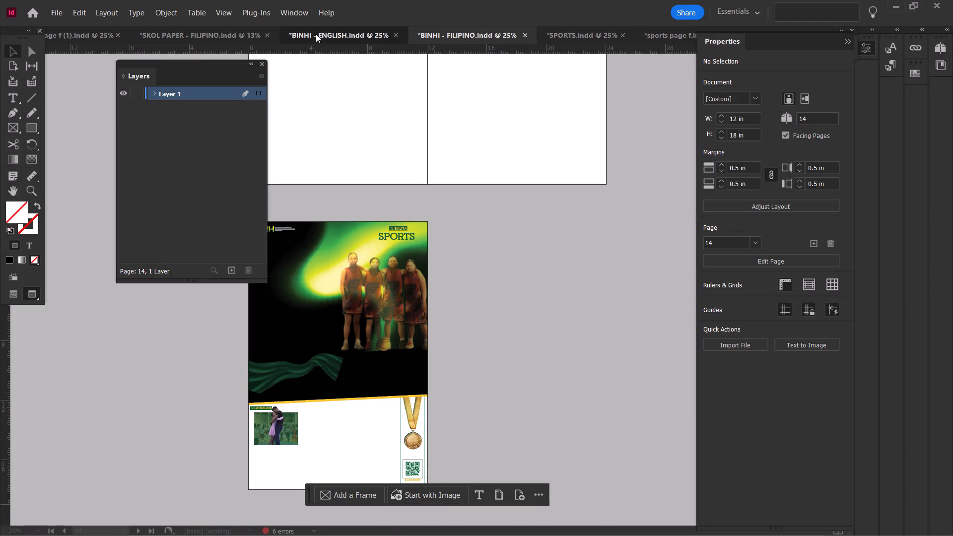
scroll(467, 339, "down", 20)
scroll(467, 339, "down", 16)
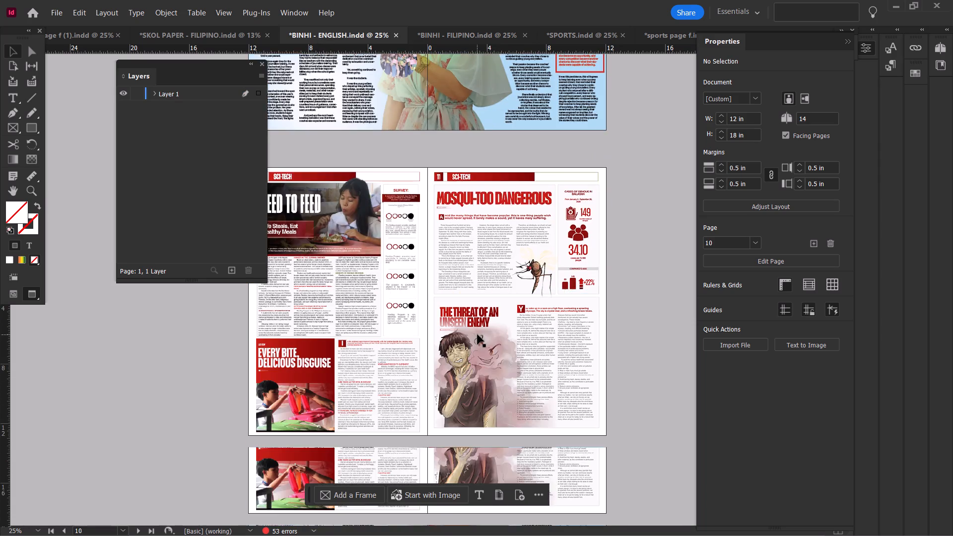
scroll(477, 335, "down", 20)
scroll(477, 335, "down", 5)
scroll(413, 403, "up", 1, "alt")
scroll(420, 405, "up", 1, "ctrl")
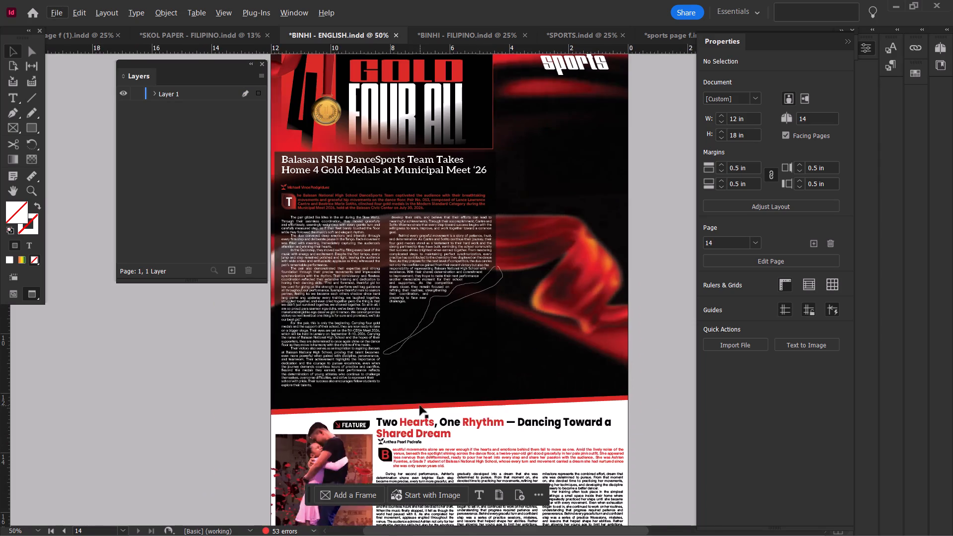
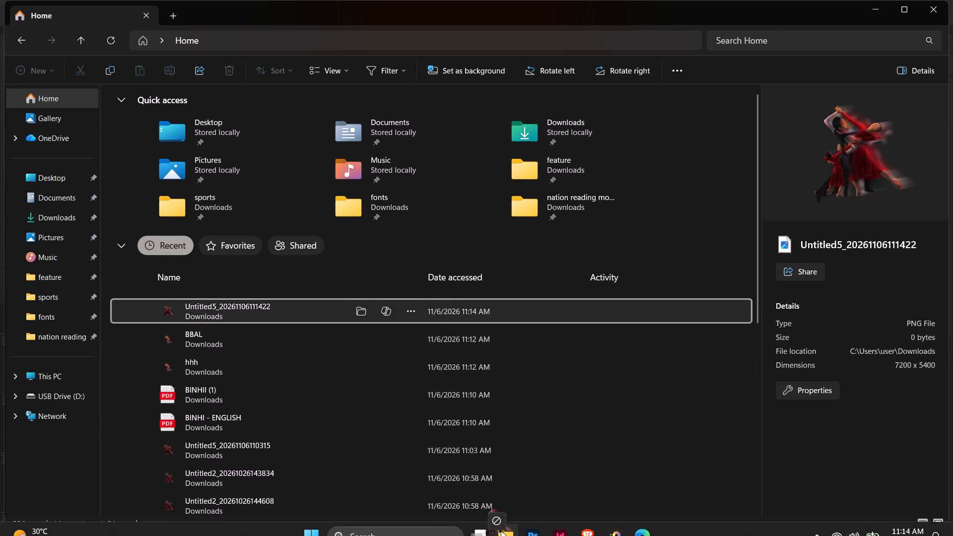
Place the newly exported dancing couples PNG into BINHI - ENGLISH at full size and move it over the page 14 sports layout.
left_click_drag(501, 531, 642, 427)
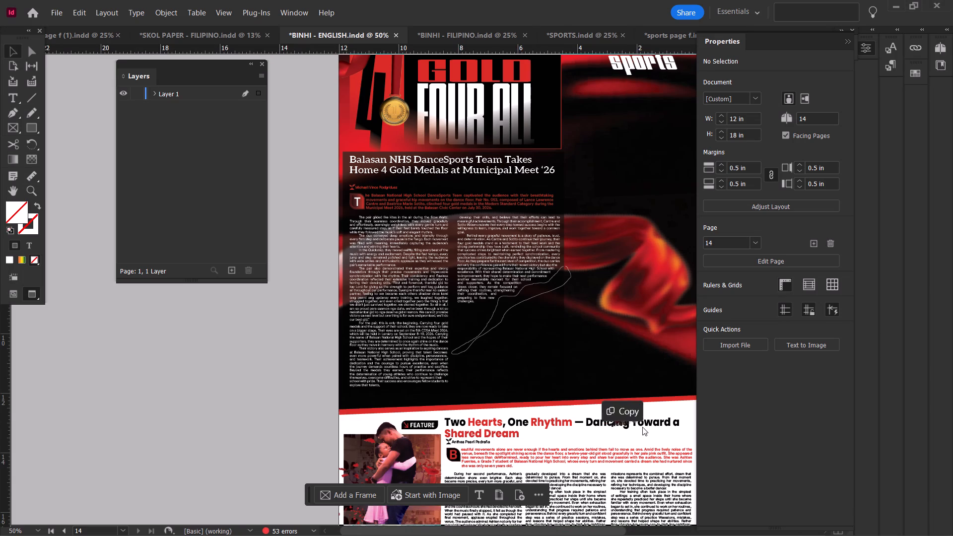
left_click_drag(642, 427, 673, 412)
scroll(670, 411, "down", 2, "ctrl")
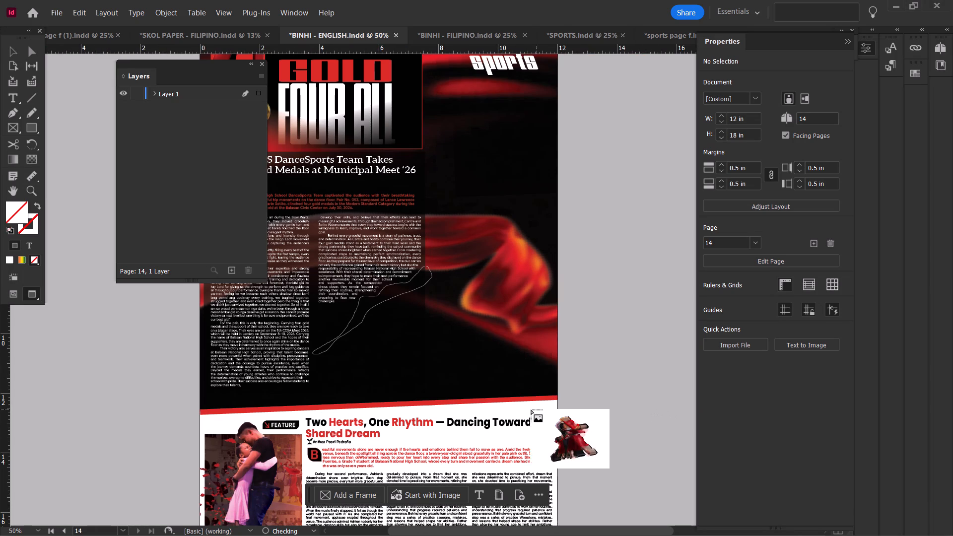
left_click(514, 410)
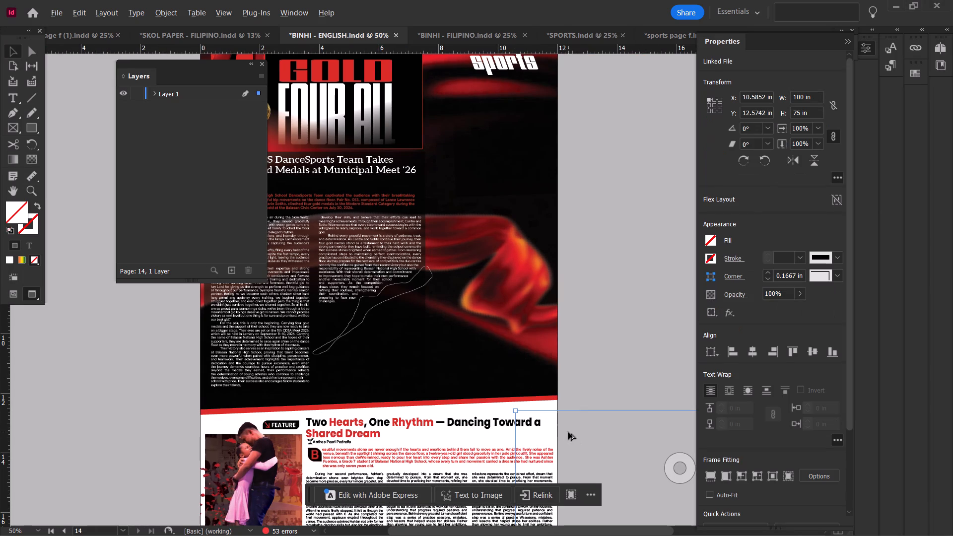
scroll(568, 432, "down", 1, "alt")
left_click_drag(548, 425, 311, 258)
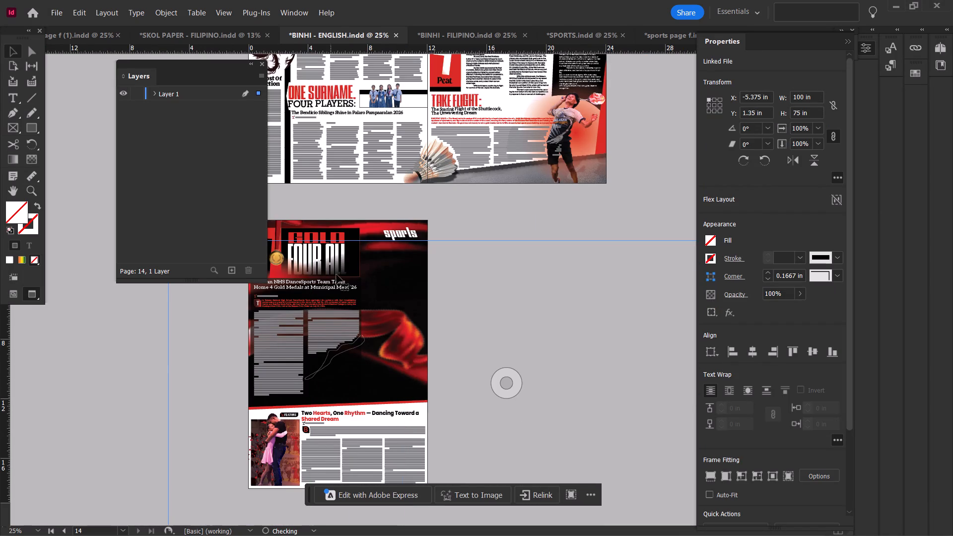
Scale the placed dancers image to 20% in both directions.
right_click(415, 312)
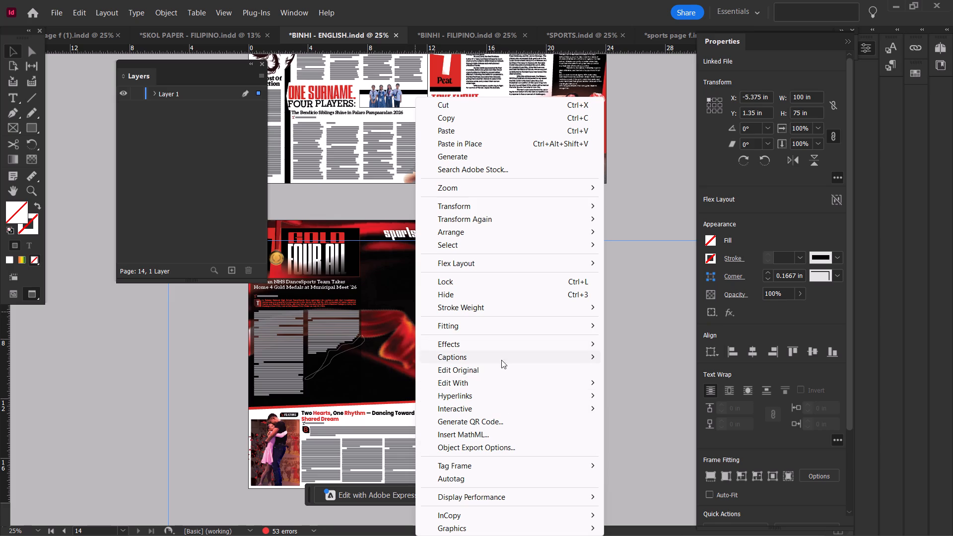
left_click(505, 204)
left_click(620, 220)
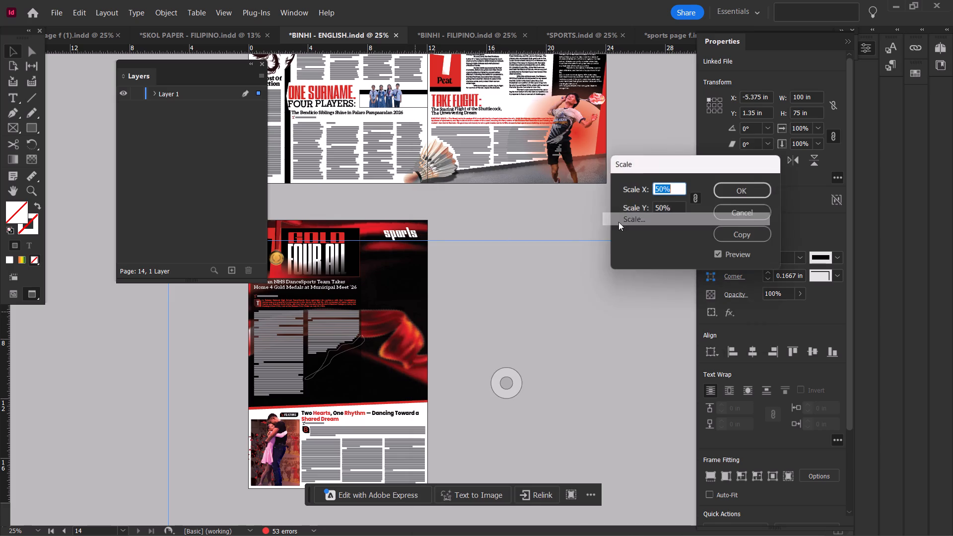
key("BackSpace")
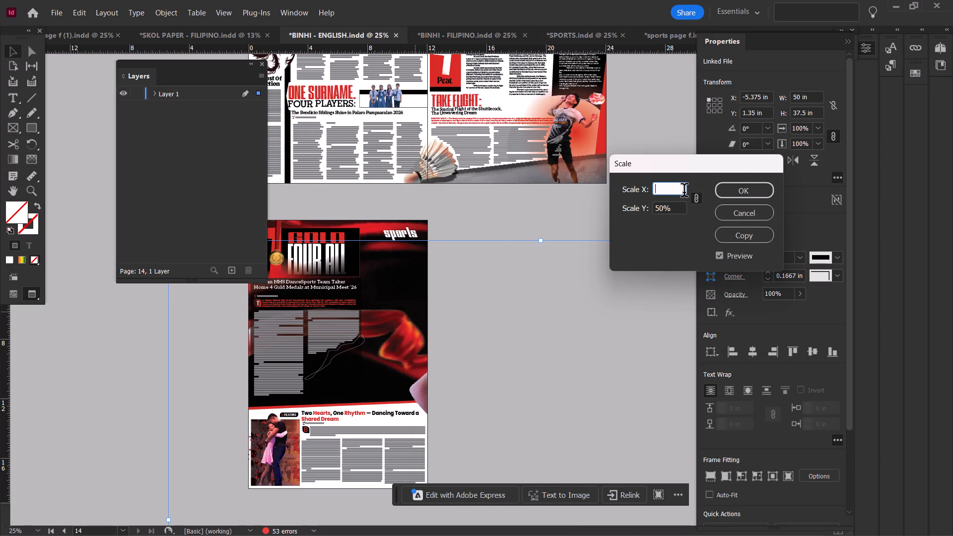
key("3")
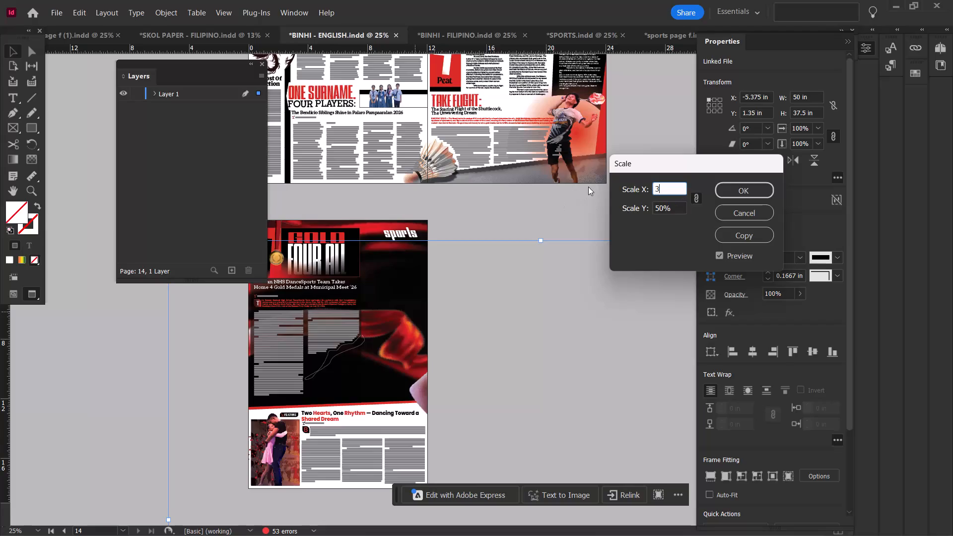
key("BackSpace")
type("20")
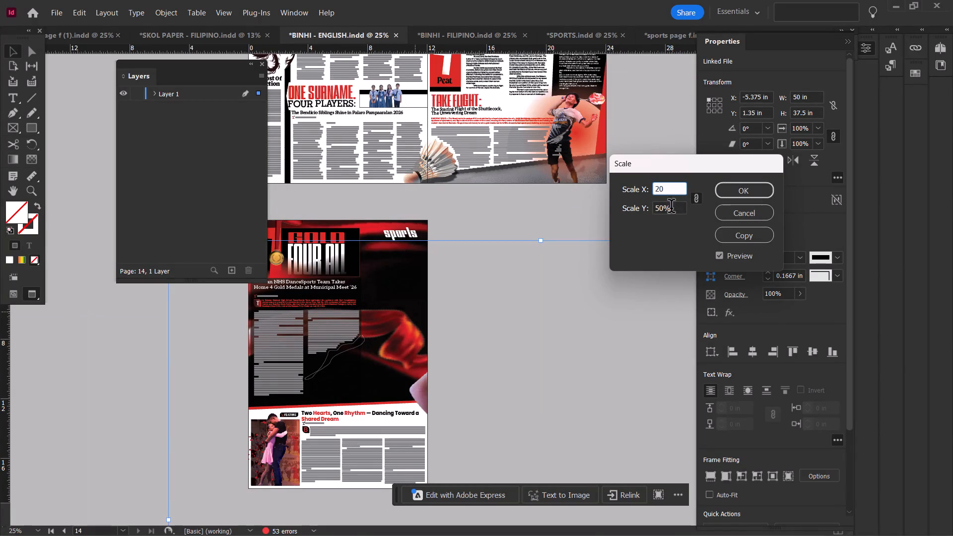
left_click(677, 205)
left_click(728, 195)
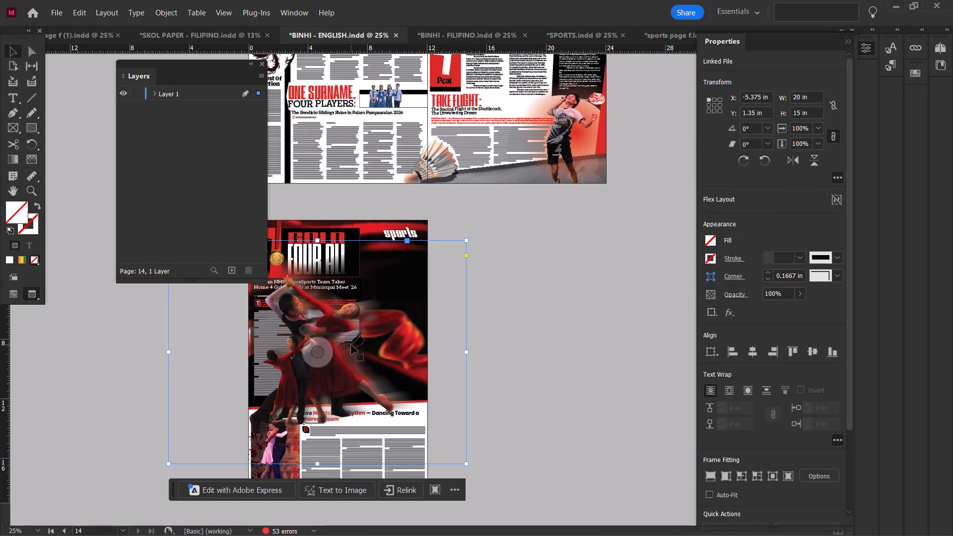
Position the dancers beside the Gold Four All article and reduce the image to about 17.4 by 13.05 in.
left_click_drag(353, 345, 423, 335)
left_click_drag(419, 337, 416, 342)
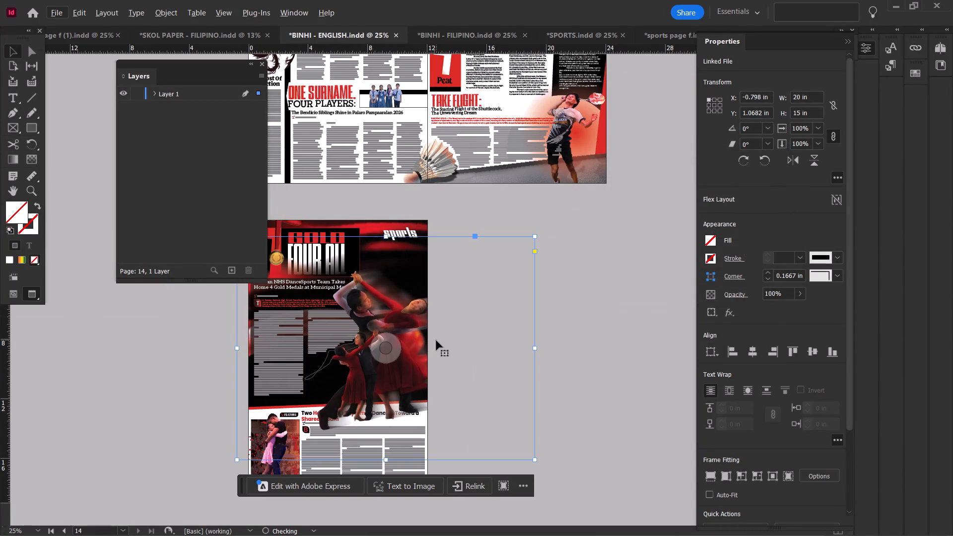
scroll(438, 339, "up", 1, "alt")
scroll(438, 339, "down", 1, "alt")
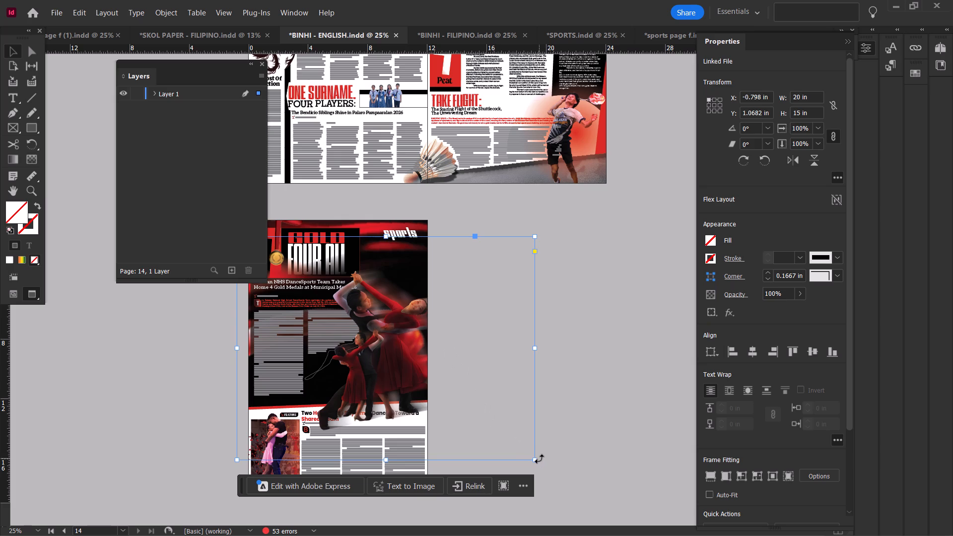
left_click_drag(533, 460, 497, 430, "ctrl+shift")
left_click_drag(433, 370, 453, 379)
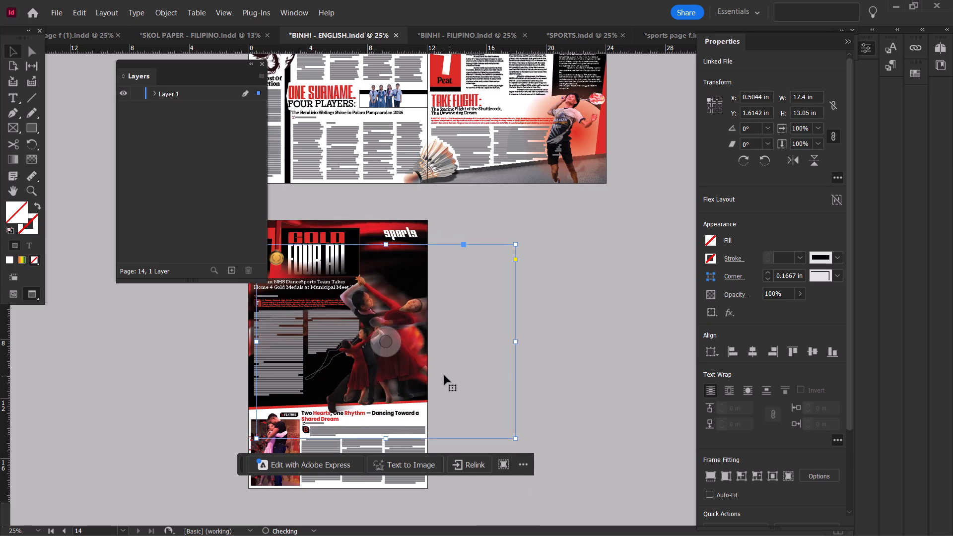
left_click_drag(434, 370, 440, 372)
left_click(440, 372)
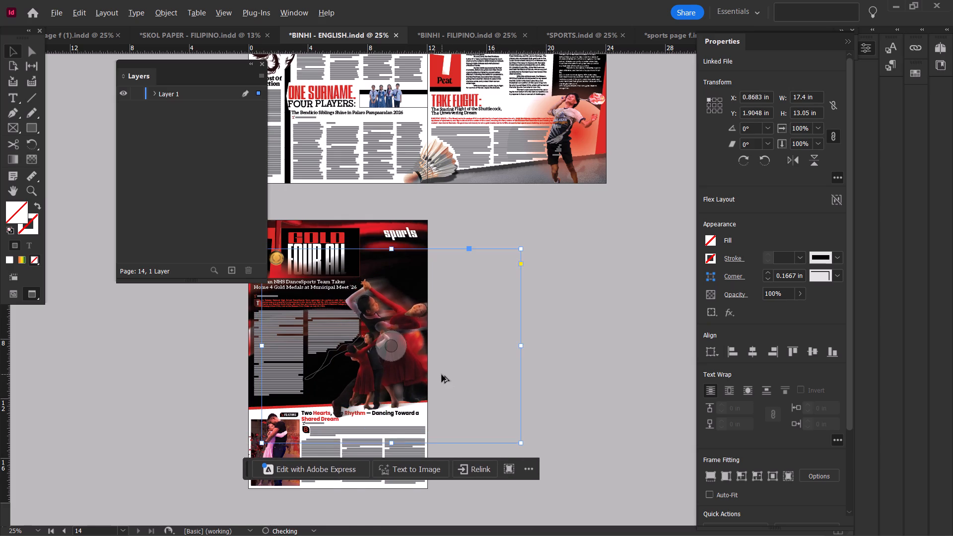
Rotate the dancers image to about -4°, shrink it to about 16.2 in wide, and reposition it above the feature article.
scroll(442, 375, "up", 1, "alt")
scroll(496, 306, "down", 1, "alt")
left_click_drag(526, 246, 531, 247)
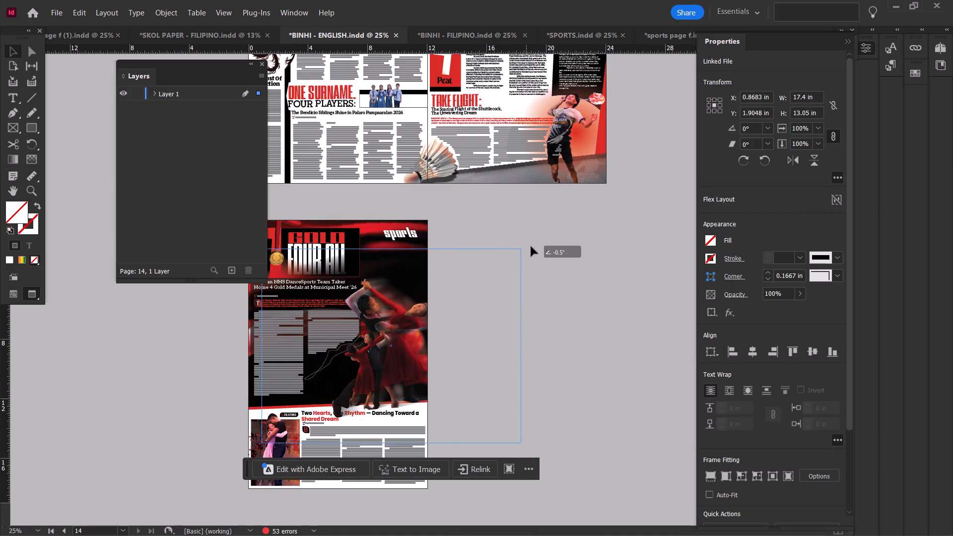
left_click_drag(531, 247, 534, 248)
left_click_drag(528, 249, 539, 253)
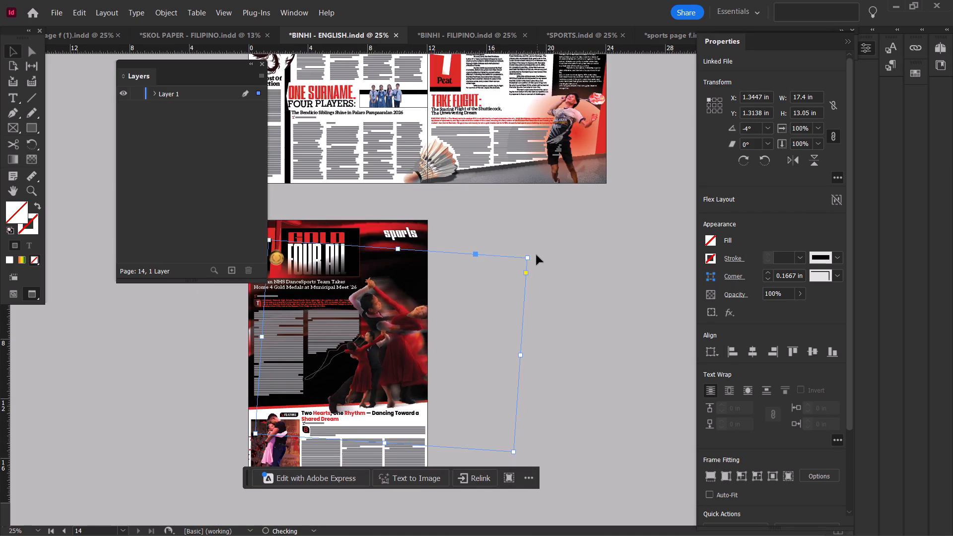
left_click(473, 304)
left_click_drag(514, 451, 497, 437, "ctrl+shift")
left_click_drag(455, 378, 463, 391)
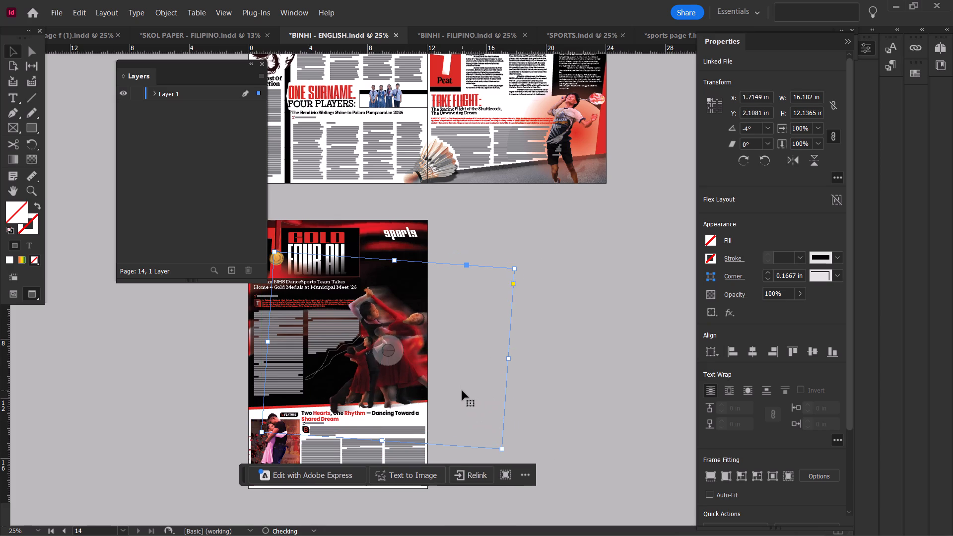
Set the dancers image's display performance to High Quality Display.
scroll(462, 391, "up", 1, "alt")
scroll(463, 385, "up", 1)
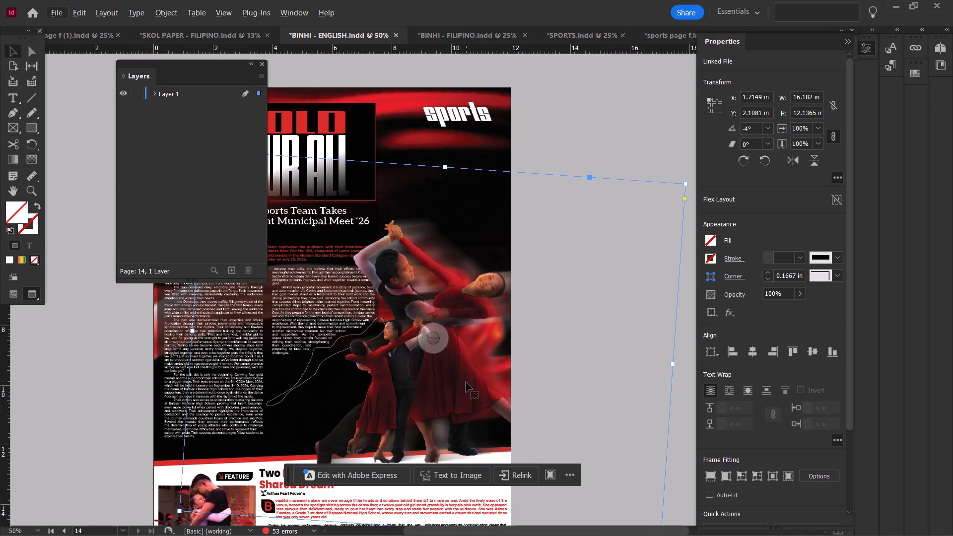
left_click(468, 382)
right_click(468, 382)
left_click(522, 499)
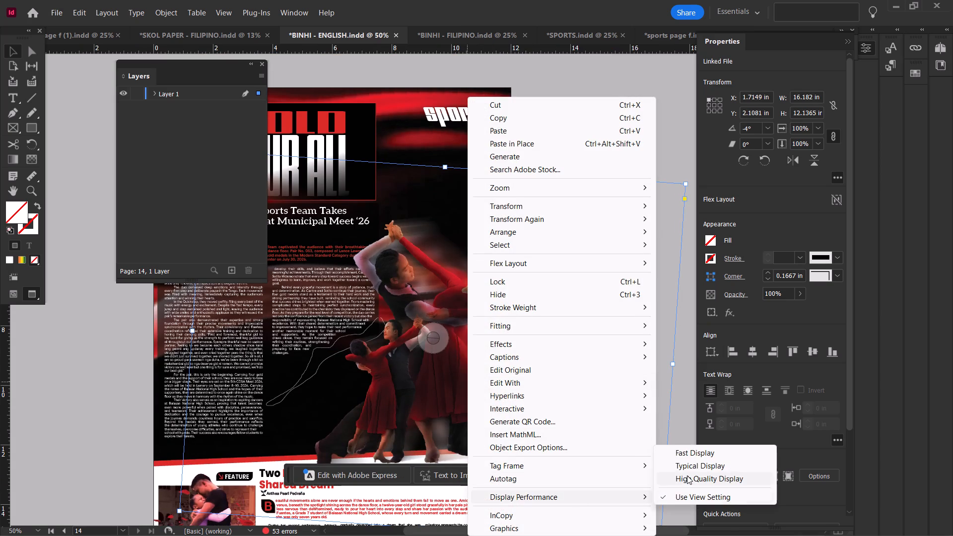
left_click(687, 475)
Nudge the dancers image up and toward the page's outer edge, to about X 1.98 in, Y 1.95 in.
left_click_drag(486, 402, 489, 397)
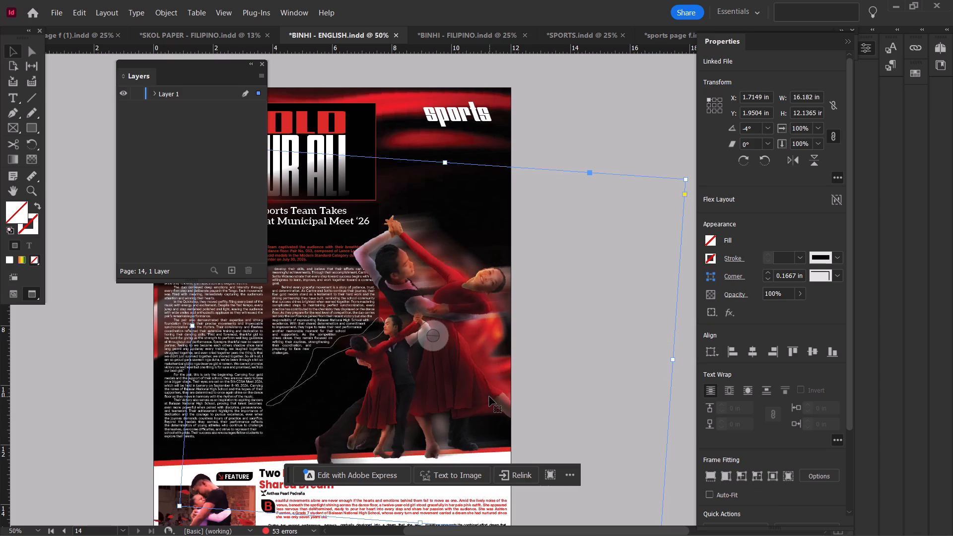
scroll(491, 396, "down", 1)
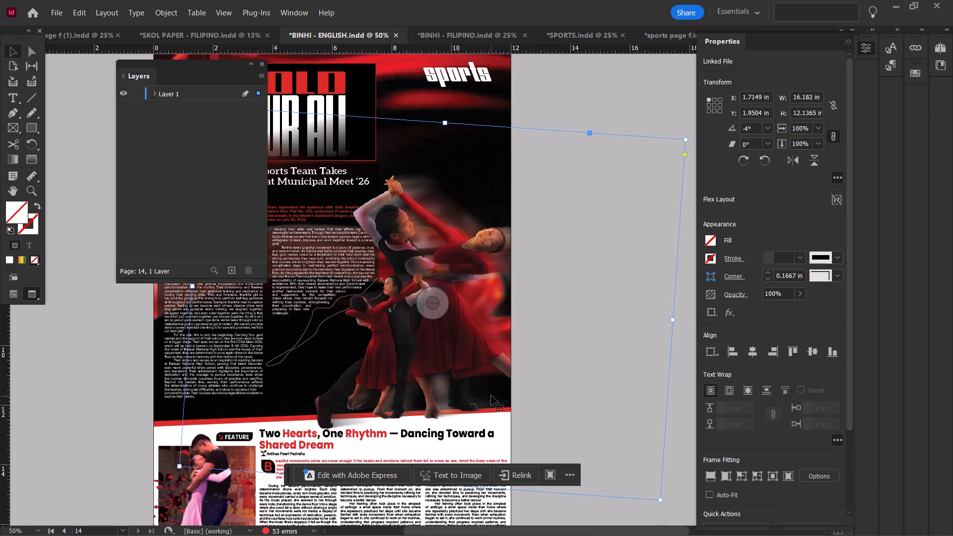
left_click_drag(506, 373, 513, 373)
left_click(513, 373)
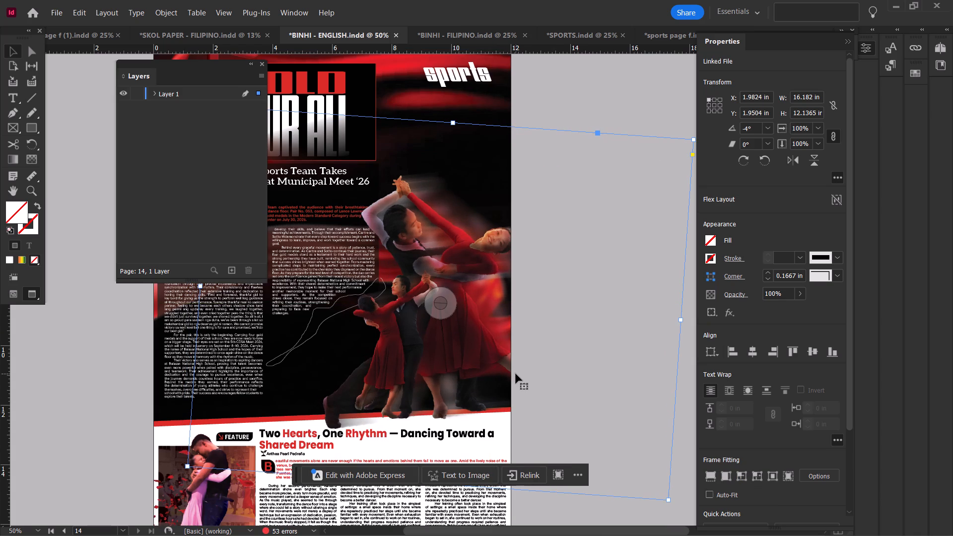
scroll(516, 374, "down", 2, "ctrl")
scroll(516, 374, "up", 1, "ctrl")
Switch to ibisPaint, return to the artwork gallery, and preview the green-costumed dancers artwork Untitled3.
left_click(620, 515)
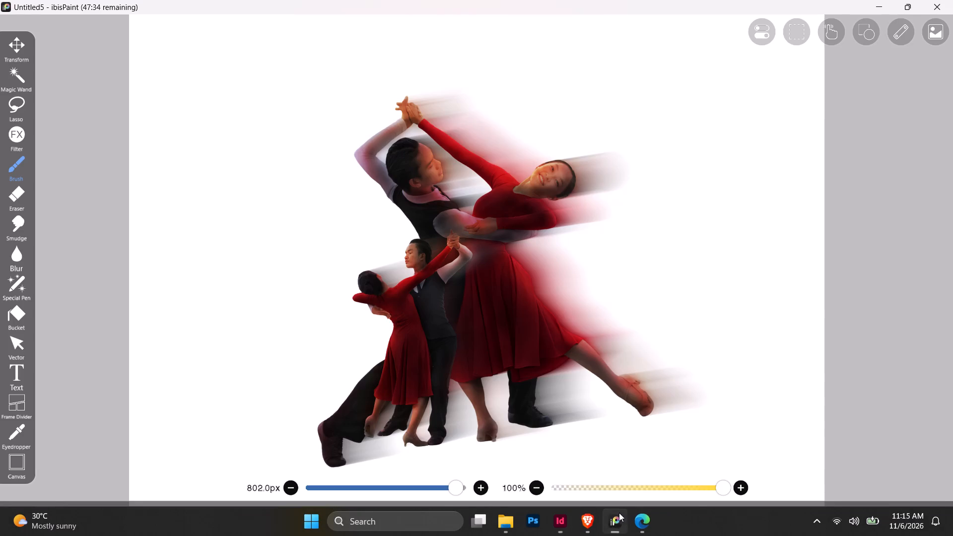
left_click(871, 517)
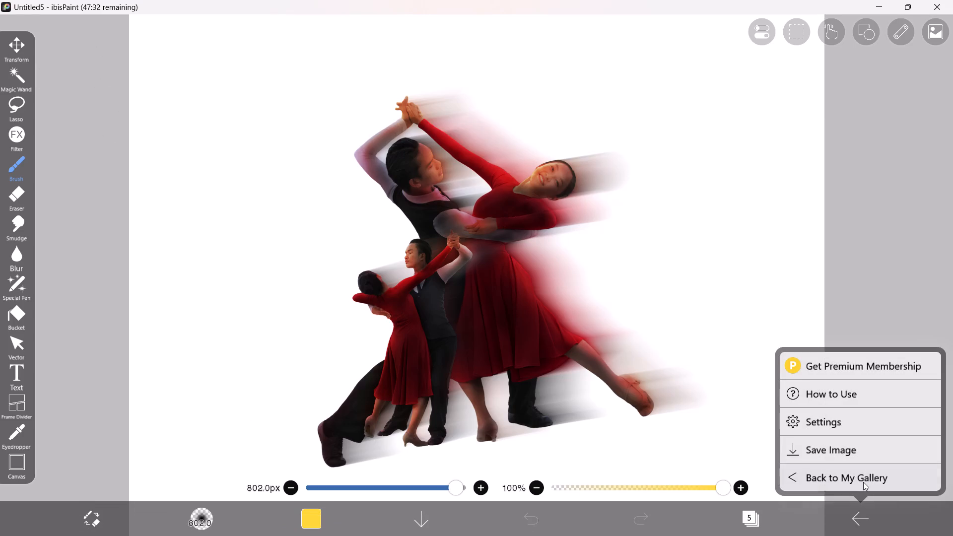
left_click(863, 482)
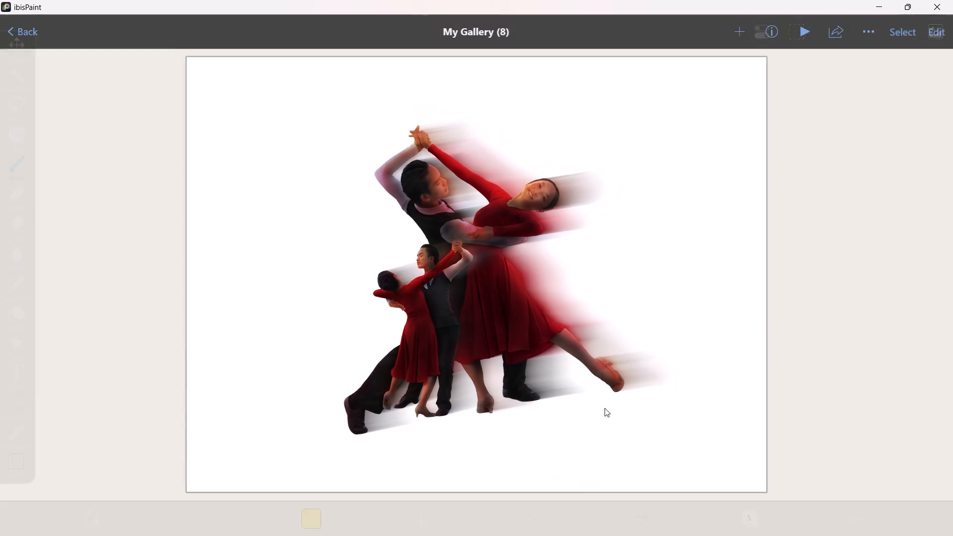
left_click(19, 36)
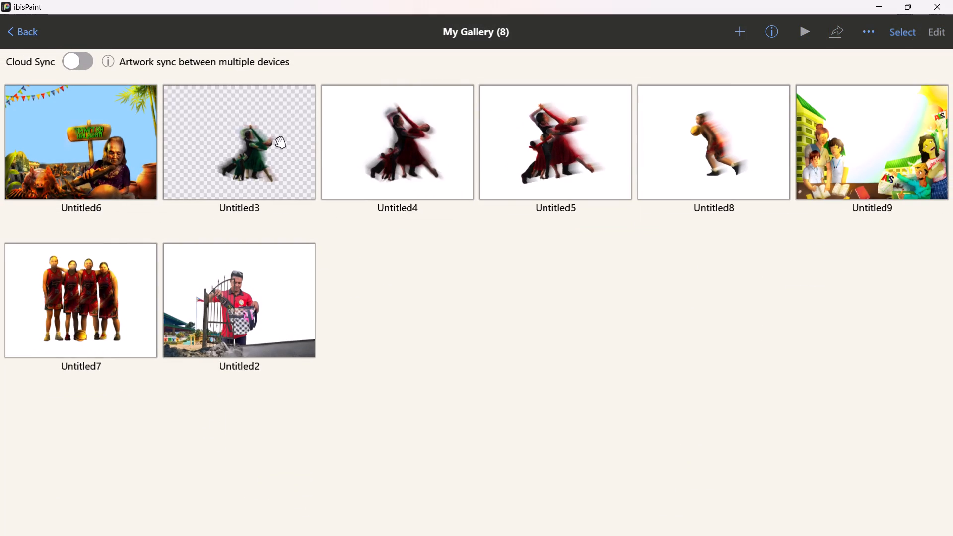
left_click(266, 162)
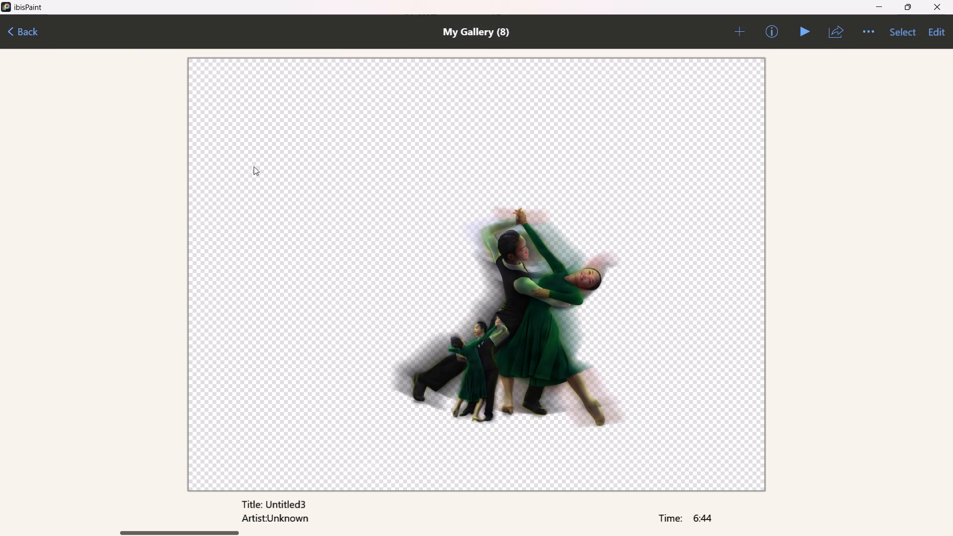
left_click(17, 35)
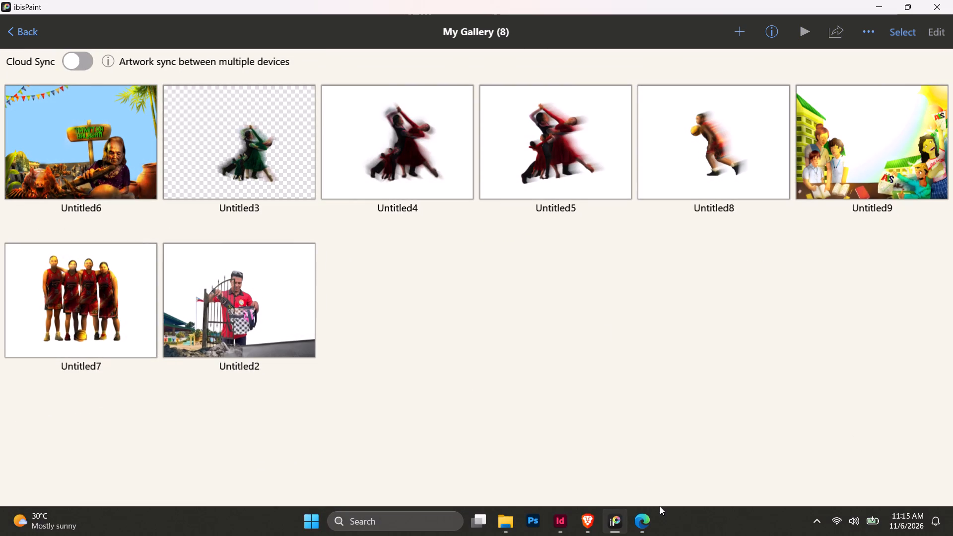
Open the basketball player artwork Untitled8 and save it as a transparent RGB PNG.
left_click(733, 151)
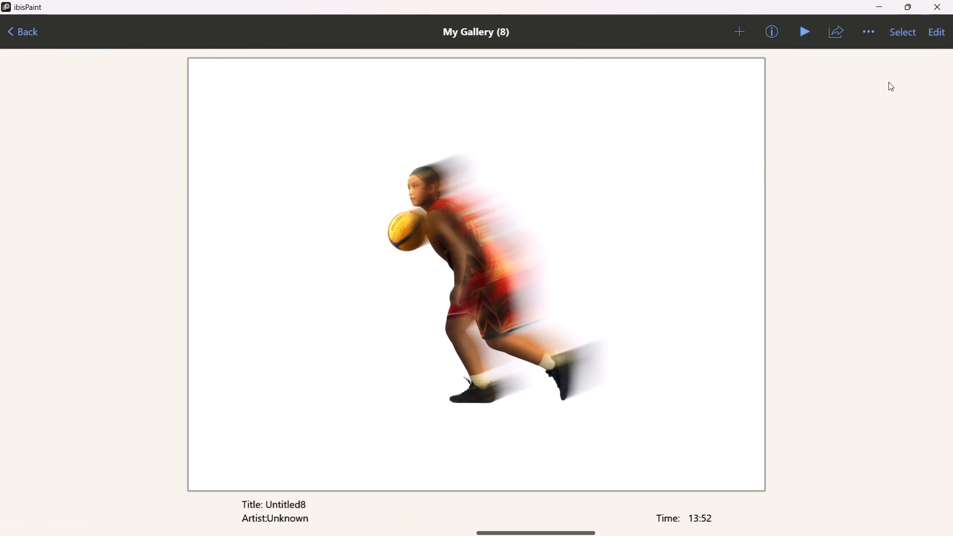
left_click(931, 31)
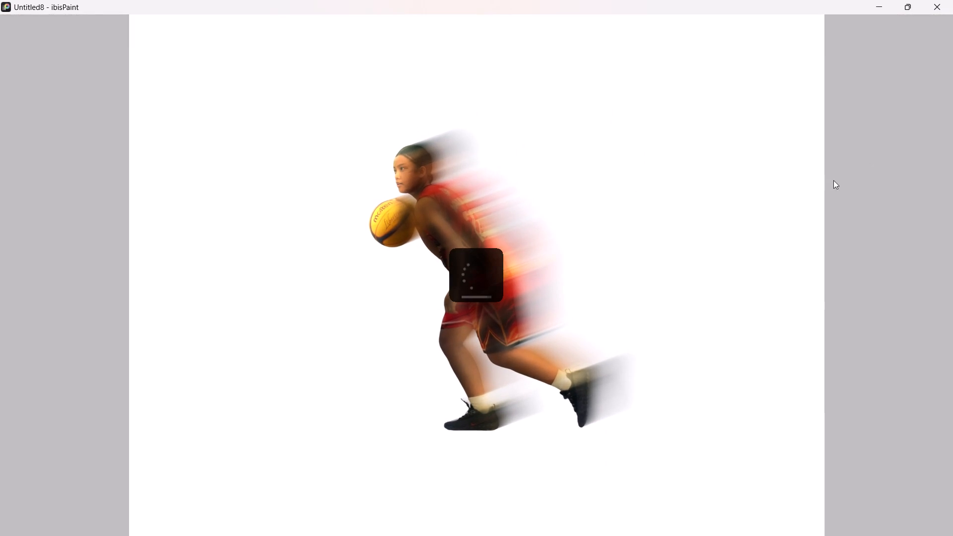
left_click(377, 426)
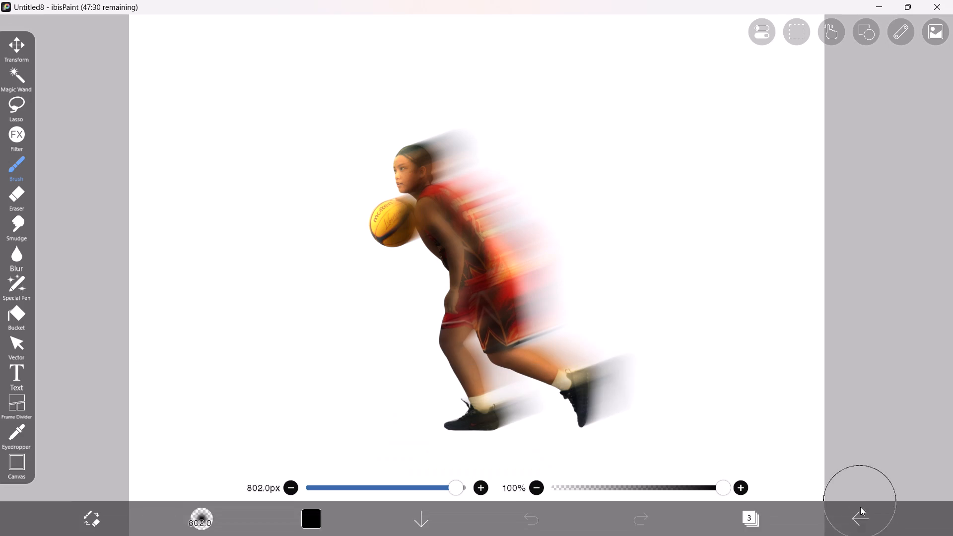
left_click(854, 521)
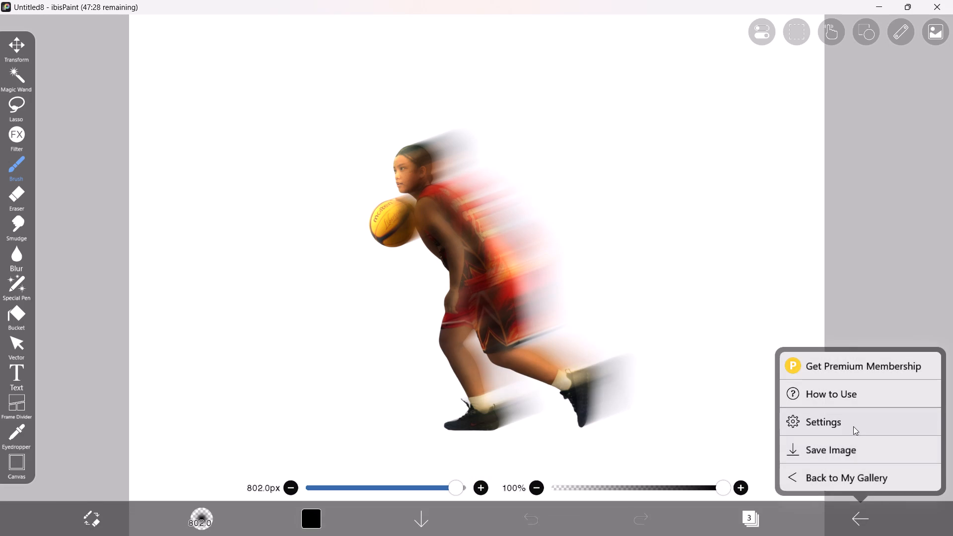
left_click(851, 450)
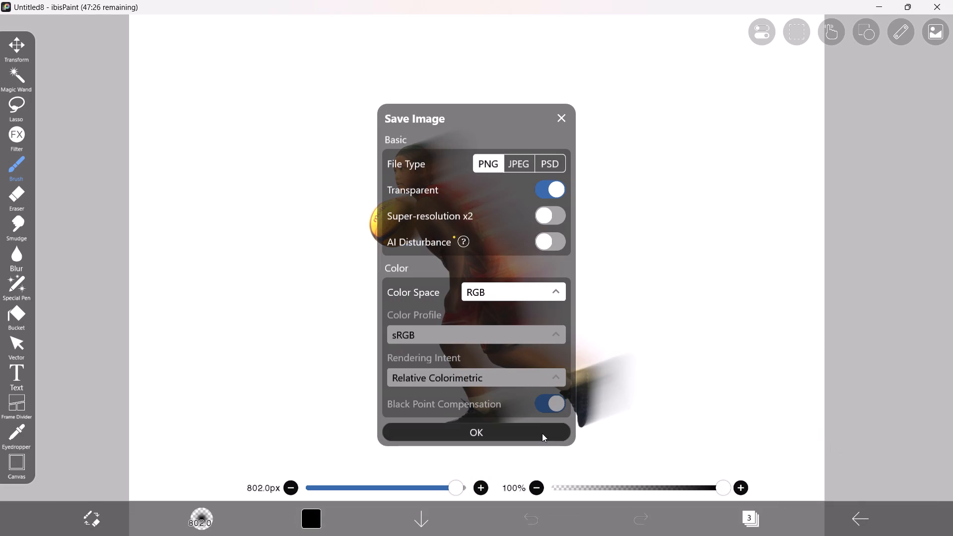
left_click(542, 433)
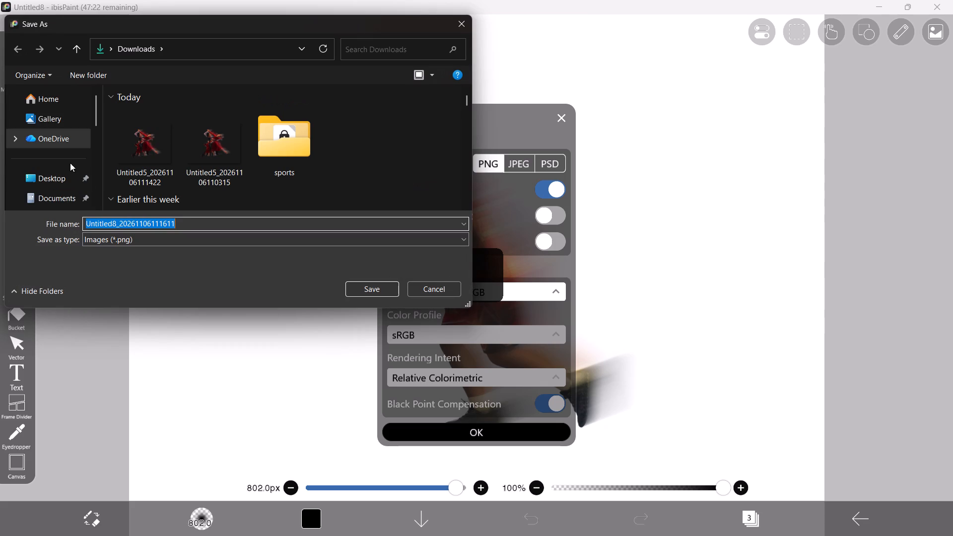
scroll(66, 162, "down", 1)
left_click(63, 157)
left_click(359, 287)
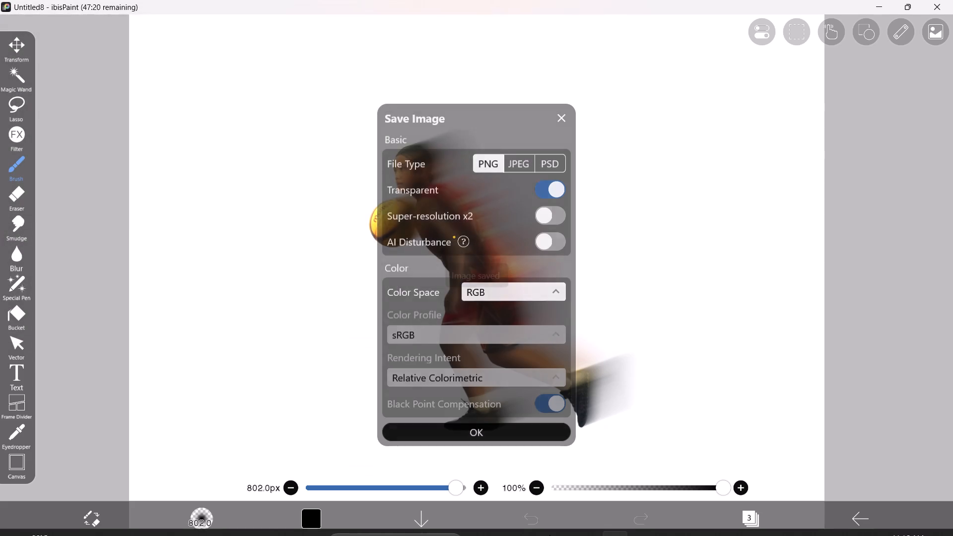
Switch to InDesign and lock the placed dancers image on page 14 of the BINHI English document.
left_click(546, 529)
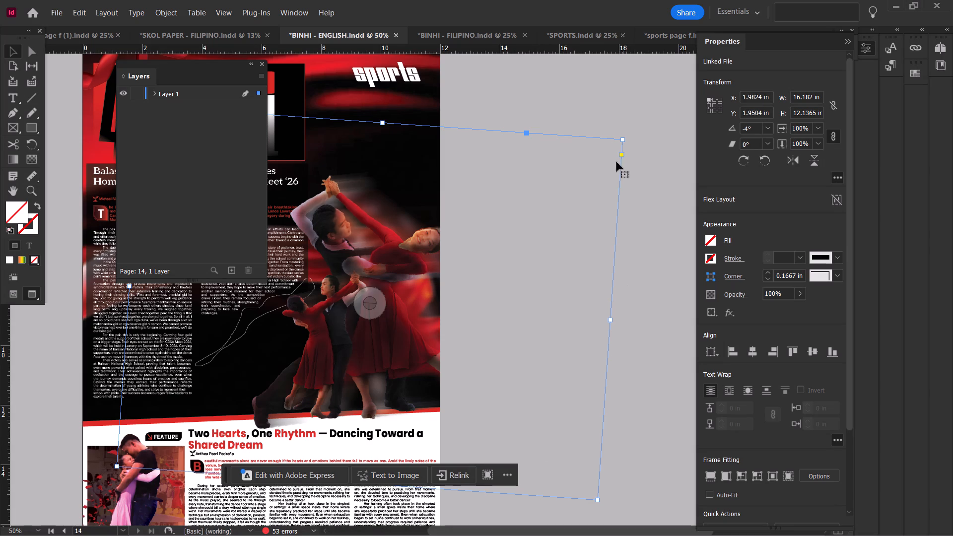
left_click(670, 226)
scroll(543, 299, "up", 3, "ctrl")
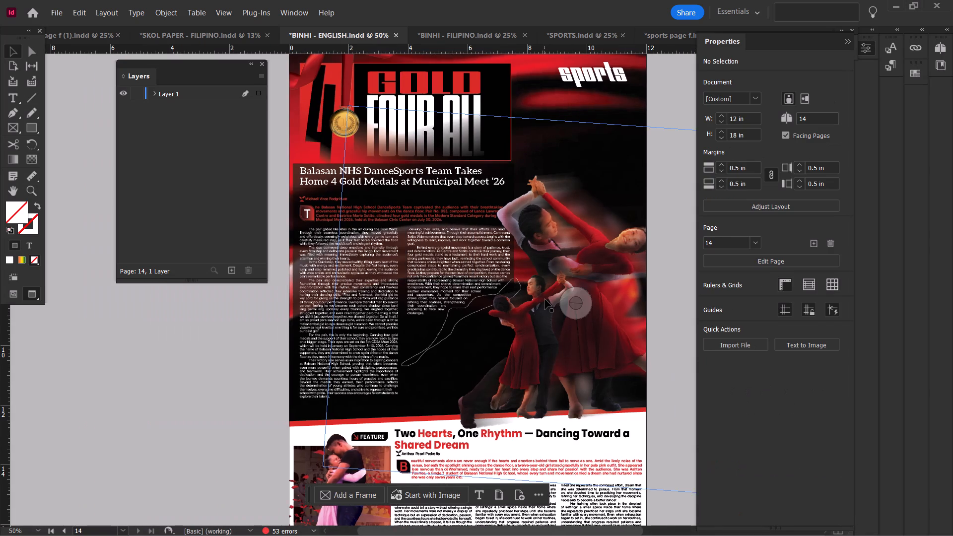
scroll(547, 300, "down", 1, "ctrl")
scroll(541, 314, "up", 1)
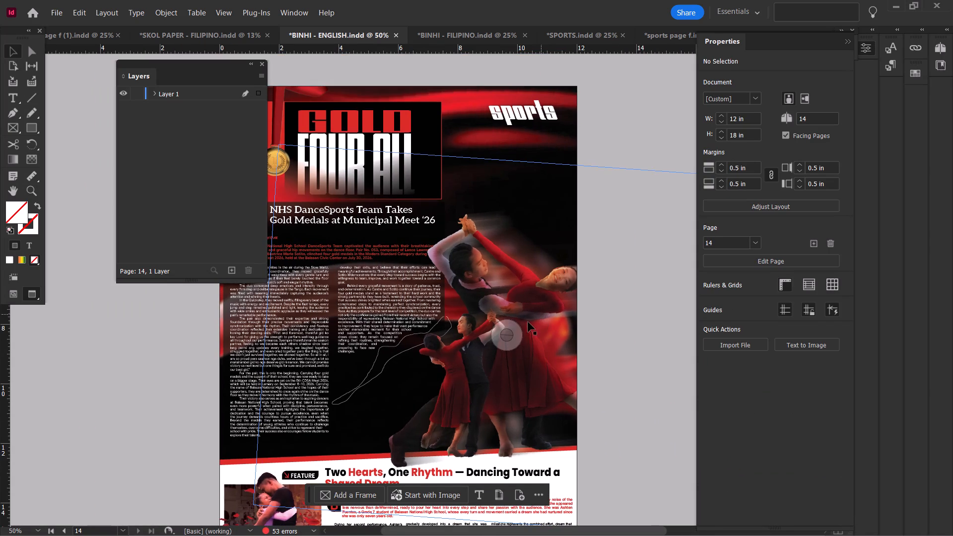
left_click(136, 389)
left_click(360, 246)
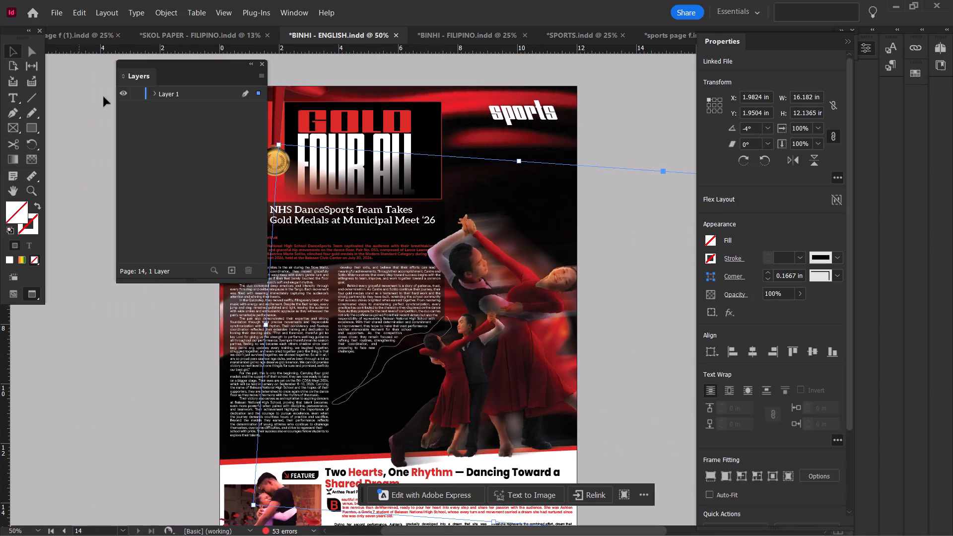
left_click(151, 94)
scroll(227, 127, "down", 3)
scroll(227, 127, "up", 4)
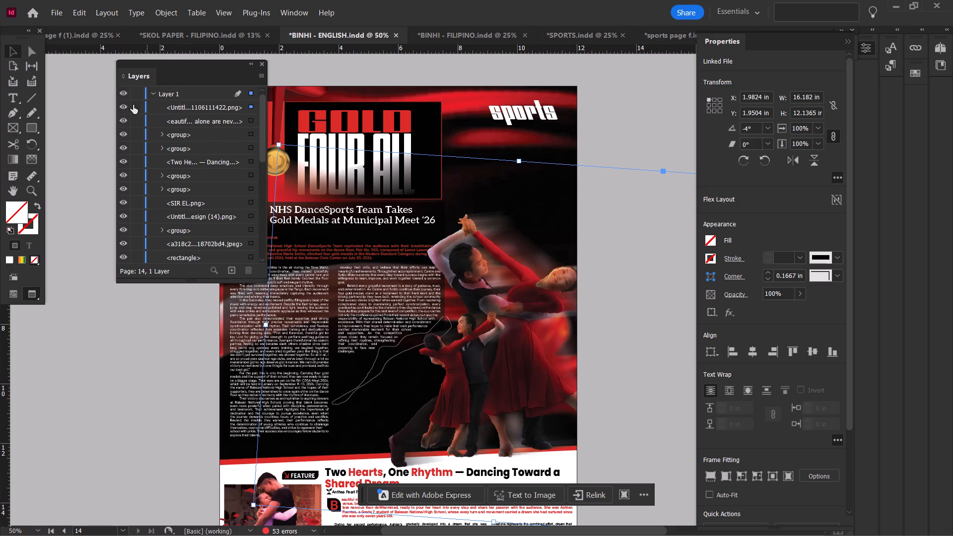
left_click(133, 105)
Cut the old freehand wrap outline beside the dancers in the article's second column.
left_click(415, 279)
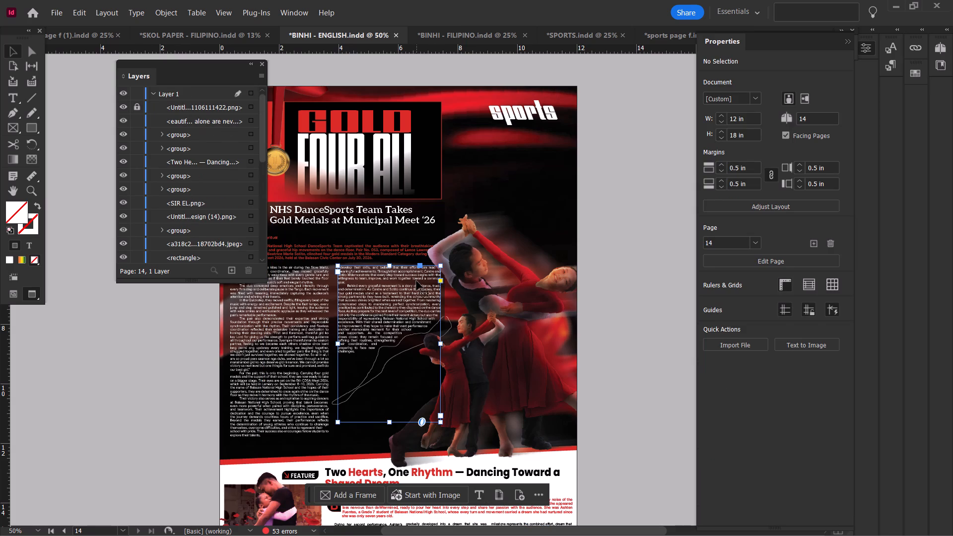
scroll(416, 281, "down", 1)
left_click(159, 380)
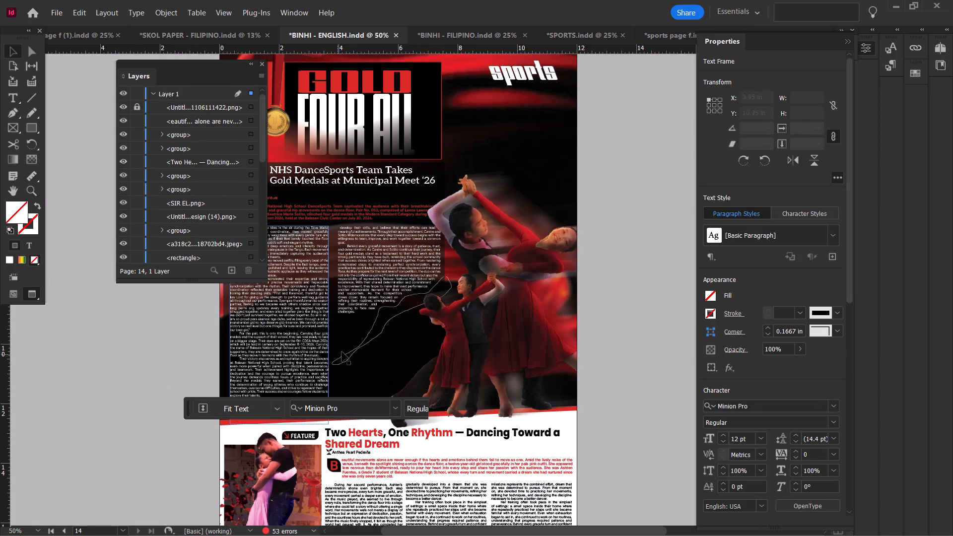
left_click(352, 353)
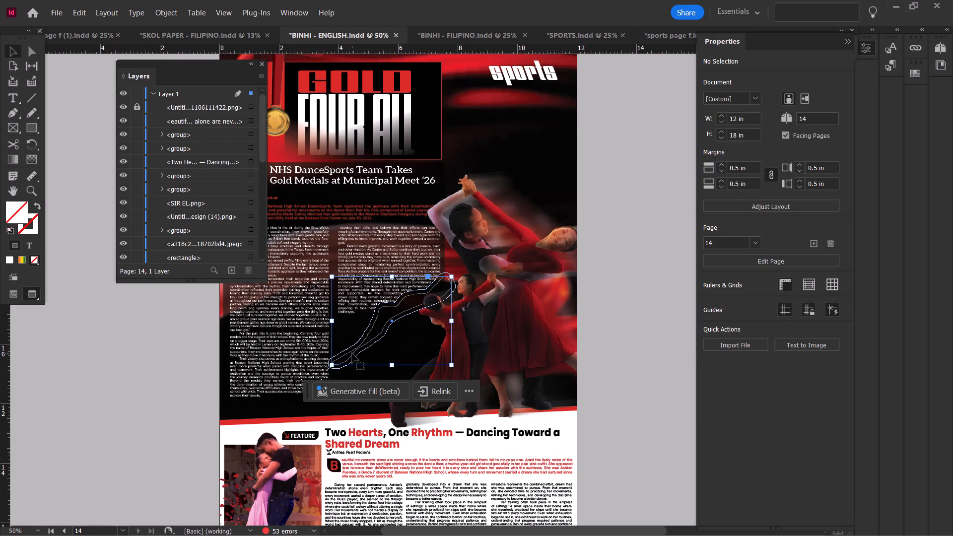
key("ctrl+x")
Narrow the red lead paragraph's text frame to about 6.53 in so it clears the dancer's arm.
left_click(384, 213)
left_click_drag(435, 213, 433, 212)
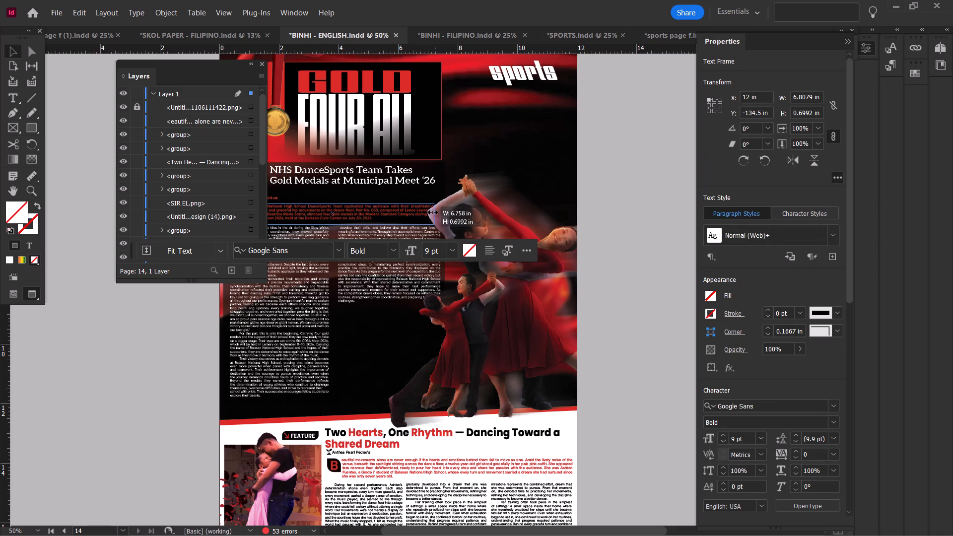
left_click_drag(433, 212, 430, 212)
scroll(430, 215, "up", 2, "alt")
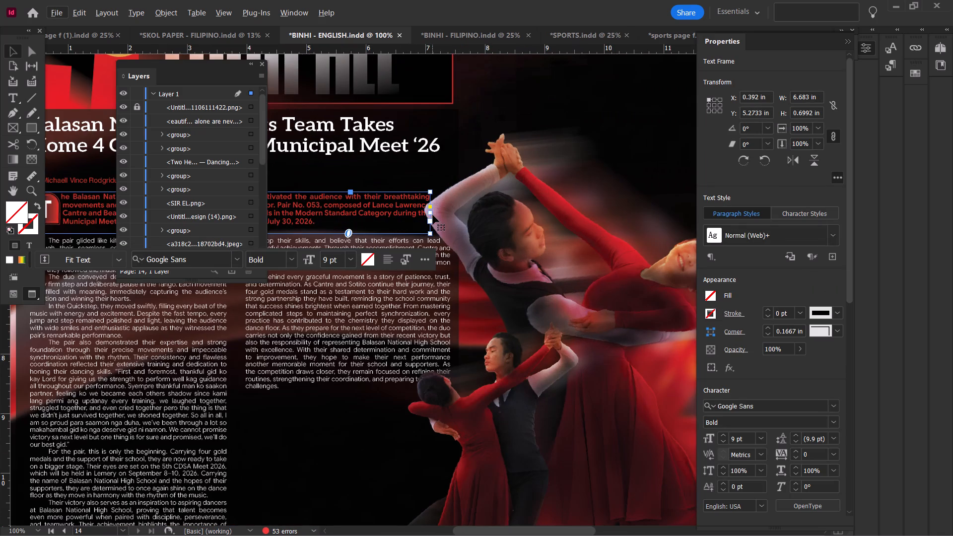
left_click(429, 214)
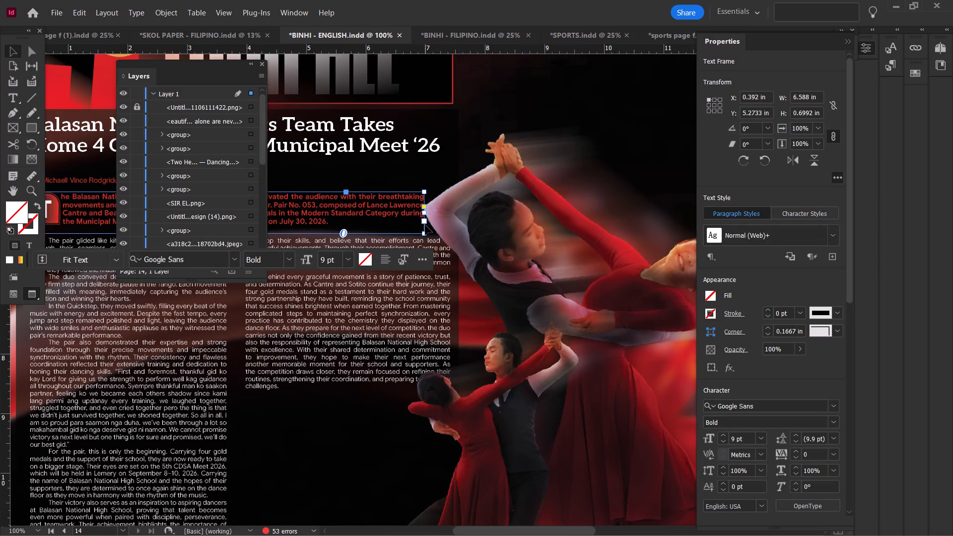
scroll(434, 227, "down", 1)
scroll(217, 375, "up", 2, "ctrl")
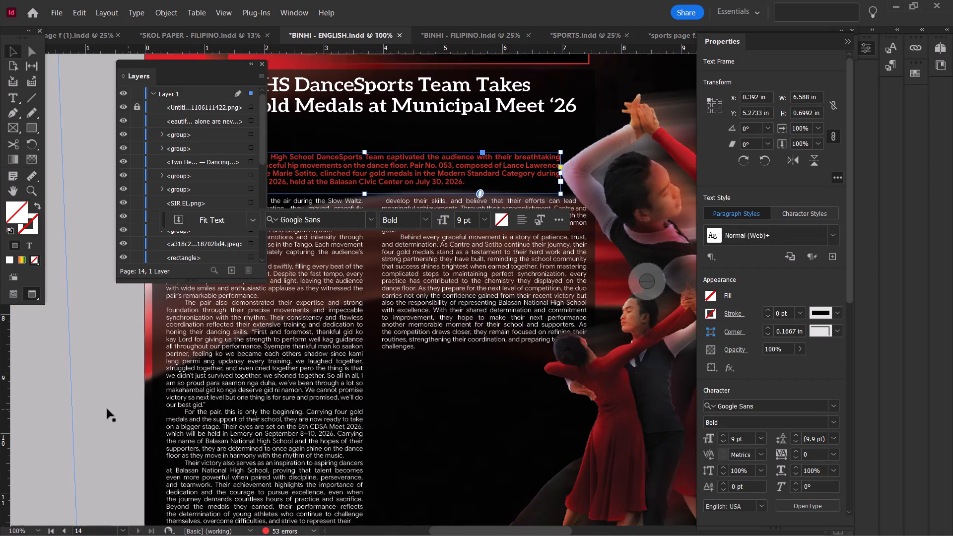
left_click(96, 409)
left_click(534, 179)
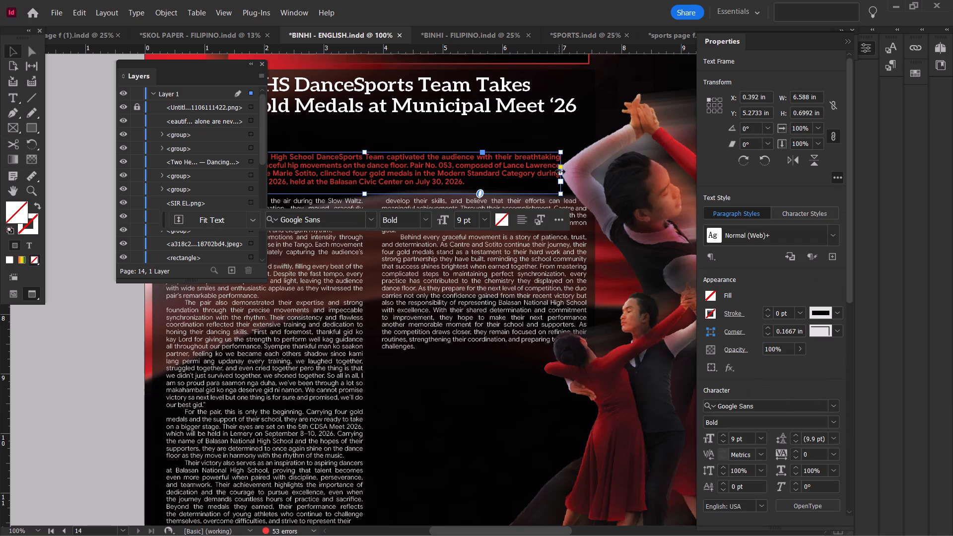
left_click(560, 172)
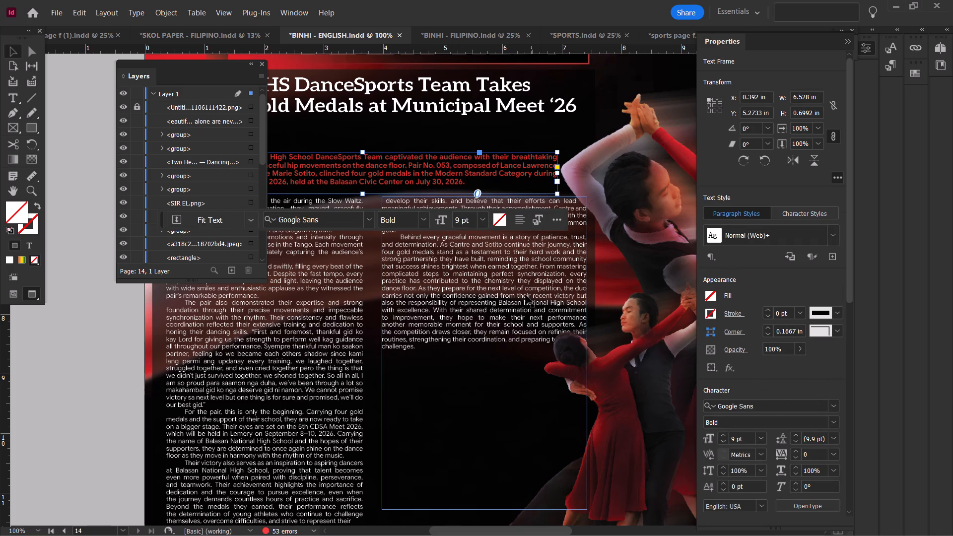
Nudge the article's second-column text frame toward the first column, to about X 3.89 in.
left_click(505, 302)
key("Left")
key("Left")
key("Left")
key("Left")
key("Left")
key("Left")
key("Left")
key("Left")
key("Left")
key("Left")
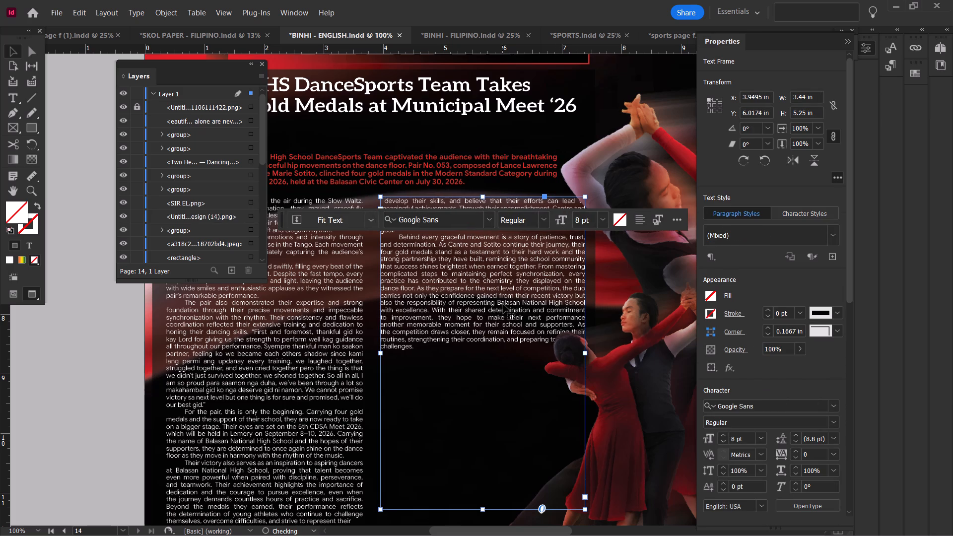
Lock the background image download.jpeg behind the dance article.
scroll(503, 304, "down", 1)
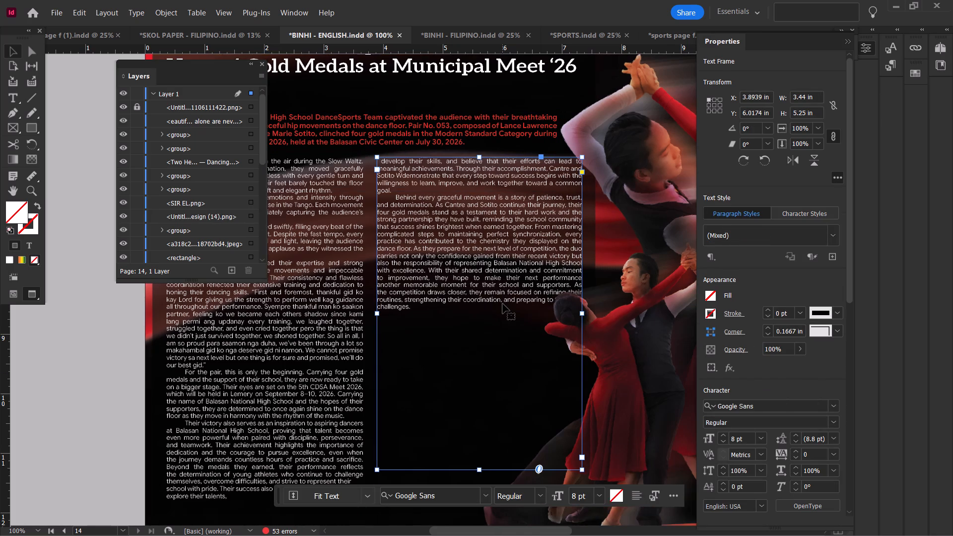
scroll(503, 304, "down", 1)
left_click(87, 422)
scroll(108, 409, "up", 1, "ctrl")
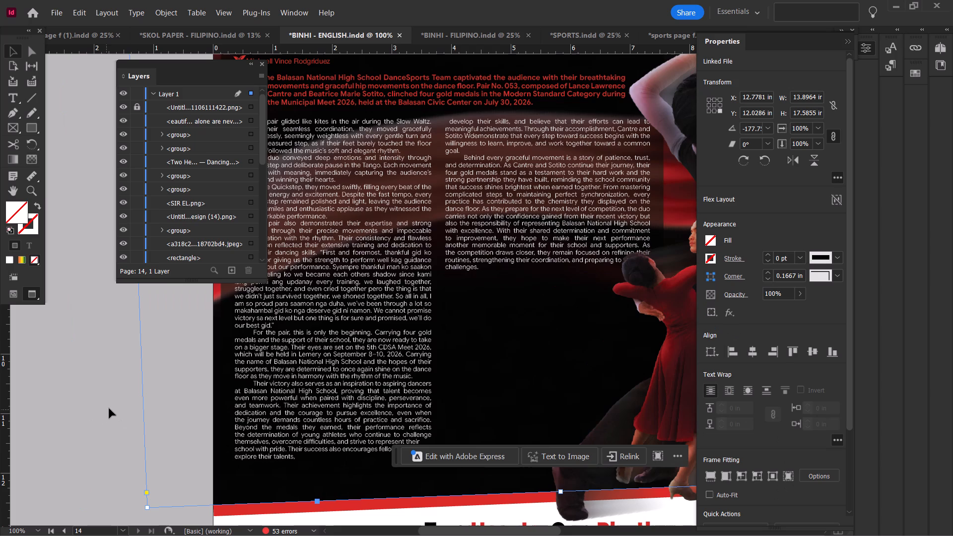
scroll(180, 136, "down", 20)
scroll(180, 136, "down", 4)
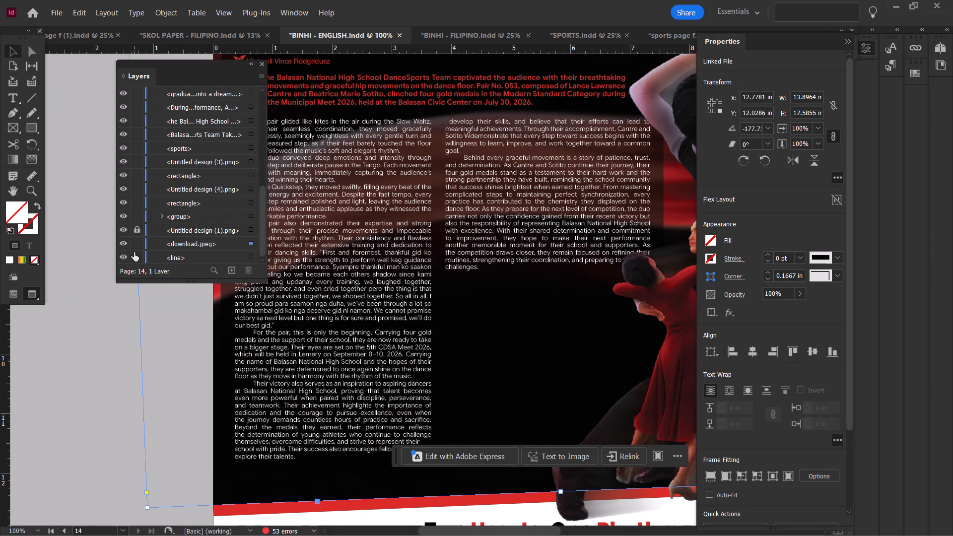
left_click(140, 242)
left_click(79, 359)
Draw a freehand Pencil outline about 2.39 in wide and 6.85 in high along the dancers' text-facing edge.
left_click(41, 117)
scroll(502, 384, "down", 2, "ctrl")
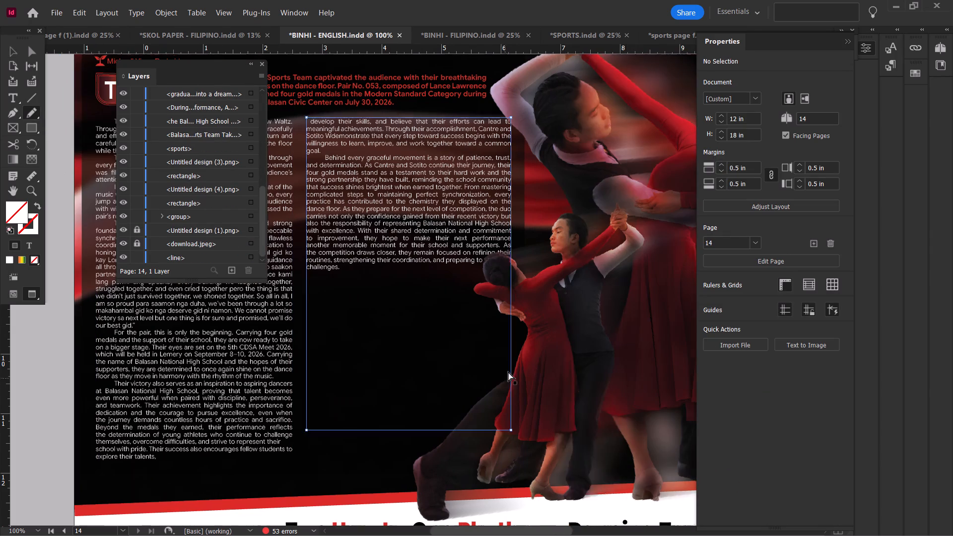
left_click(492, 106)
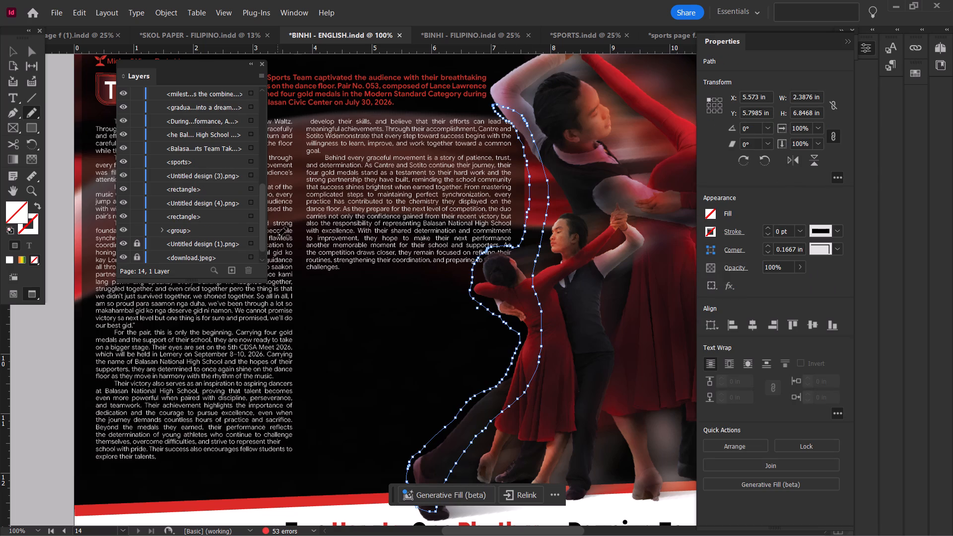
Wrap text around the new outline's shape with a 0.125 in offset, wrapping to the Left Side only.
left_click(303, 9)
left_click(371, 372)
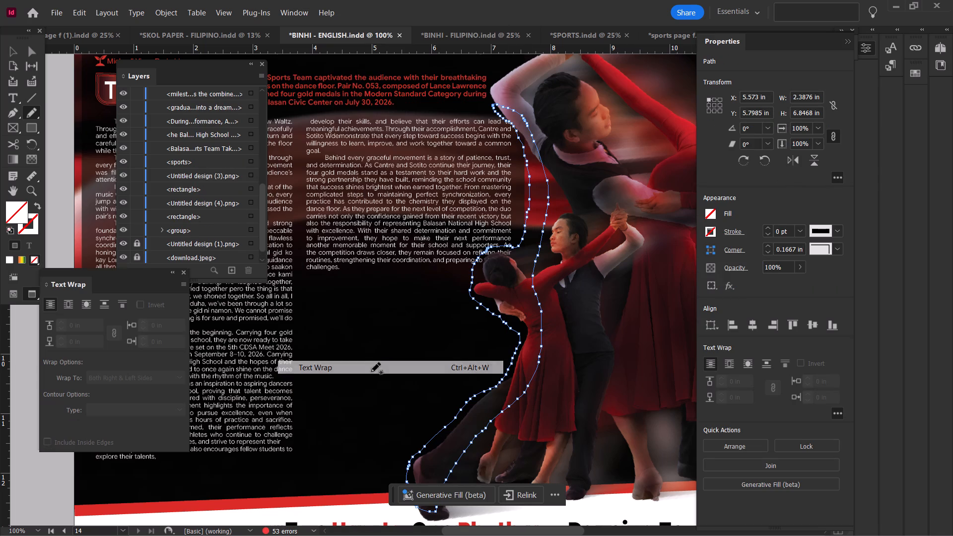
left_click(84, 309)
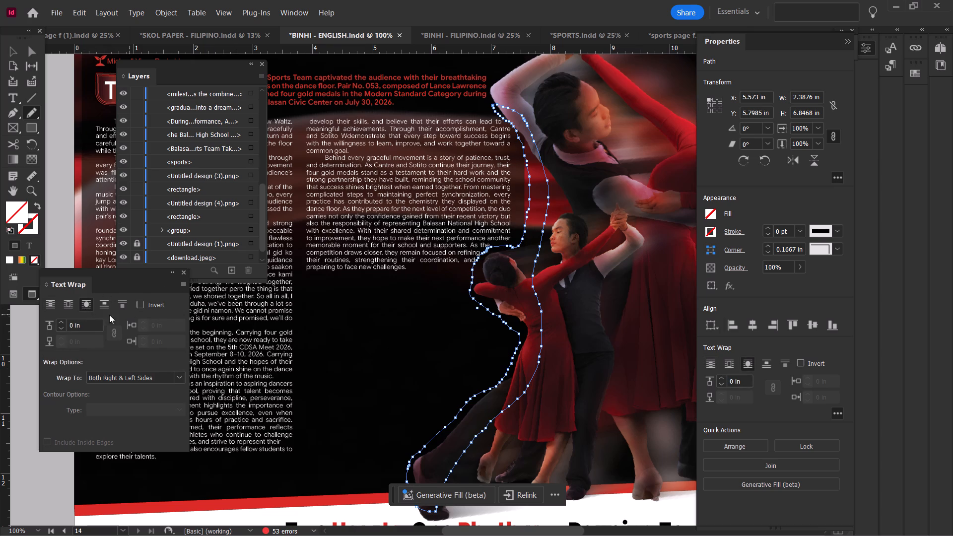
left_click(64, 321)
left_click(64, 321)
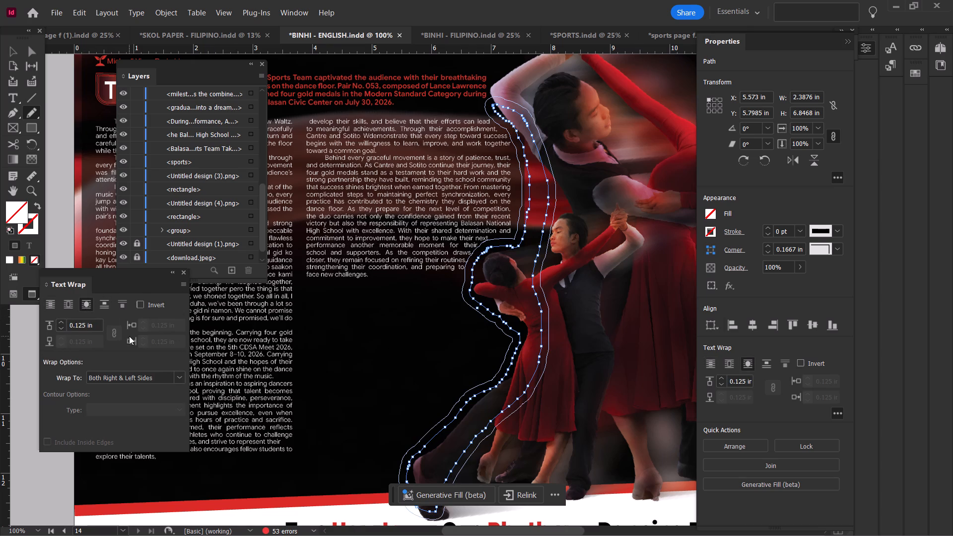
left_click(188, 376)
left_click(180, 383)
left_click(172, 402)
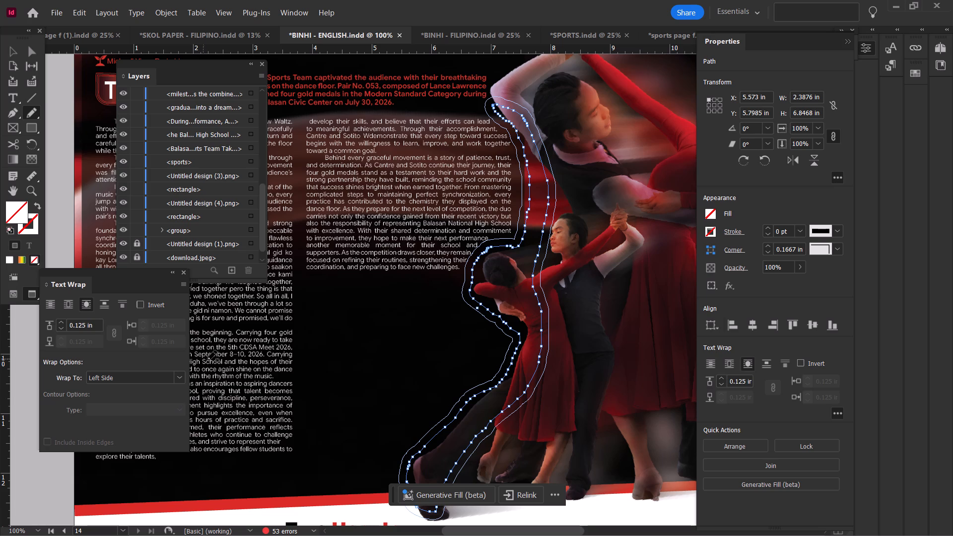
Lock the new text-wrap path above the dancers image.
left_click(17, 51)
scroll(119, 134, "up", 10)
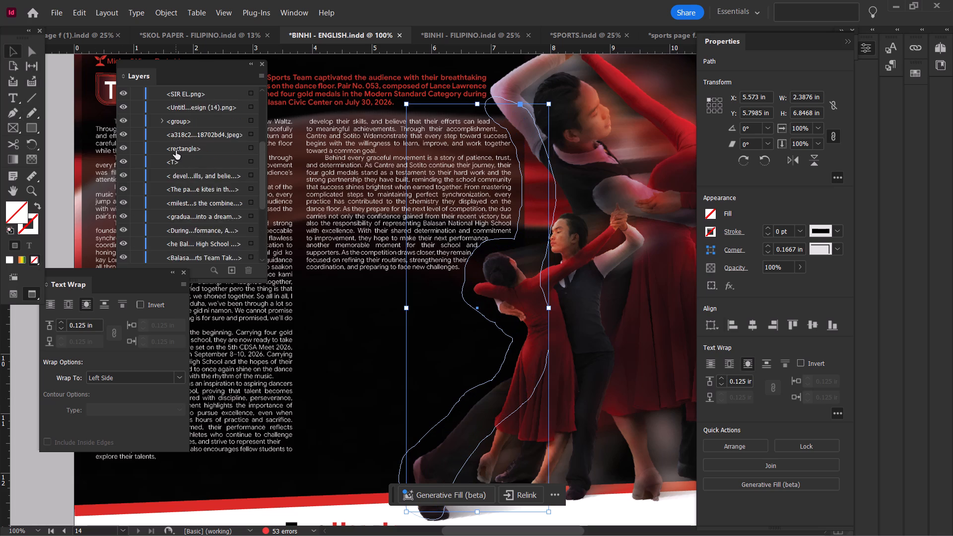
scroll(176, 150, "up", 13)
left_click(135, 107)
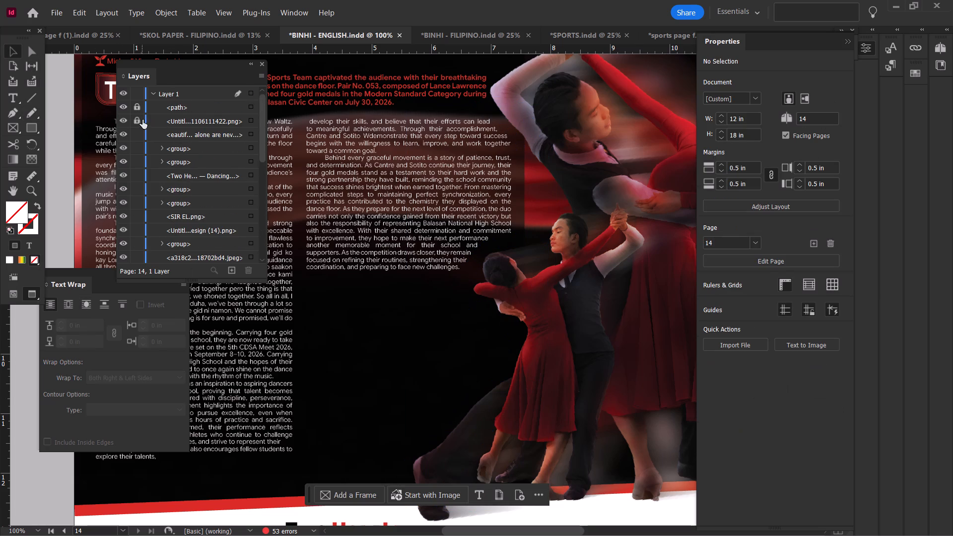
left_click(138, 107)
left_click(131, 108)
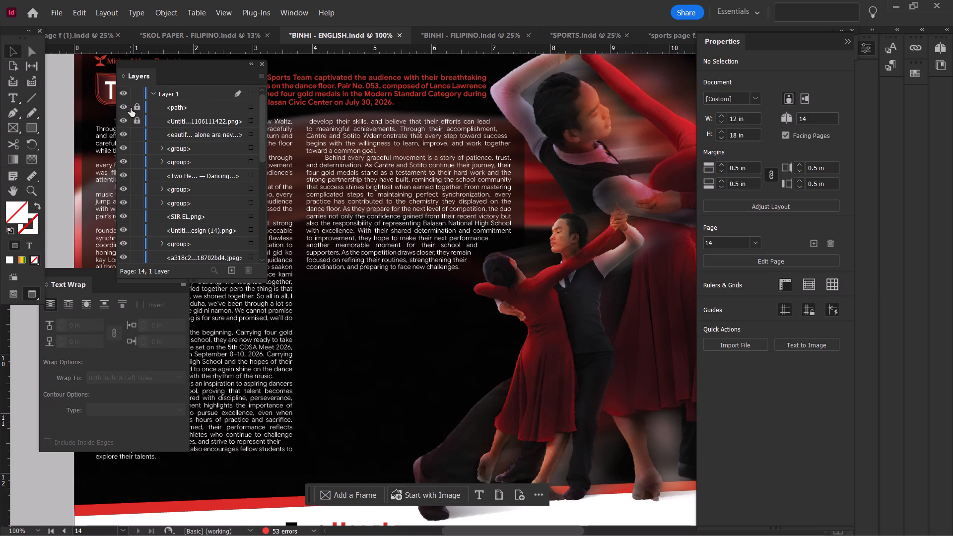
Unlock and hide the text-wrap path above the dancers image in Layer 1.
left_click(135, 108)
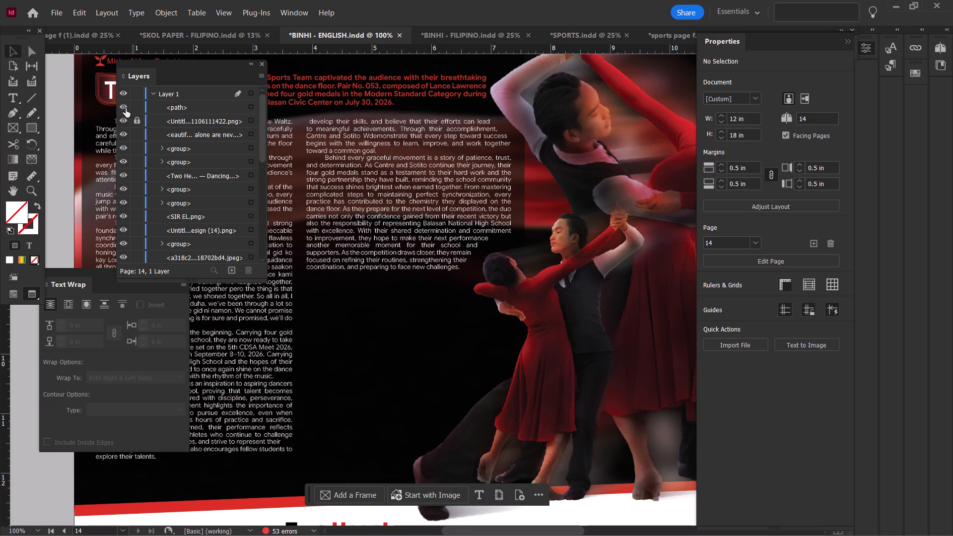
left_click(124, 107)
left_click(250, 106)
Capture a screenshot of the complete dance sports page, page 14, with the Snipping Tool.
scroll(355, 274, "down", 2, "alt")
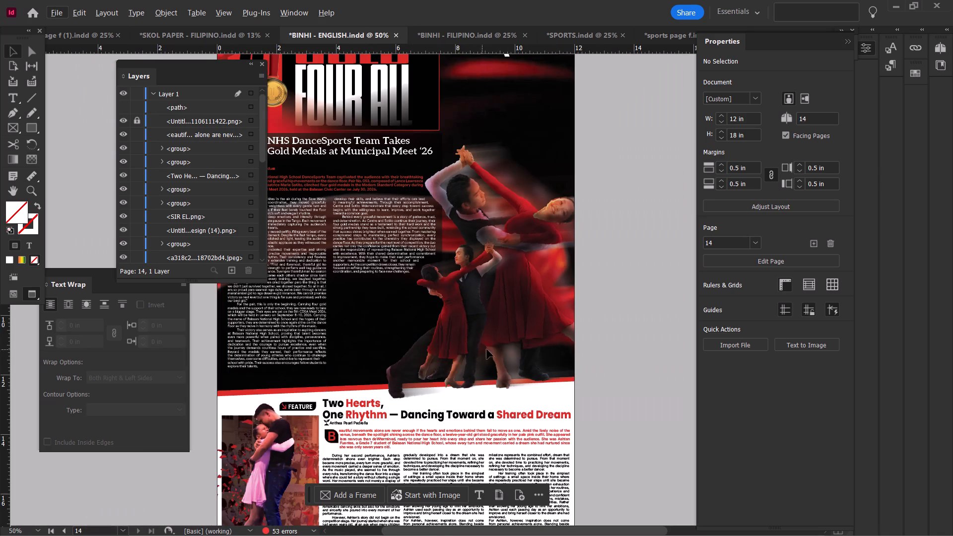
scroll(549, 380, "down", 2)
scroll(549, 380, "up", 3)
scroll(549, 380, "down", 3)
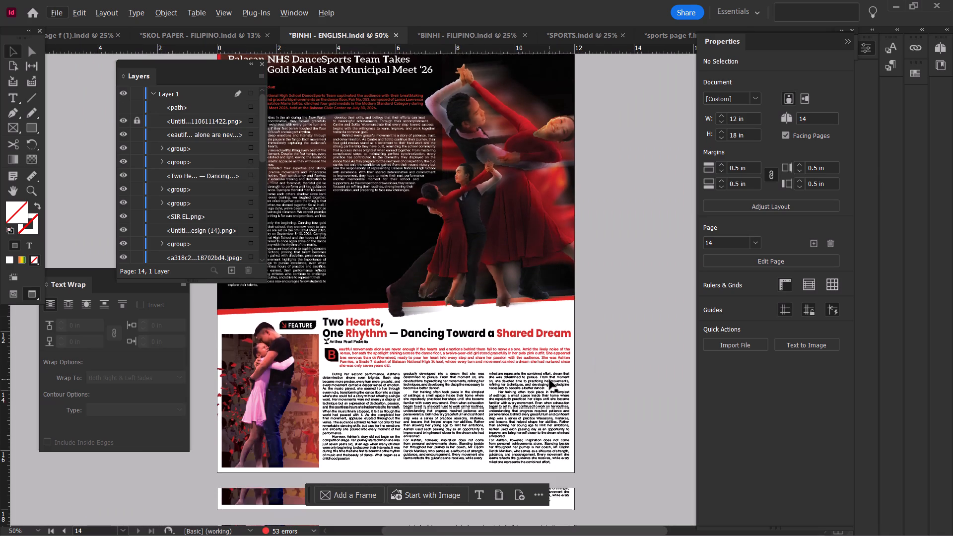
scroll(609, 364, "up", 5)
scroll(609, 364, "down", 1, "alt")
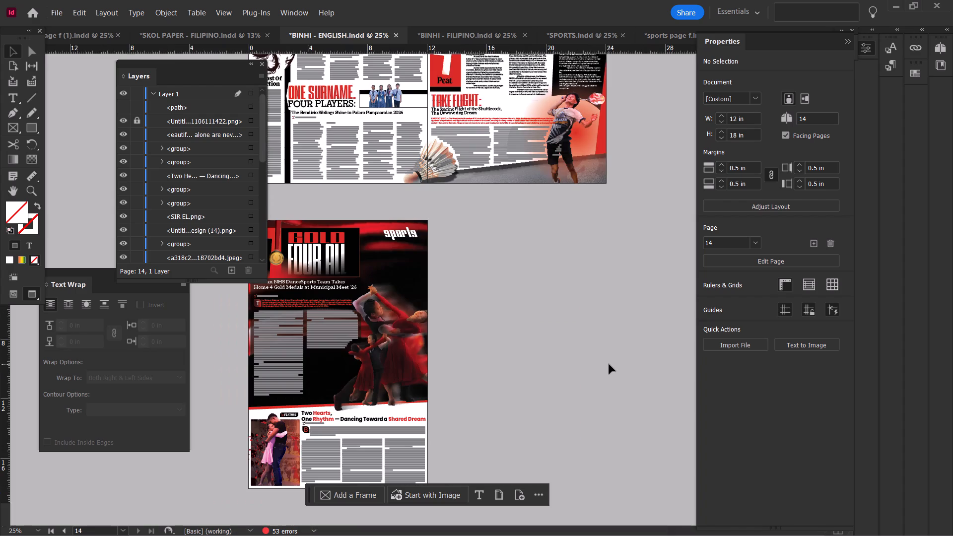
key("Print")
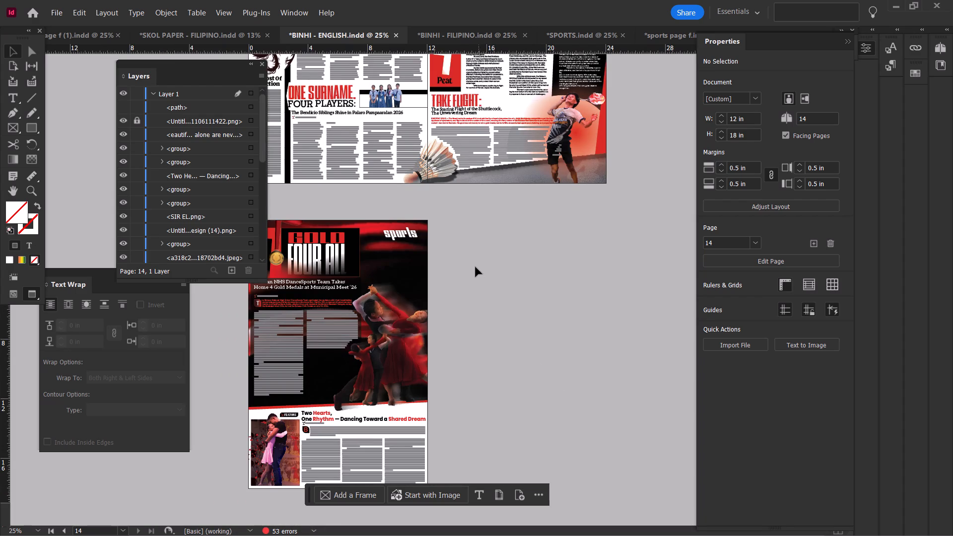
left_click_drag(447, 219, 204, 513)
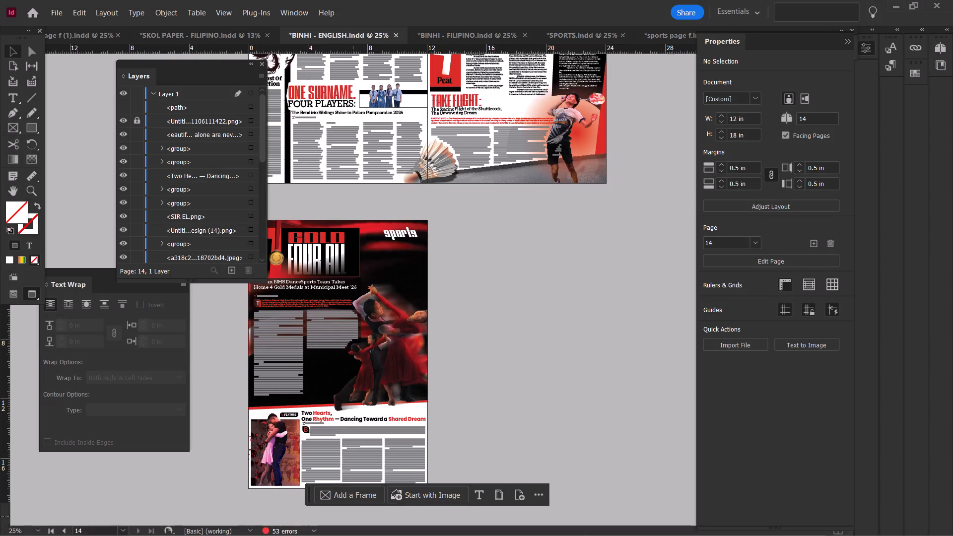
Switch to Facebook in the Brave browser and open the BINHEADS group chat.
left_click(586, 535)
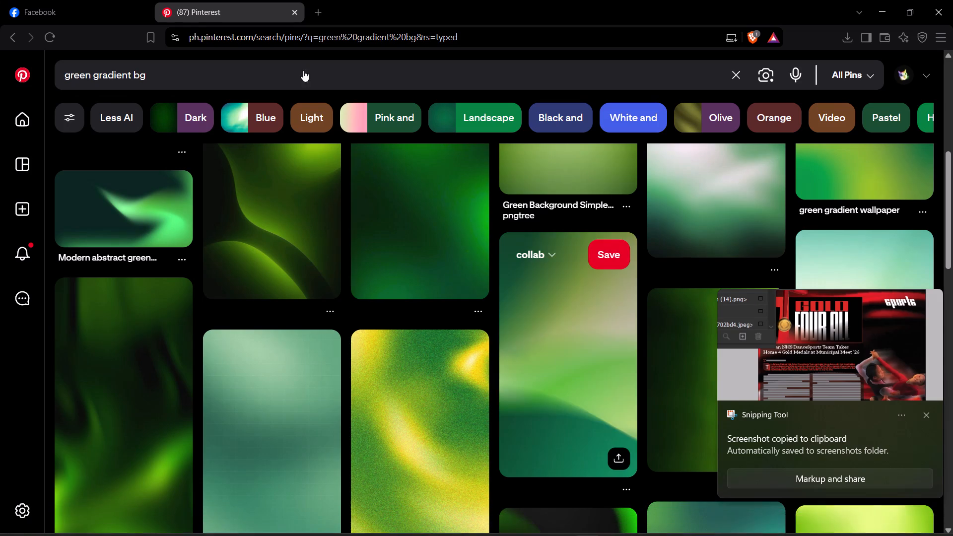
left_click(68, 1)
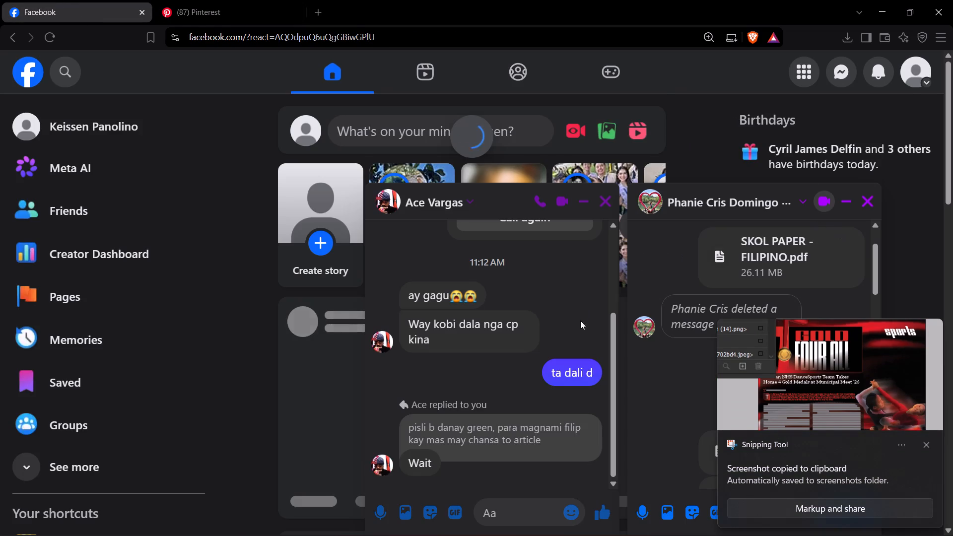
left_click(829, 73)
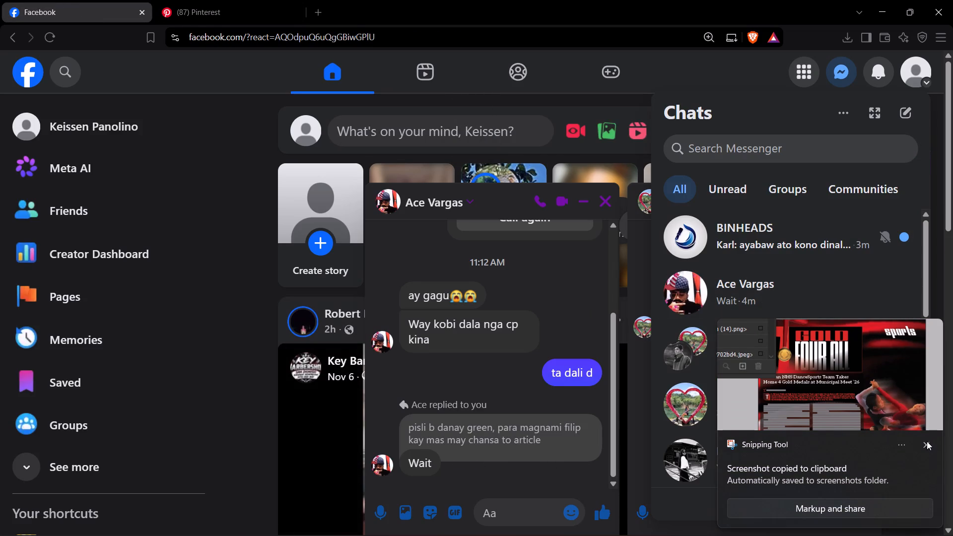
left_click(927, 441)
left_click(816, 238)
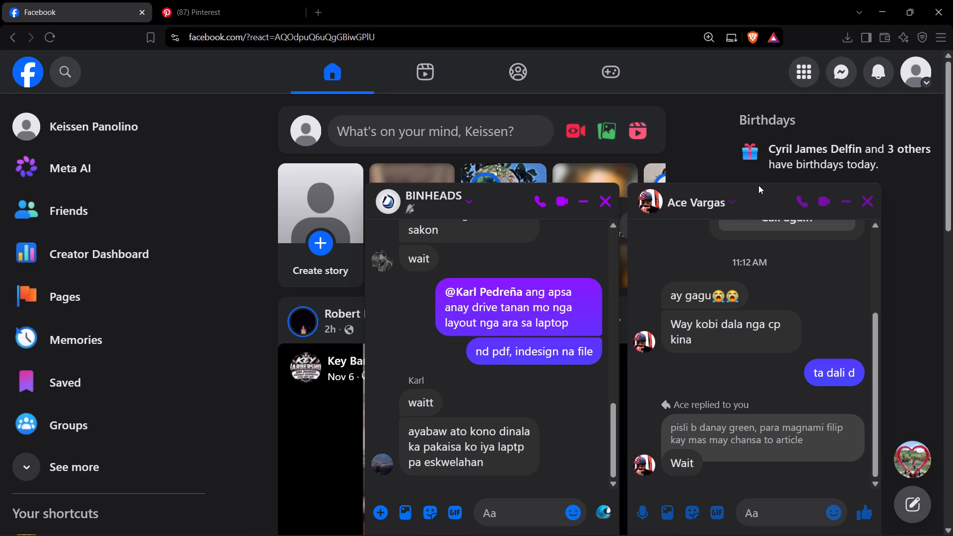
Send the message "ipa send lng mess or drive" to the BINHEADS group chat.
left_click(532, 509)
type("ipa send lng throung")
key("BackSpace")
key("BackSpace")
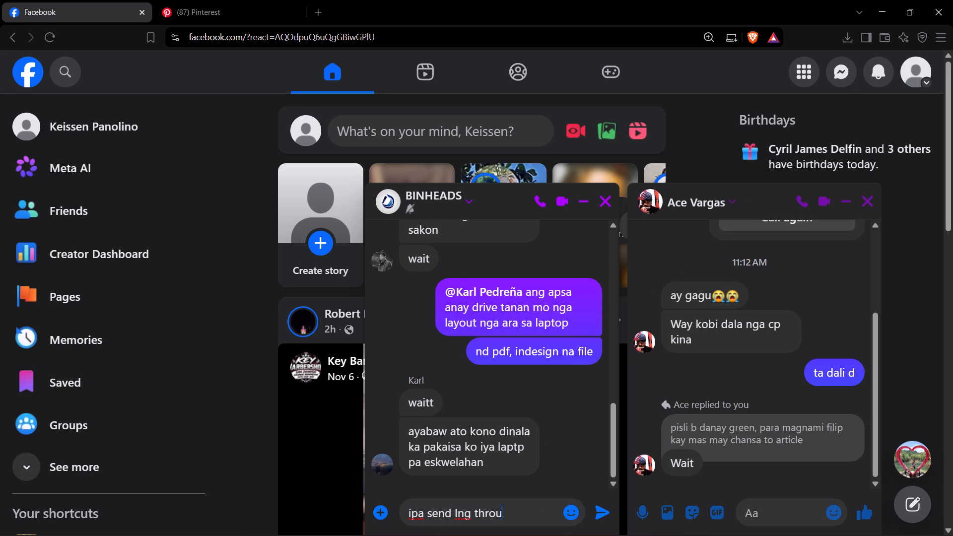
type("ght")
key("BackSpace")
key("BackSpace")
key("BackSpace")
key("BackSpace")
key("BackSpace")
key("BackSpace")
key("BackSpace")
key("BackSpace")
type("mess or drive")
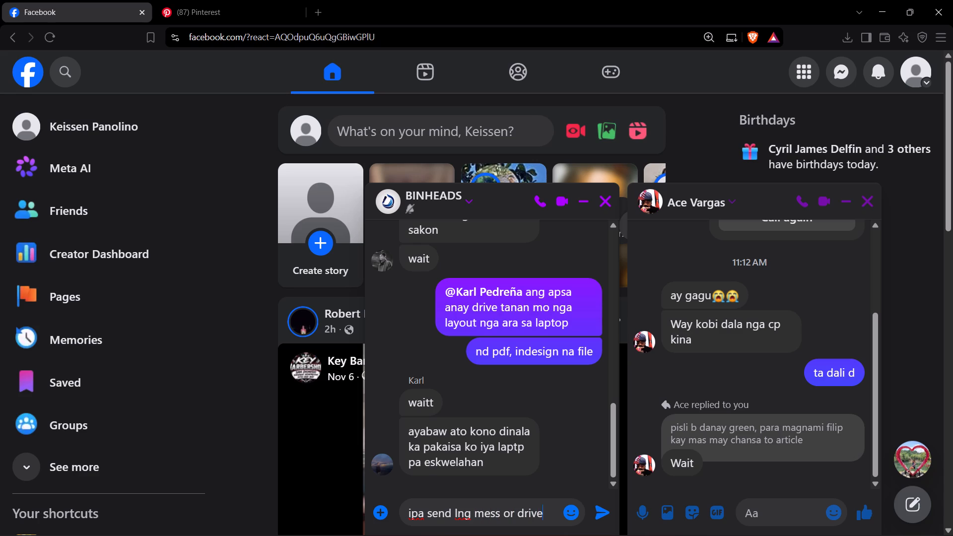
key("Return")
Send the follow-up message "daw isa ka bala ka projectmag alyout" to the BINHEADS group chat.
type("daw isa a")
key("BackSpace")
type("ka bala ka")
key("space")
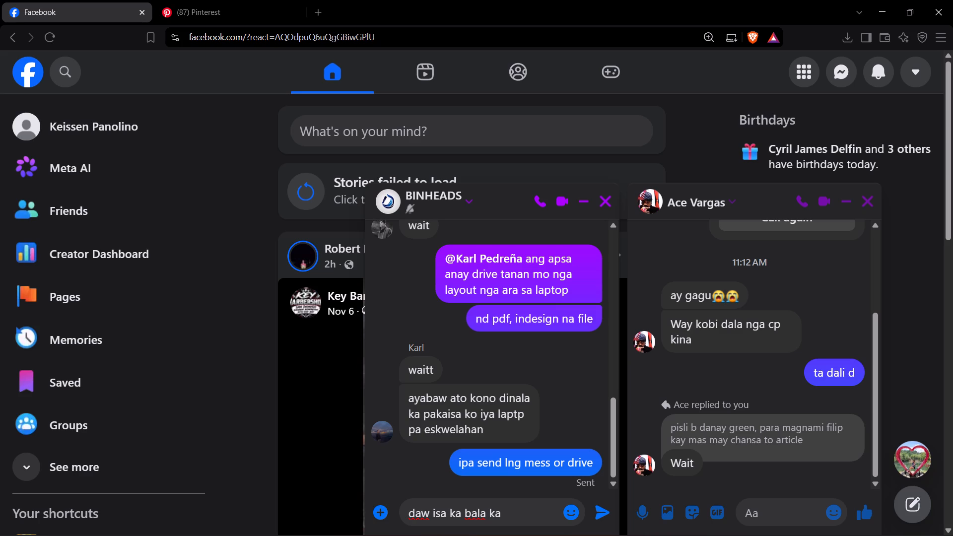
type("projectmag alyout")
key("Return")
right_click(532, 509)
Open the list of Messenger chats.
left_click_drag(838, 58, 838, 67)
left_click(838, 73)
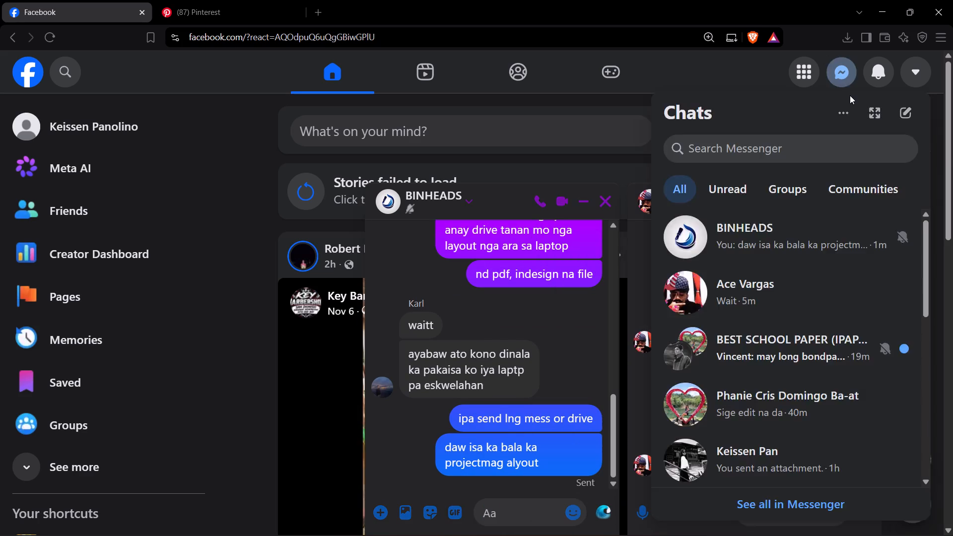
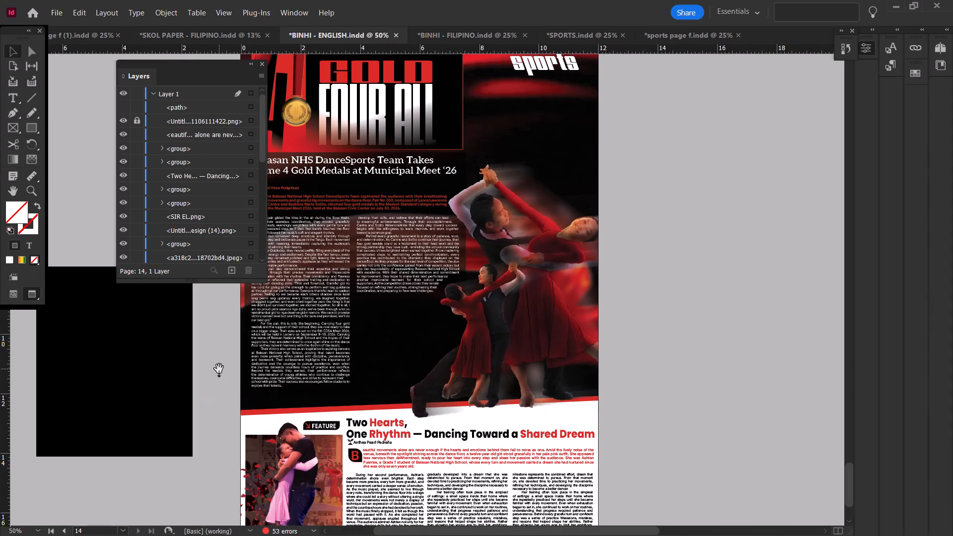
Inspect the sports page up close and as a whole, checking the article text's wrap around the dancers image.
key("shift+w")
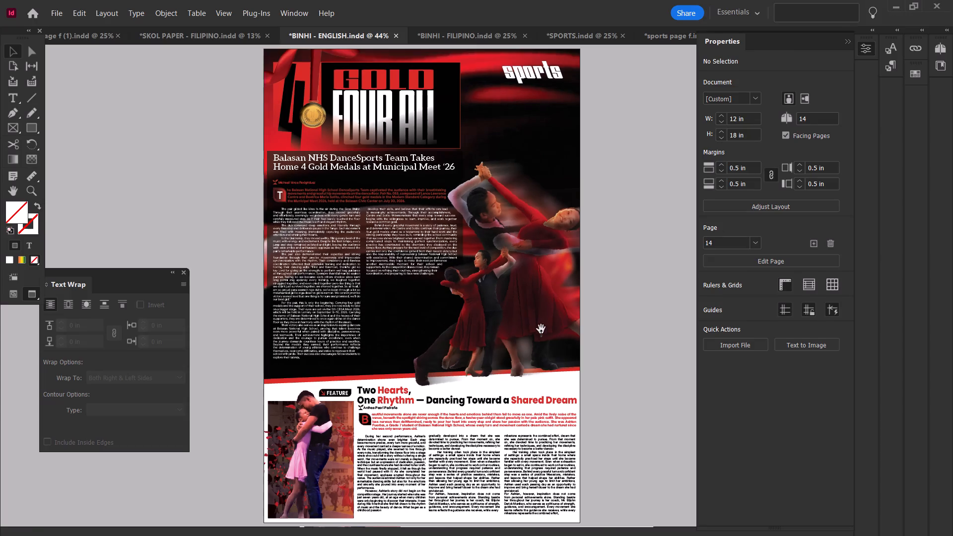
scroll(556, 313, "up", 2, "alt")
scroll(556, 313, "up", 1)
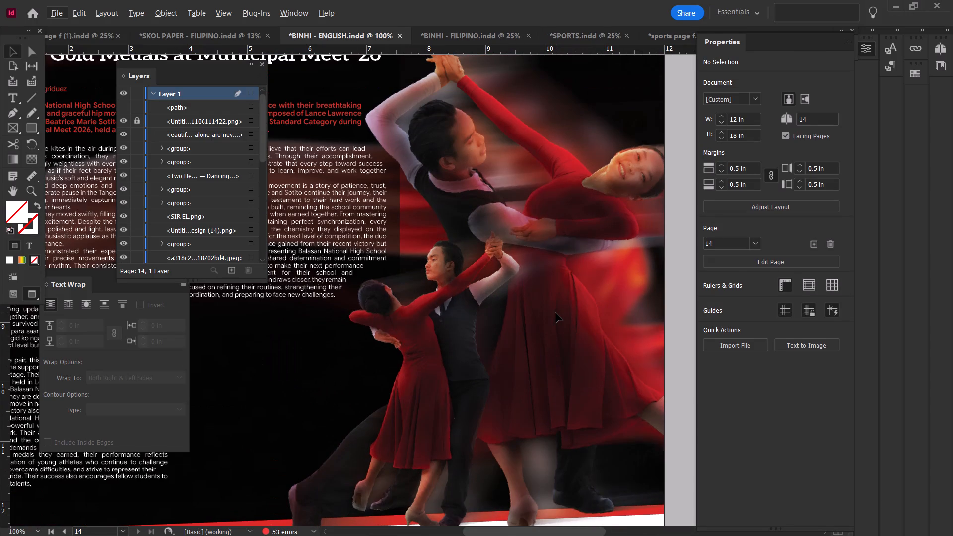
scroll(556, 313, "down", 1, "alt")
scroll(556, 313, "down", 2)
scroll(556, 313, "up", 1)
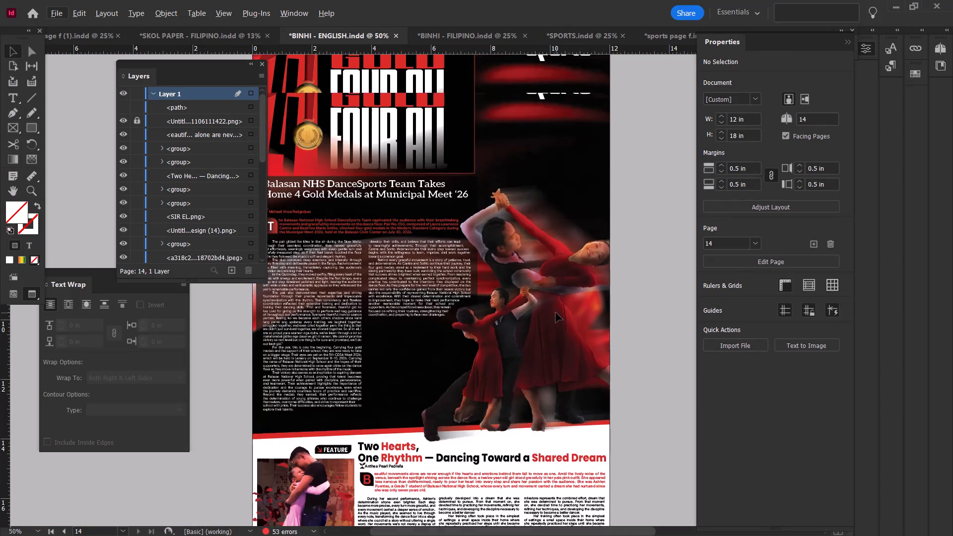
scroll(556, 313, "up", 1)
scroll(556, 313, "up", 1, "alt")
scroll(556, 313, "down", 2, "alt")
scroll(556, 313, "up", 1, "alt")
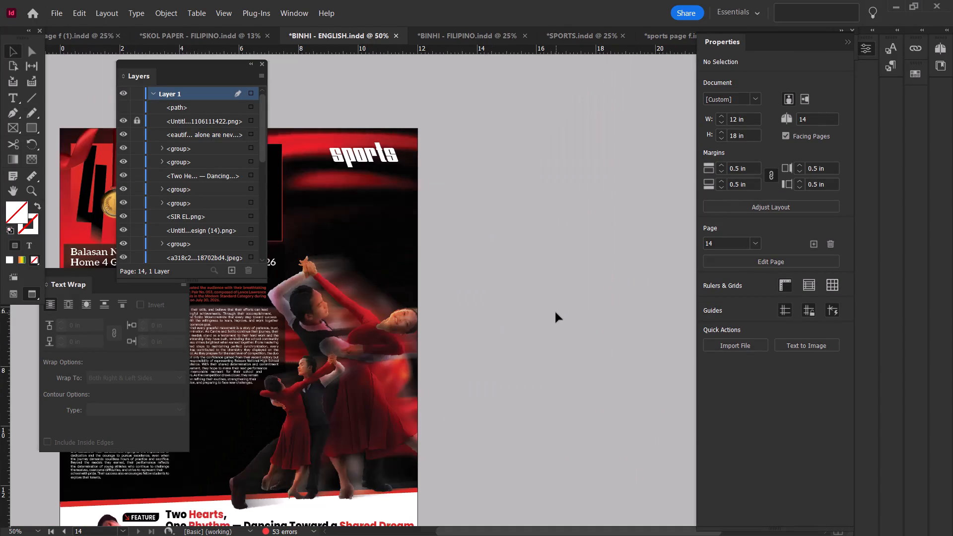
Inspect the English sports page, checking how the dance article's text wraps around the dancers cutout.
scroll(555, 323, "up", 3, "ctrl")
scroll(555, 323, "down", 1, "alt")
scroll(434, 356, "up", 1, "alt")
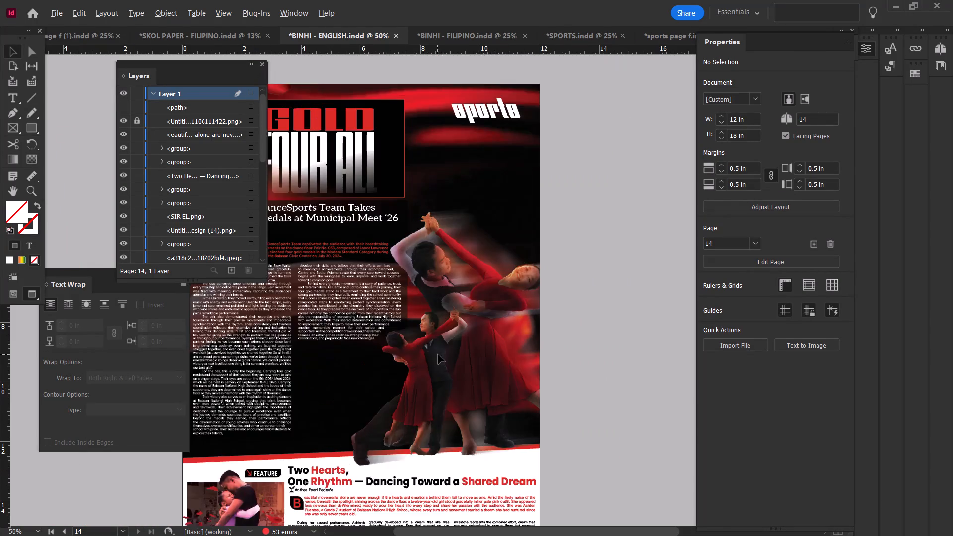
scroll(446, 353, "up", 2, "ctrl")
scroll(448, 353, "down", 4)
scroll(452, 353, "up", 4)
scroll(455, 352, "down", 1, "ctrl")
scroll(455, 352, "down", 1)
scroll(455, 352, "up", 3)
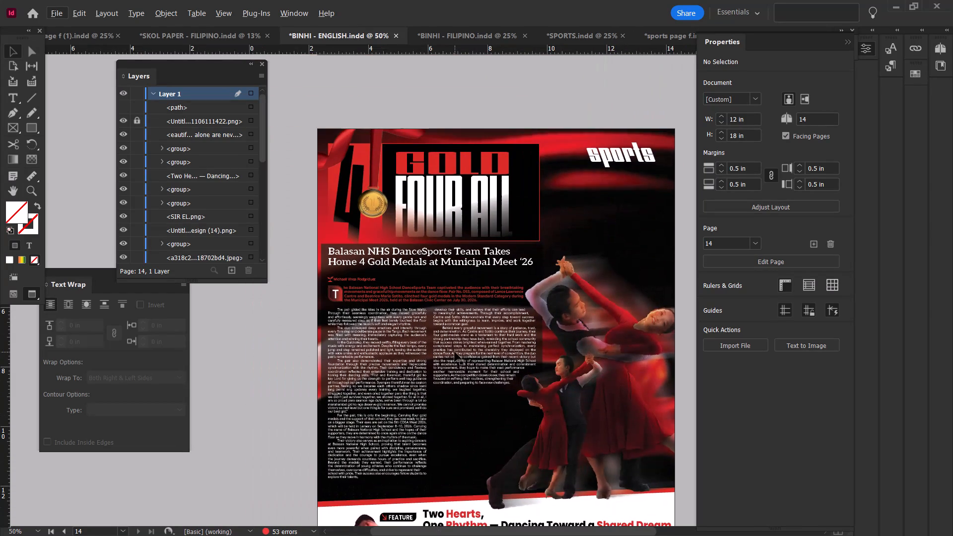
left_click(235, 397)
key("shift+w")
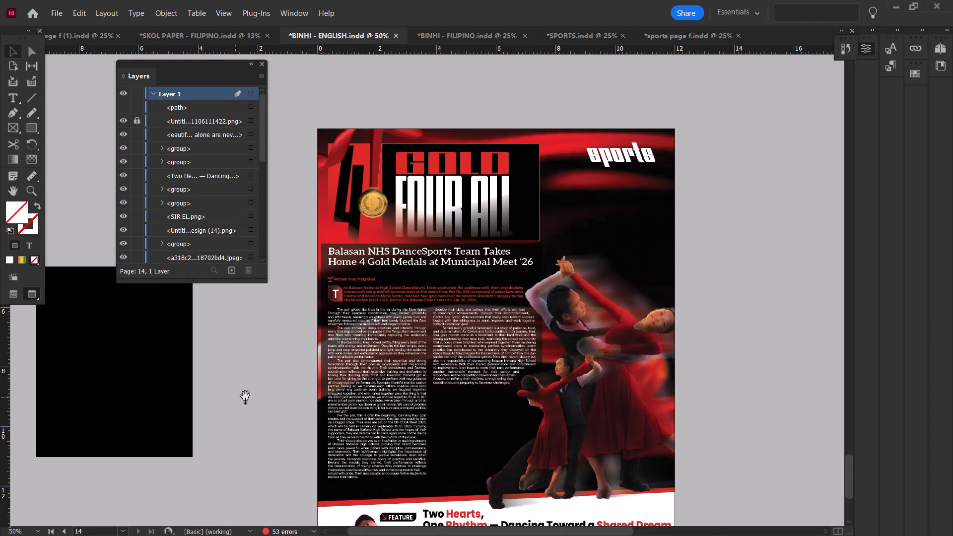
key("shift+w")
Close the SPORTS.indd document and continue in BINHI - FILIPINO.indd.
left_click(576, 38)
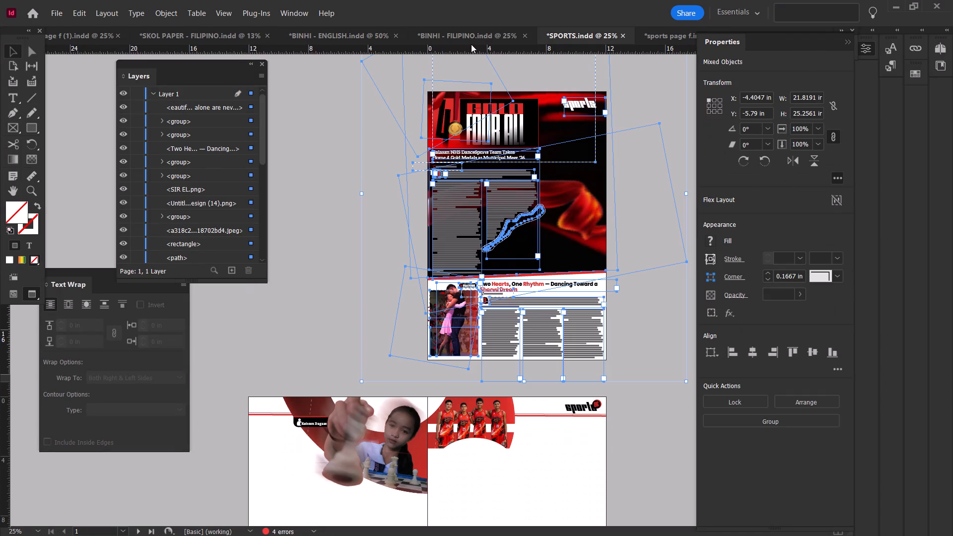
left_click(470, 41)
left_click(625, 35)
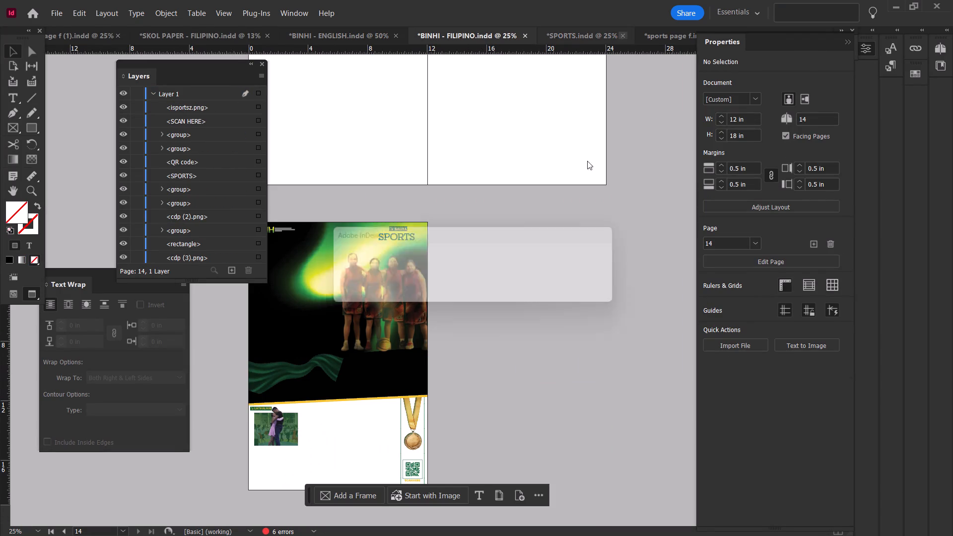
left_click(482, 289)
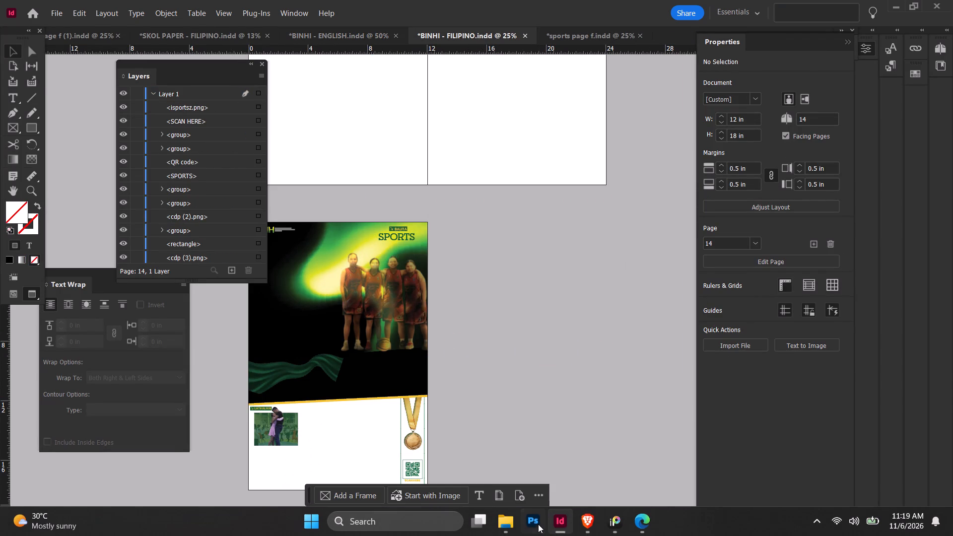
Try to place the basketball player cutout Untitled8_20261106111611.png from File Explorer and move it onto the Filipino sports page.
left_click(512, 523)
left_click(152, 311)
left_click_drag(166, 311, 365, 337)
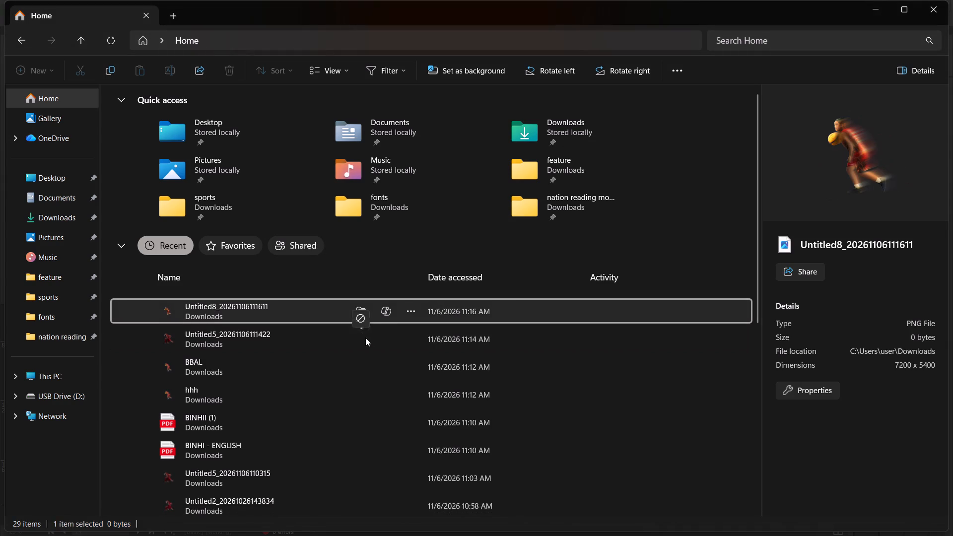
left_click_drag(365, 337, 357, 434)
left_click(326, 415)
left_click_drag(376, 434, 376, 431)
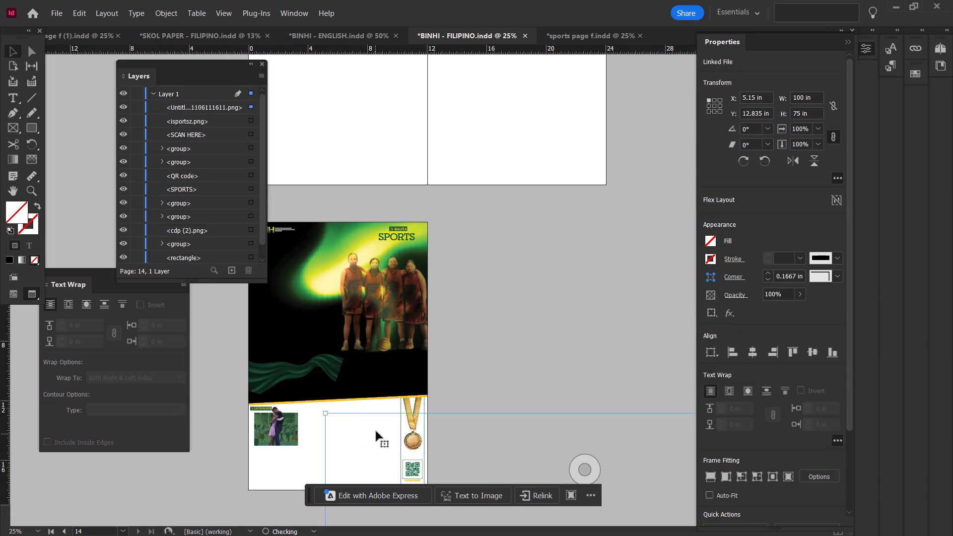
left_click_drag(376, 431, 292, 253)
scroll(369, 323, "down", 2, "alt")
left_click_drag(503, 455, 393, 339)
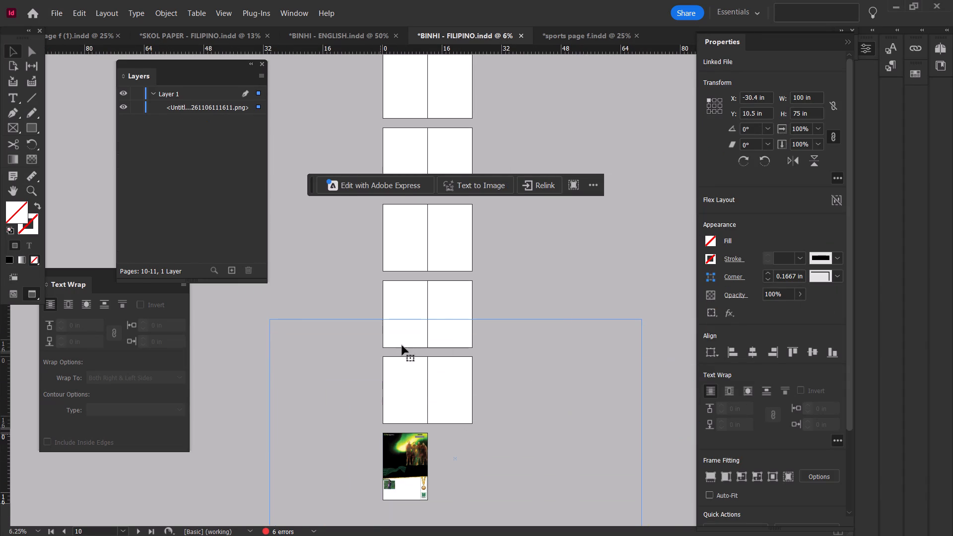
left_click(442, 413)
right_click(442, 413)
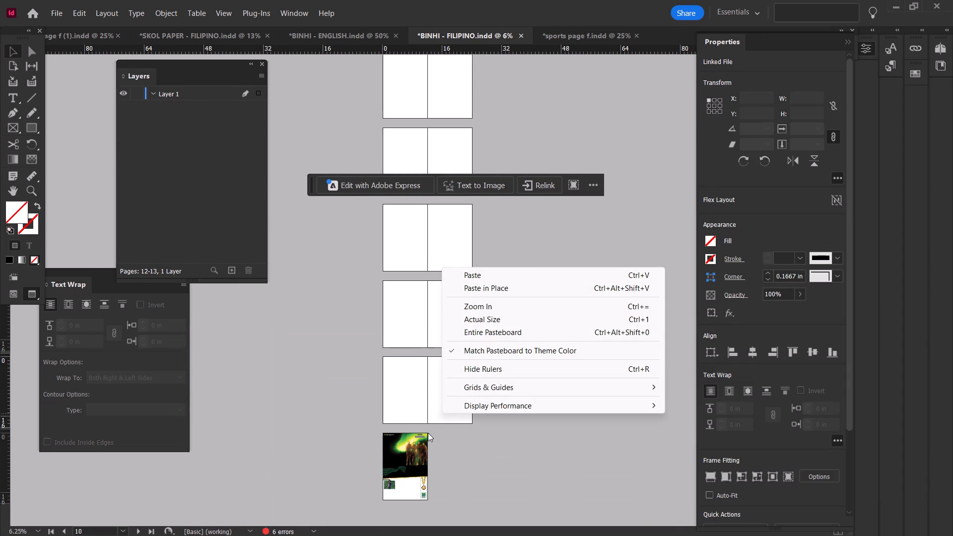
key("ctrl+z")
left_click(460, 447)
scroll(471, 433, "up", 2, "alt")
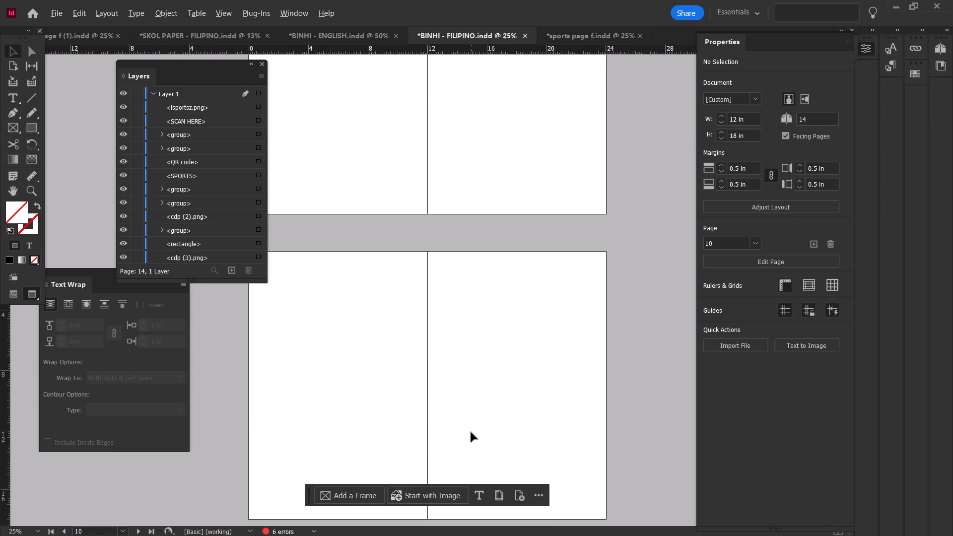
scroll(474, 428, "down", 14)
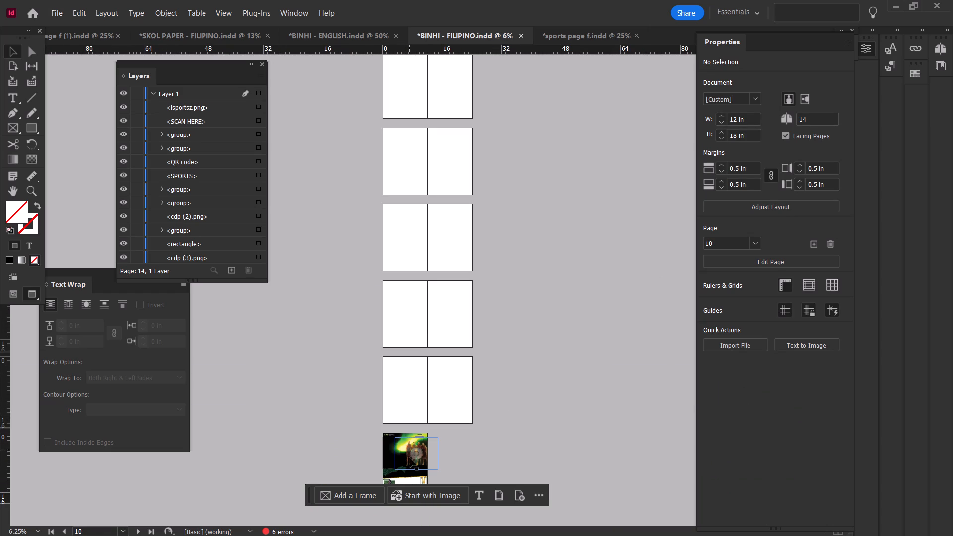
Place the basketball player cutout Untitled8_20261106111611.png from File Explorer on the page 12-13 spread of BINHI - FILIPINO.indd.
left_click(509, 526)
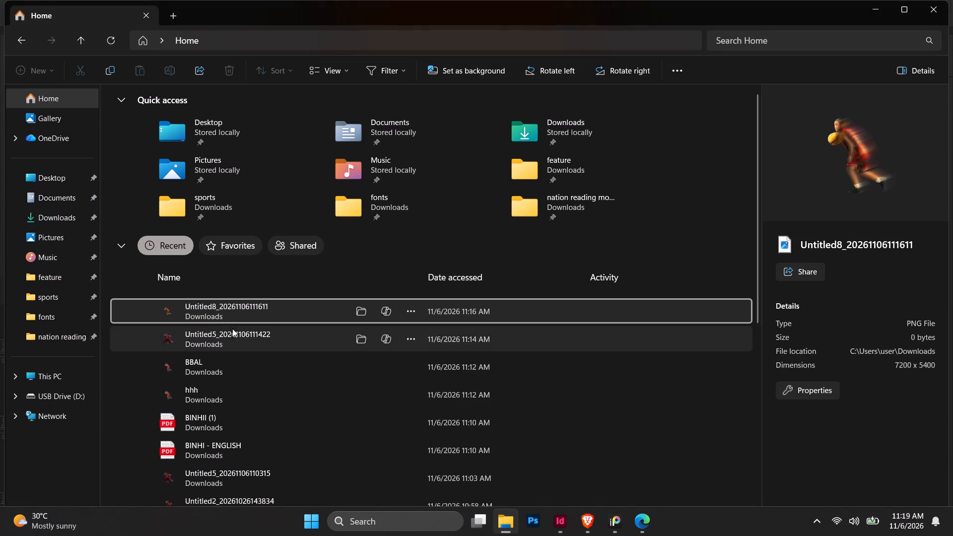
left_click_drag(195, 310, 569, 514)
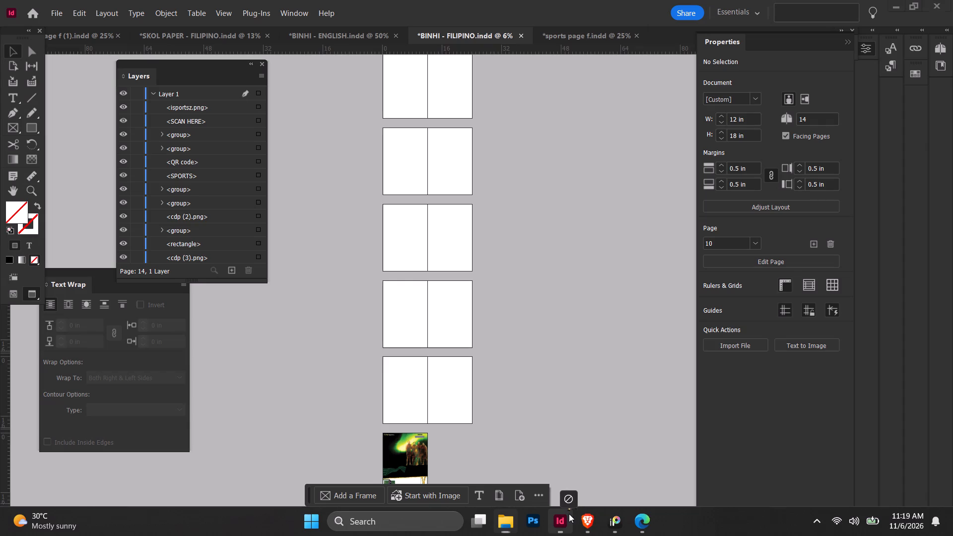
left_click_drag(569, 514, 411, 374)
left_click(411, 374)
scroll(411, 374, "down", 1, "alt")
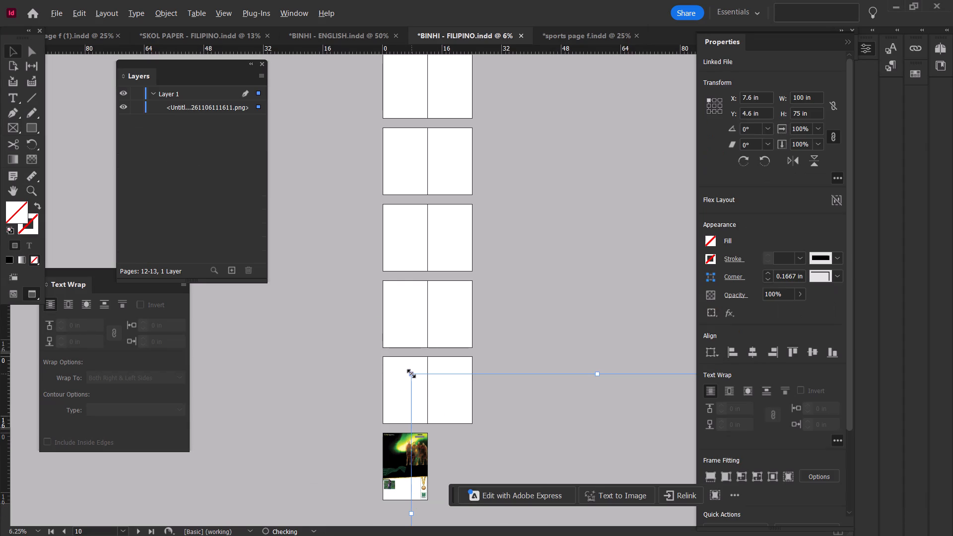
Scale the placed basketball player cutout to 20% in both X and Y.
right_click(427, 390)
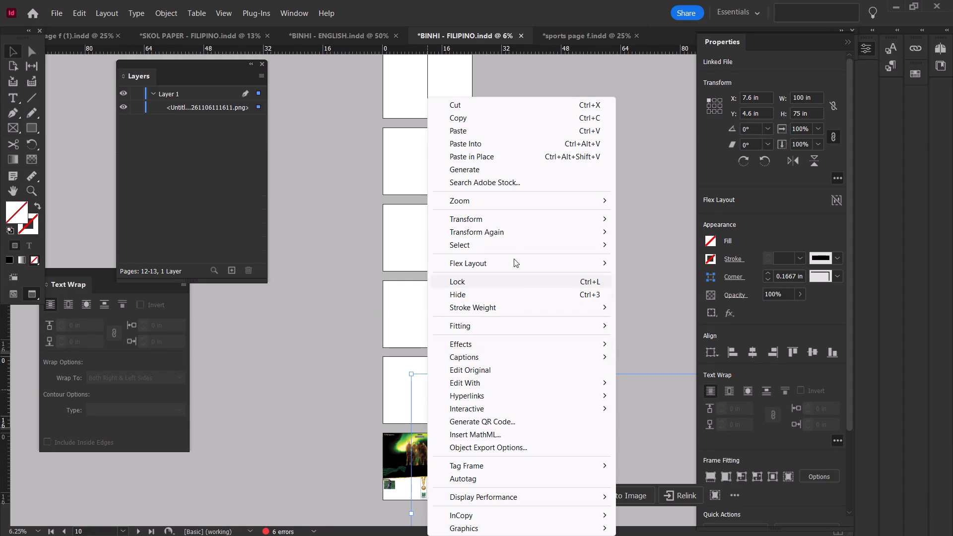
left_click(519, 219)
left_click(520, 220)
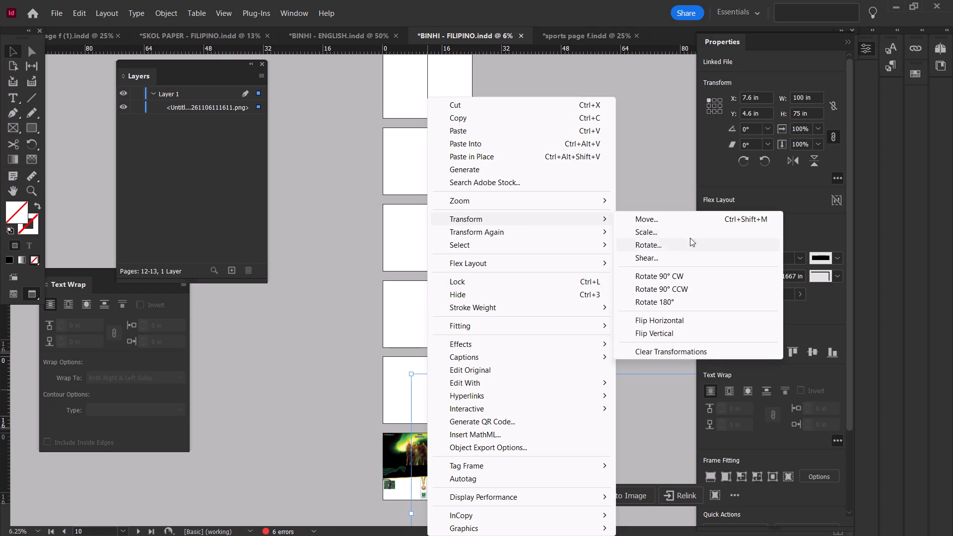
left_click(690, 234)
left_click(774, 190)
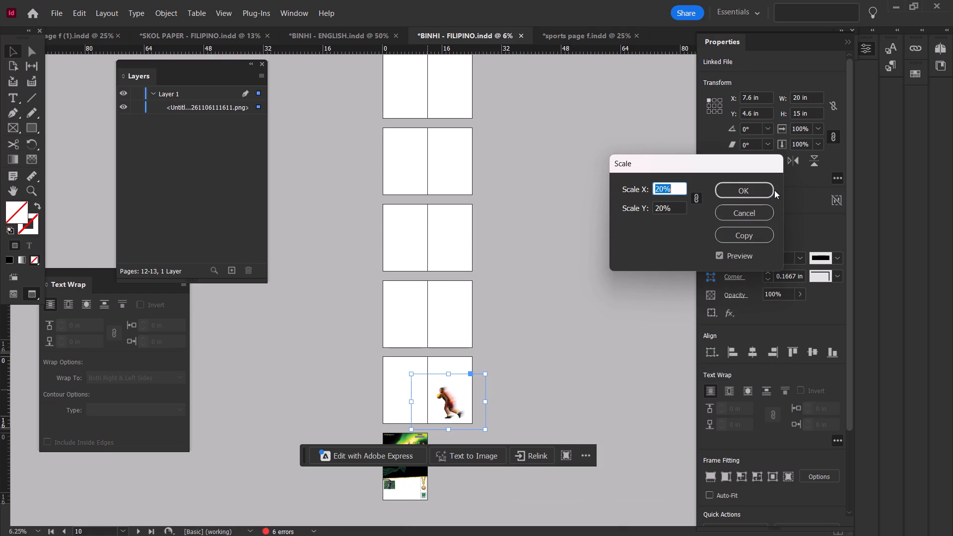
left_click(751, 192)
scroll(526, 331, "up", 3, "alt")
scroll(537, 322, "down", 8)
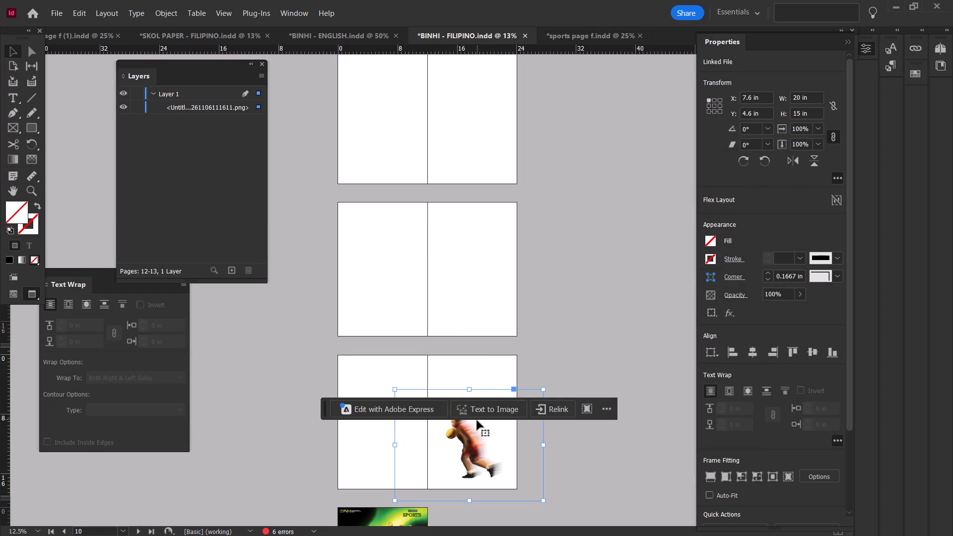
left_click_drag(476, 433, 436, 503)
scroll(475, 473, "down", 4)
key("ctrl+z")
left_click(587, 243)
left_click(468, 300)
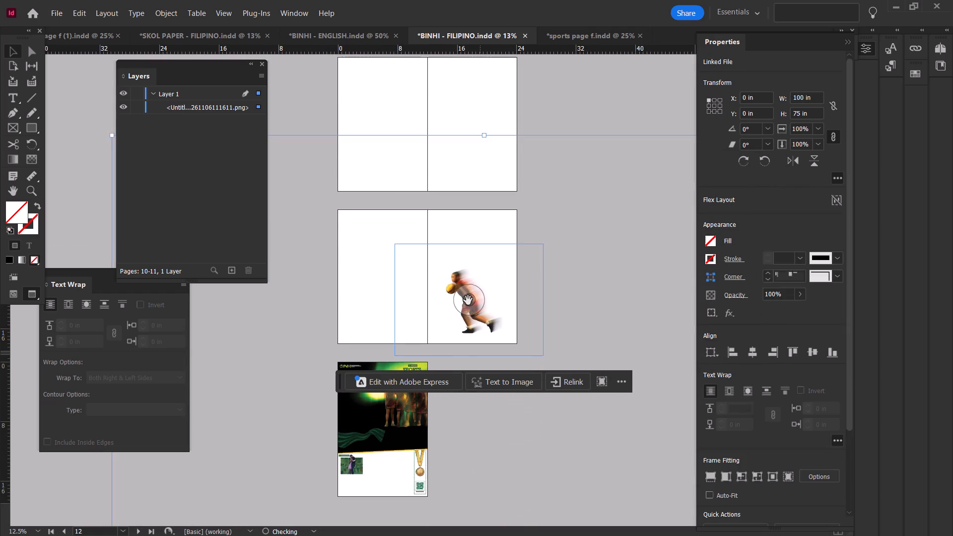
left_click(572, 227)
Move the basketball player cutout onto page 14 in front of the four players, at about X -1.29 in, Y 0.96 in.
left_click_drag(490, 274, 382, 443)
scroll(425, 447, "up", 1, "alt")
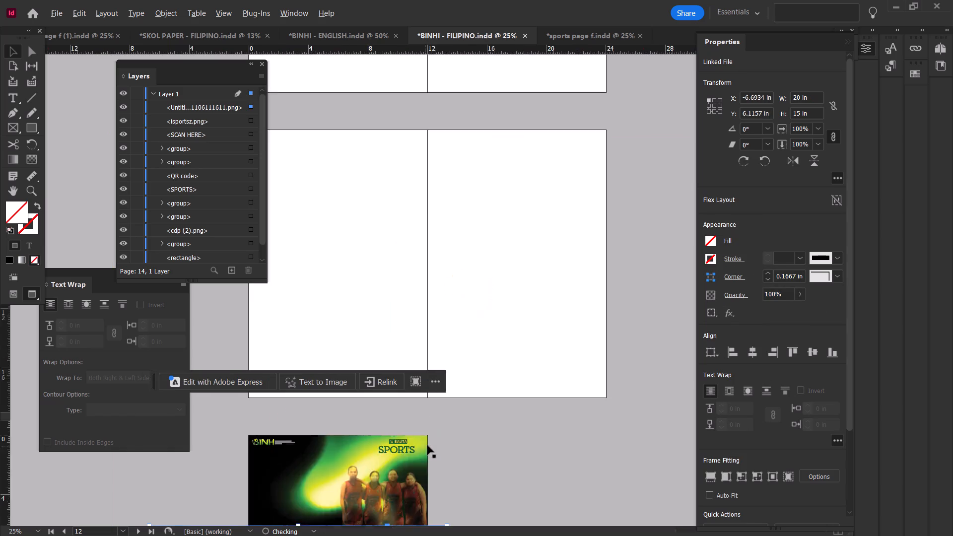
scroll(427, 445, "up", 1, "alt")
scroll(452, 413, "down", 11)
left_click_drag(408, 486, 439, 454)
scroll(438, 453, "up", 2, "alt")
scroll(462, 439, "down", 19)
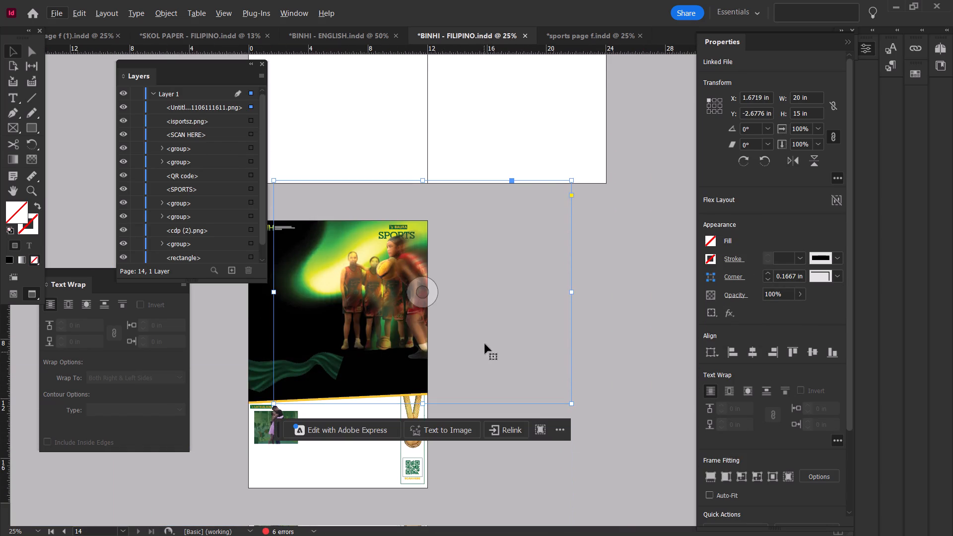
left_click_drag(482, 285, 455, 335)
left_click_drag(477, 317, 459, 332)
left_click_drag(465, 329, 467, 322)
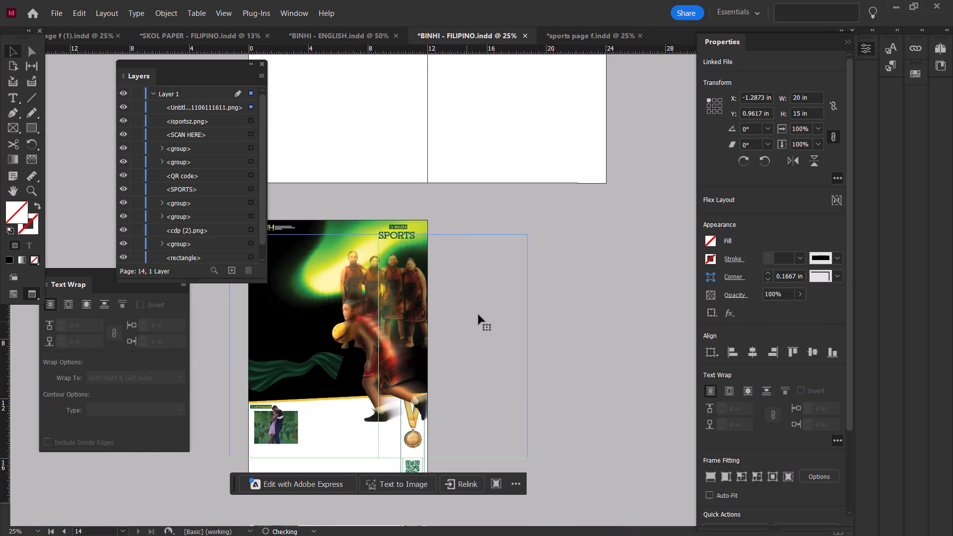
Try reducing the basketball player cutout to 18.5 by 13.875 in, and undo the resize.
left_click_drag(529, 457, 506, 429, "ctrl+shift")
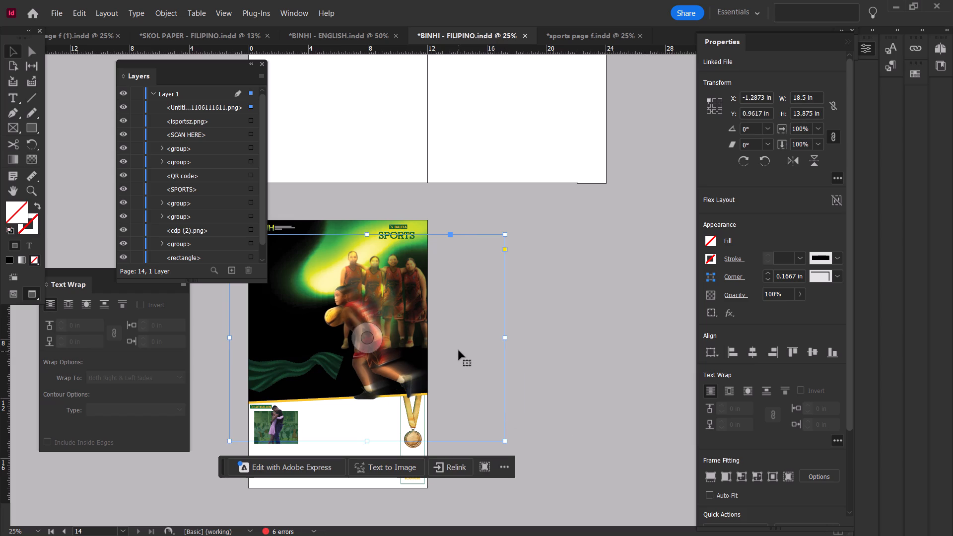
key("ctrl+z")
Rotate the basketball player cutout clockwise to an angle of about -6.75°.
left_click_drag(532, 232, 563, 241)
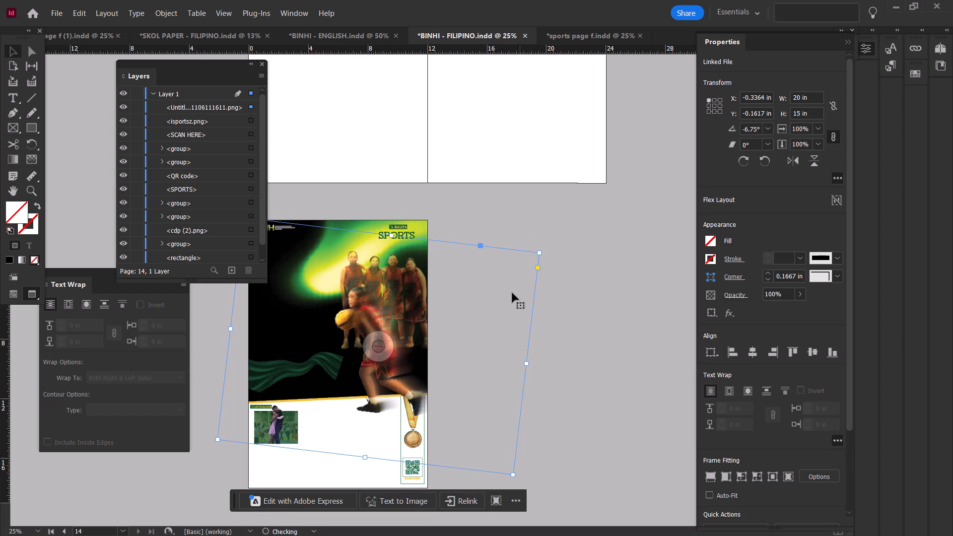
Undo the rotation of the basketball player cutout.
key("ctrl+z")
Move the basketball player cutout on page 14 slightly up and to the right, to about X -0.65 in, Y 0.01 in.
left_click_drag(469, 330, 478, 316)
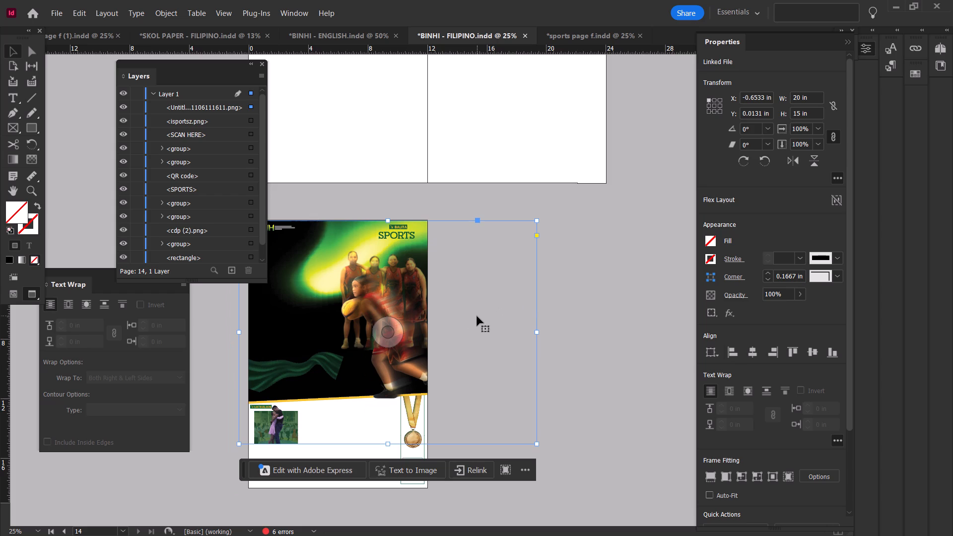
scroll(404, 374, "up", 1, "alt")
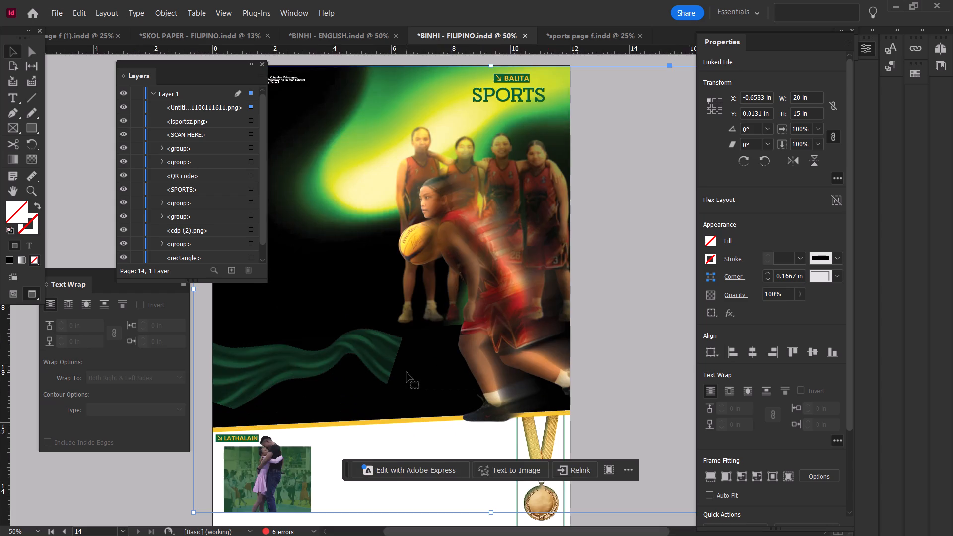
scroll(407, 372, "down", 1, "alt")
left_click(428, 357)
scroll(428, 357, "up", 2, "ctrl")
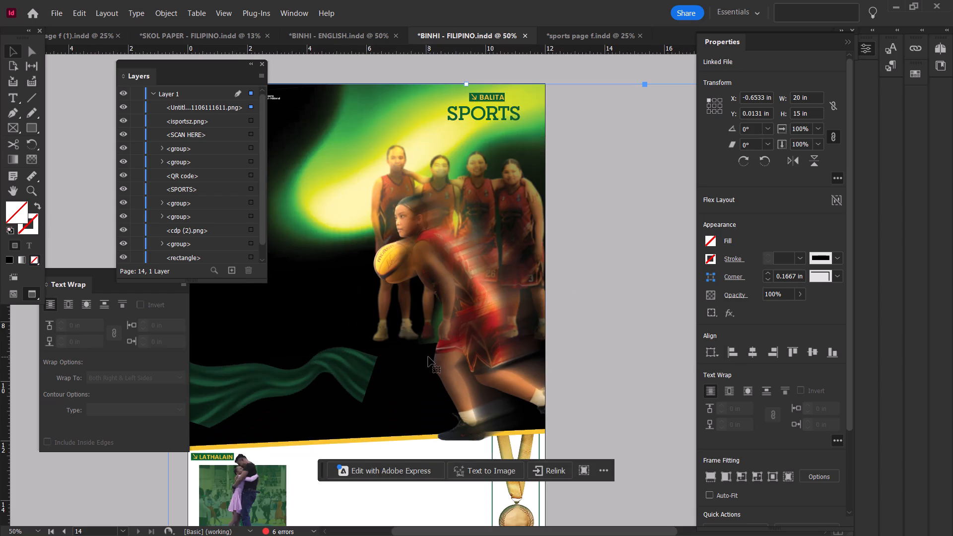
scroll(428, 357, "down", 1, "ctrl+alt")
left_click(441, 352)
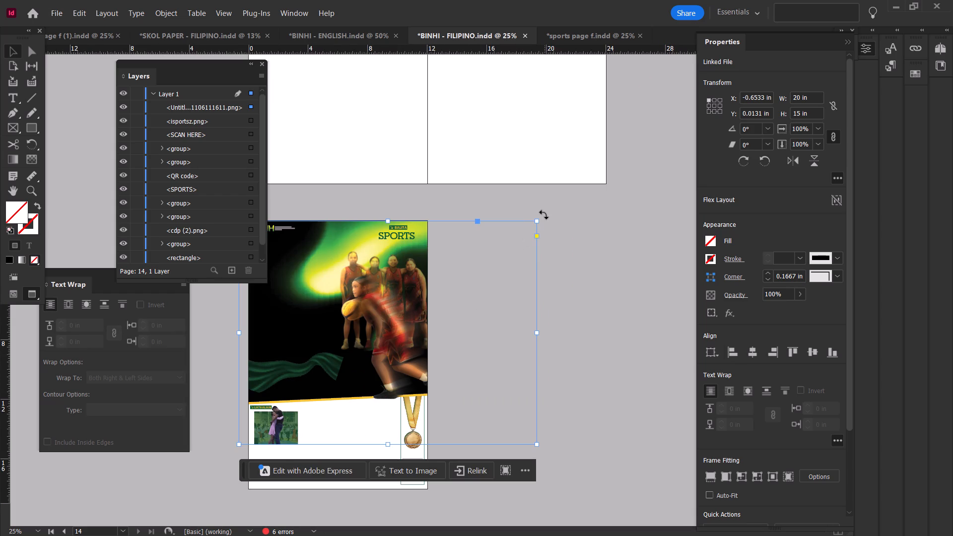
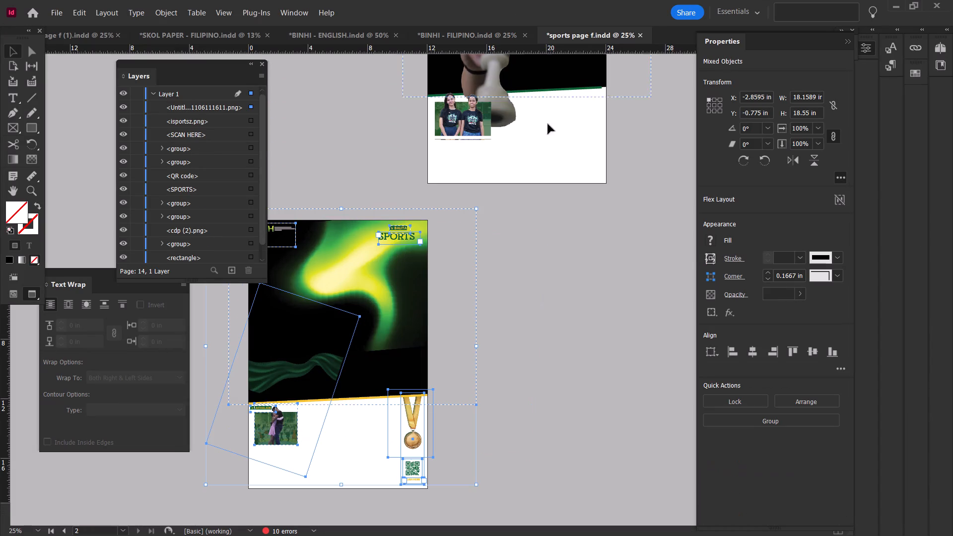
Switch to the BINHI - ENGLISH document and examine its dancesports page 14 layout in full-screen presentation mode.
left_click(339, 37)
scroll(476, 301, "down", 4)
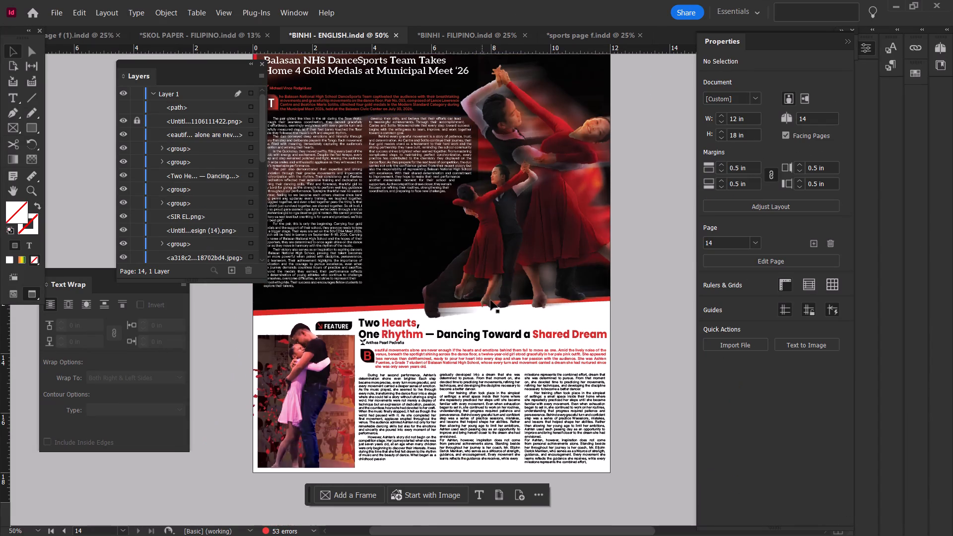
scroll(509, 298, "up", 1, "alt")
scroll(509, 298, "down", 1, "alt")
scroll(434, 221, "up", 2)
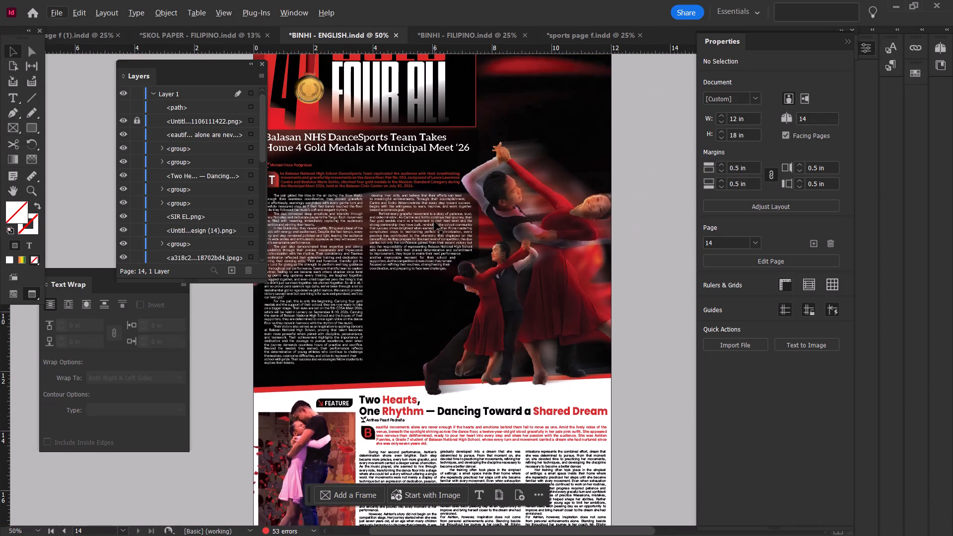
scroll(434, 221, "up", 1)
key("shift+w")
left_click(659, 266)
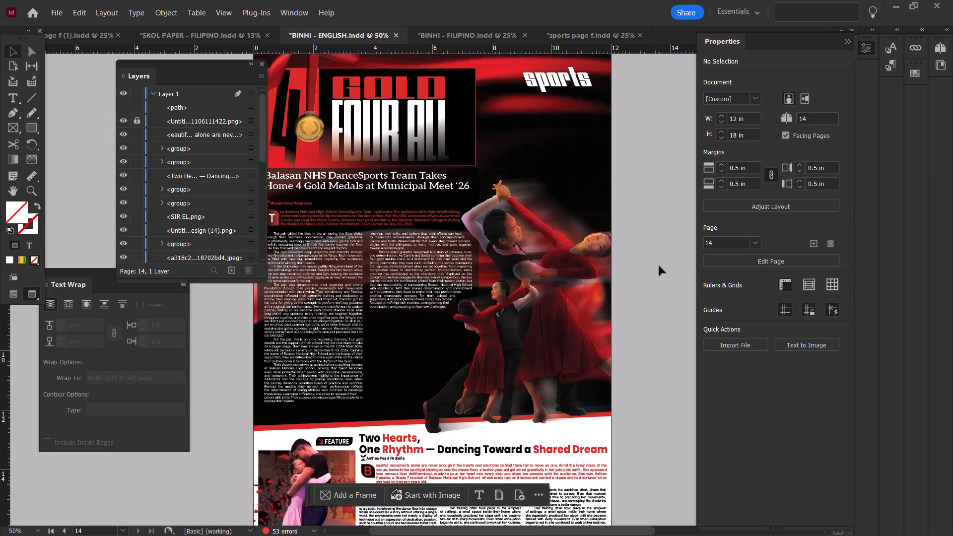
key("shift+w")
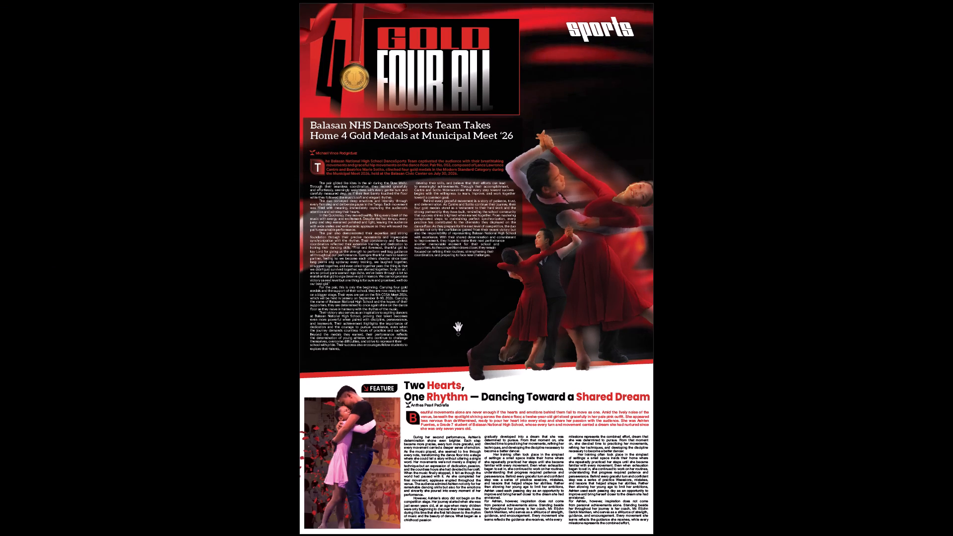
Return from the English document to BINHI - FILIPINO and examine the basketball composition on page 14.
key("shift+w")
left_click(575, 32)
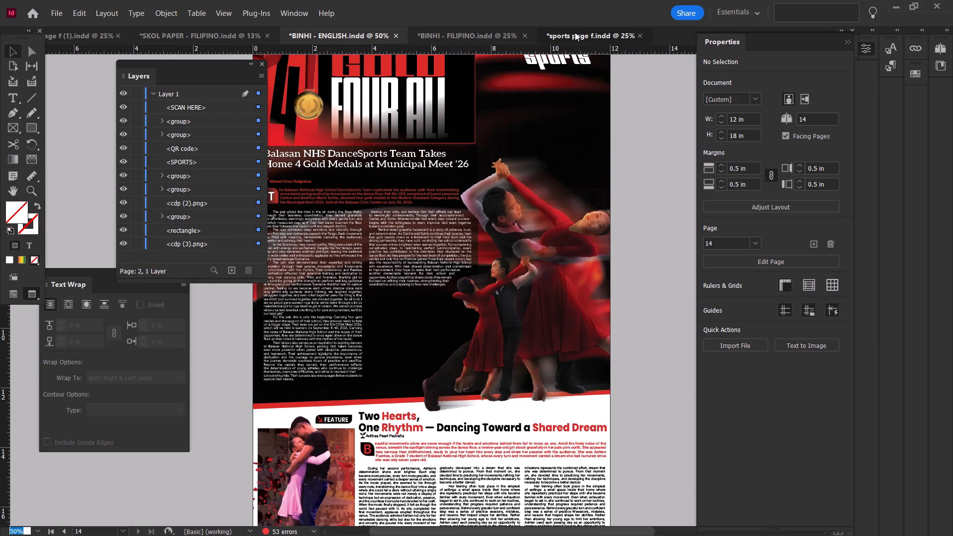
left_click(458, 25)
left_click(462, 48)
left_click(467, 38)
scroll(491, 232, "down", 1)
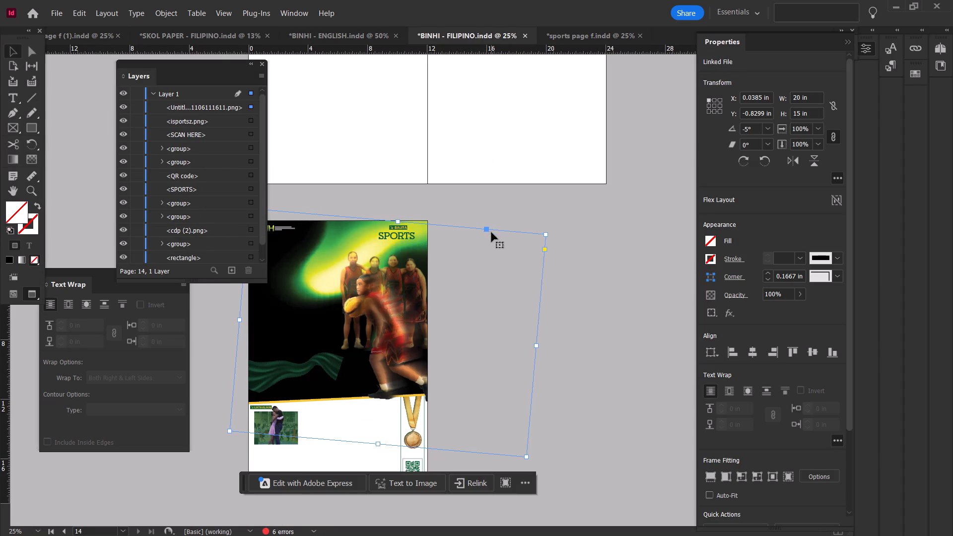
scroll(491, 232, "down", 1)
scroll(445, 305, "up", 1, "alt")
scroll(460, 298, "up", 3, "ctrl")
scroll(532, 275, "down", 1, "alt")
left_click(464, 310)
scroll(476, 304, "up", 3, "ctrl")
scroll(474, 298, "up", 1, "alt")
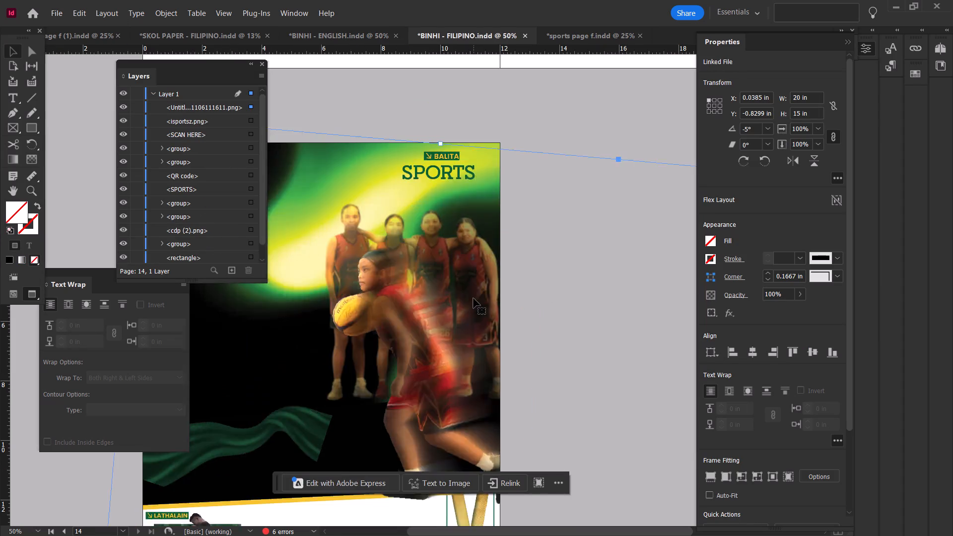
scroll(474, 298, "up", 3, "ctrl")
scroll(483, 294, "down", 1, "ctrl")
scroll(554, 285, "down", 1, "ctrl")
scroll(558, 278, "down", 1)
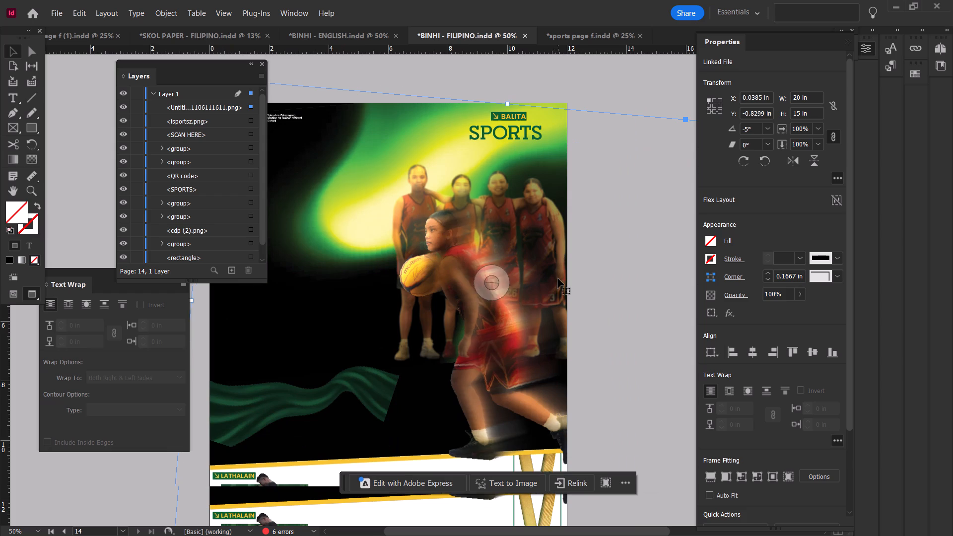
scroll(558, 278, "down", 1)
scroll(558, 278, "up", 2)
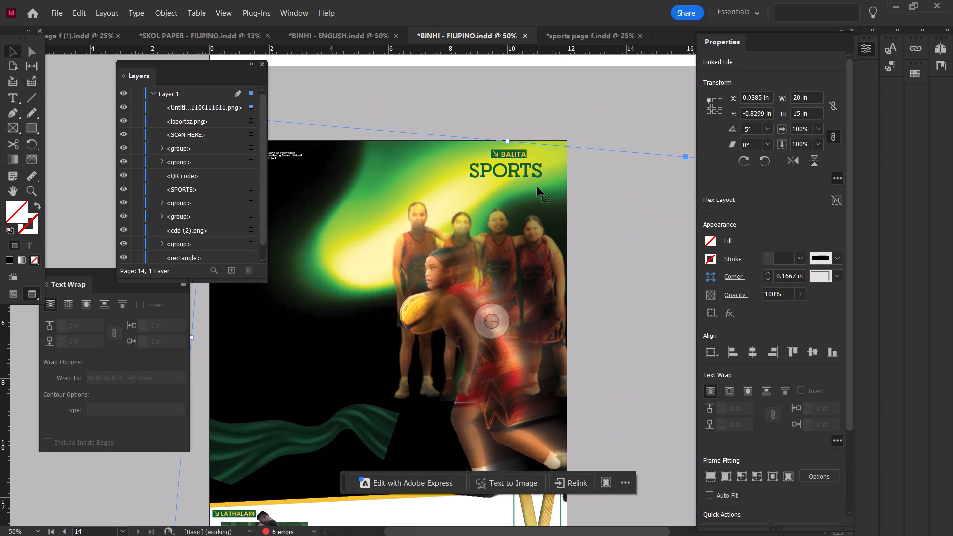
Lock the basketball player cutout on page 14.
left_click(134, 109)
Ungroup the green glowing background artwork behind the basketball players on page 14.
left_click(450, 147)
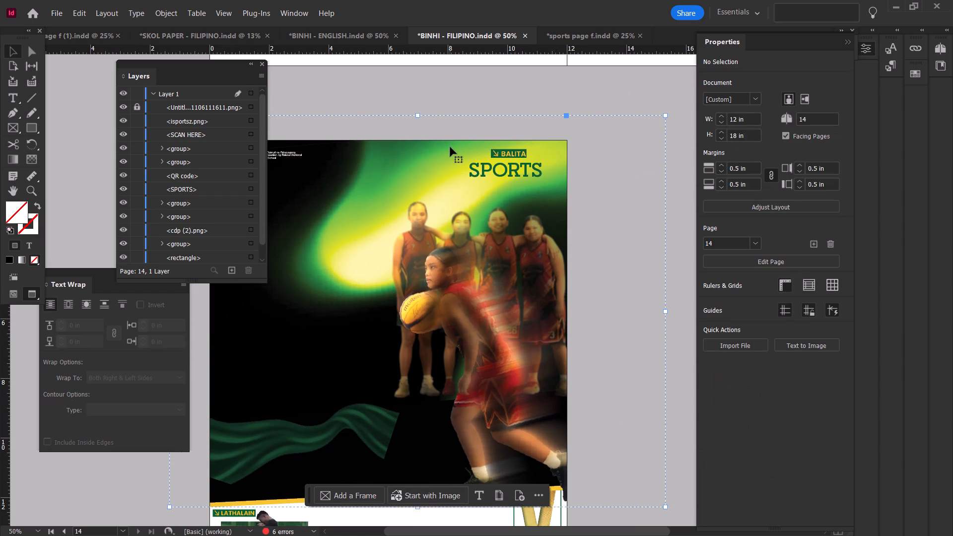
key("ctrl+shift+g")
left_click(463, 95)
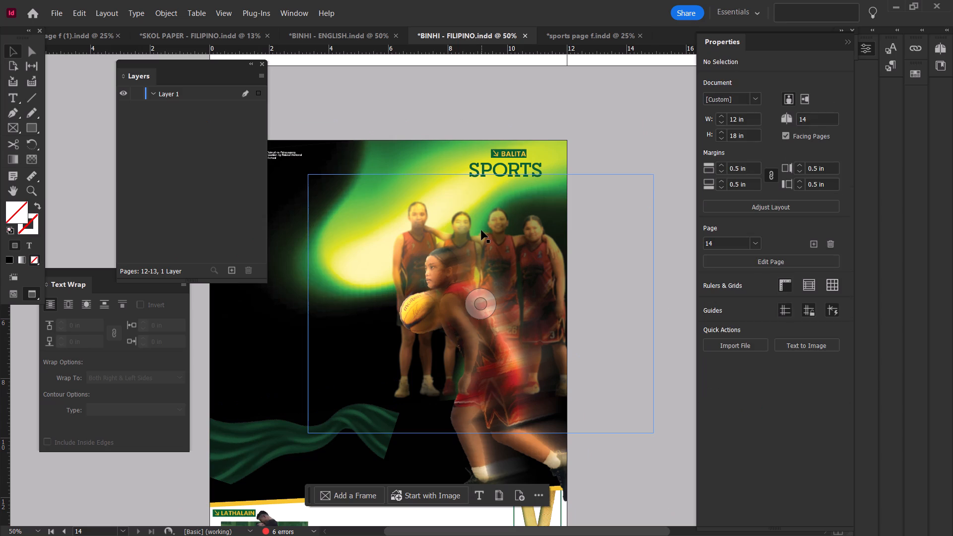
Apply a gradient feather to the four-player image, fading the players' legs into the black background.
left_click(481, 230)
key("shift+g")
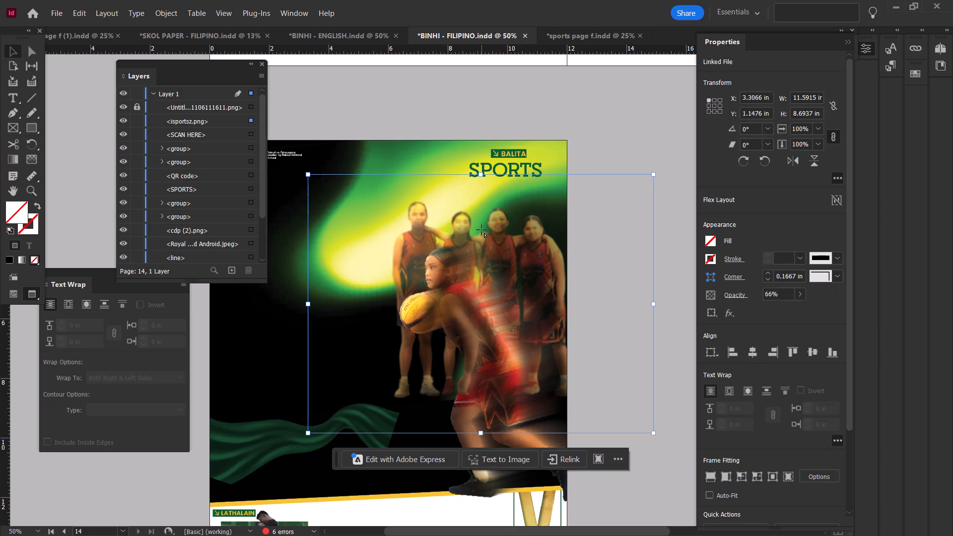
left_click_drag(483, 316, 441, 413)
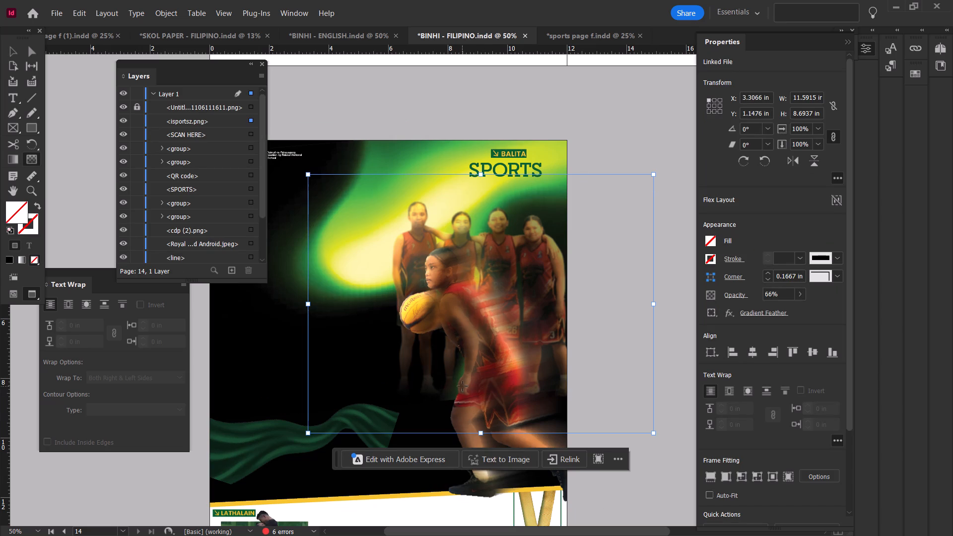
key("ctrl+z")
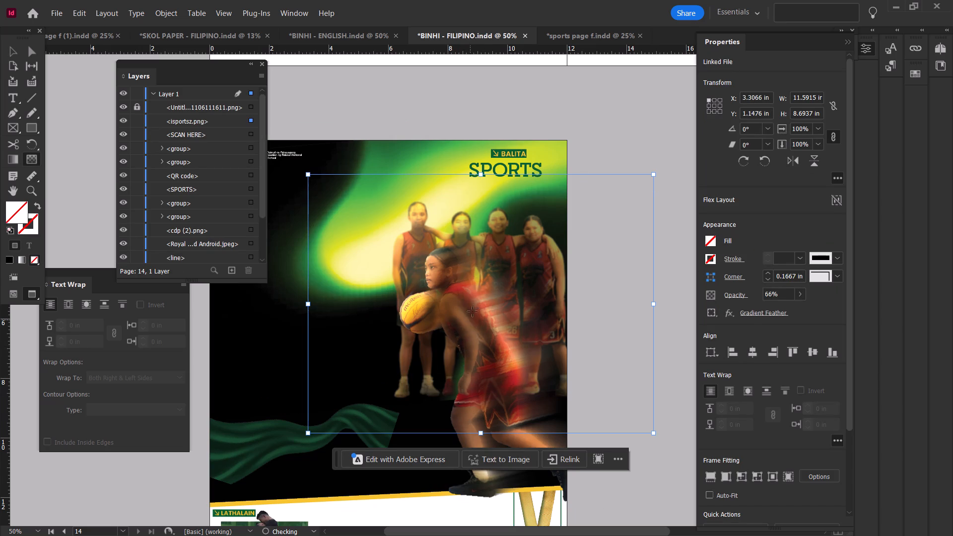
left_click_drag(481, 286, 436, 401)
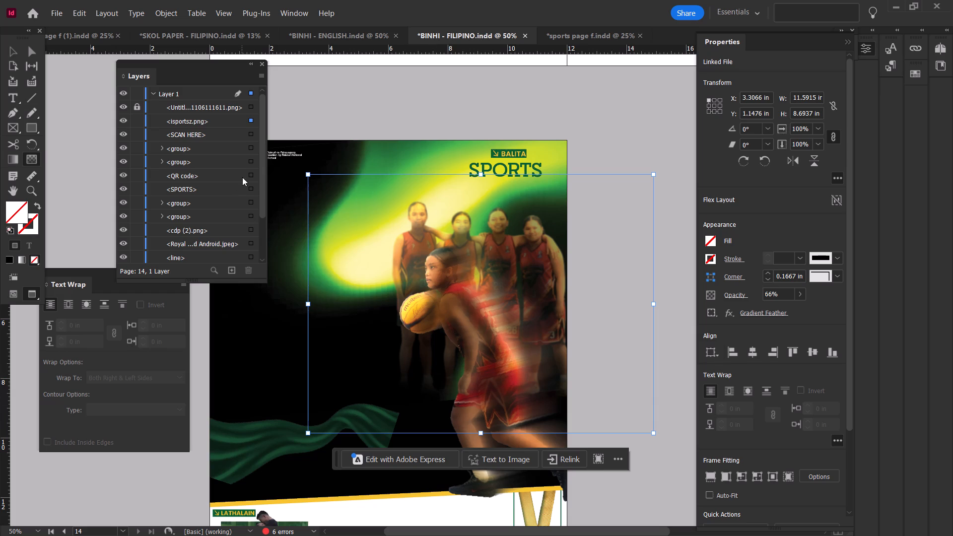
key("ctrl+z")
key("ctrl+z")
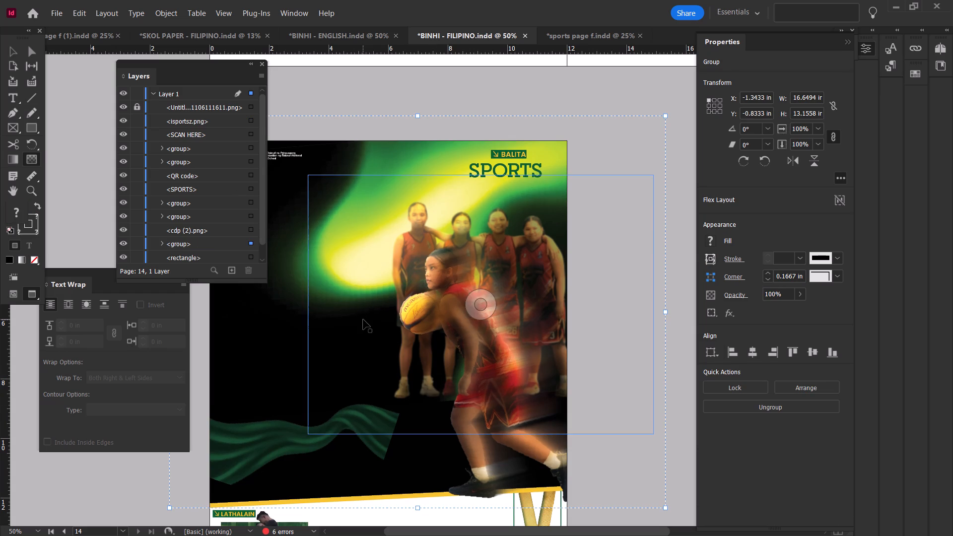
key("ctrl+shift+z")
key("ctrl+shift+z")
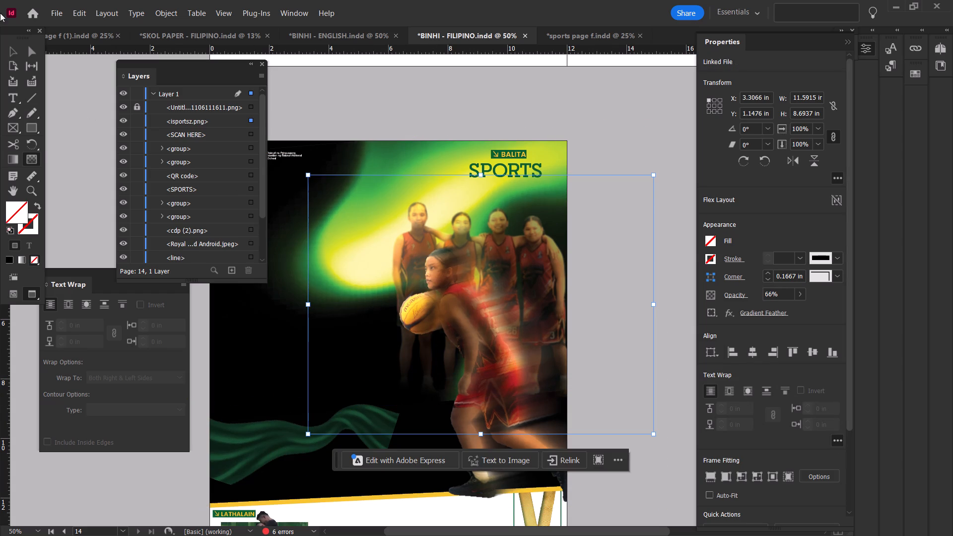
left_click(15, 51)
left_click(485, 98)
Cut the green ribbon fabric image from the lower part of the black background on page 14.
scroll(493, 105, "down", 3)
scroll(503, 174, "up", 1, "alt")
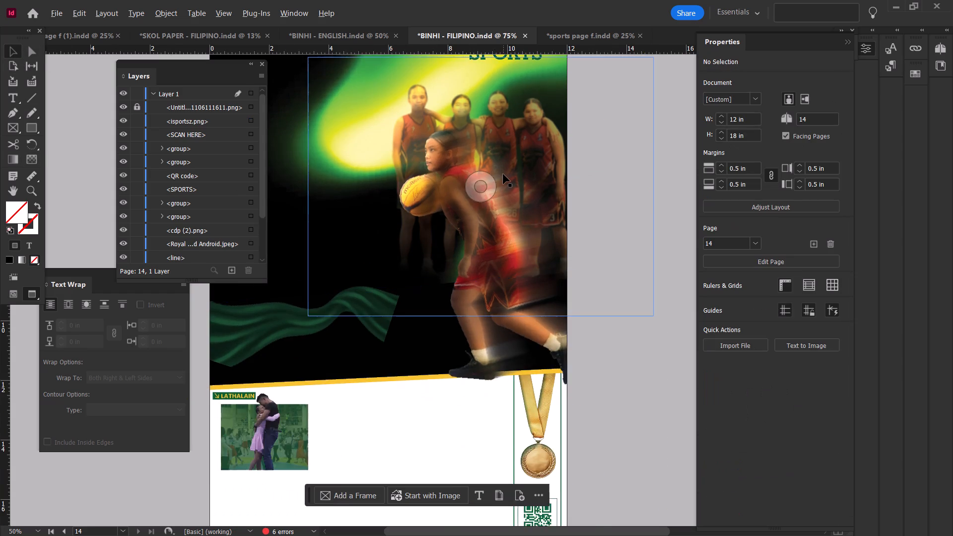
scroll(503, 174, "down", 1, "alt")
left_click(334, 312)
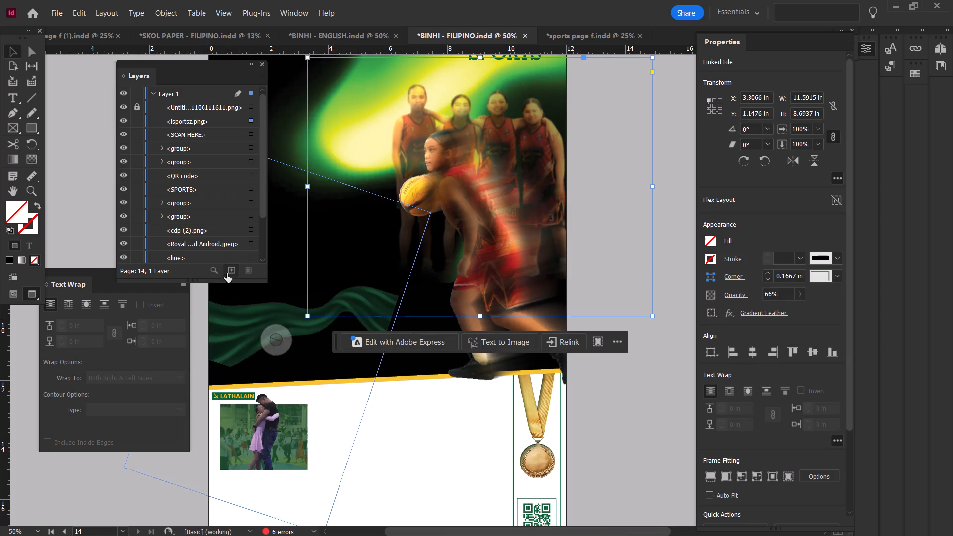
left_click(264, 312)
key("ctrl+x")
Select the slanted yellow divider line above the LATHALAIN label on page 14.
scroll(404, 436, "down", 3)
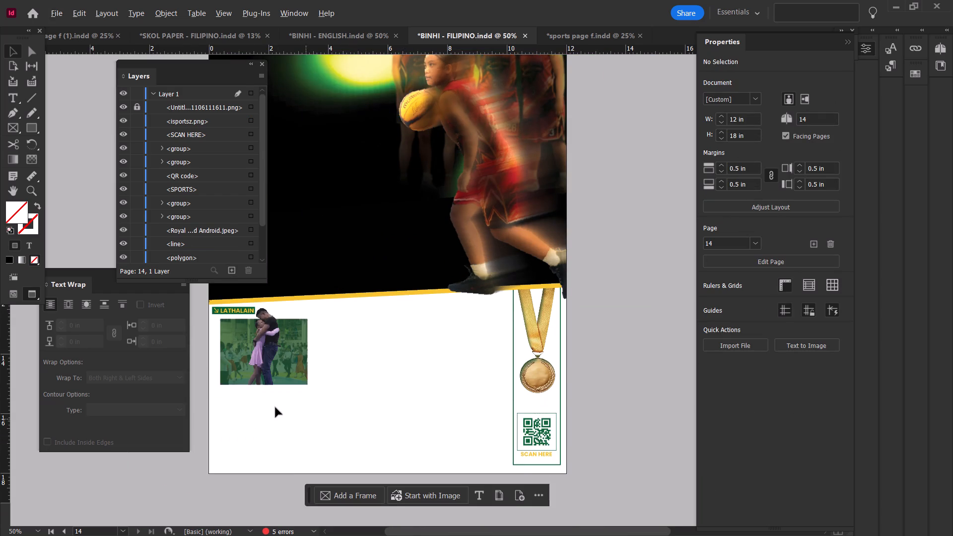
scroll(275, 406, "up", 5, "alt")
left_click(498, 261)
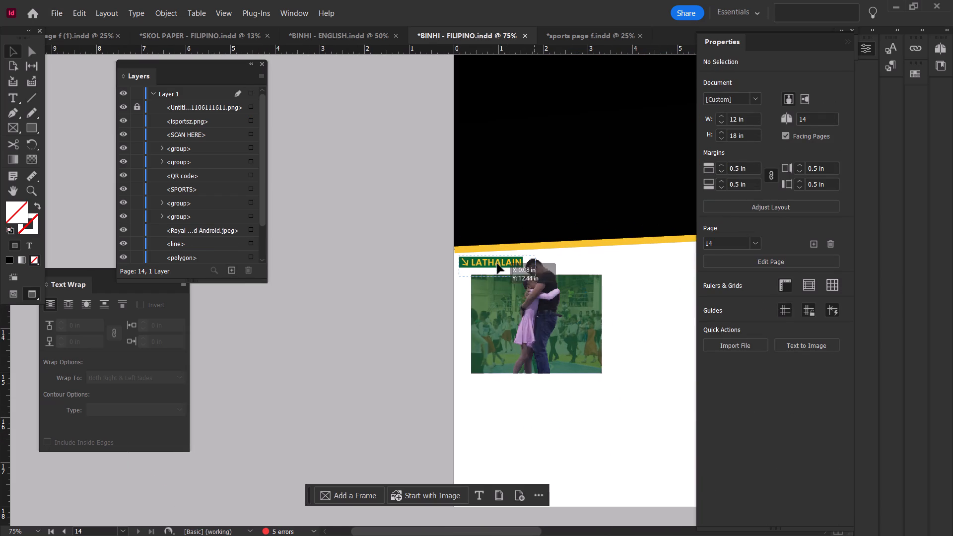
scroll(497, 264, "up", 1, "alt")
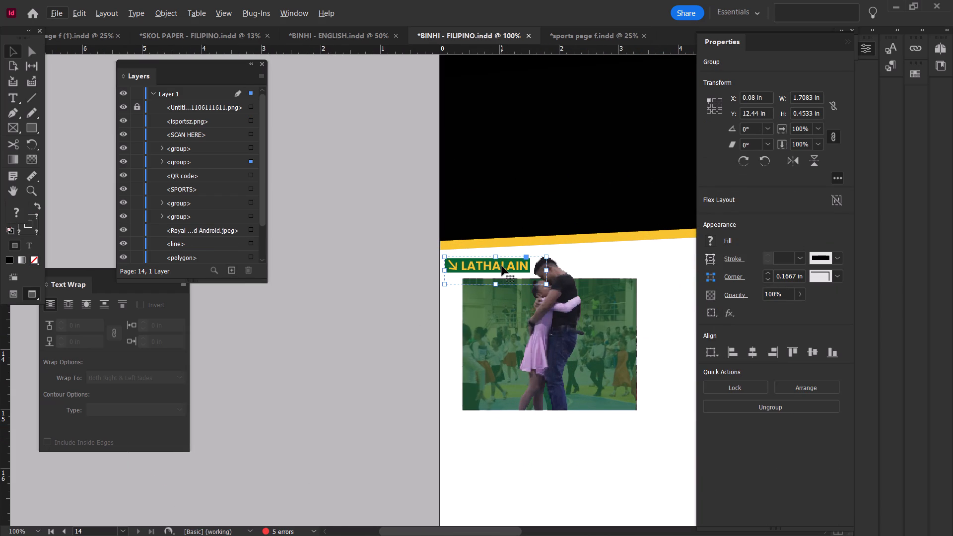
left_click(497, 238)
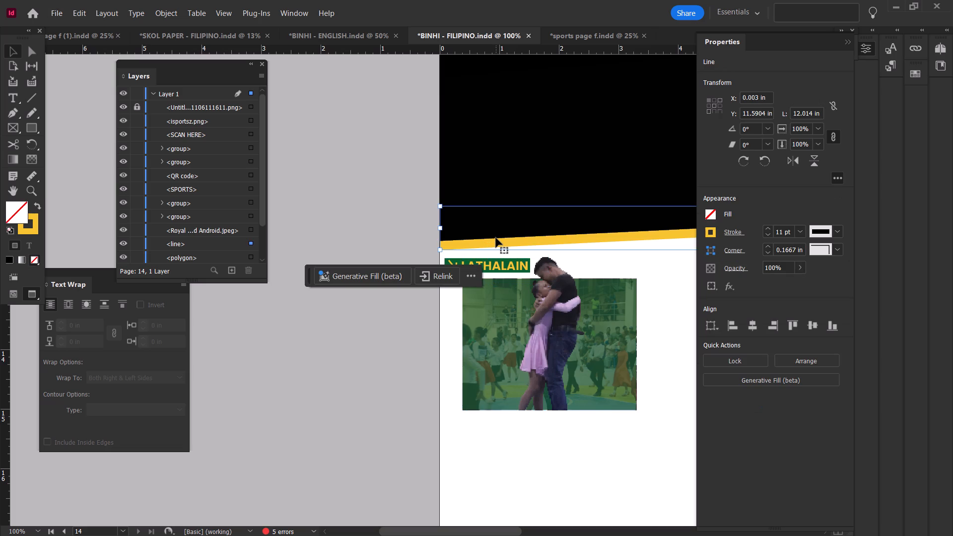
Nudge the slanted yellow divider line above the LATHALAIN label slightly to the left.
key("Left")
key("Left")
key("Left")
key("Left")
key("Left")
left_click(349, 229)
Examine the lower part of page 14, from the yellow divider line to the medal and the SCAN HERE QR code.
scroll(348, 228, "down", 4, "ctrl")
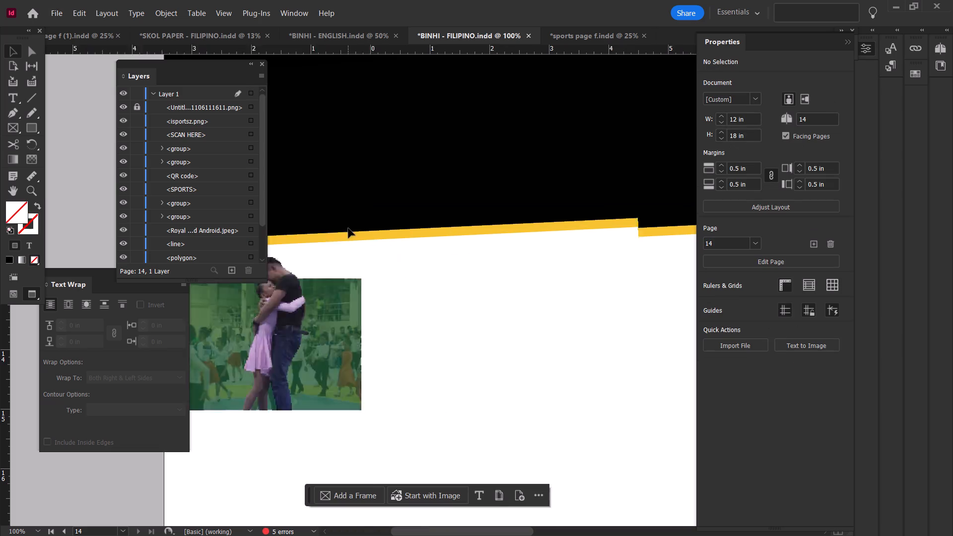
scroll(348, 228, "down", 6, "ctrl")
scroll(352, 224, "up", 1, "ctrl")
scroll(352, 224, "down", 3, "ctrl")
scroll(355, 223, "up", 2, "ctrl")
scroll(356, 223, "down", 3)
scroll(356, 223, "down", 1, "alt")
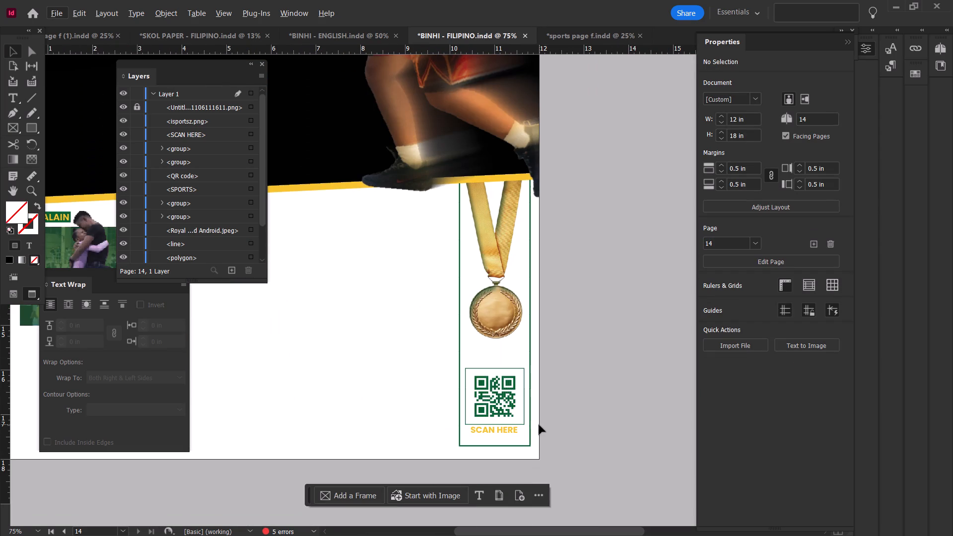
left_click(334, 411)
scroll(496, 440, "up", 3, "alt")
double_click(506, 422)
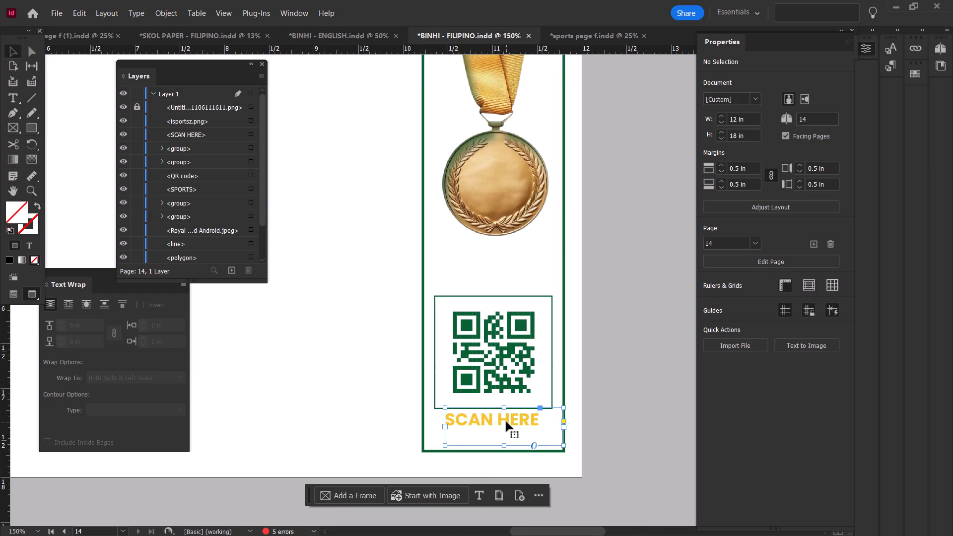
key("ctrl+z")
left_click(334, 394)
scroll(341, 385, "down", 1, "alt")
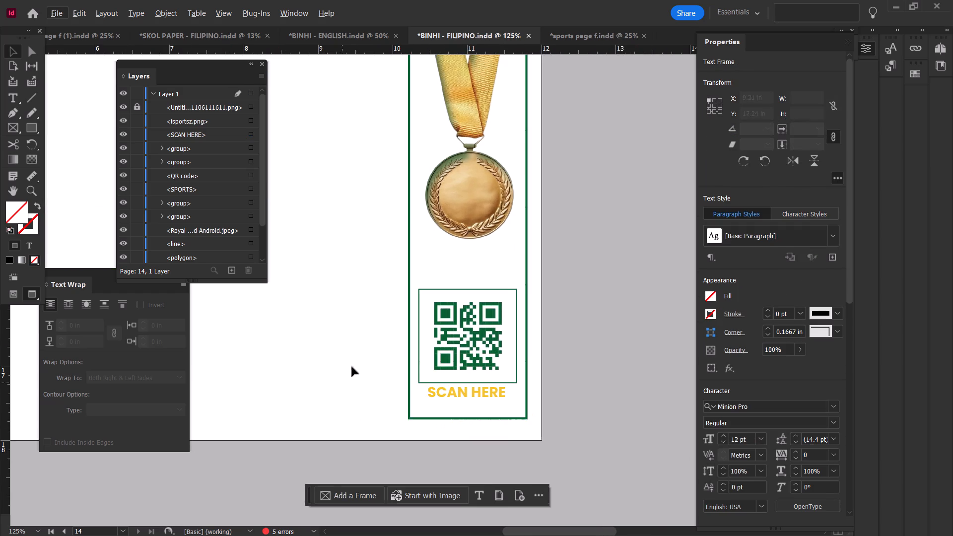
scroll(372, 325, "down", 2, "alt")
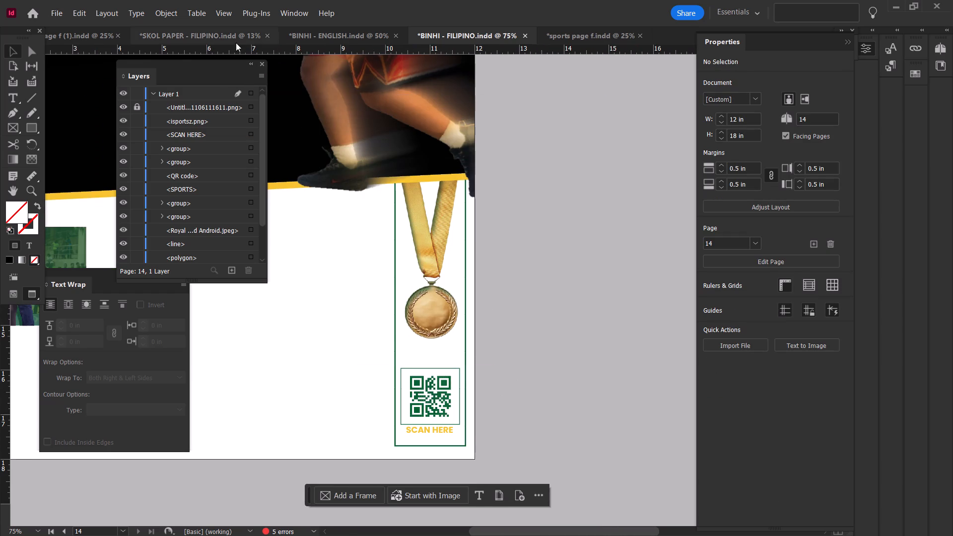
Switch to the BINHI - ENGLISH document and look through its sports, feature and other pages for layout reference.
left_click(219, 37)
left_click(321, 35)
scroll(473, 282, "down", 1, "alt")
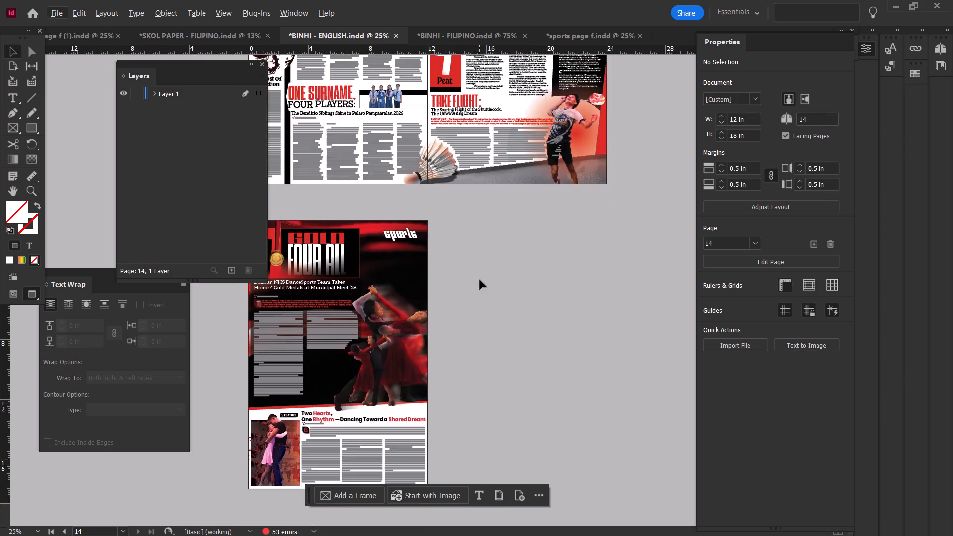
scroll(480, 280, "up", 20)
scroll(480, 280, "up", 8)
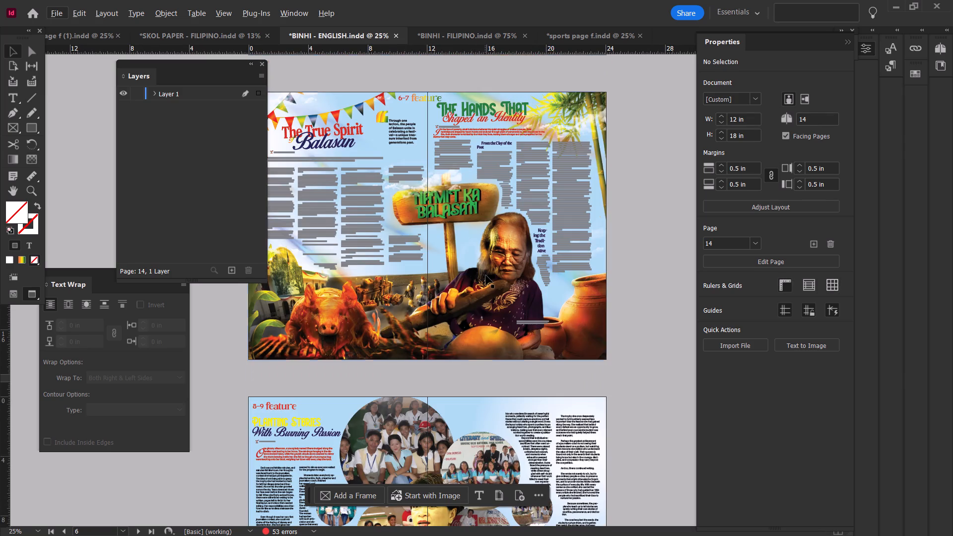
scroll(485, 277, "down", 14)
scroll(338, 320, "up", 1, "alt")
scroll(352, 310, "up", 1, "ctrl")
scroll(354, 309, "down", 3)
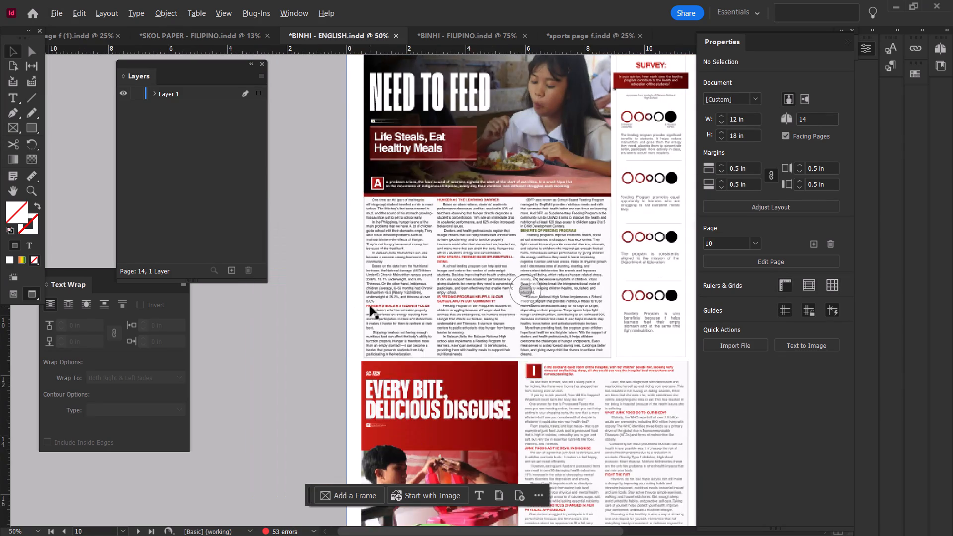
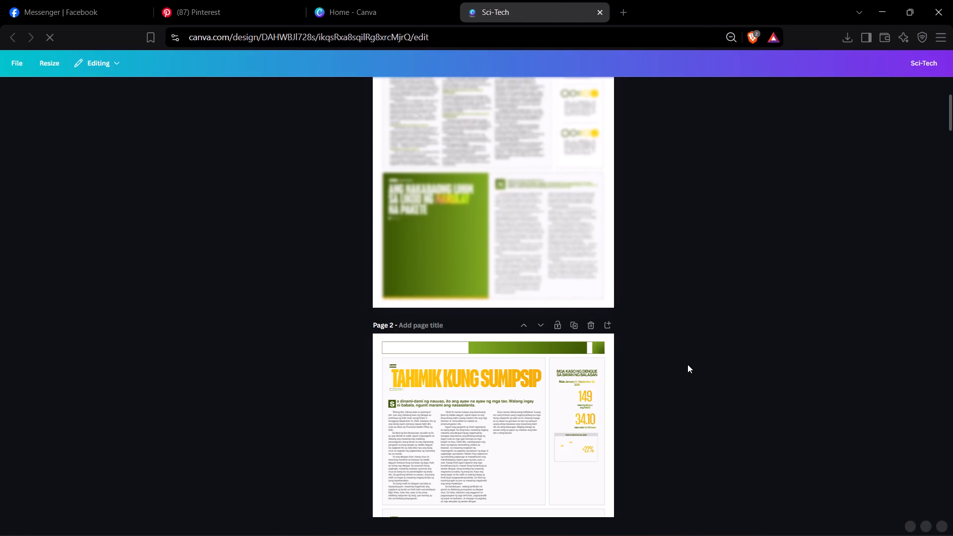
Look through the pages of the Sci-Tech design to find the red English SCI-TECH pages 10 and 11.
left_click(700, 356)
scroll(700, 356, "up", 18)
scroll(700, 356, "down", 18)
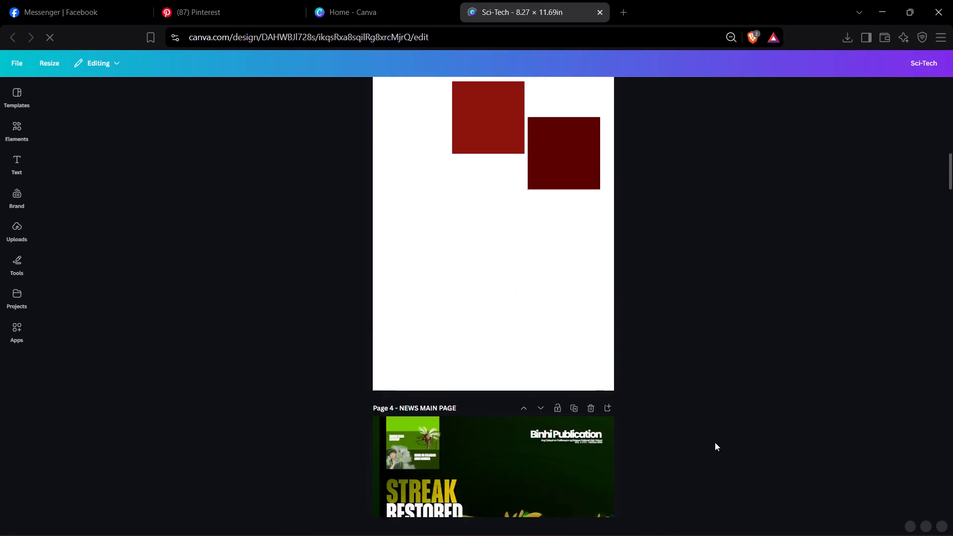
scroll(715, 442, "down", 8)
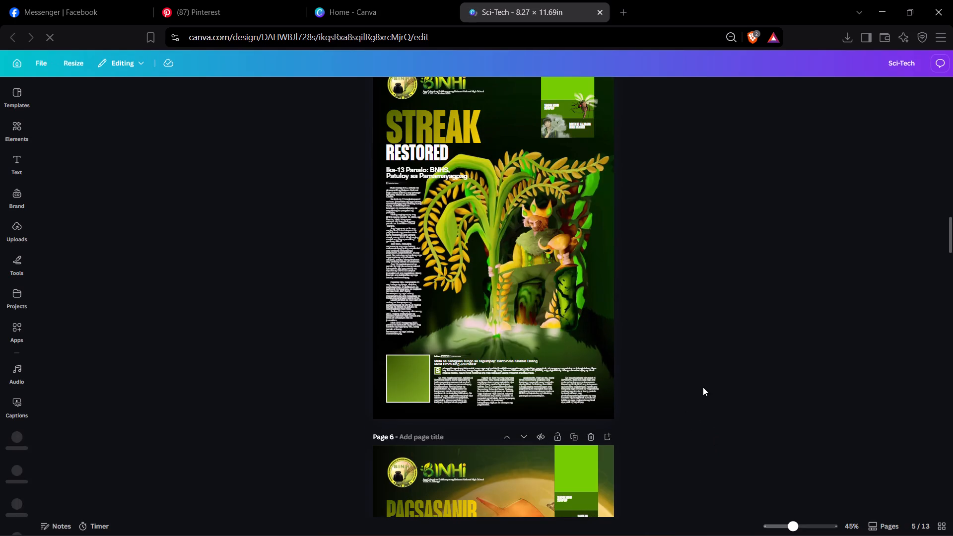
scroll(703, 387, "down", 14)
scroll(693, 340, "up", 16)
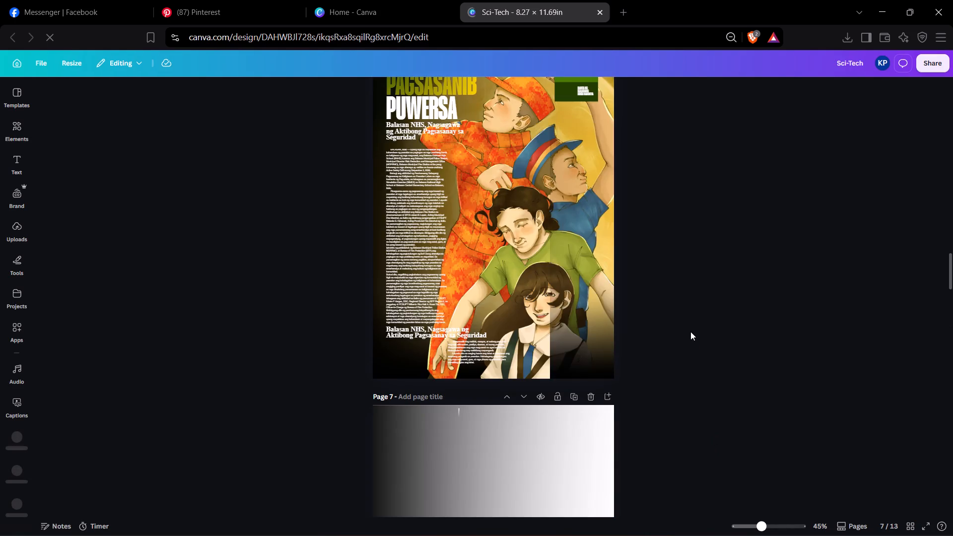
scroll(690, 332, "up", 20)
scroll(690, 332, "up", 15)
scroll(686, 319, "down", 5)
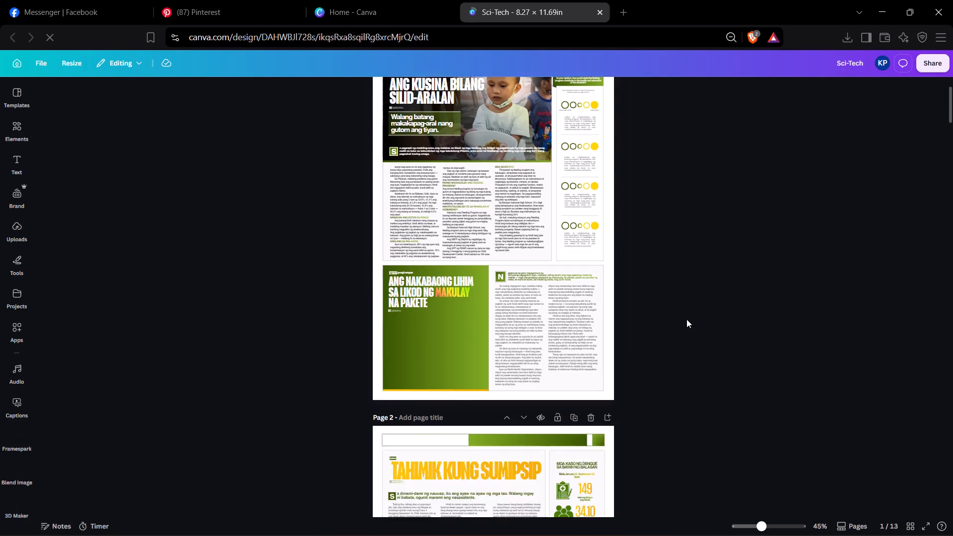
scroll(686, 319, "down", 20)
scroll(686, 319, "down", 20)
scroll(686, 319, "down", 13)
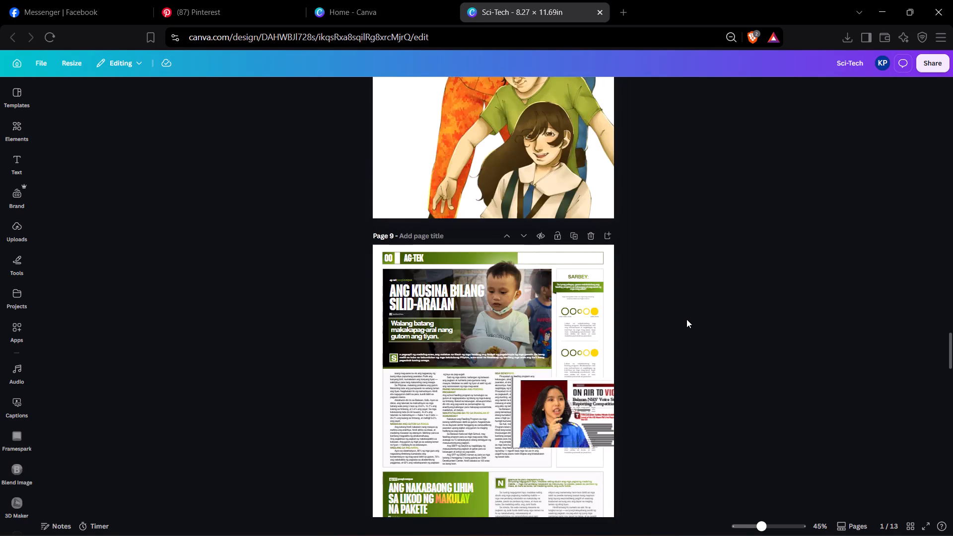
scroll(686, 319, "down", 5)
scroll(636, 322, "up", 2)
scroll(645, 322, "up", 2, "alt")
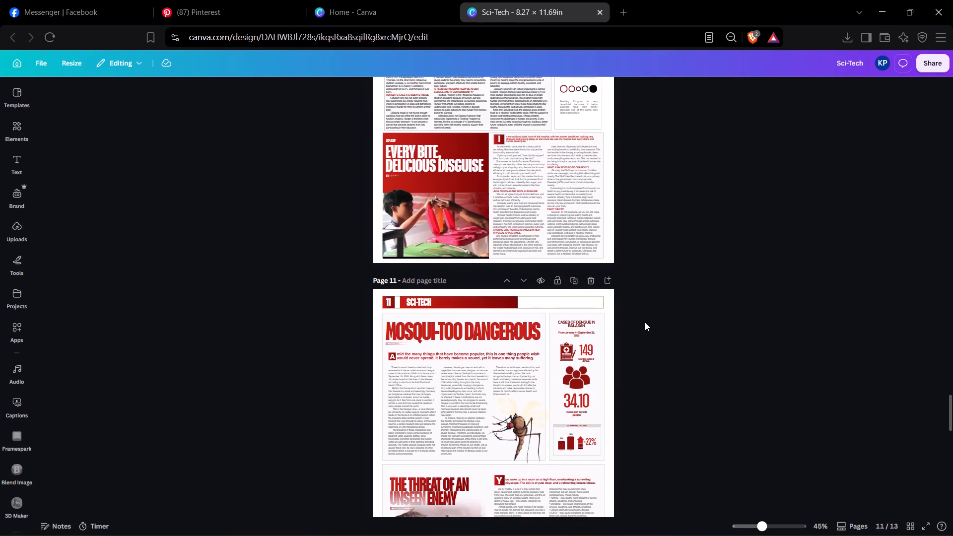
scroll(645, 322, "up", 1, "ctrl")
scroll(645, 322, "down", 2, "ctrl")
scroll(645, 322, "up", 1, "ctrl")
scroll(645, 322, "up", 4)
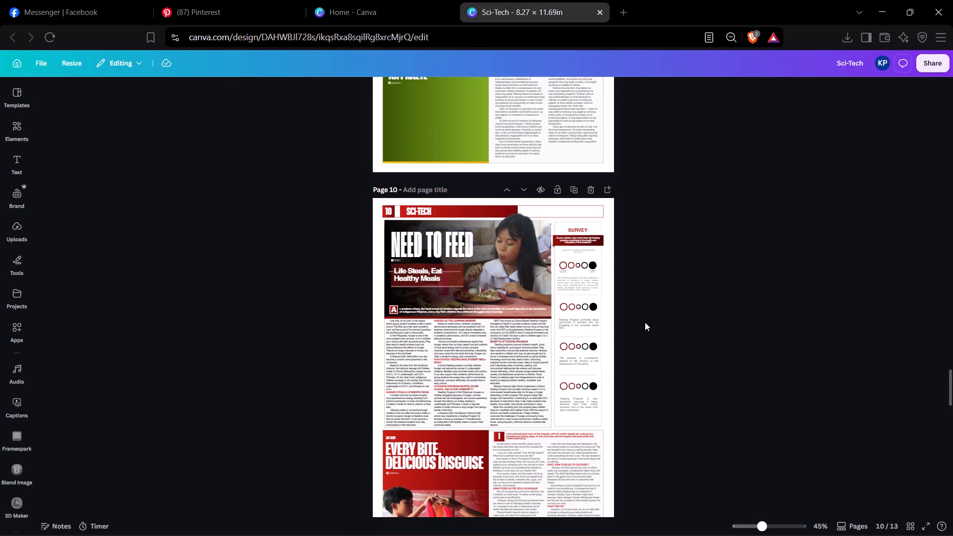
scroll(645, 322, "down", 12)
scroll(645, 322, "up", 11)
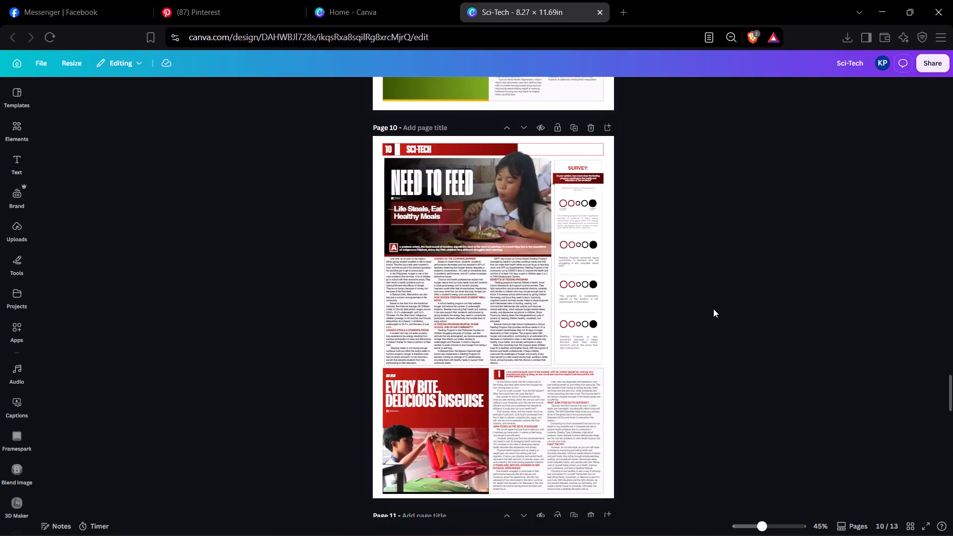
scroll(720, 281, "down", 4)
Download only page 10 of the Sci-Tech design as a PNG, using a custom page selection.
left_click(931, 67)
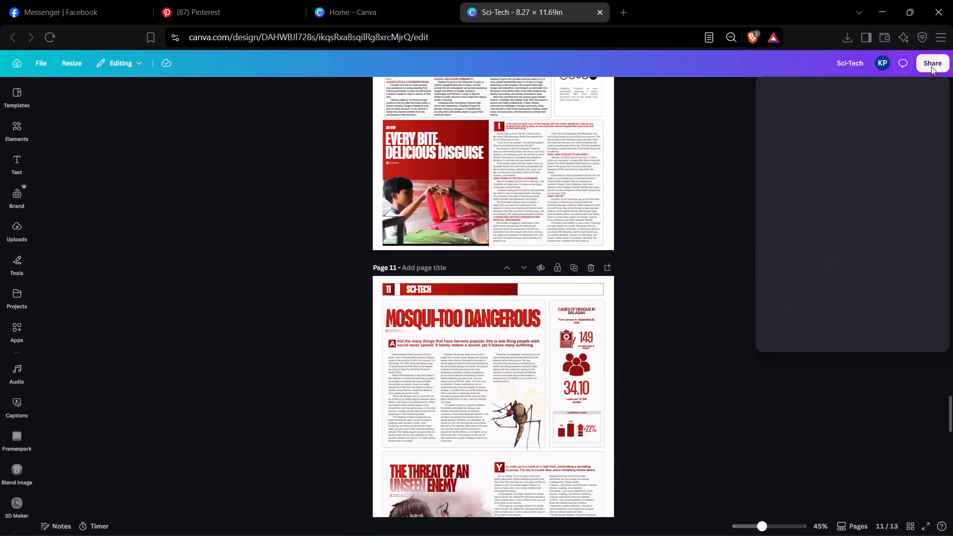
left_click(794, 285)
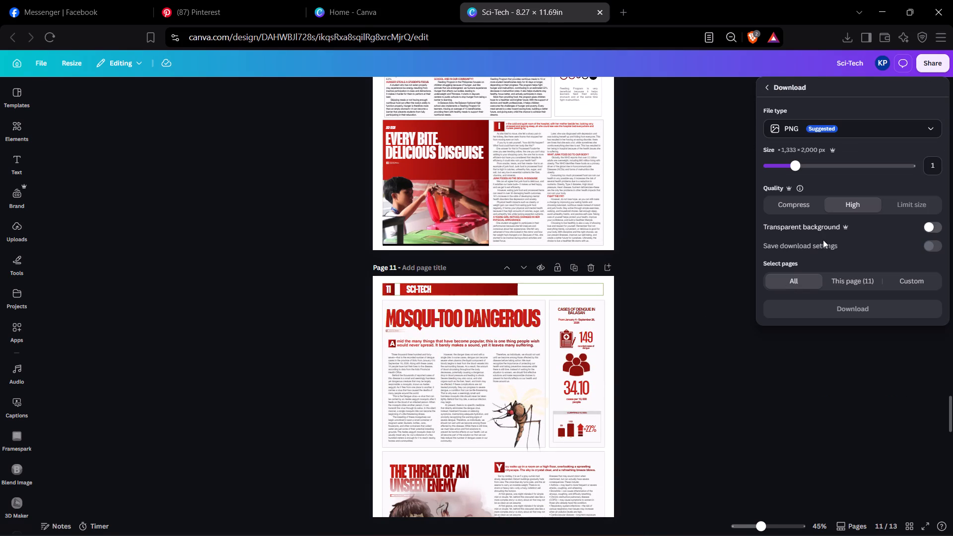
left_click(864, 279)
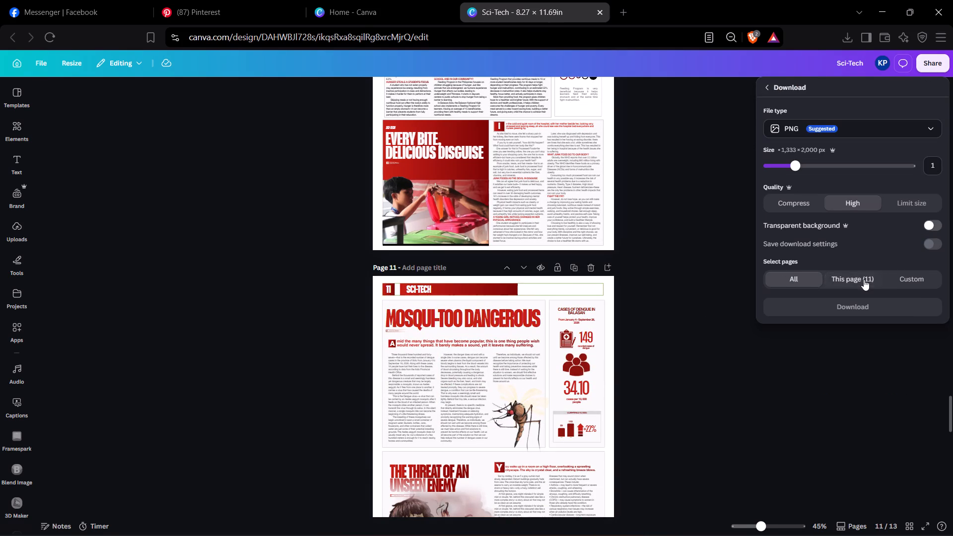
left_click(912, 281)
left_click(908, 281)
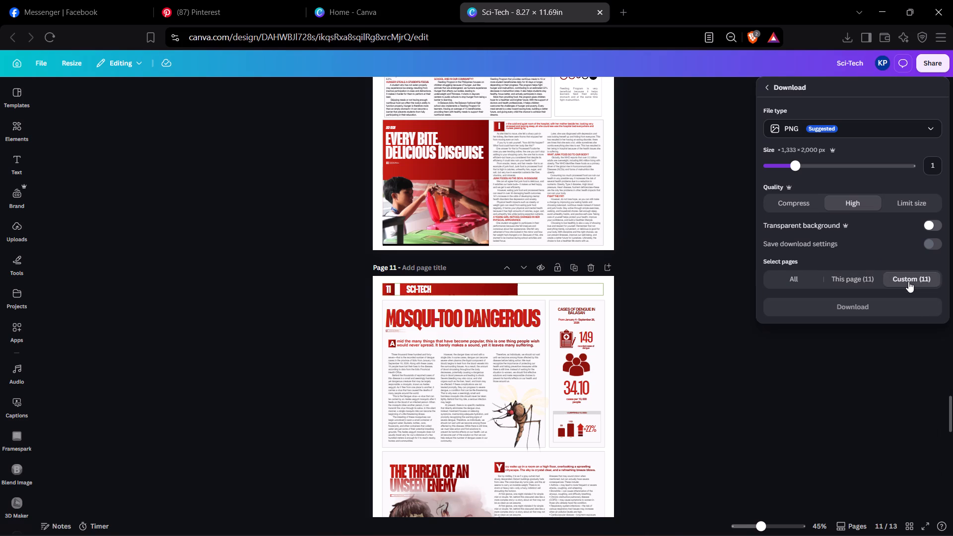
left_click(908, 281)
left_click(913, 275)
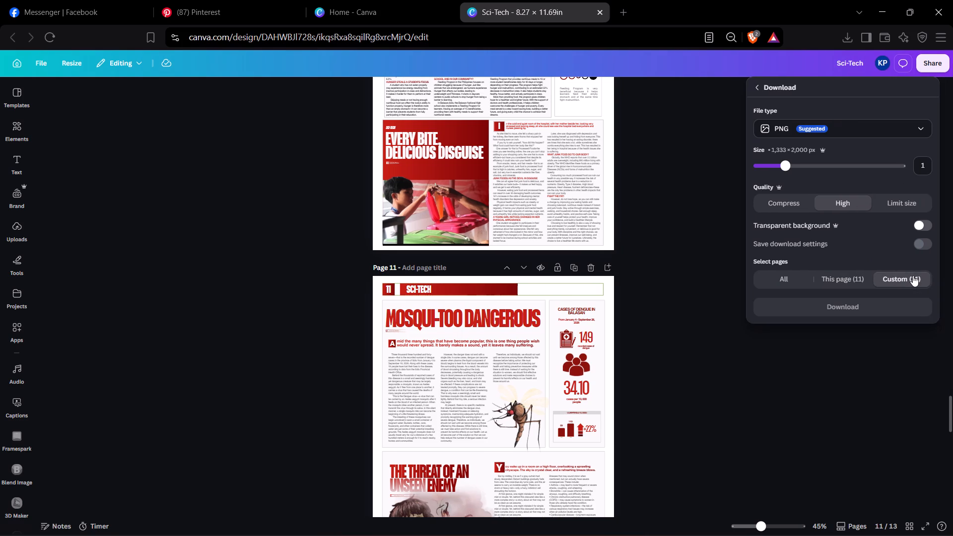
left_click(913, 275)
scroll(872, 367, "down", 1)
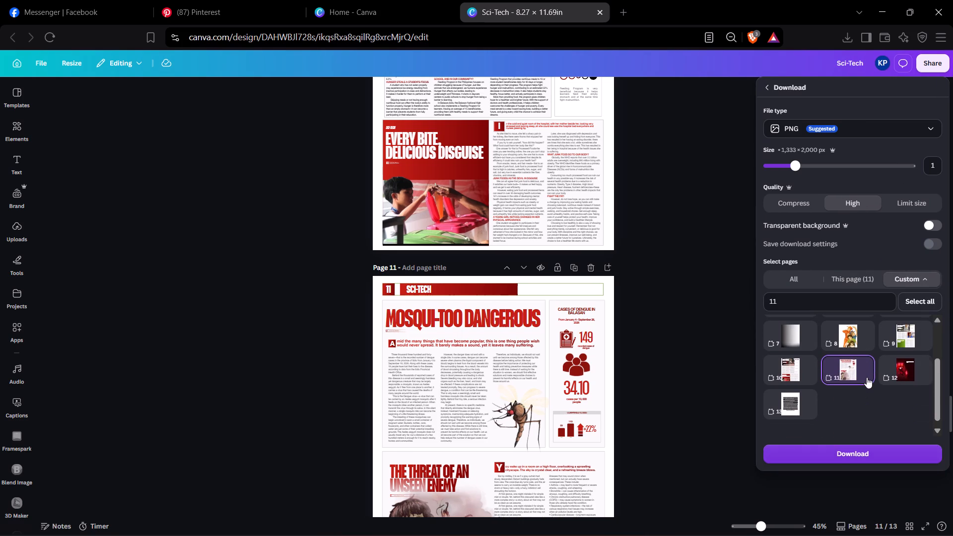
left_click(802, 374)
left_click(853, 373)
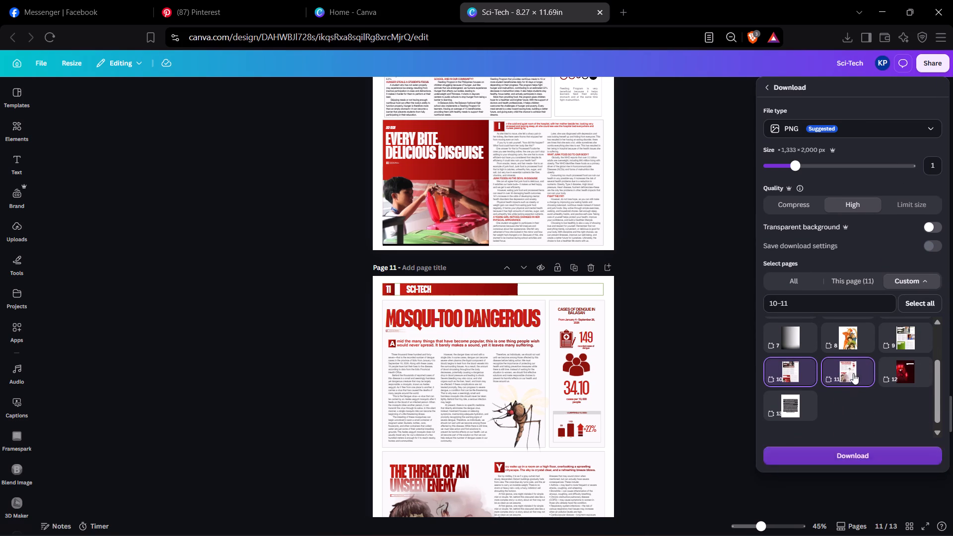
left_click(849, 449)
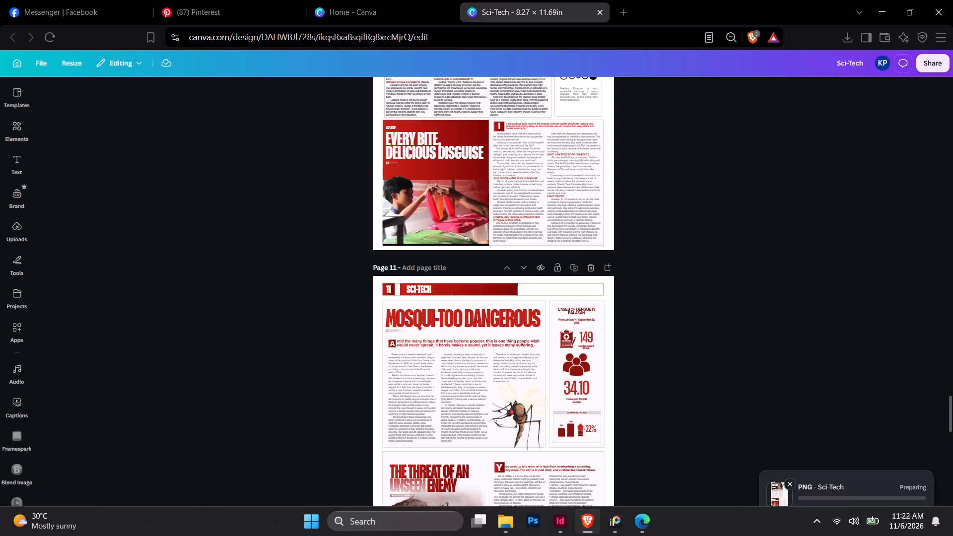
Switch to InDesign and nudge the red GOLD headline frame on sports page 14 of BINHI - ENGLISH.indd slightly upward.
left_click(552, 534)
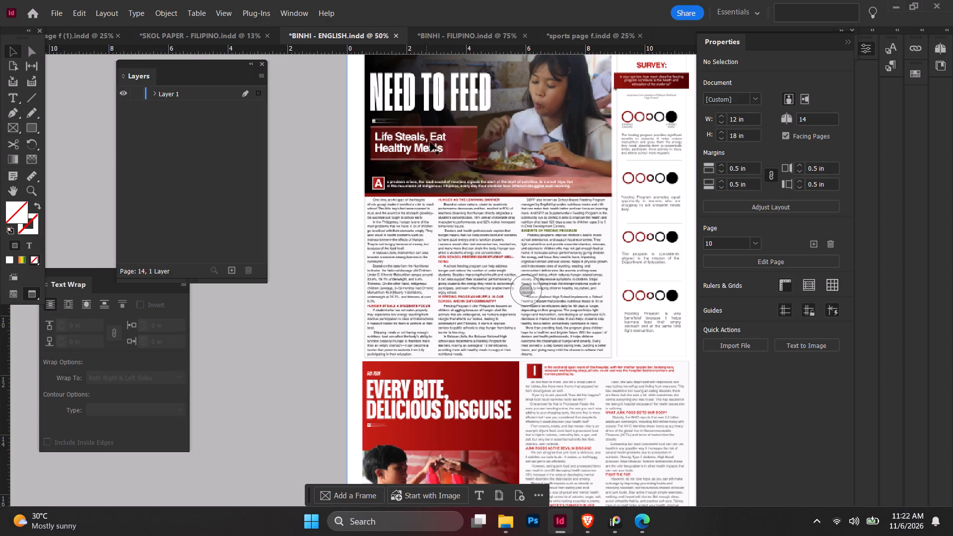
left_click(251, 376)
scroll(281, 375, "down", 2, "alt")
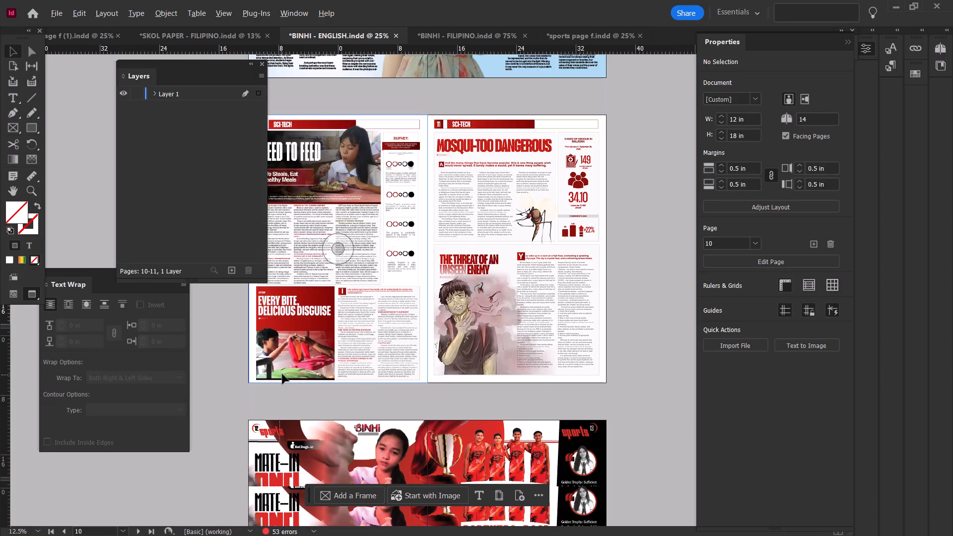
scroll(282, 374, "down", 12)
scroll(349, 373, "up", 2, "alt")
scroll(355, 373, "down", 7)
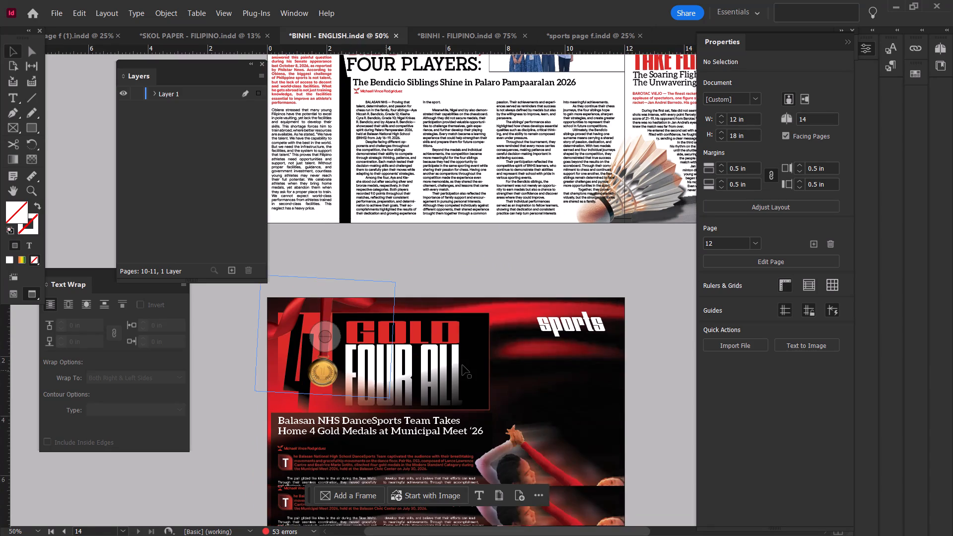
scroll(488, 371, "down", 3)
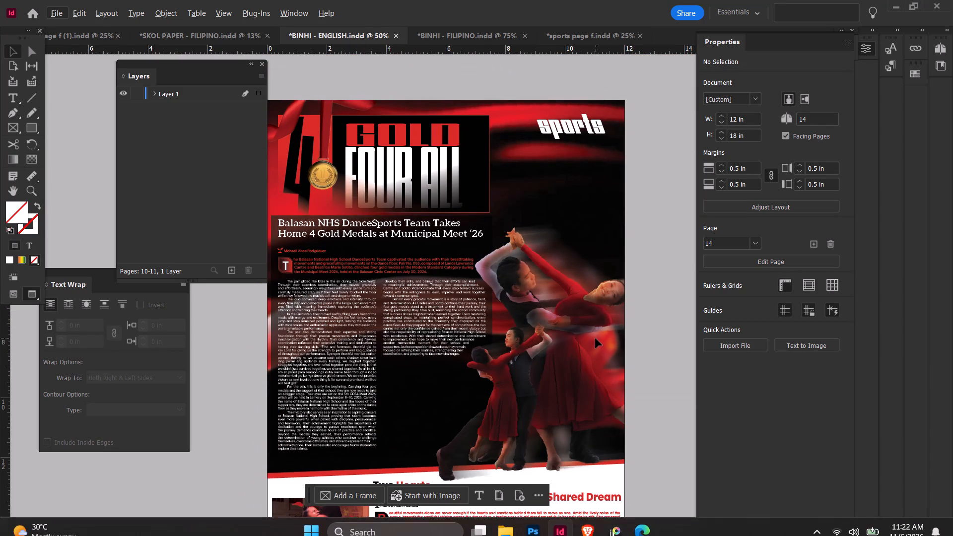
double_click(439, 131)
double_click(443, 133)
scroll(443, 133, "up", 1, "alt")
double_click(446, 143)
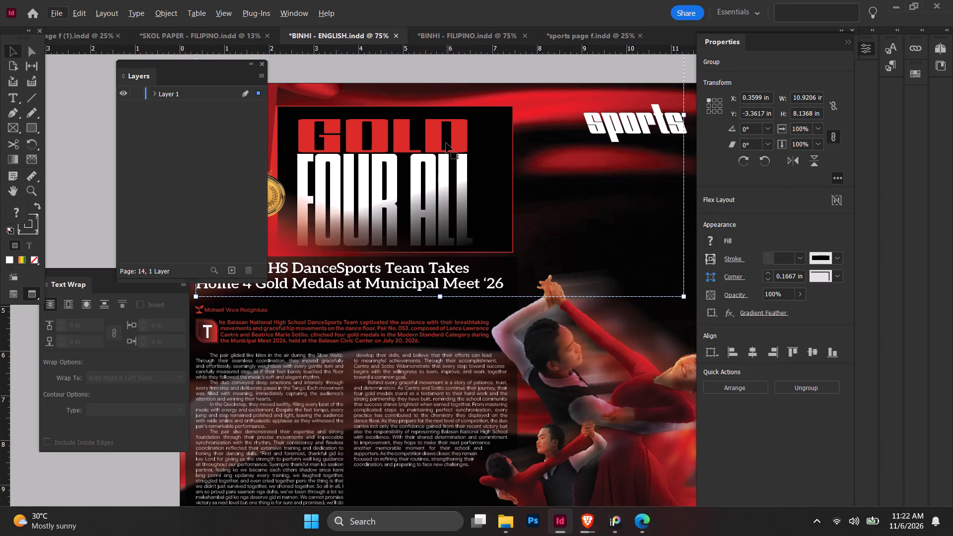
left_click(453, 122)
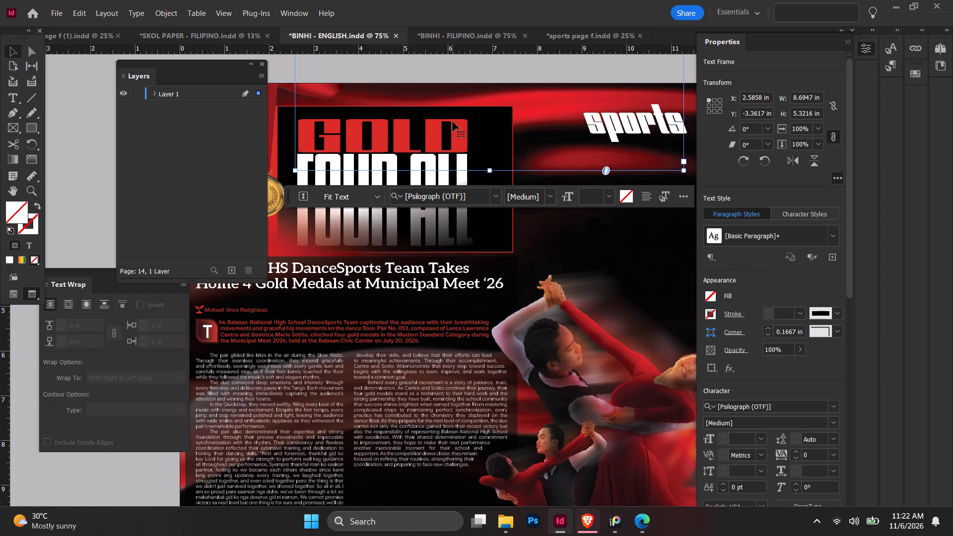
key("Up")
key("Up")
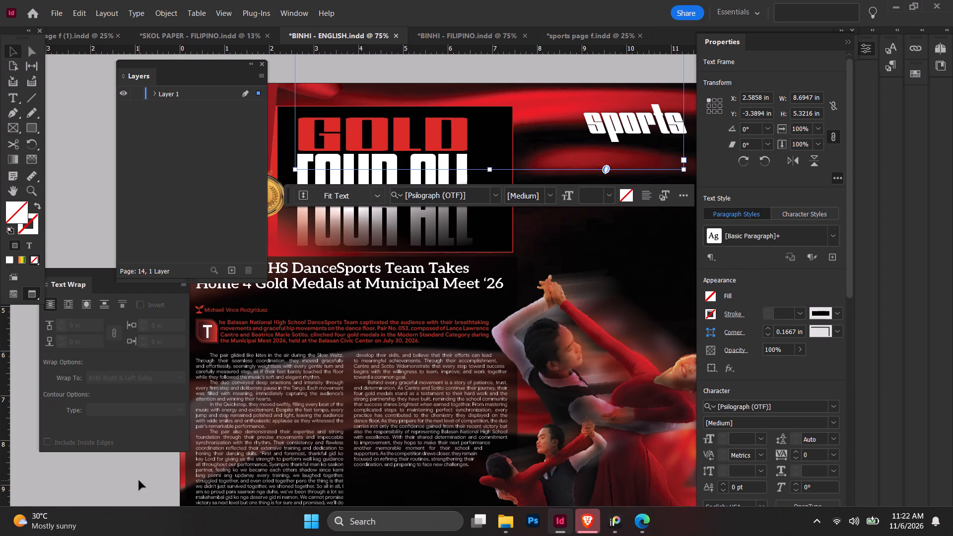
left_click(139, 480)
scroll(142, 476, "down", 2, "alt")
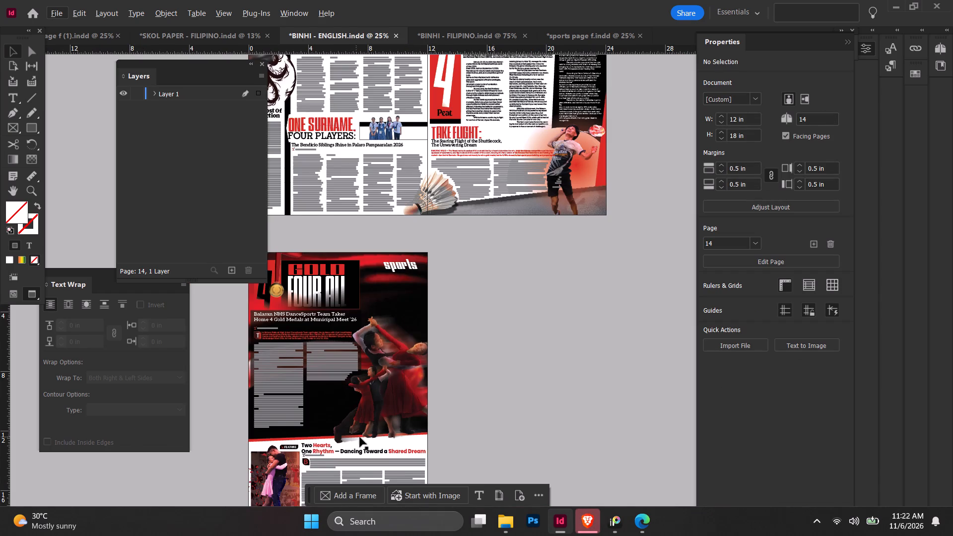
scroll(360, 437, "down", 4)
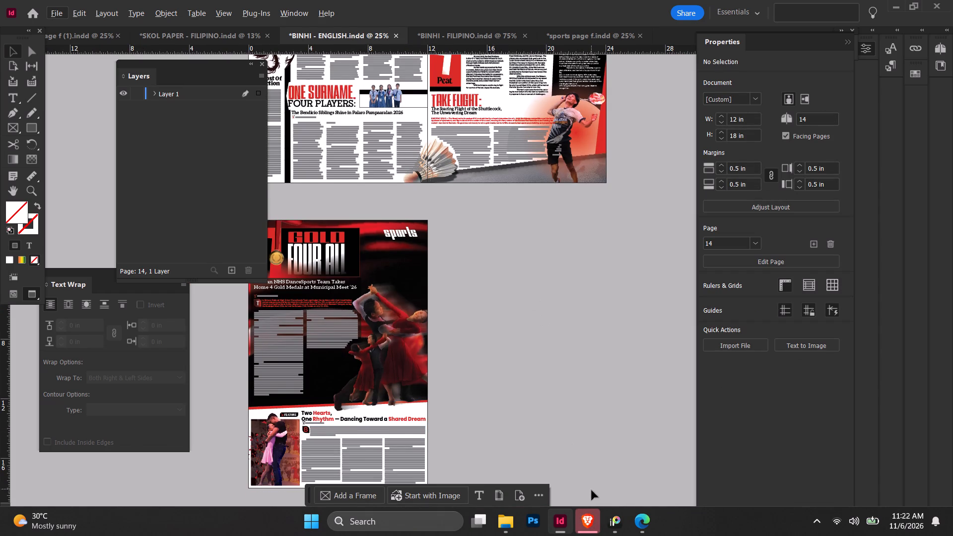
Switch back to the Brave browser and save the exported PNG as Sci-Tech in the Downloads folder.
left_click(585, 520)
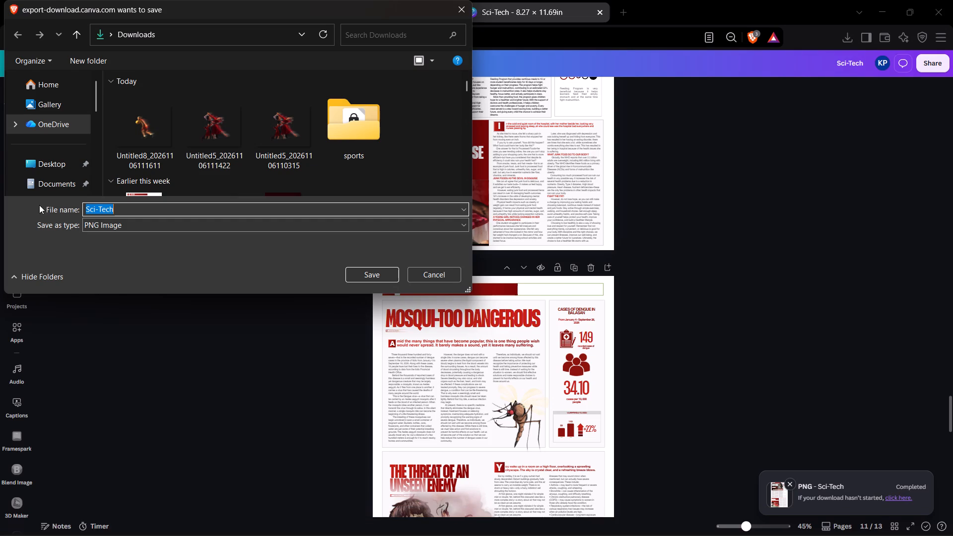
scroll(47, 183, "down", 1)
left_click(58, 145)
left_click(356, 274)
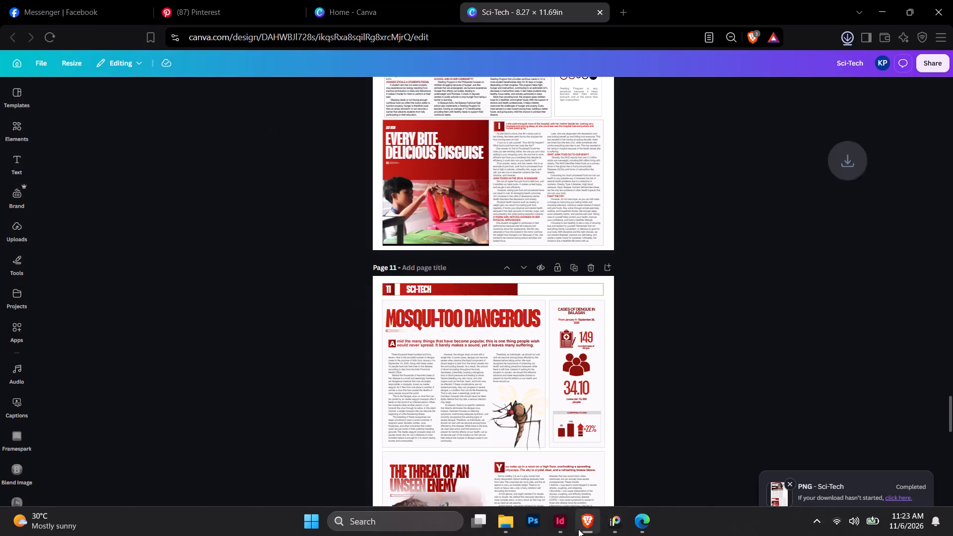
Return to InDesign and replace the linked artwork on page 10 with the new Sci-Tech image from File Explorer's recent files.
left_click(566, 528)
scroll(529, 340, "up", 18)
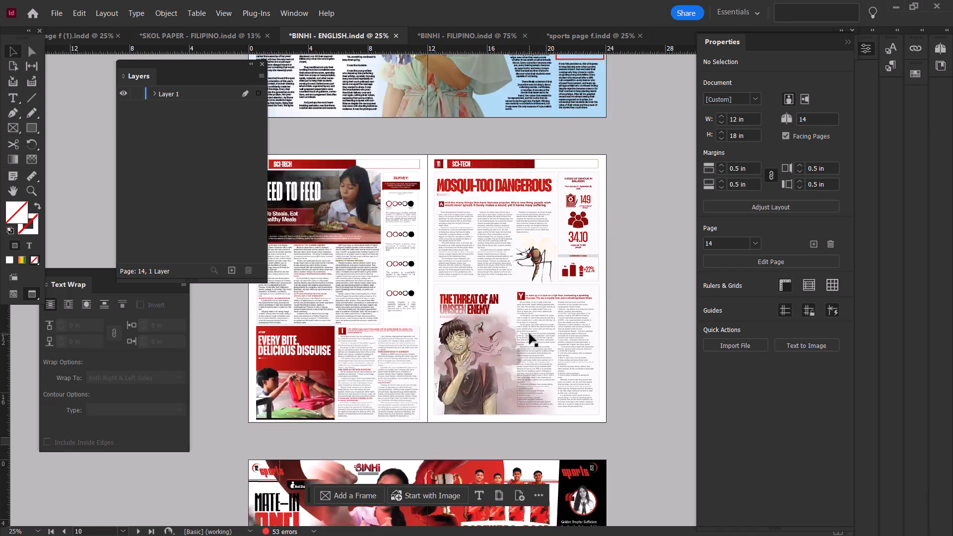
scroll(468, 359, "up", 1, "alt")
scroll(468, 359, "up", 2, "ctrl")
left_click(468, 359)
scroll(468, 359, "down", 1, "alt")
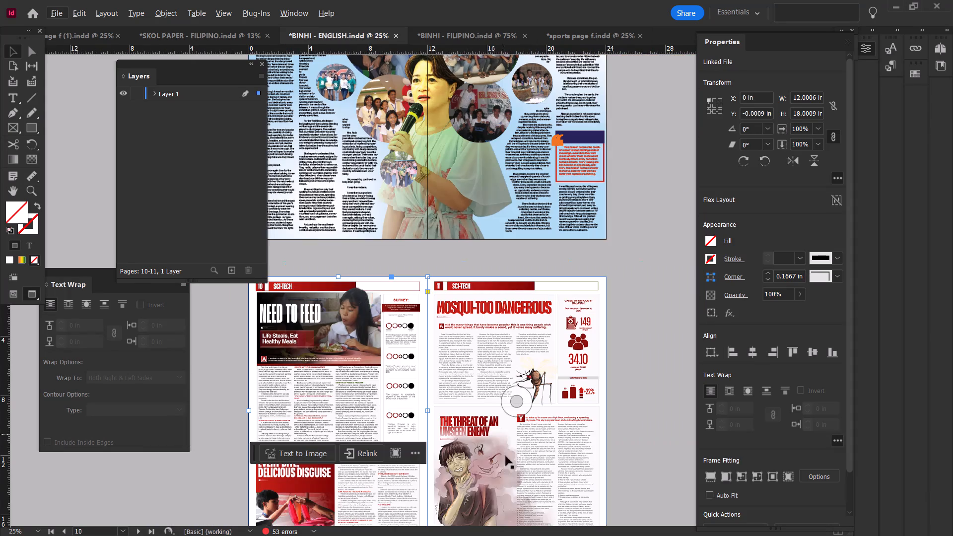
left_click(505, 526)
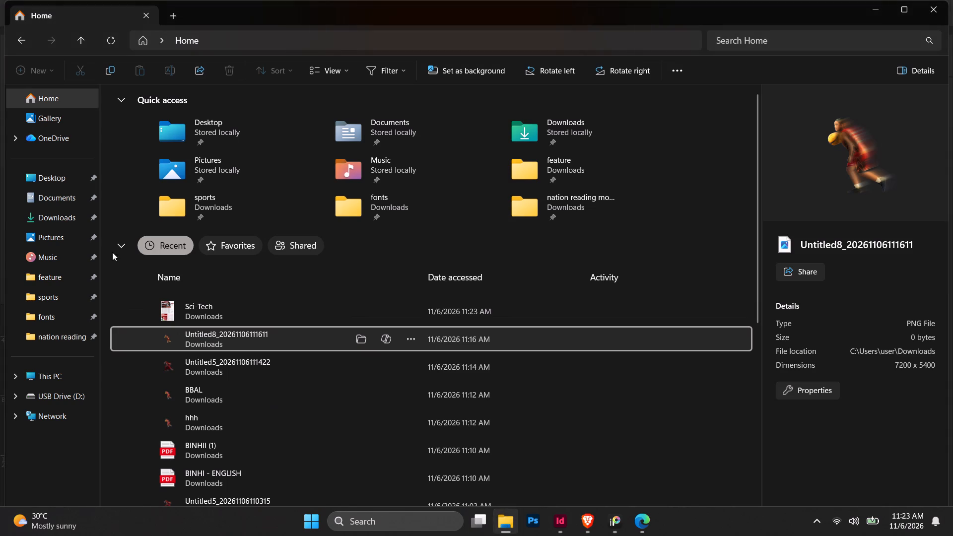
left_click(196, 305)
left_click_drag(167, 310, 522, 535)
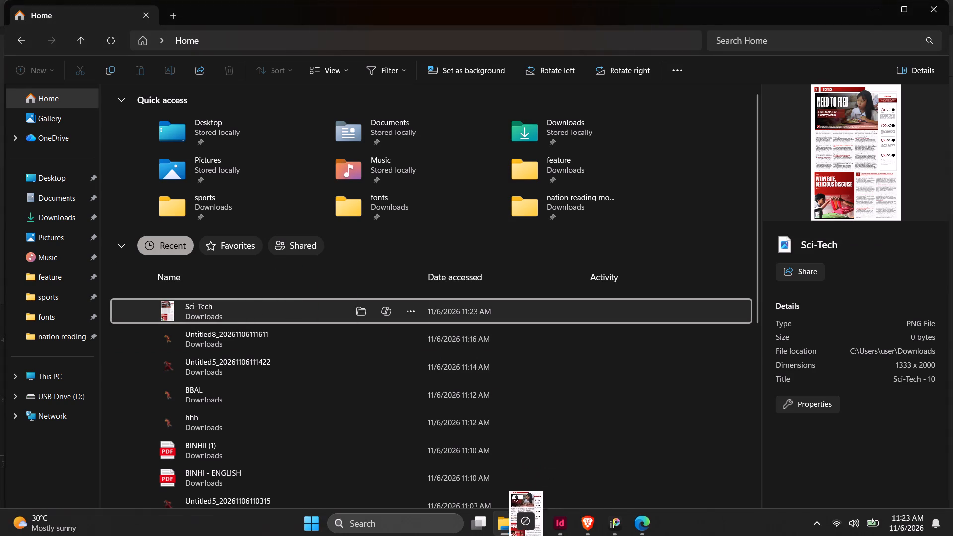
left_click_drag(522, 535, 362, 398)
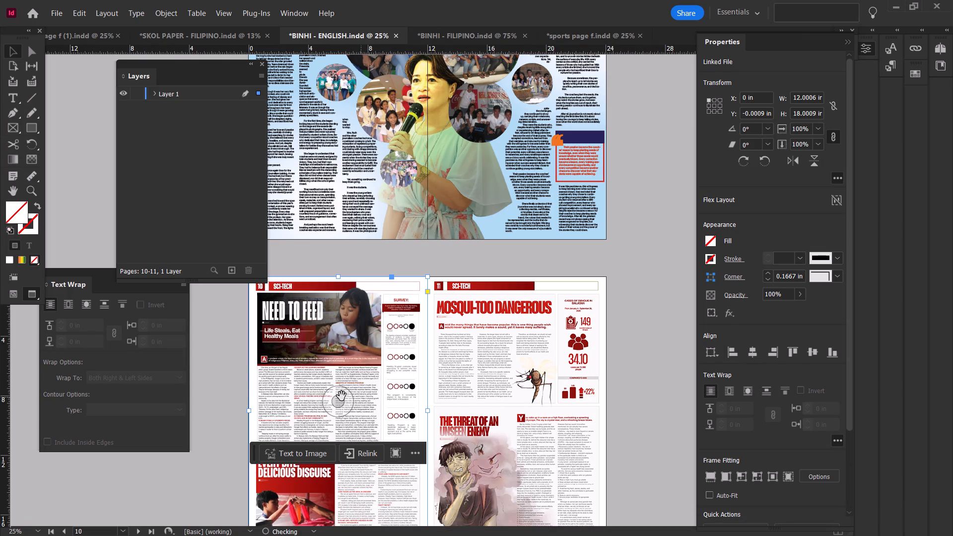
Preview the Sci-Tech spread in presentation mode and examine the page 10 artwork and body text up close.
left_click(216, 383)
key("shift+w")
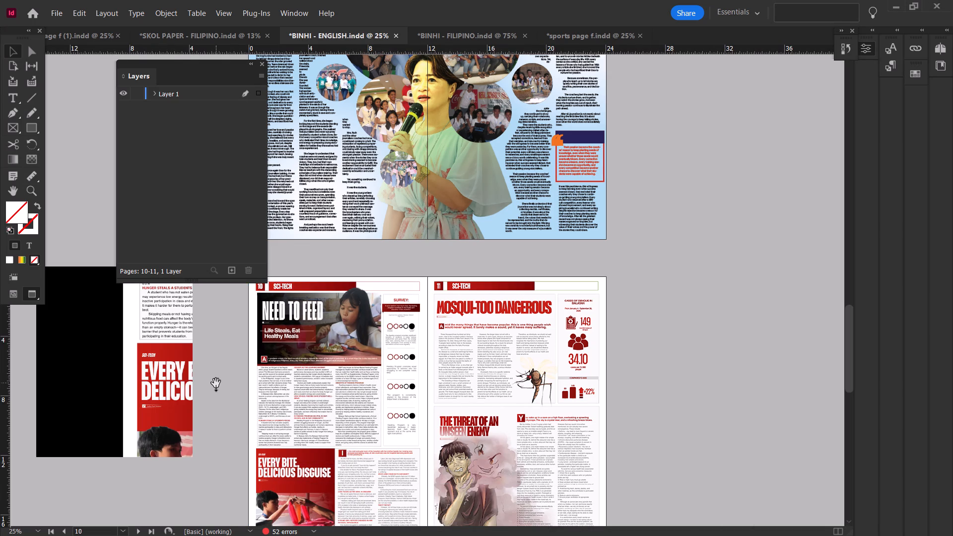
key("shift+w")
scroll(279, 370, "up", 3, "alt")
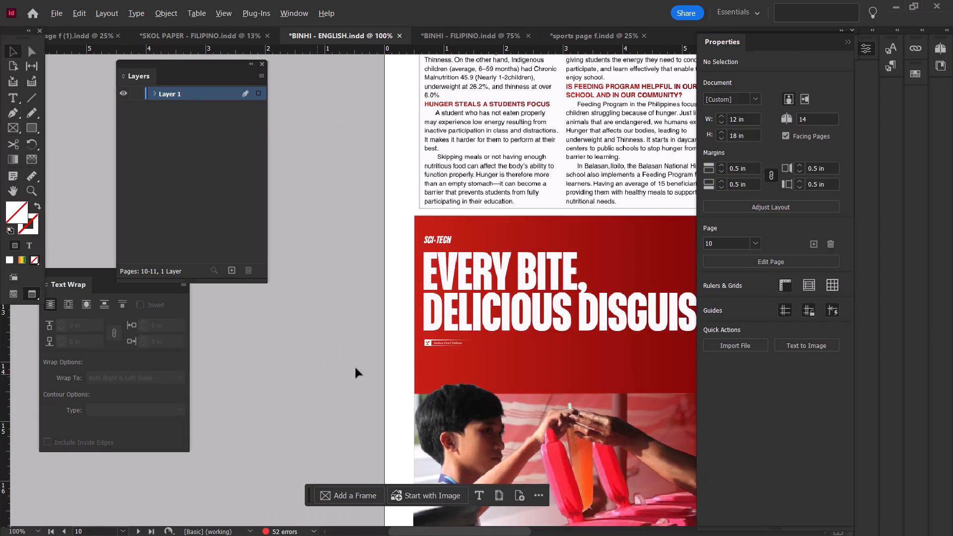
scroll(427, 352, "up", 5)
scroll(427, 352, "down", 4, "ctrl")
left_click(427, 352)
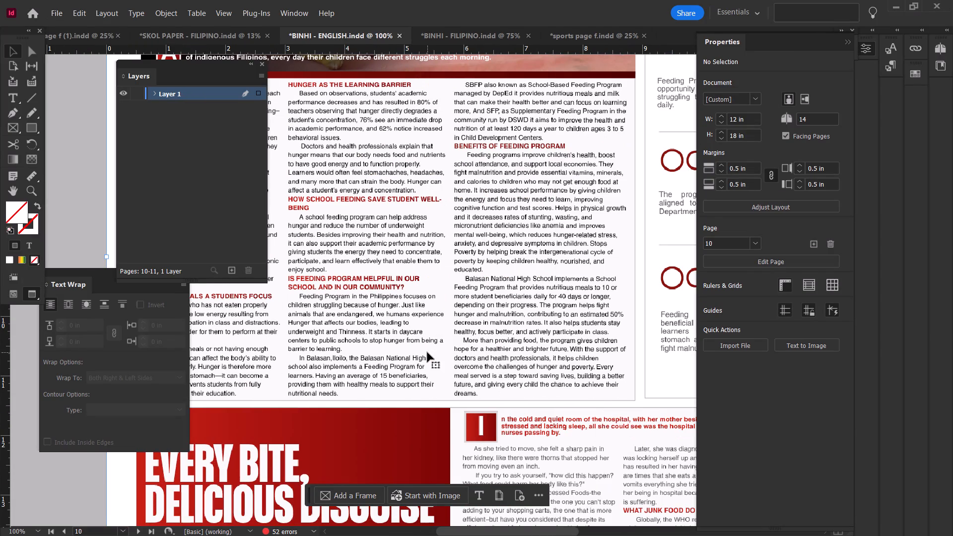
Change the display performance setting of the linked Sci-Tech artwork on page 10.
scroll(427, 352, "down", 2, "alt")
right_click(427, 352)
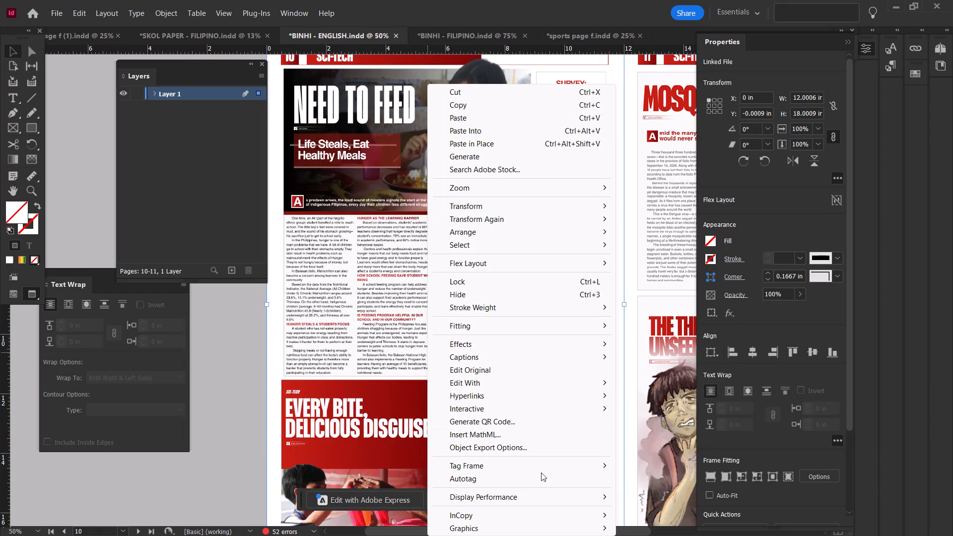
left_click(546, 501)
left_click(679, 477)
Examine the Sci-Tech spread up close, and review the BINHI - ENGLISH pages from the front page through sports page 14.
scroll(468, 397, "up", 3, "alt")
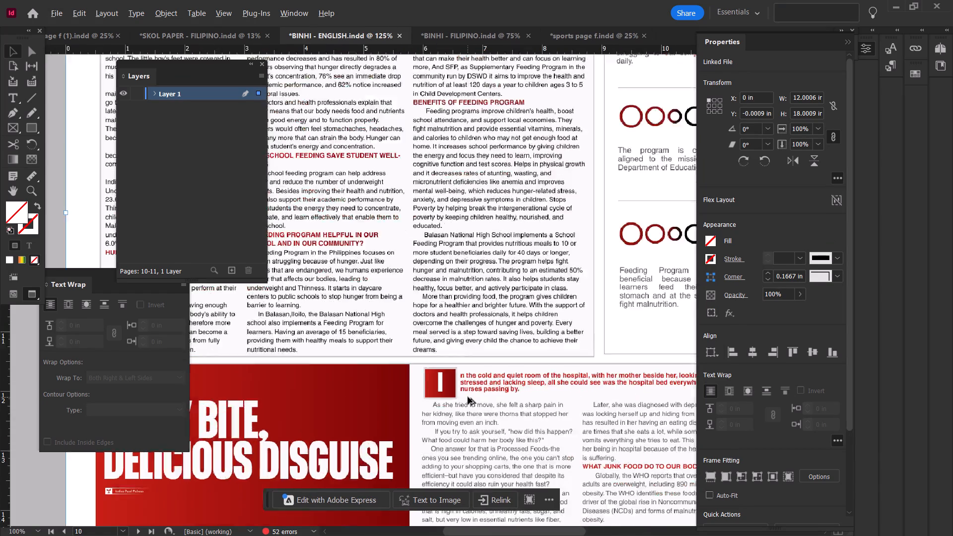
scroll(468, 397, "down", 11, "ctrl")
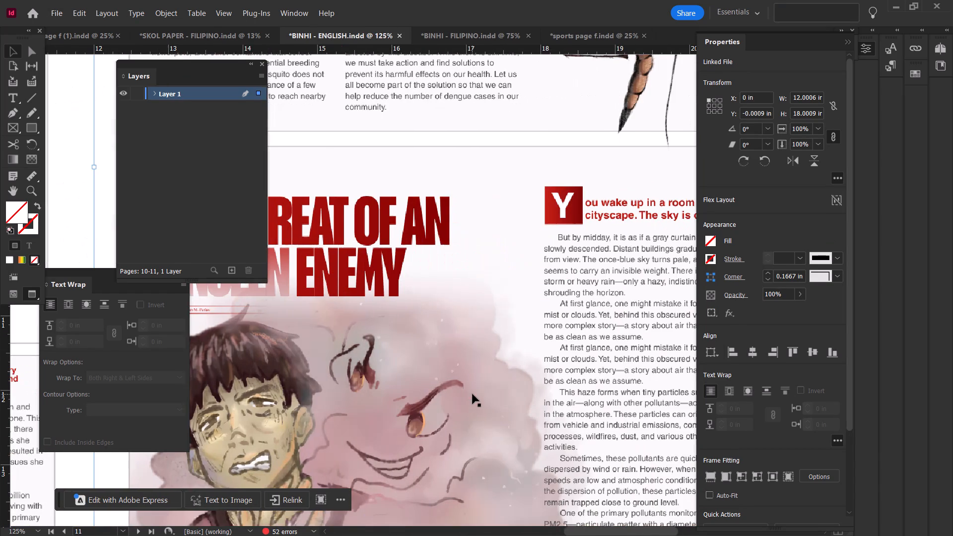
scroll(473, 394, "down", 10, "ctrl")
scroll(474, 393, "down", 6, "alt")
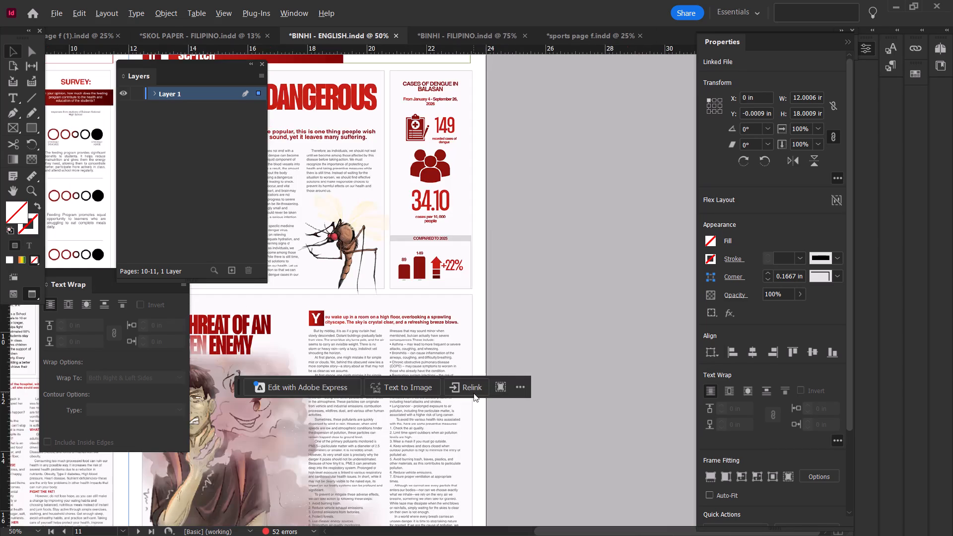
left_click(599, 279)
scroll(599, 279, "up", 20)
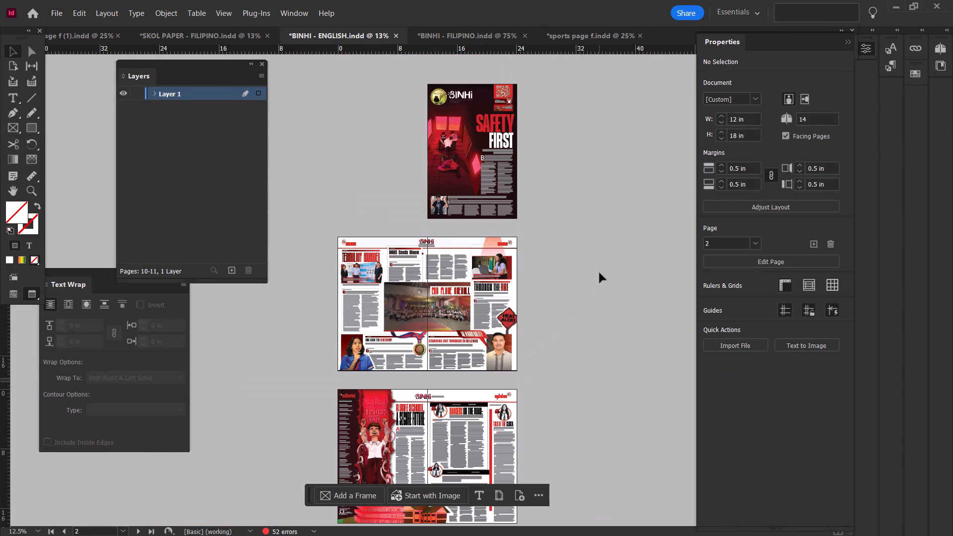
scroll(600, 273, "up", 14, "alt")
scroll(600, 273, "down", 4, "ctrl")
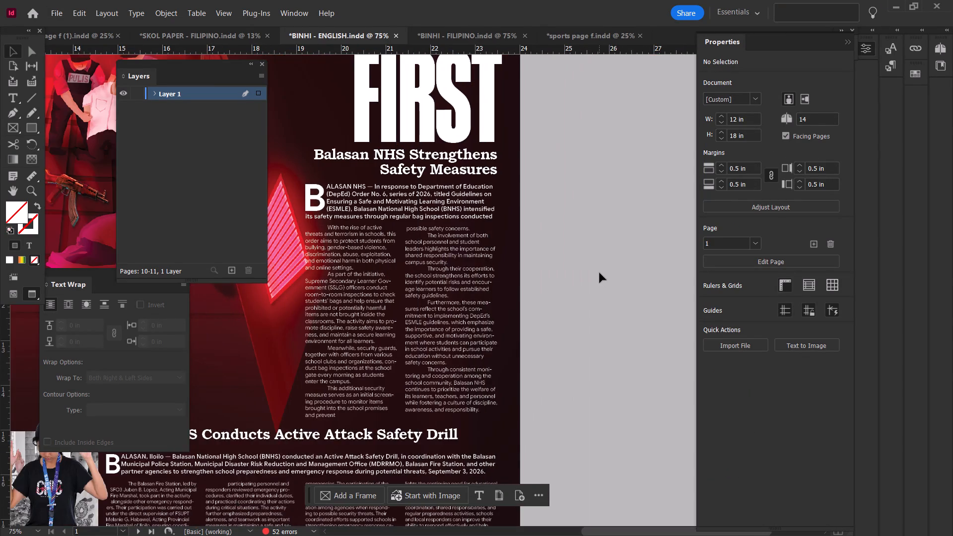
scroll(600, 273, "down", 8, "alt")
scroll(600, 273, "down", 8)
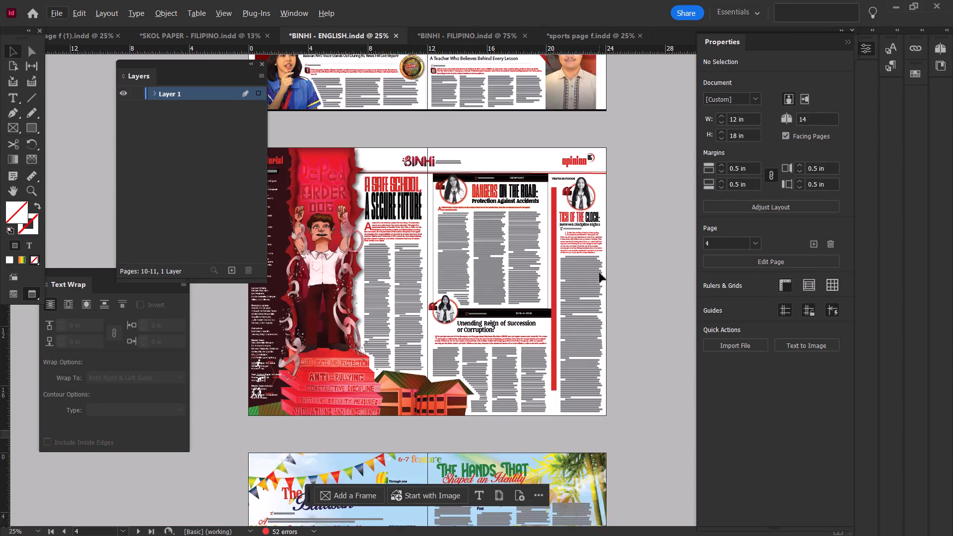
scroll(600, 273, "down", 7)
scroll(603, 272, "up", 5)
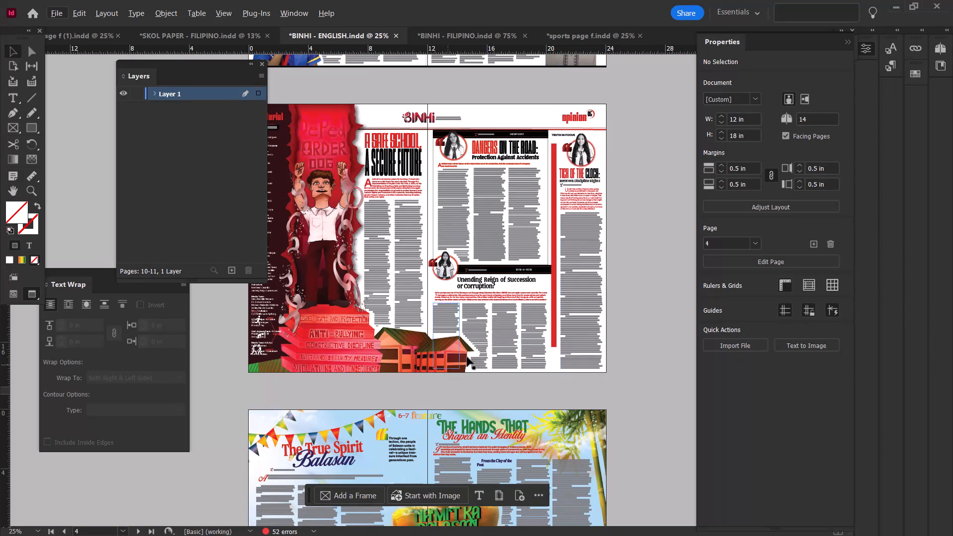
scroll(551, 254, "down", 13)
scroll(584, 355, "up", 1, "alt")
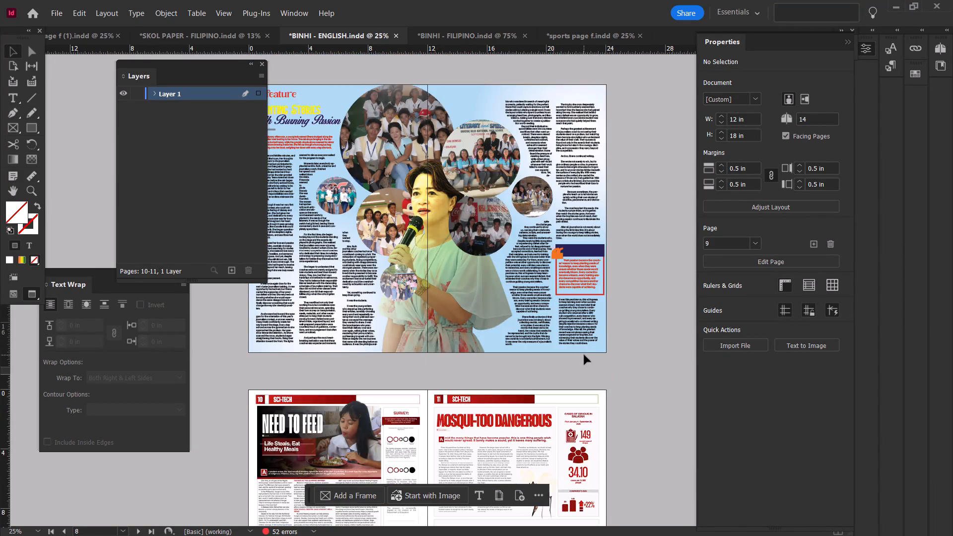
scroll(584, 355, "up", 5)
scroll(584, 355, "down", 1, "alt")
scroll(583, 354, "up", 1)
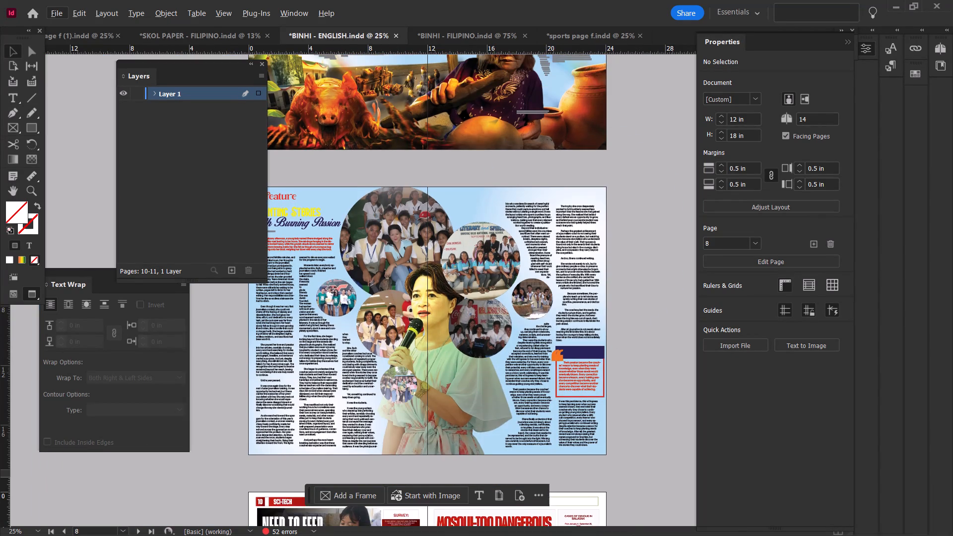
scroll(640, 387, "down", 20)
scroll(640, 387, "down", 3)
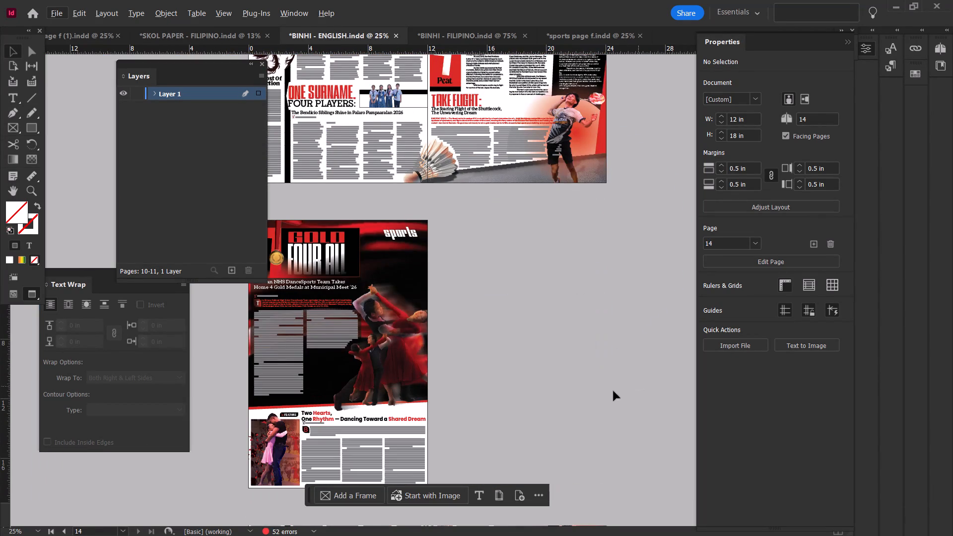
Preview BINHI - ENGLISH in presentation mode, paging backward from sports page 14 to the editorial and opinion spread.
left_click(536, 394)
key("shift+w")
key("Left")
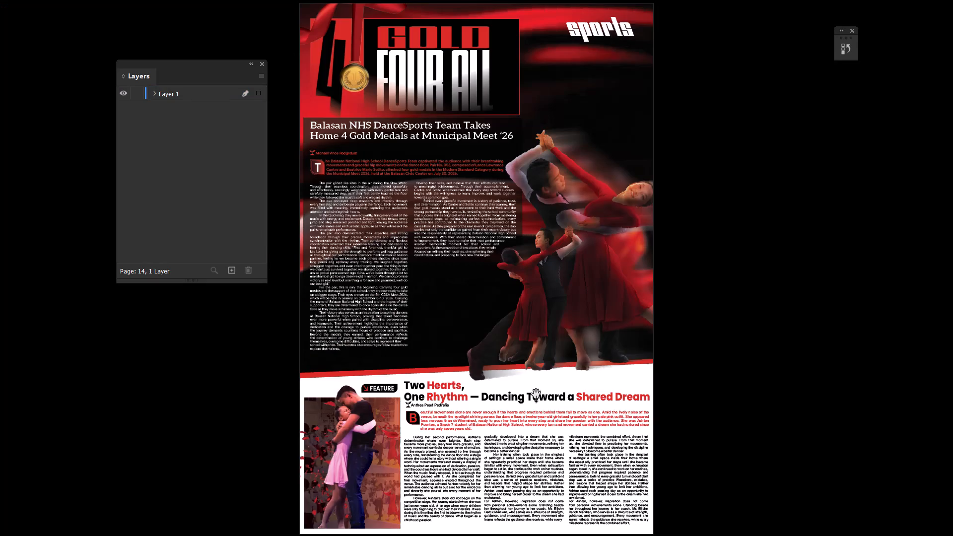
key("Left")
key("Left")
key("Left")
key("Left")
key("shift+w")
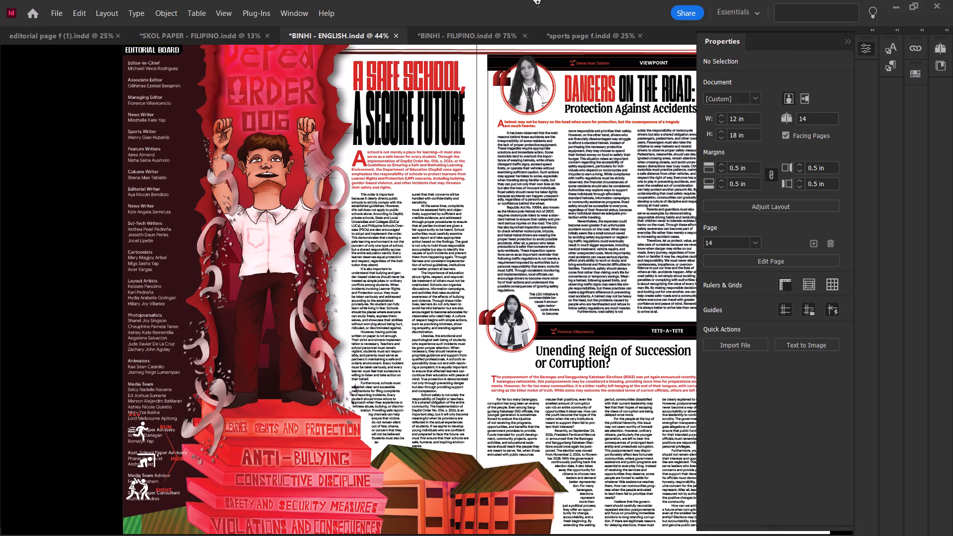
Switch to BINHI - FILIPINO.indd and examine the page 14 sports layout.
left_click(467, 34)
scroll(488, 309, "down", 4)
scroll(509, 299, "up", 3, "ctrl")
scroll(522, 286, "down", 3, "alt")
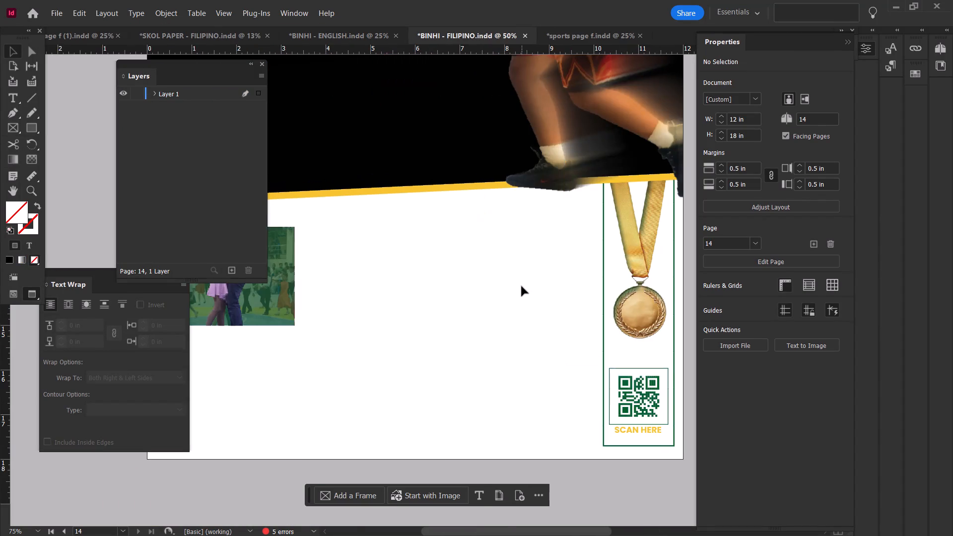
scroll(531, 272, "up", 3)
scroll(531, 272, "down", 5)
scroll(488, 320, "up", 1, "alt")
scroll(505, 311, "up", 2, "ctrl")
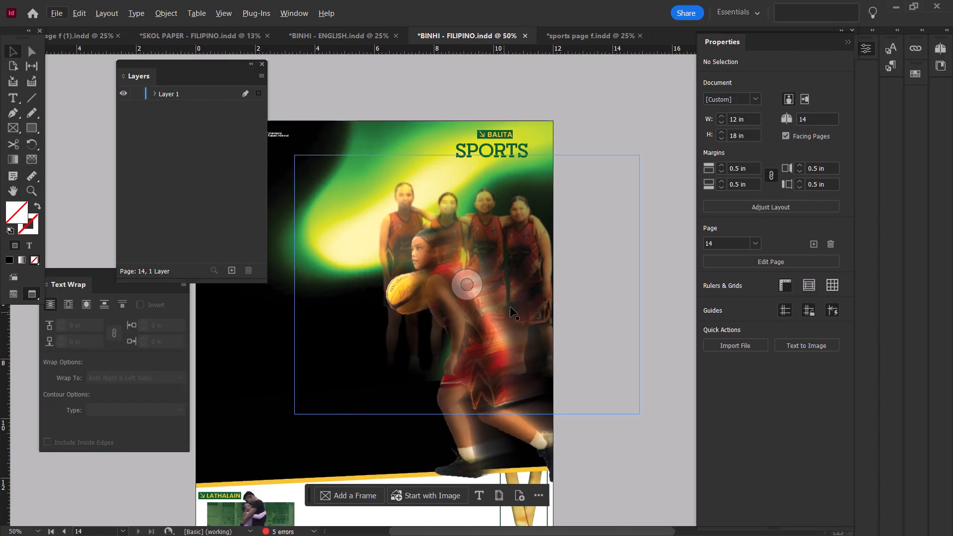
scroll(511, 307, "down", 2)
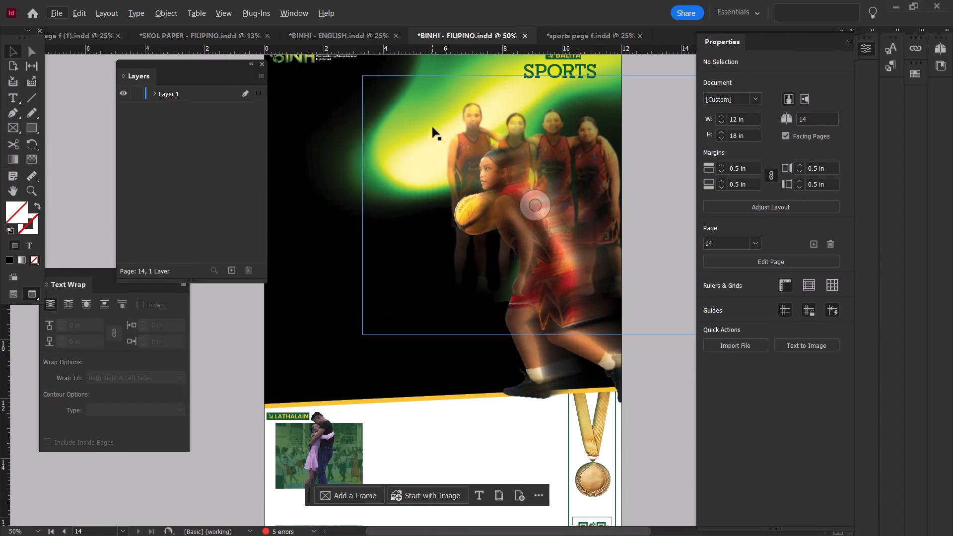
scroll(617, 135, "down", 1, "alt")
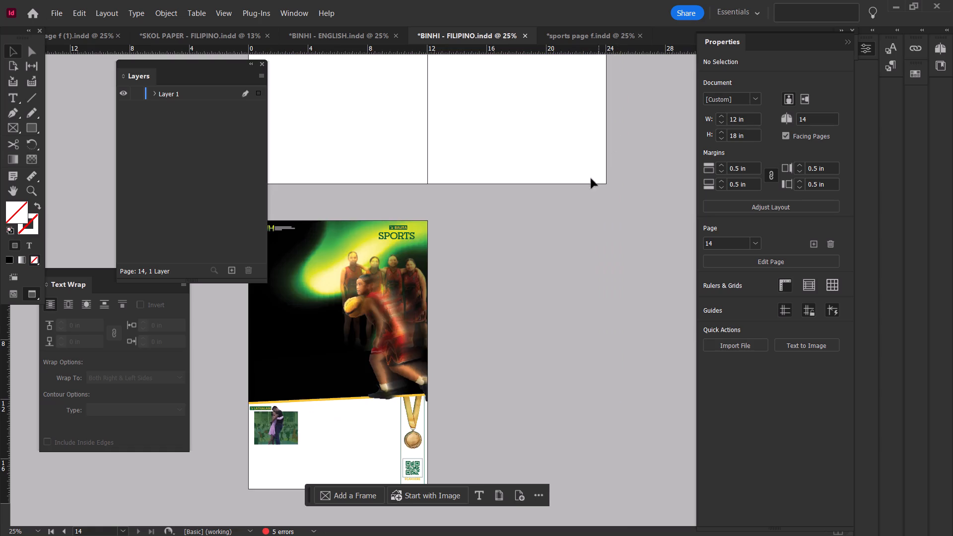
scroll(570, 240, "up", 8)
scroll(571, 240, "down", 6)
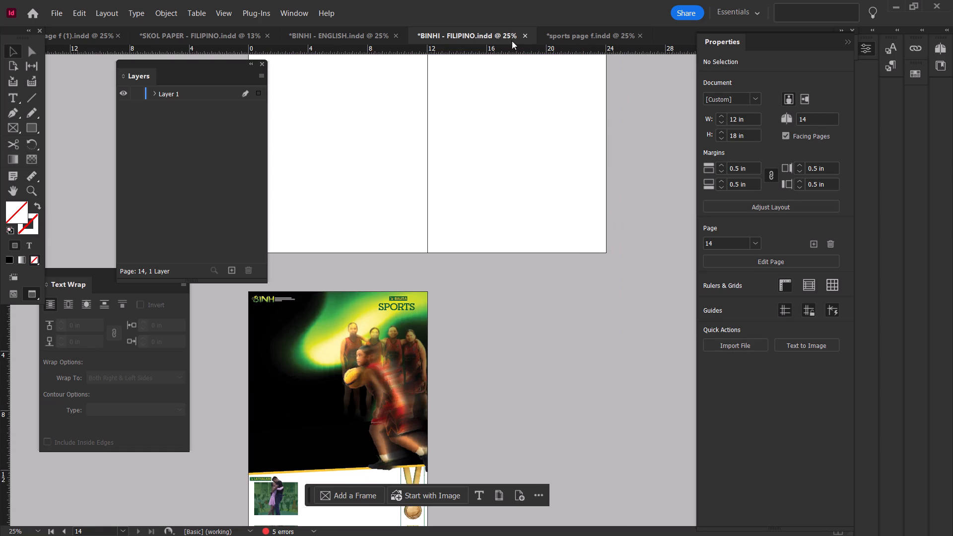
scroll(473, 240, "down", 4)
Close the sports page f.indd document and return to BINHI - FILIPINO.indd.
left_click(590, 40)
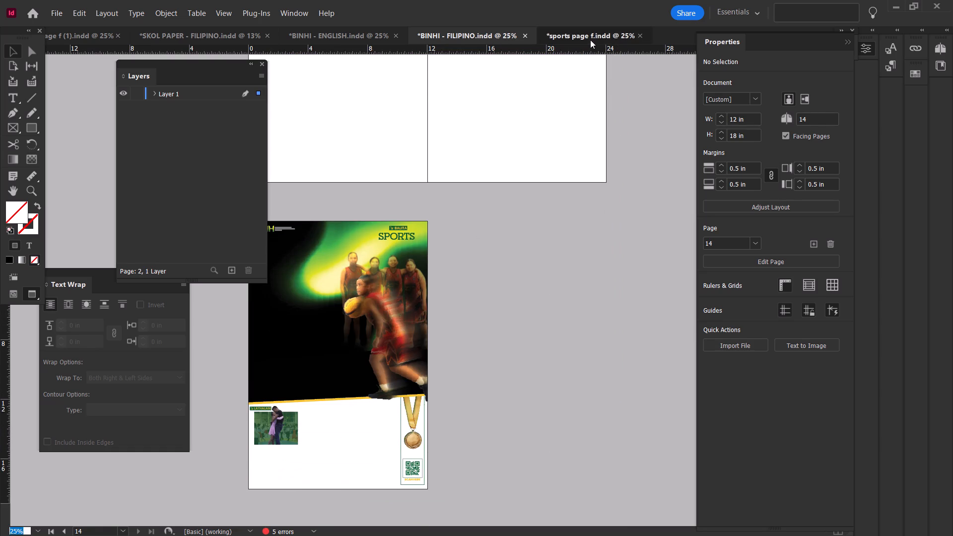
scroll(595, 140, "down", 4)
left_click(450, 30)
left_click(638, 31)
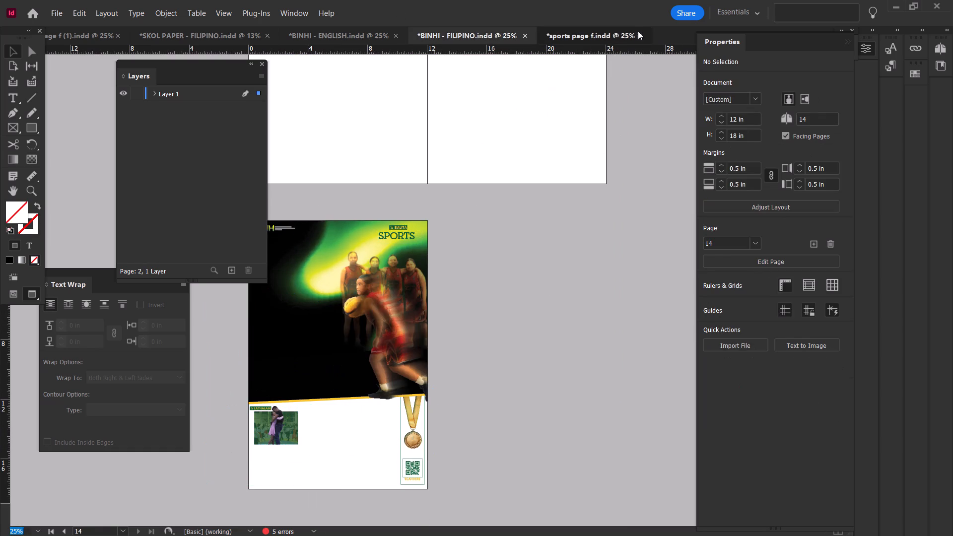
left_click(643, 35)
left_click(496, 290)
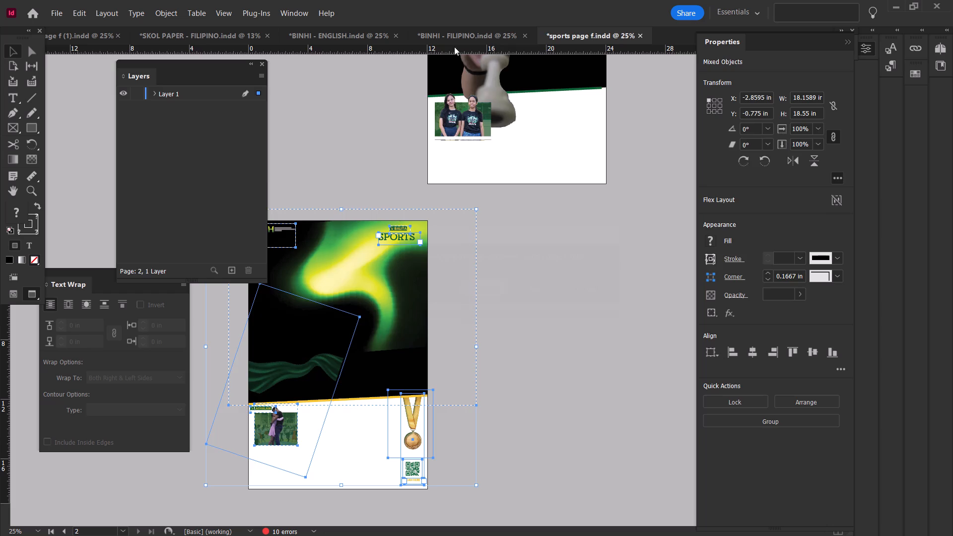
left_click(454, 39)
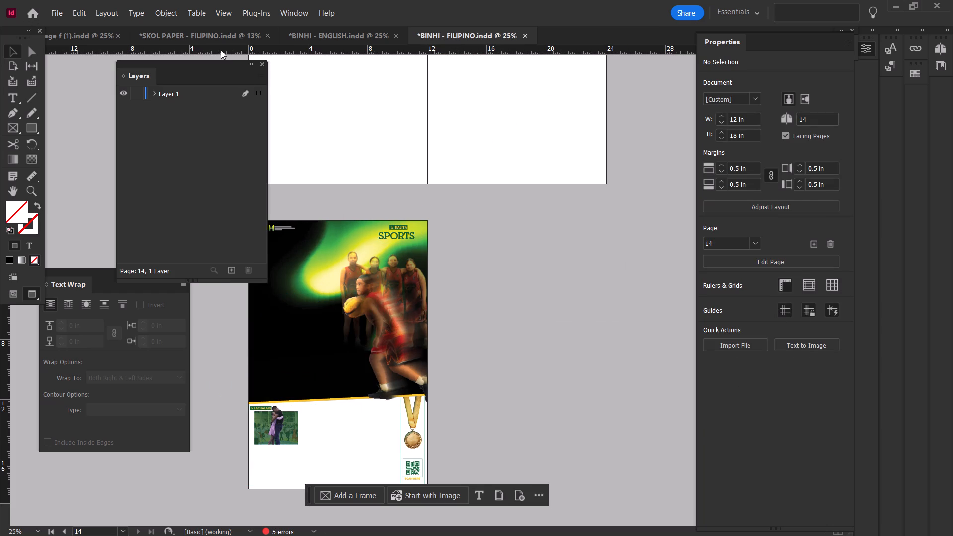
Glance at SKOL PAPER - FILIPINO.indd and review BINHI - ENGLISH.indd from the front page through page 14.
left_click(221, 36)
scroll(480, 196, "up", 17)
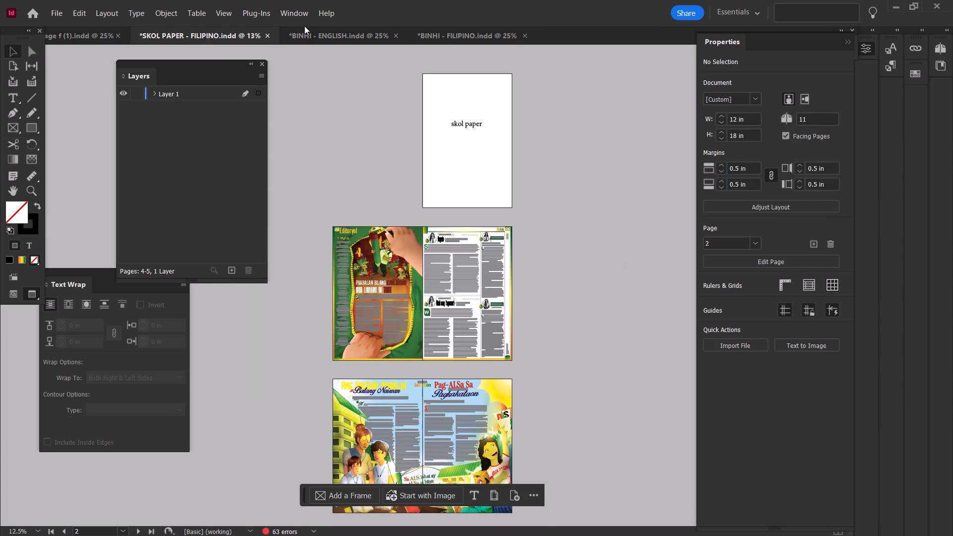
left_click(337, 34)
scroll(623, 186, "up", 20)
scroll(623, 186, "up", 2)
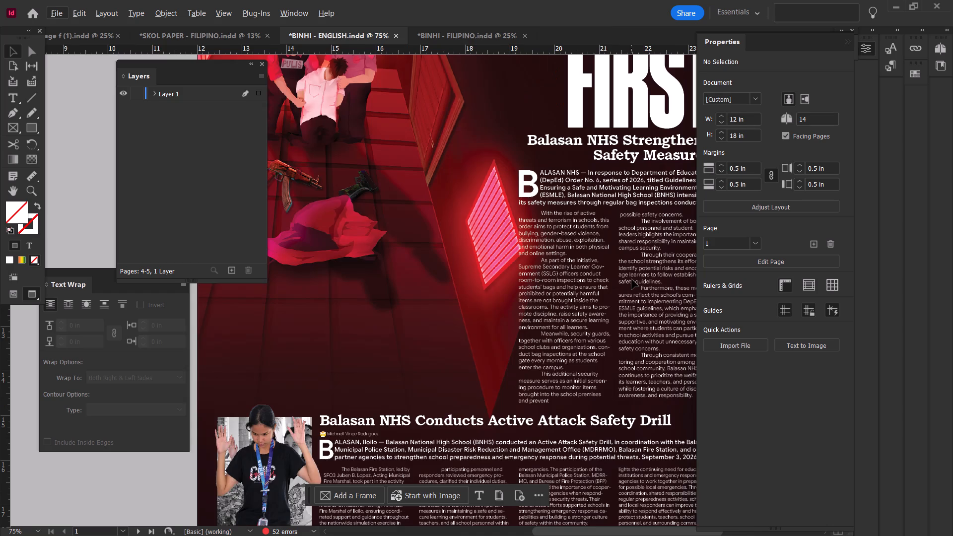
scroll(632, 279, "down", 3, "ctrl")
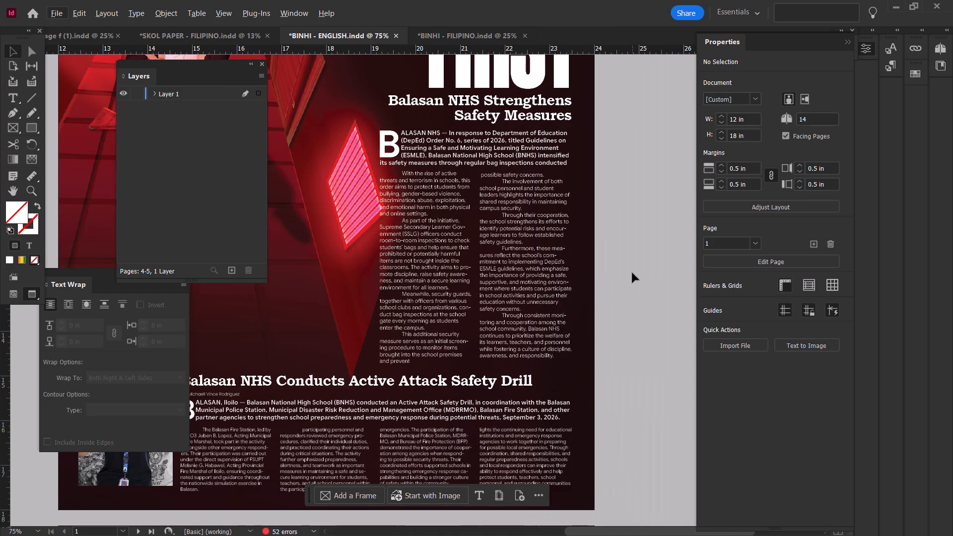
scroll(634, 268, "up", 1)
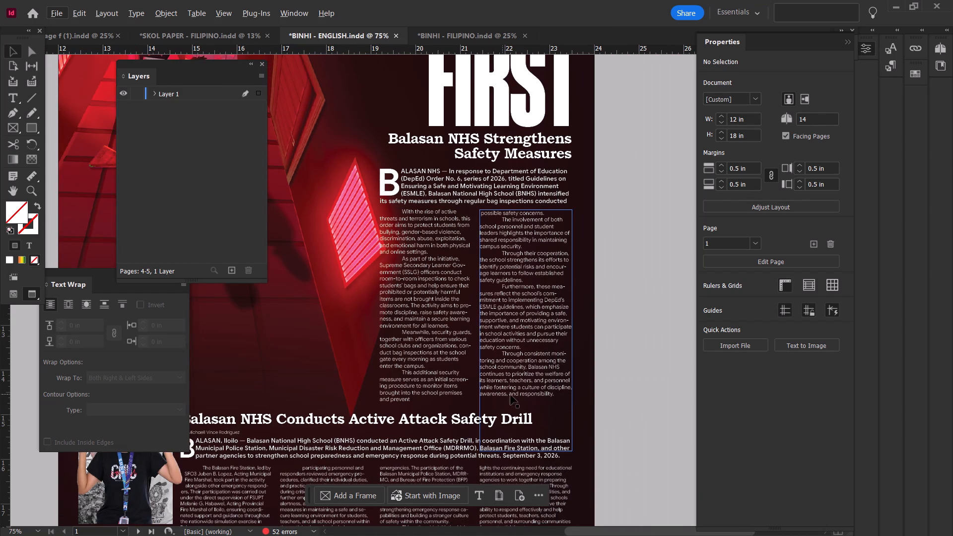
scroll(625, 381, "down", 2, "alt")
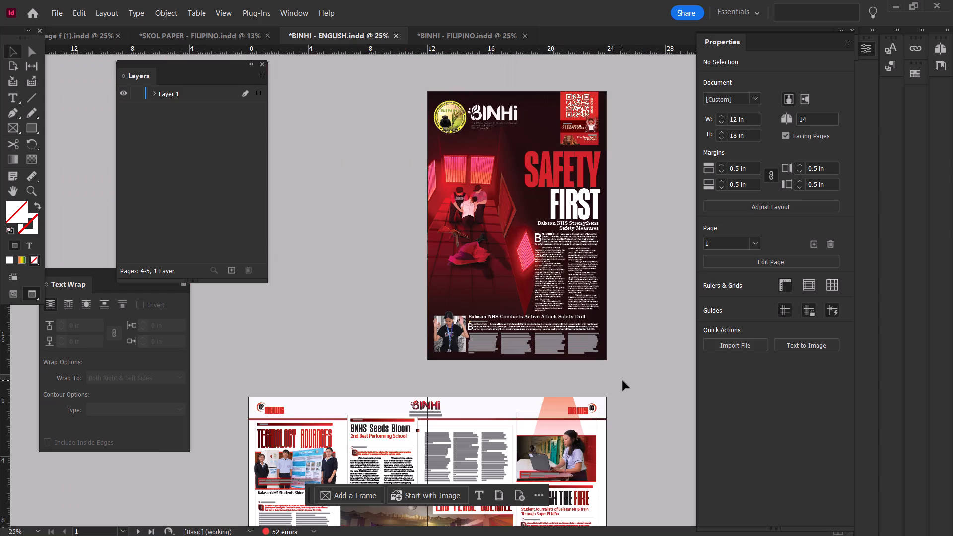
scroll(615, 381, "down", 3)
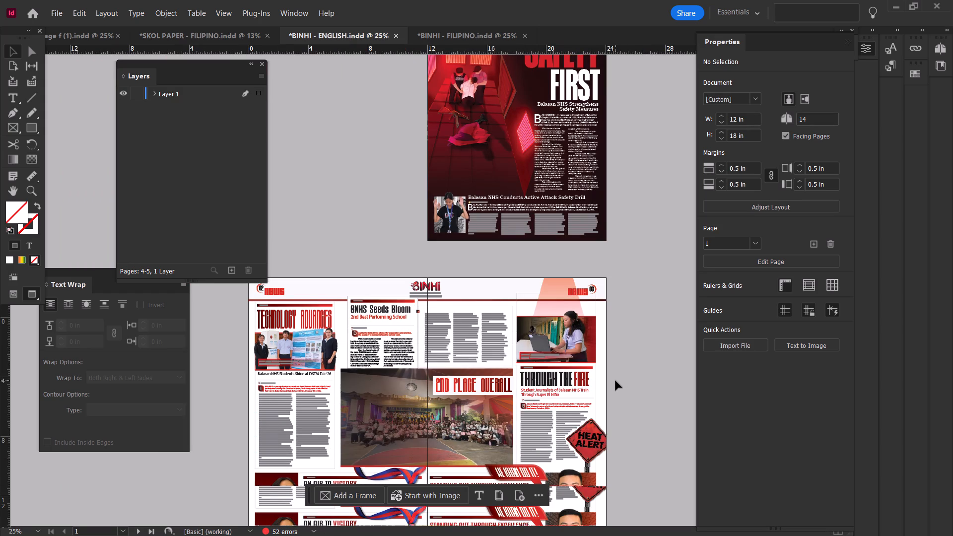
scroll(615, 381, "down", 20)
scroll(615, 381, "down", 10)
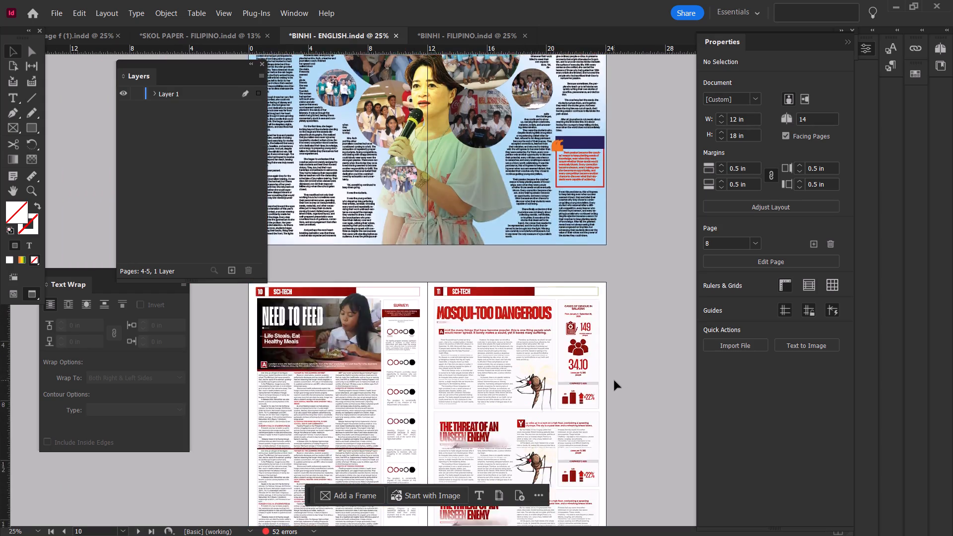
scroll(614, 381, "down", 17)
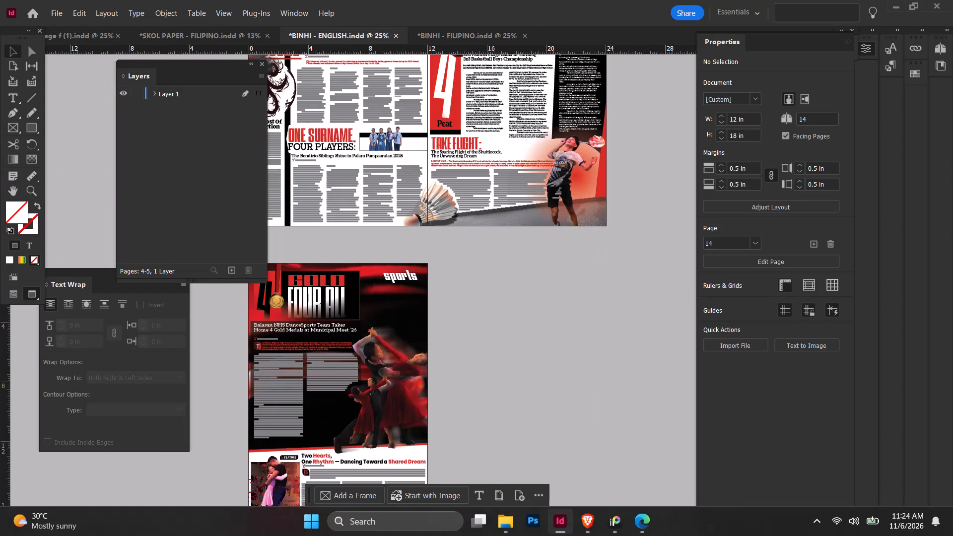
Open the BINHII (1) PDF from File Explorer's recent files and examine the sports layout on its last page.
left_click(508, 523)
scroll(259, 404, "down", 1)
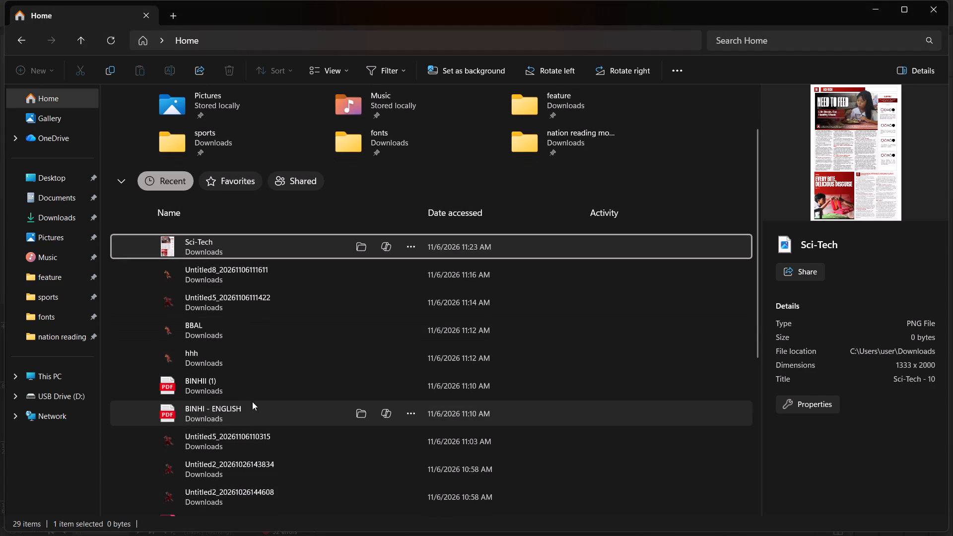
double_click(250, 392)
scroll(281, 382, "down", 4)
scroll(286, 380, "down", 2, "ctrl")
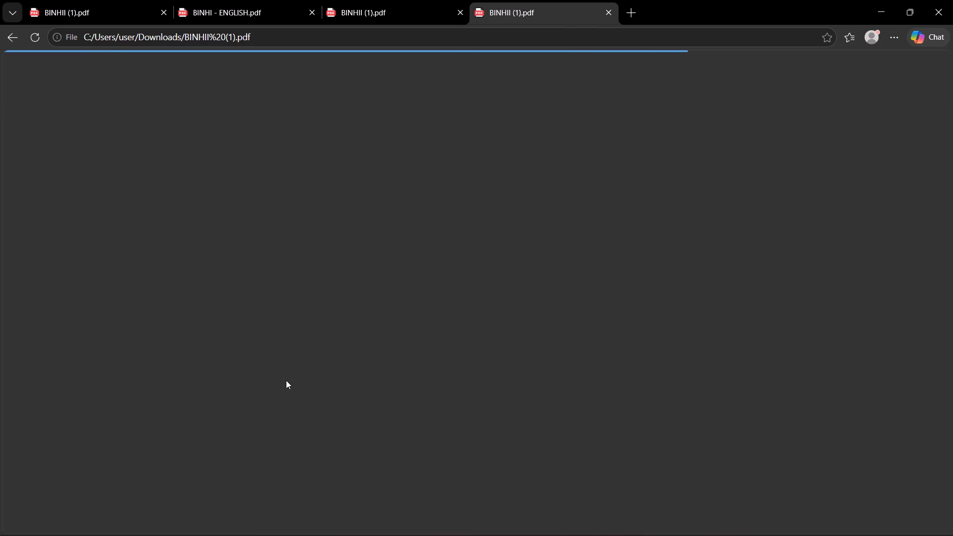
scroll(286, 380, "down", 4, "ctrl")
scroll(304, 380, "up", 1, "ctrl")
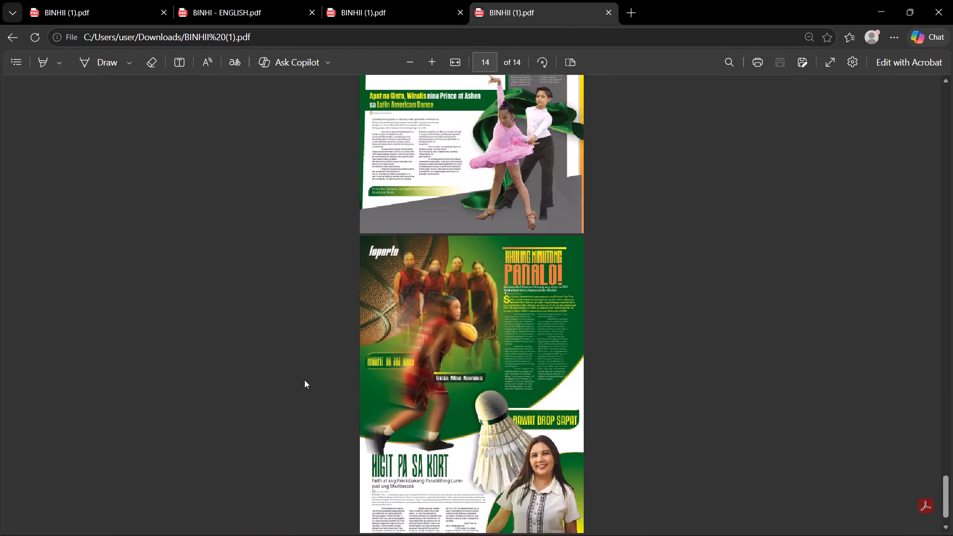
scroll(304, 380, "up", 1, "ctrl")
scroll(304, 380, "down", 8)
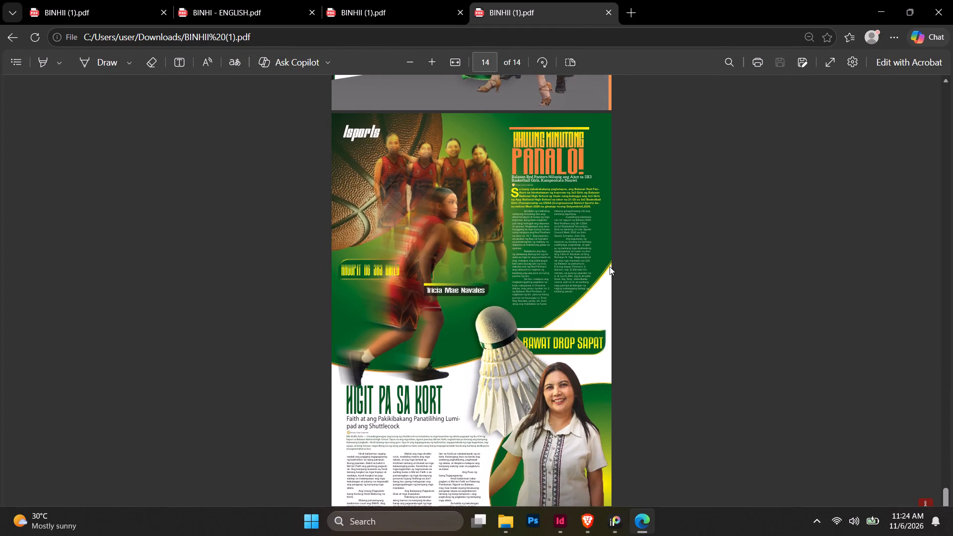
scroll(590, 362, "up", 4)
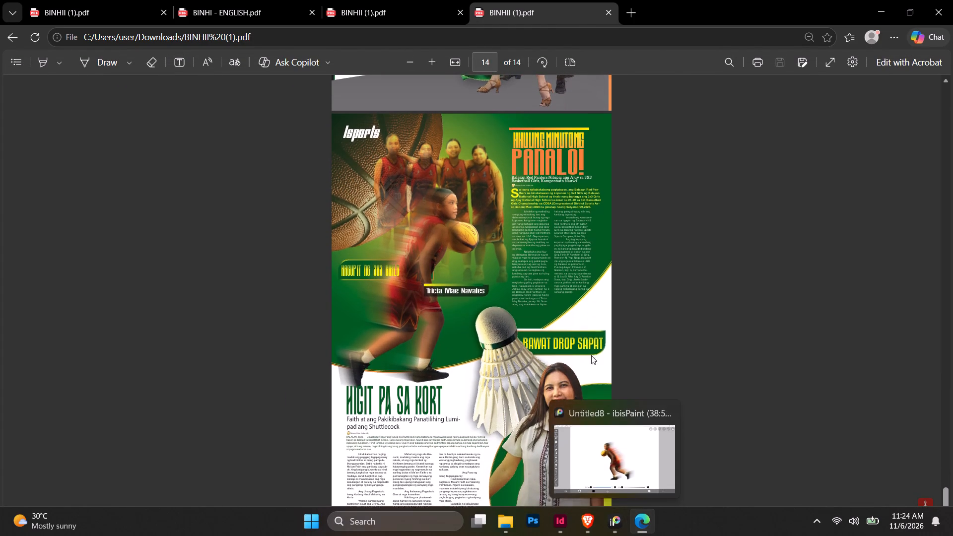
Review the feature, science and sports page layouts in the BINHII (1) PDF, between pages 7 and 14.
scroll(597, 351, "up", 20)
scroll(597, 350, "down", 2)
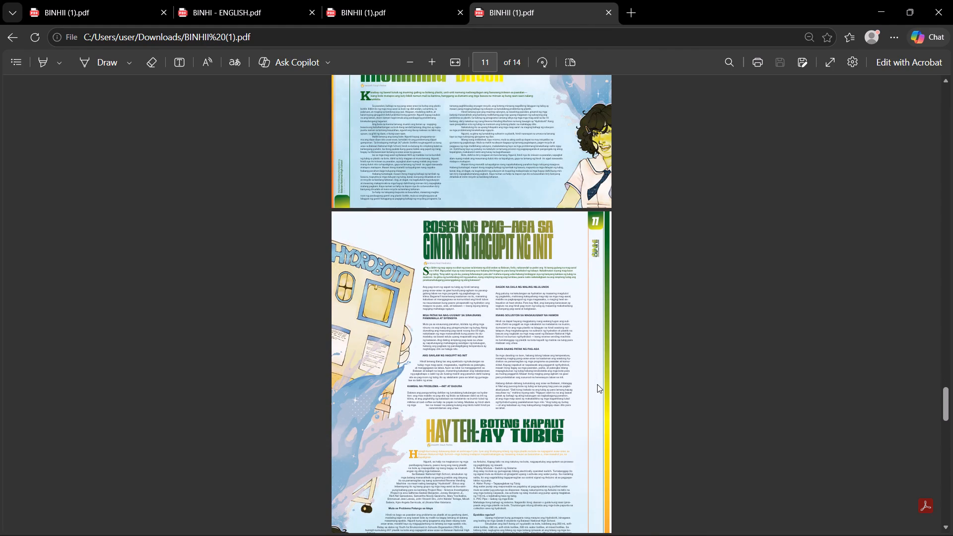
scroll(648, 258, "down", 1)
scroll(645, 256, "up", 14)
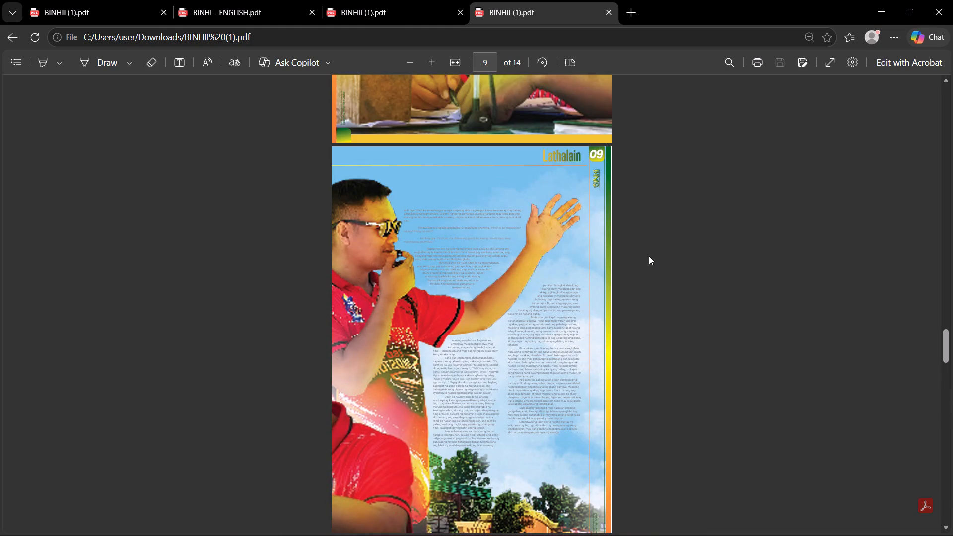
scroll(649, 256, "up", 18)
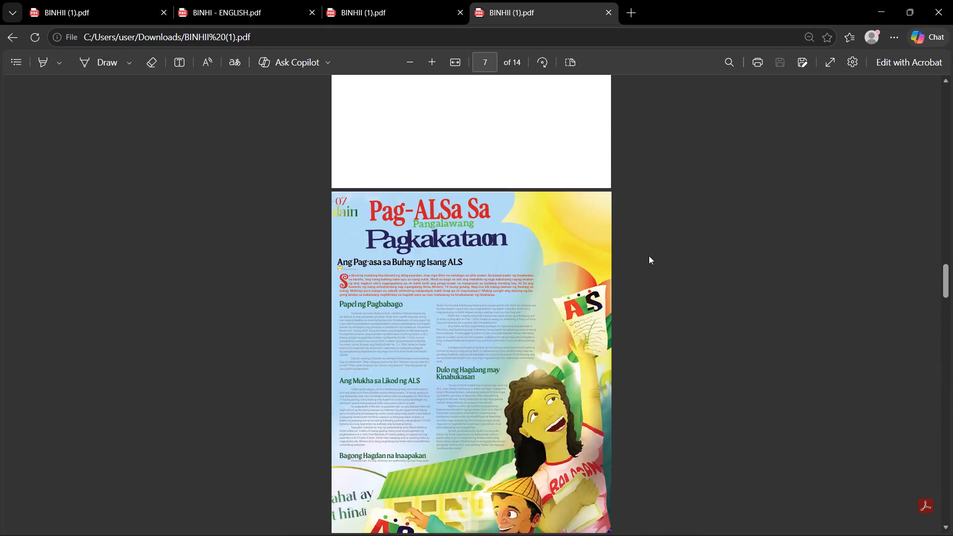
scroll(649, 256, "up", 11)
scroll(649, 256, "down", 12)
scroll(651, 256, "down", 17)
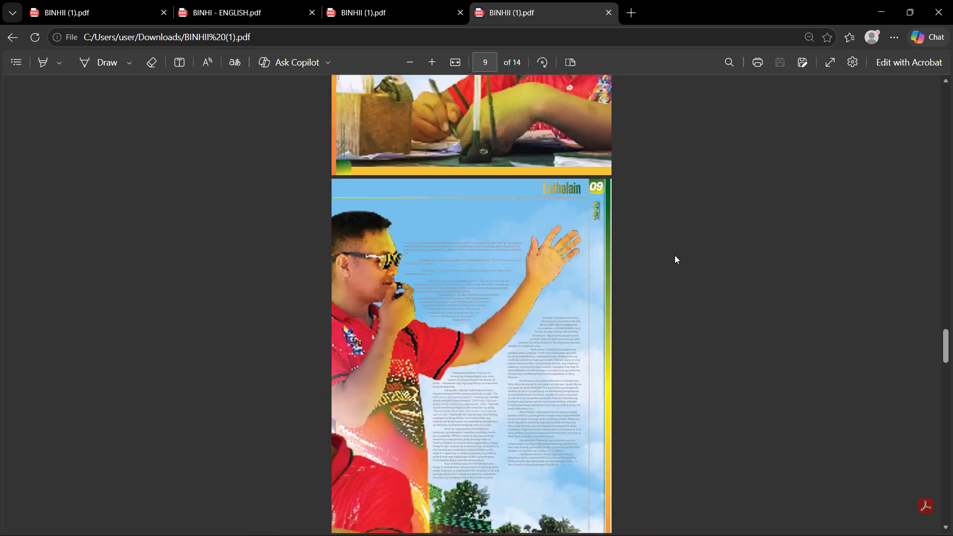
scroll(675, 255, "down", 20)
scroll(675, 255, "down", 3)
scroll(684, 257, "up", 6)
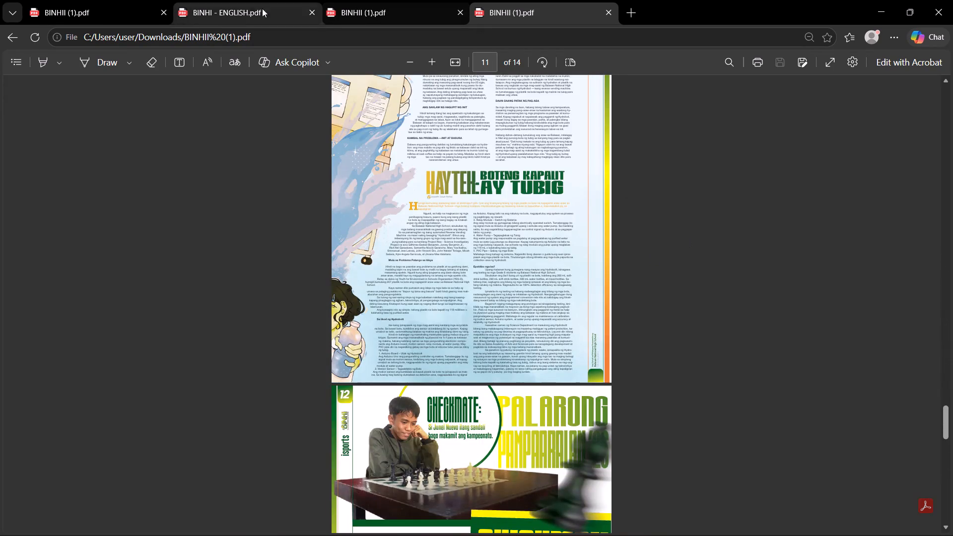
scroll(565, 286, "down", 5)
scroll(587, 360, "down", 1)
scroll(592, 354, "up", 9)
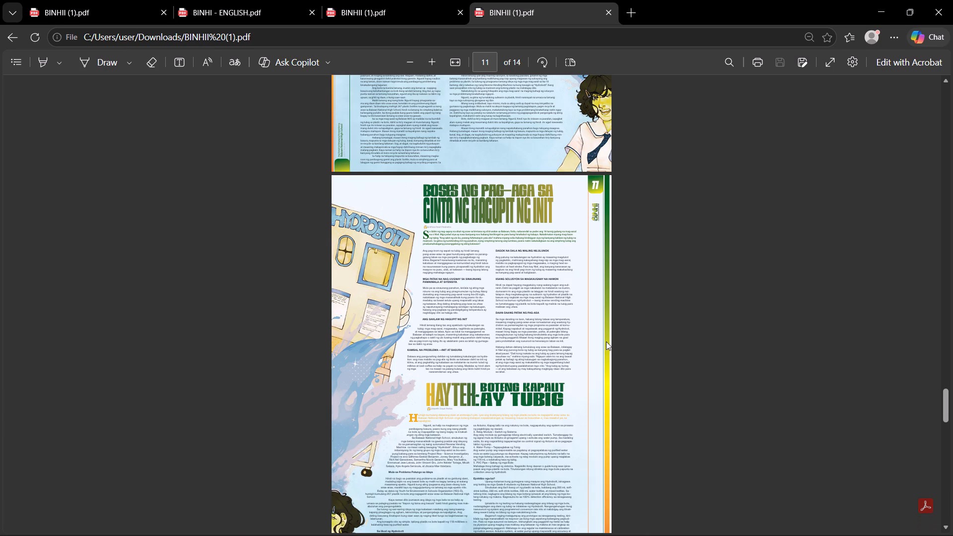
scroll(606, 341, "up", 3)
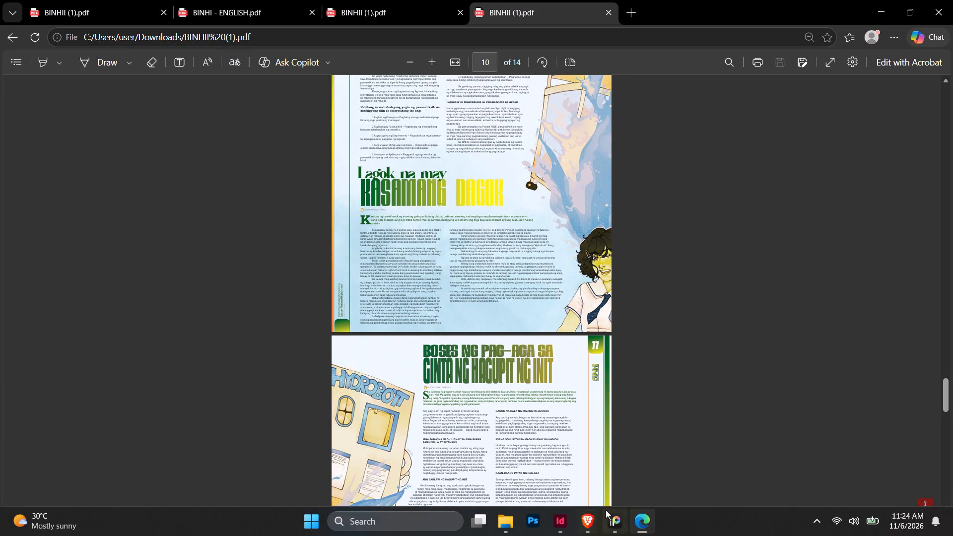
Return to InDesign and examine the inner spreads of BINHI - FILIPINO.indd around page 8.
left_click(585, 516)
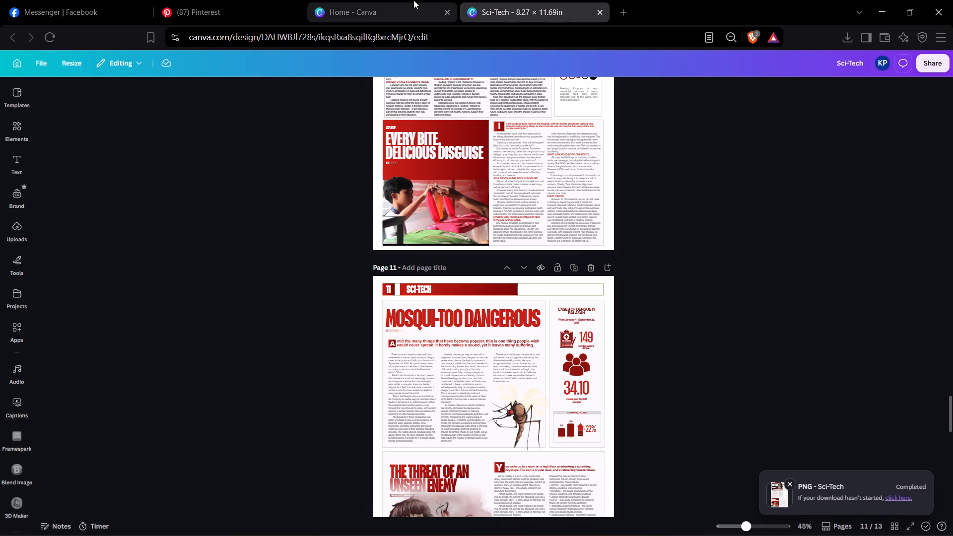
left_click(551, 521)
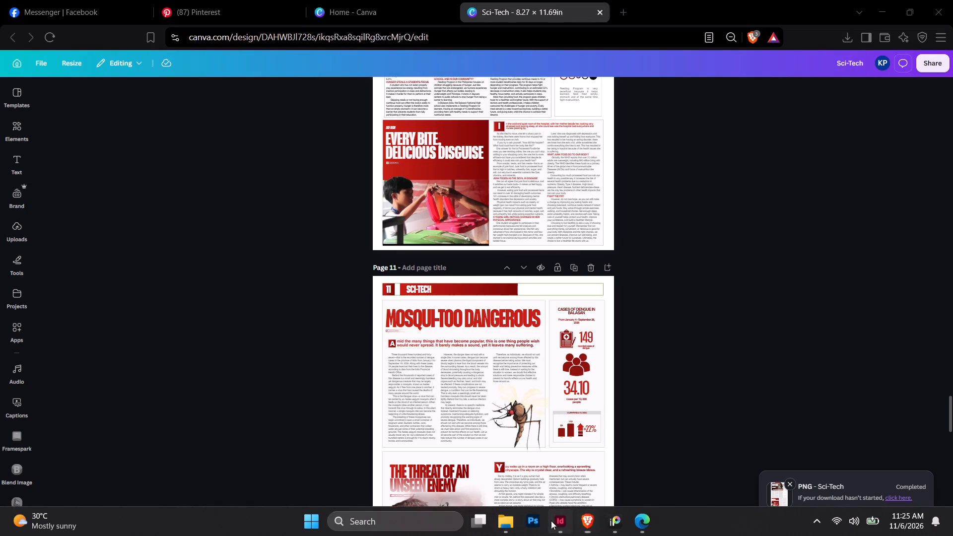
scroll(533, 277, "down", 1)
scroll(533, 277, "up", 13)
left_click(486, 42)
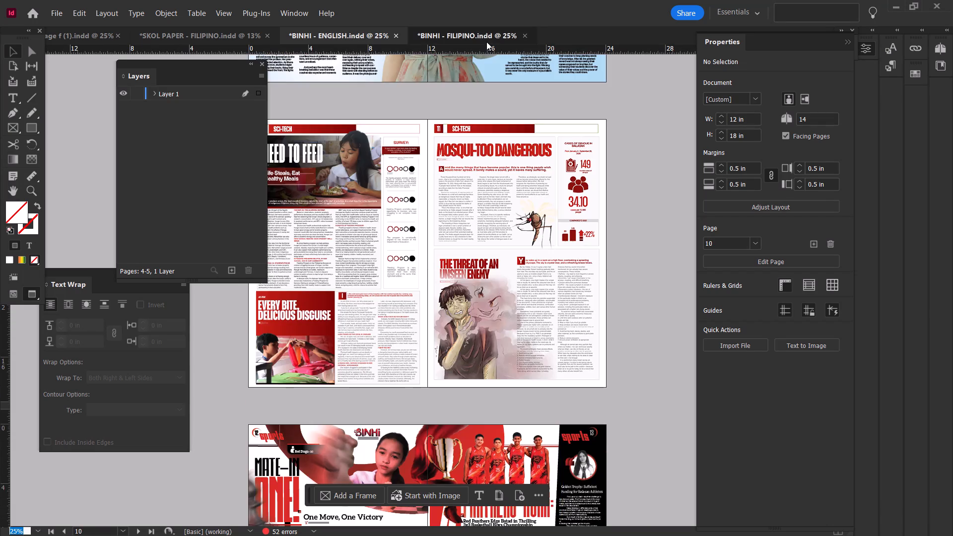
scroll(569, 175, "up", 8)
scroll(581, 198, "up", 13)
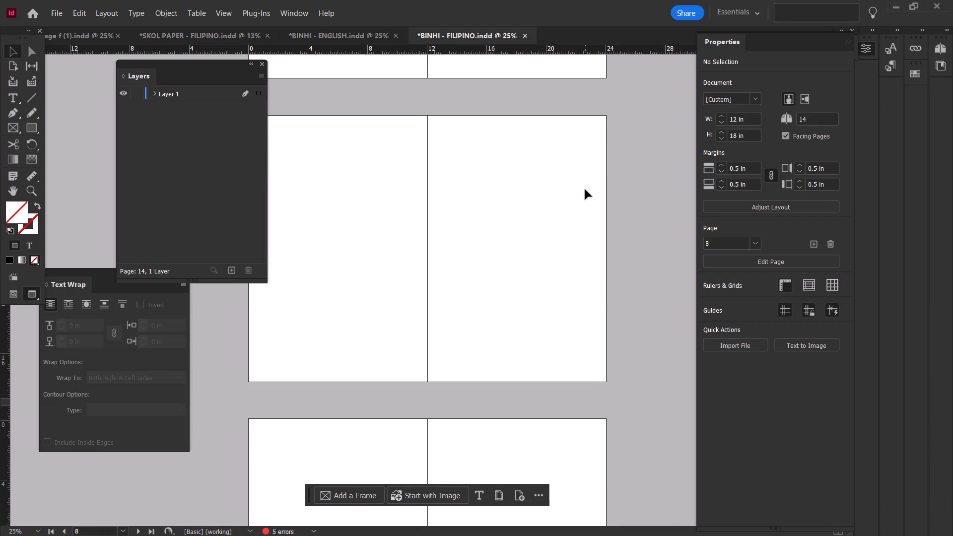
Open USB Drive (D:) in File Explorer and look through its files.
left_click(503, 529)
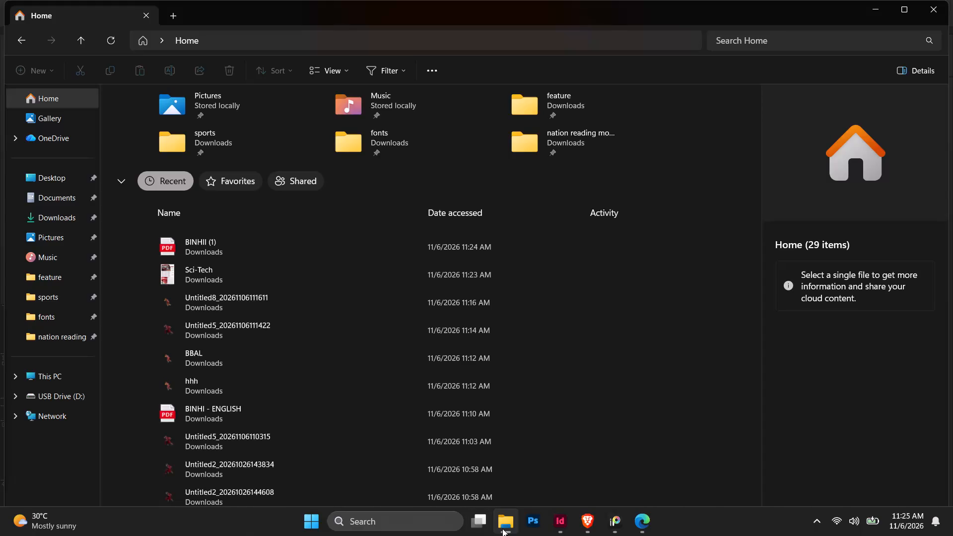
left_click(82, 397)
scroll(460, 452, "down", 1)
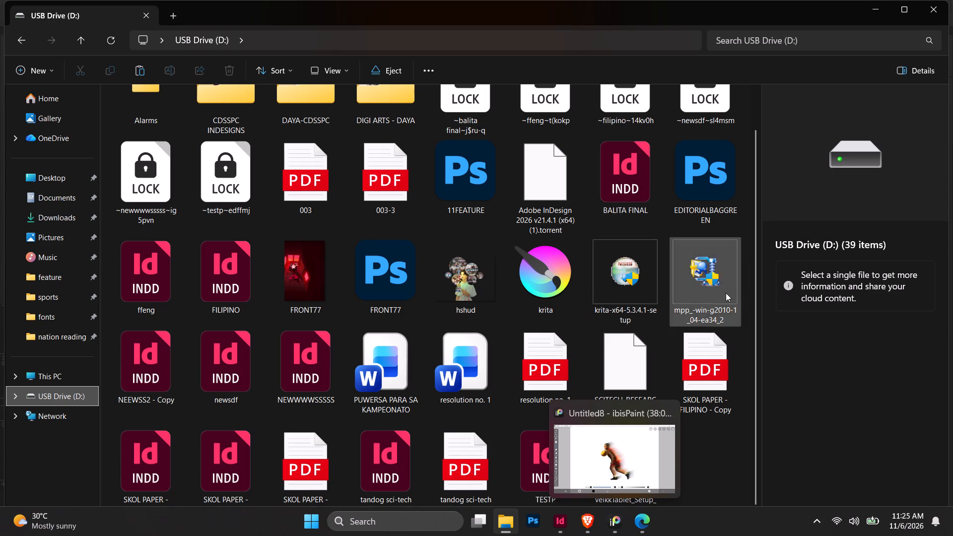
Return to InDesign and review the BINHI - ENGLISH.indd spreads, from the news and opinion pages through the page 14 sports layout.
left_click(592, 525)
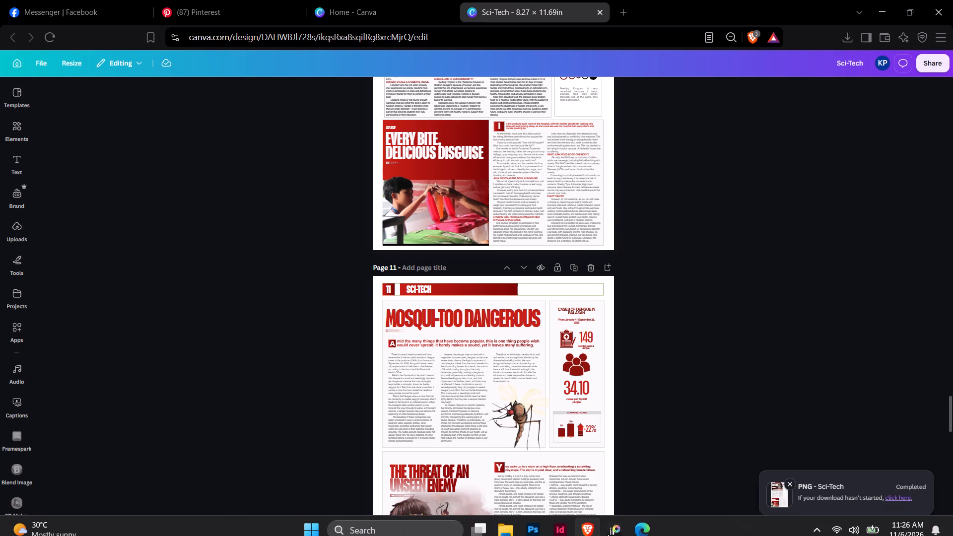
left_click(566, 526)
scroll(576, 409, "up", 5)
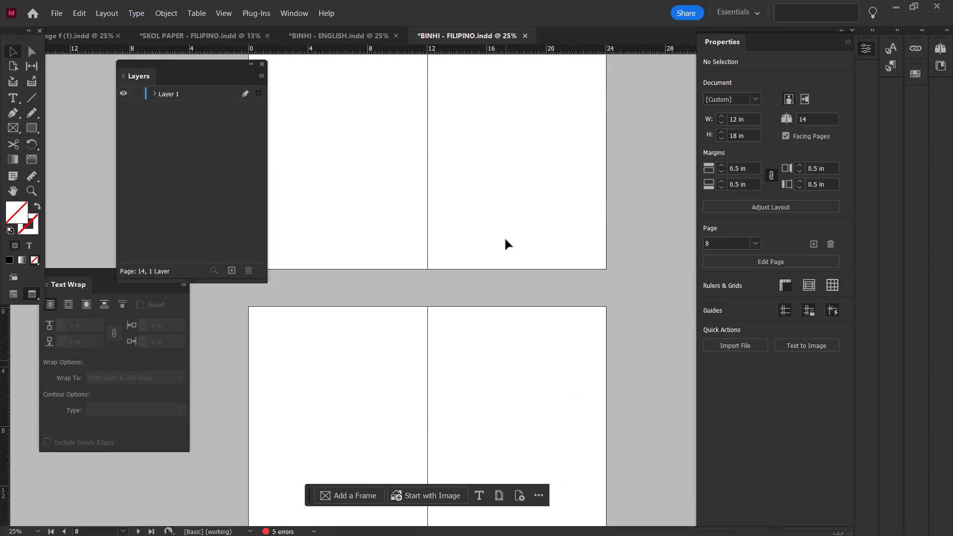
left_click(358, 38)
scroll(454, 208, "down", 3)
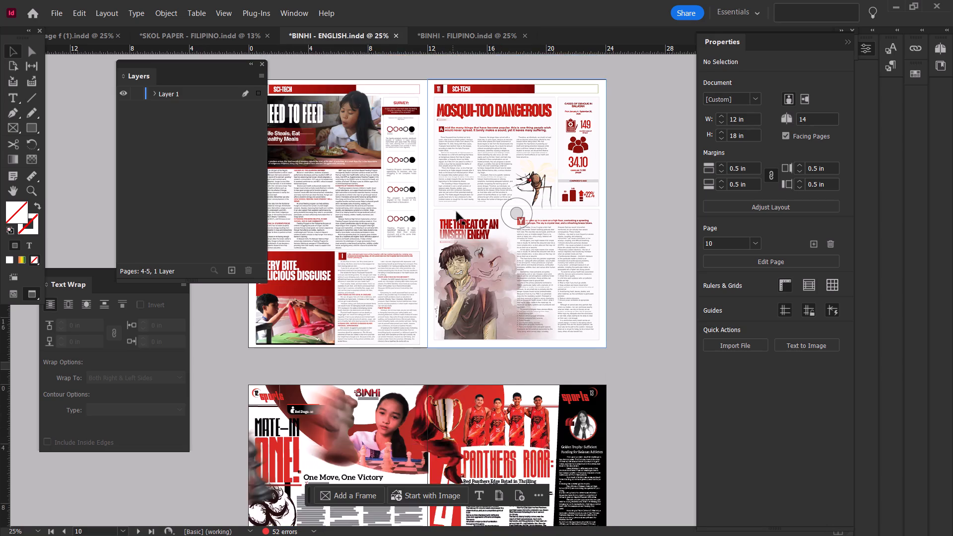
scroll(457, 212, "down", 12)
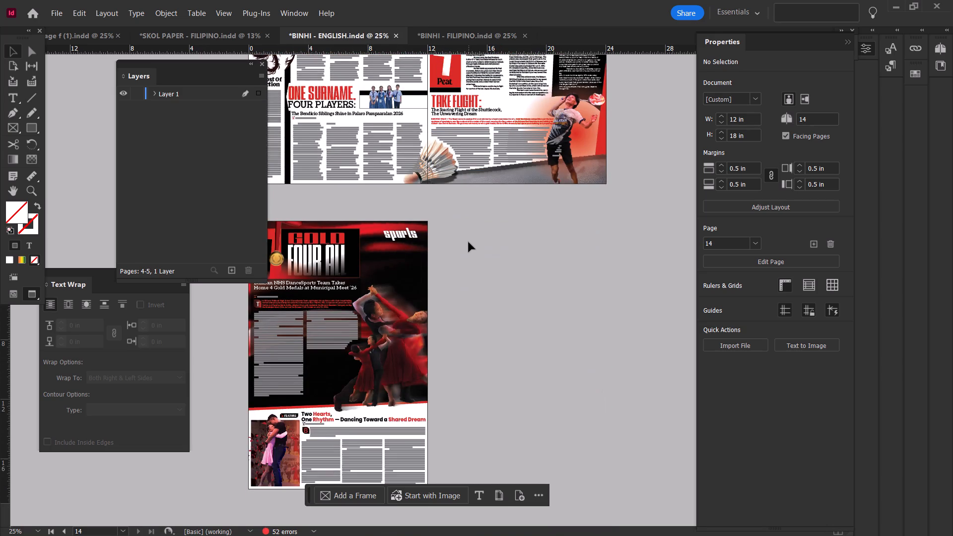
scroll(469, 242, "up", 13)
scroll(471, 241, "up", 8)
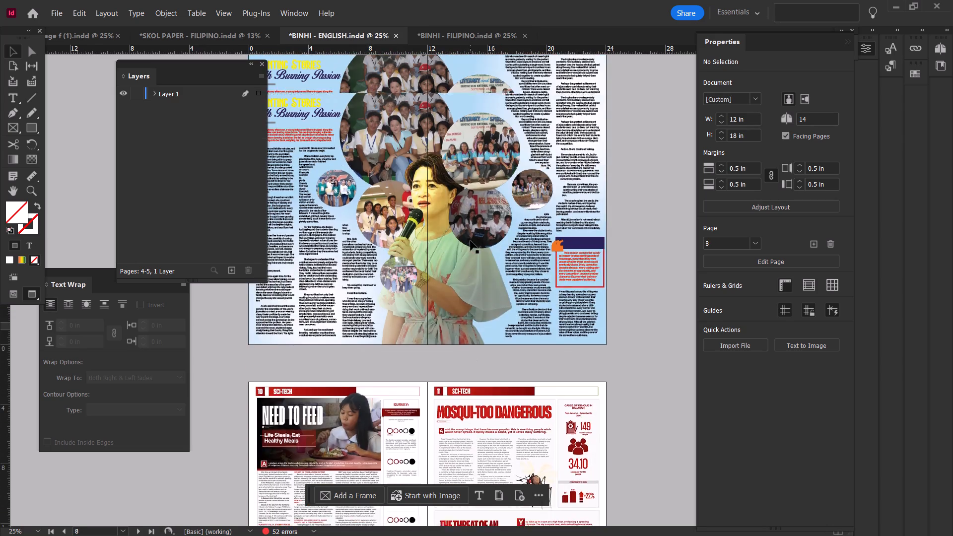
scroll(471, 241, "up", 2)
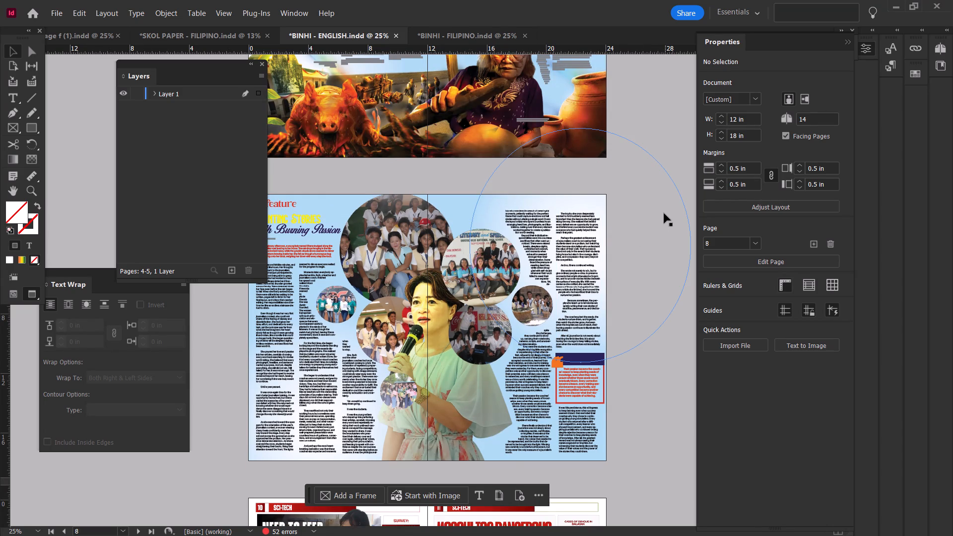
scroll(664, 214, "up", 18)
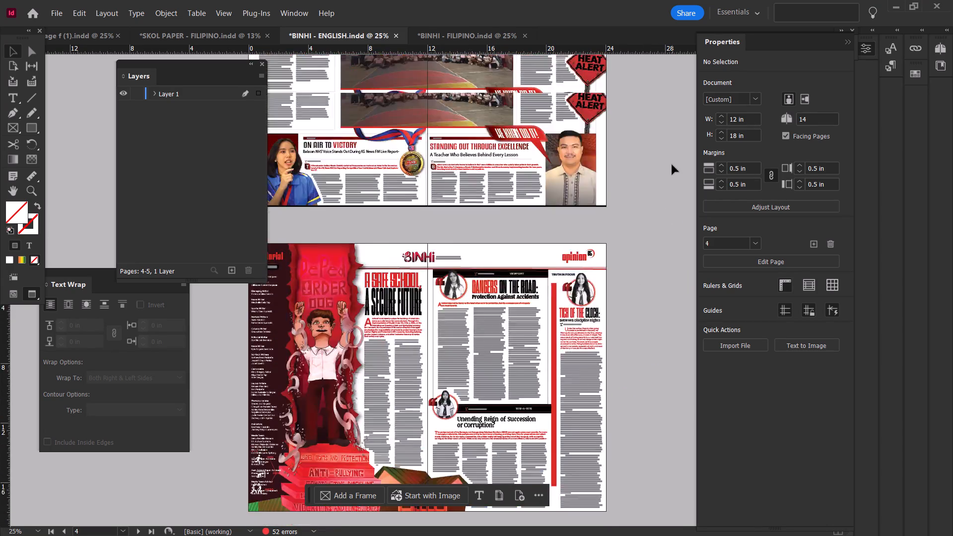
scroll(672, 165, "up", 9)
scroll(672, 165, "down", 15)
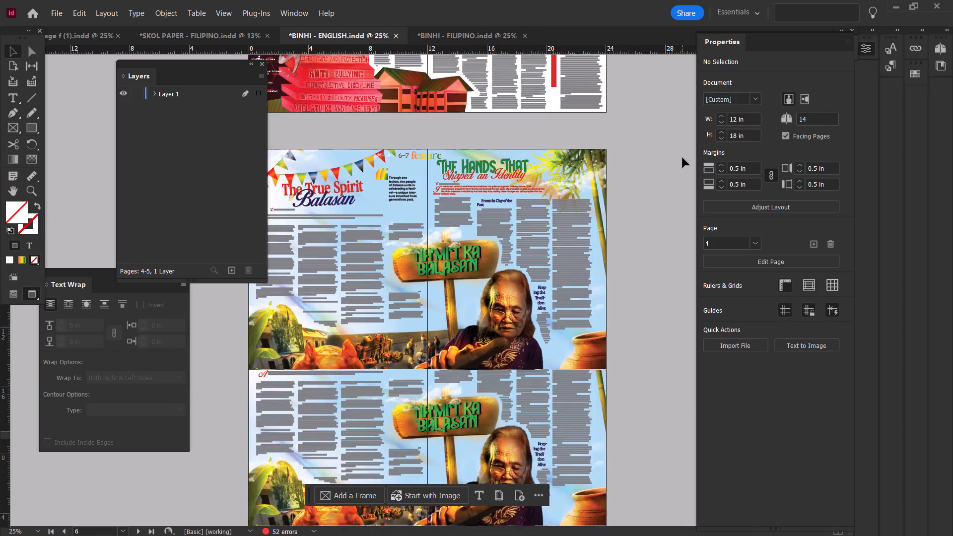
scroll(682, 158, "down", 17)
scroll(682, 158, "up", 2)
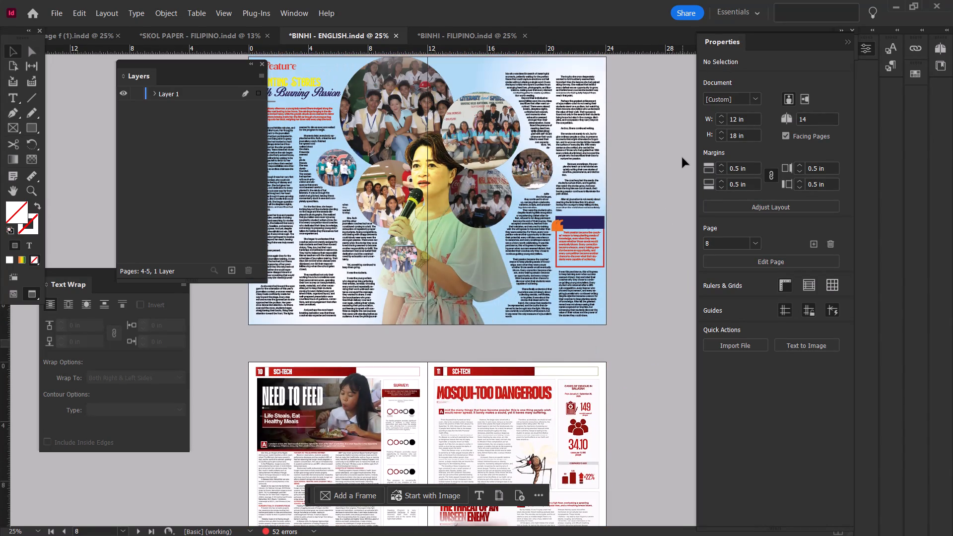
scroll(682, 158, "down", 9)
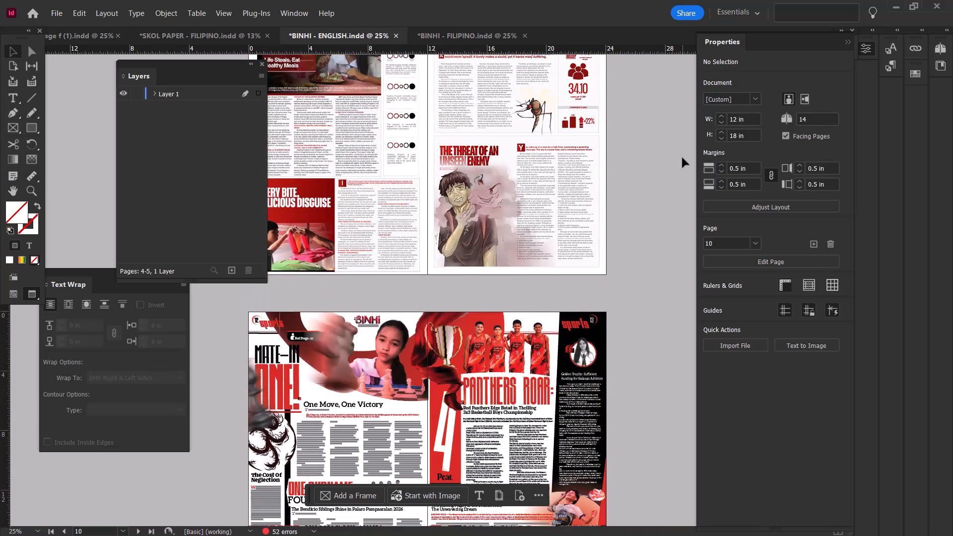
scroll(682, 158, "down", 12)
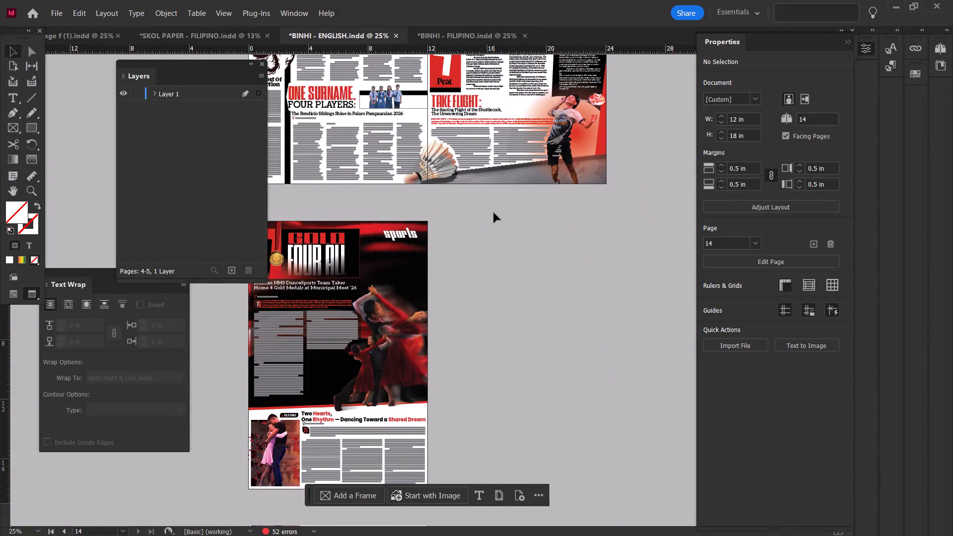
Switch to Edge and examine the page 14 dance sports layout in the BINHI - ENGLISH PDF.
left_click(579, 521)
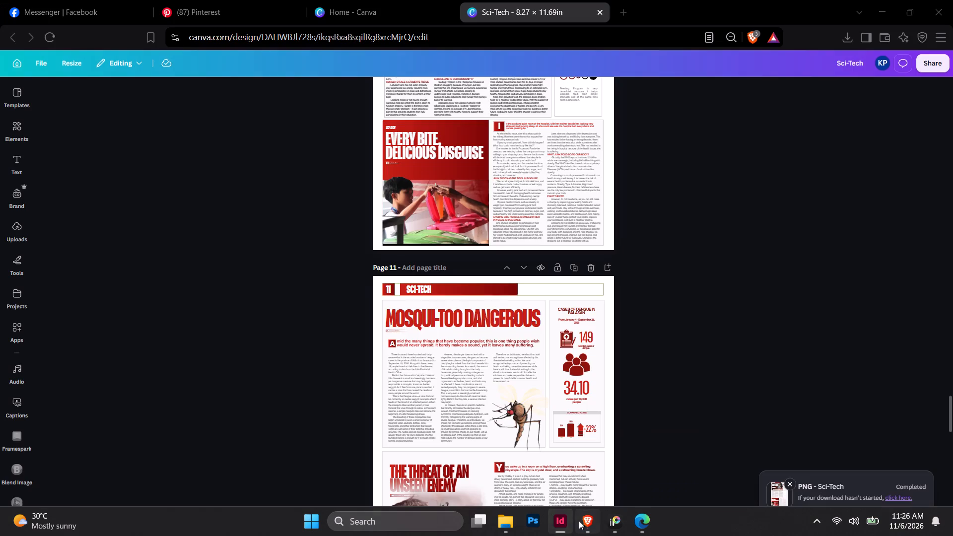
left_click(639, 522)
left_click(214, 0)
scroll(521, 326, "down", 5)
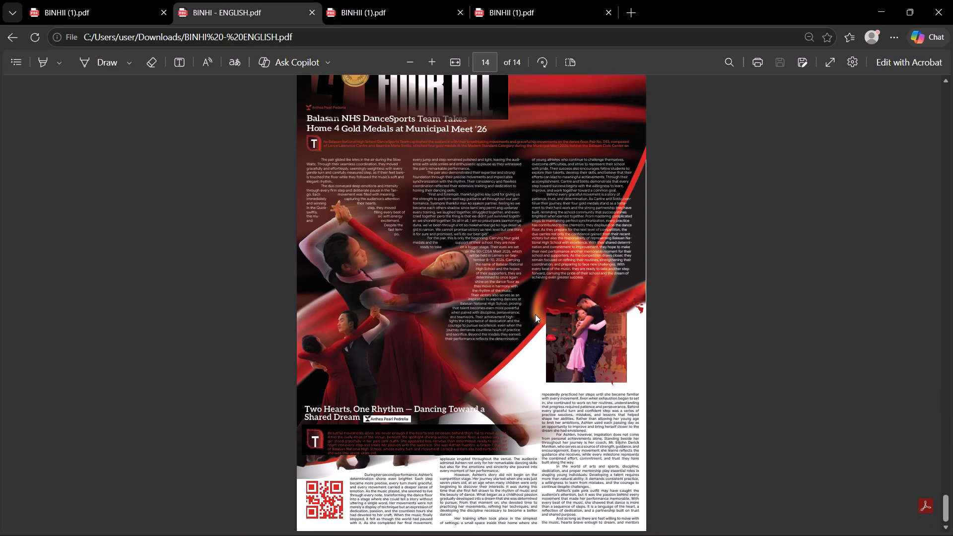
scroll(535, 314, "down", 3)
scroll(536, 313, "up", 1)
scroll(536, 313, "down", 1)
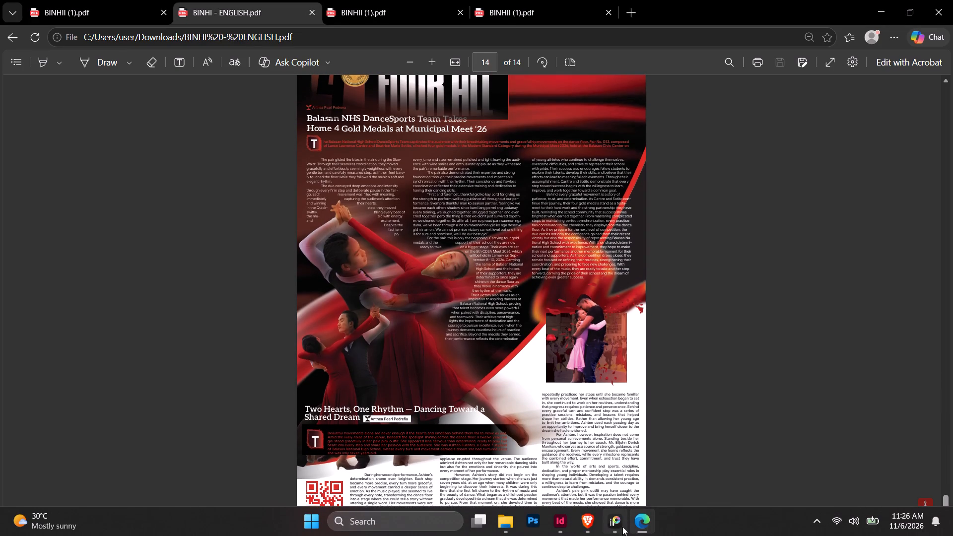
Return to BINHI - ENGLISH.indd in InDesign and preview the page 14 sports layout in Presentation mode.
left_click(579, 524)
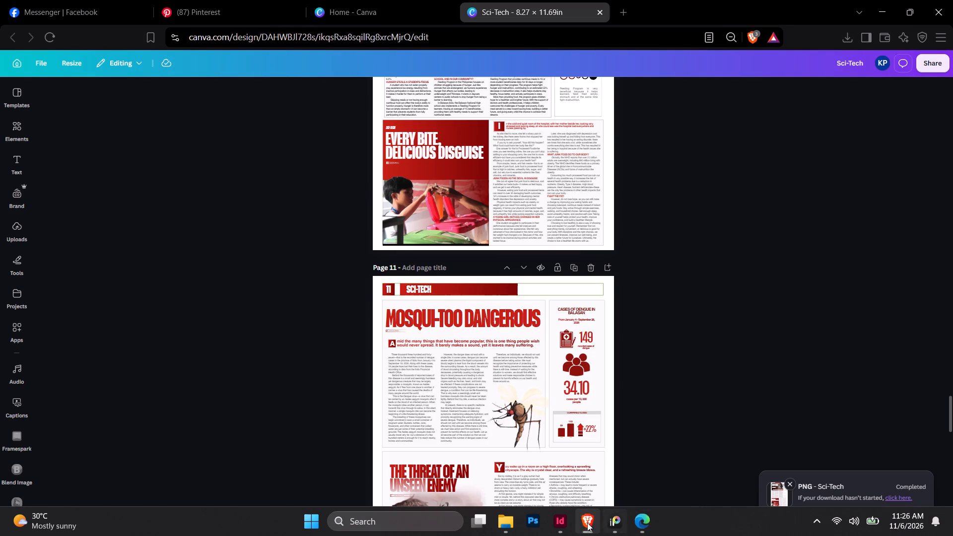
left_click(562, 528)
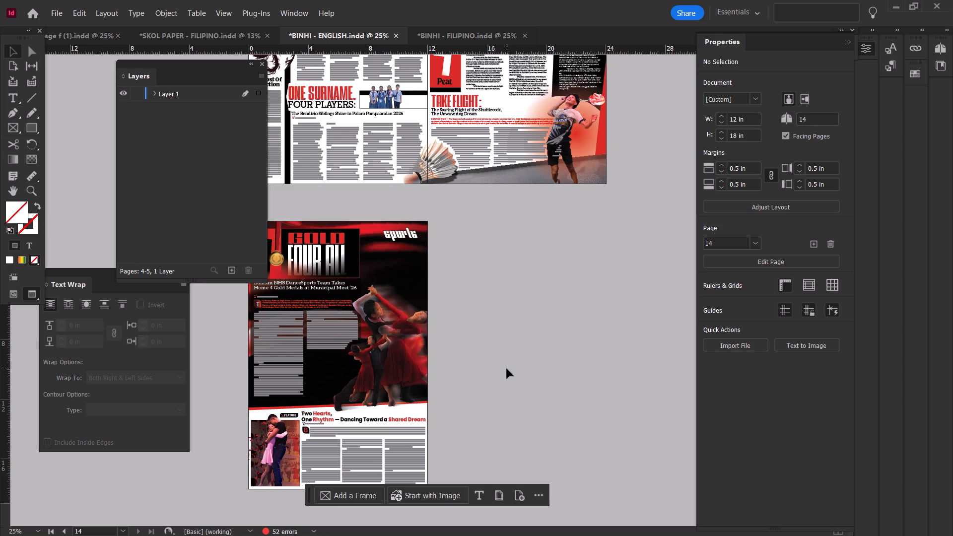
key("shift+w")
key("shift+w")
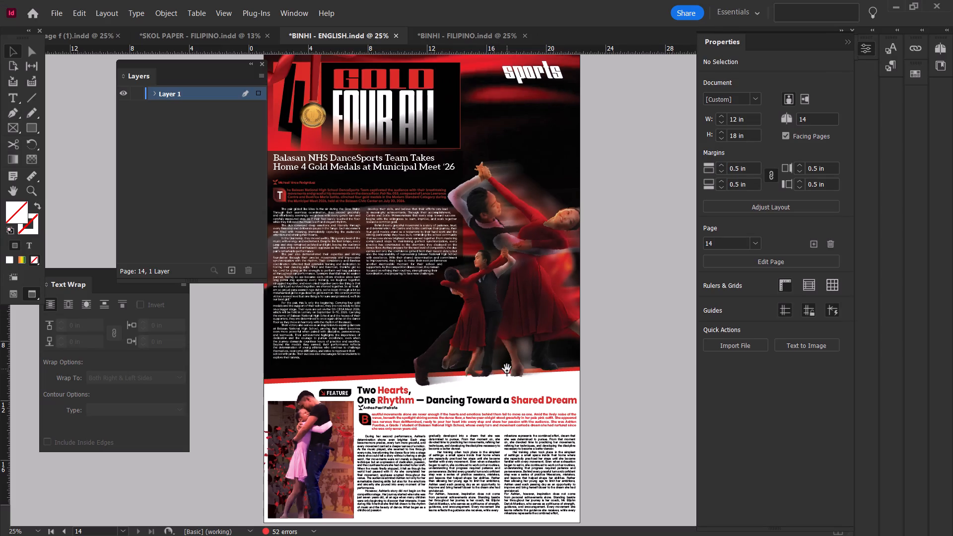
Switch to Brave with the Sci-Tech Canva design open.
left_click(579, 527)
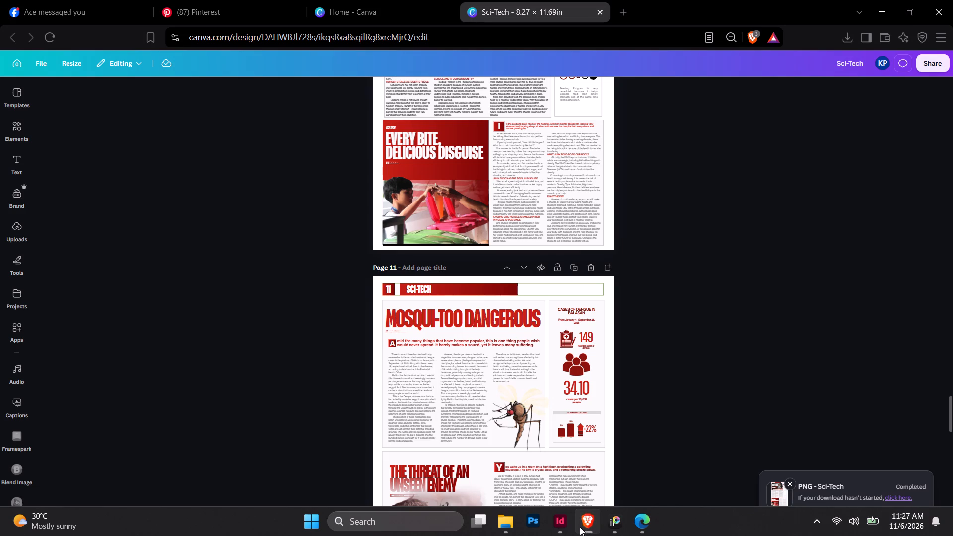
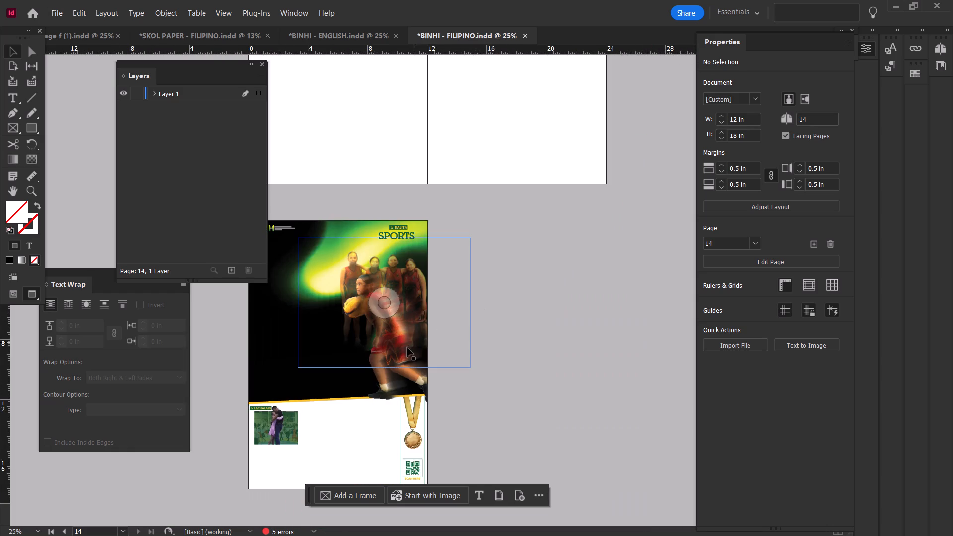
Examine the sports layout on page 14 of BINHI - FILIPINO.indd, checking briefly against the open BINHI - ENGLISH.indd document.
scroll(400, 353, "up", 1, "alt")
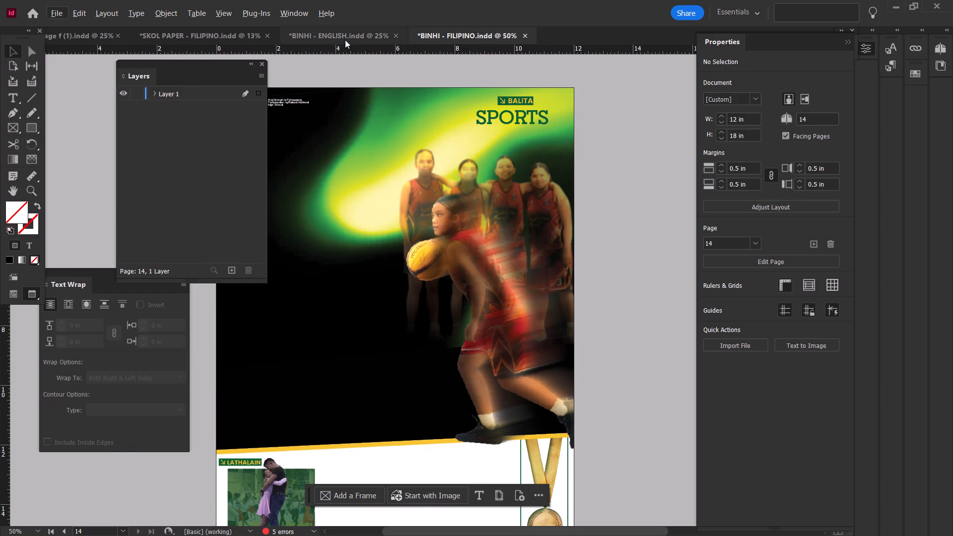
left_click(346, 39)
left_click(479, 38)
left_click(39, 13)
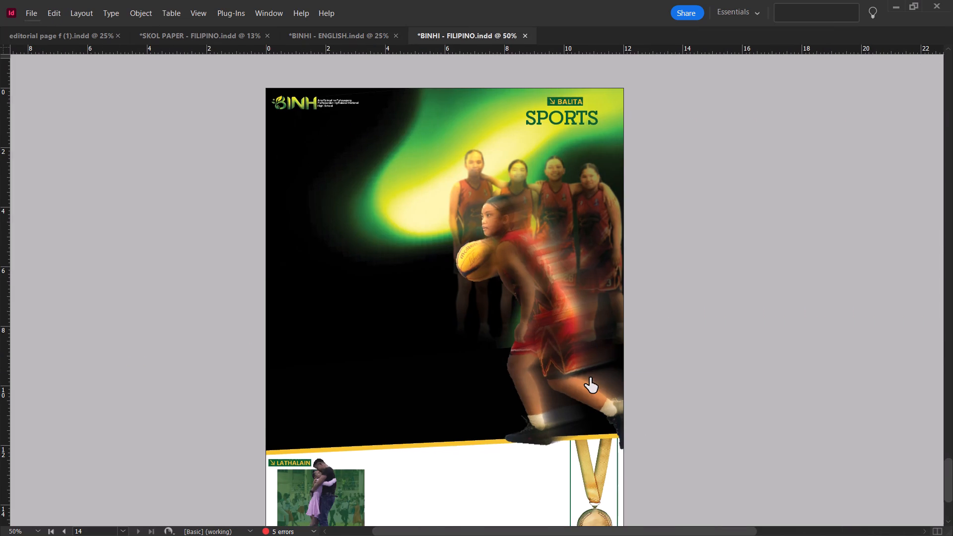
Look through the recent documents on the InDesign Home screen, from sports page f down to BALITA FINAL.
scroll(590, 378, "down", 3)
scroll(513, 361, "down", 2)
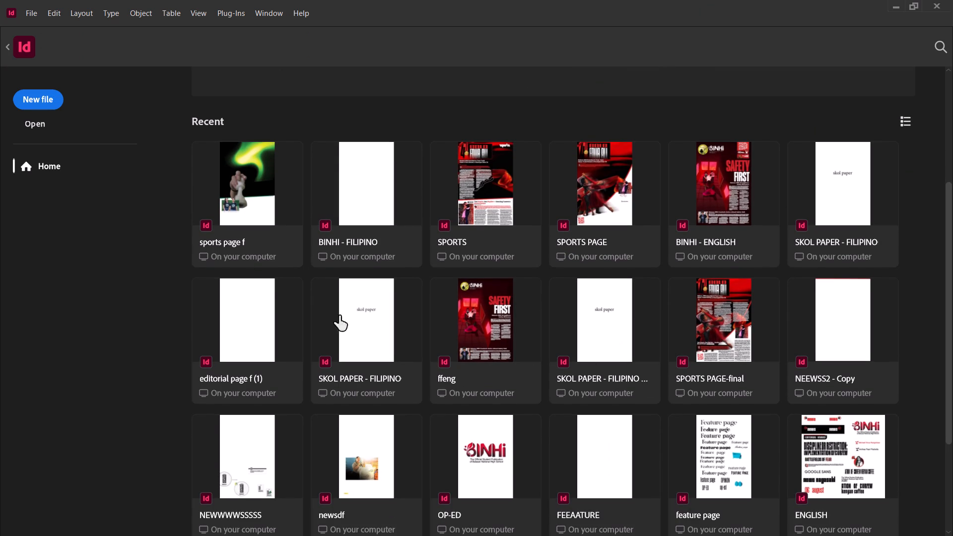
scroll(536, 245, "down", 2)
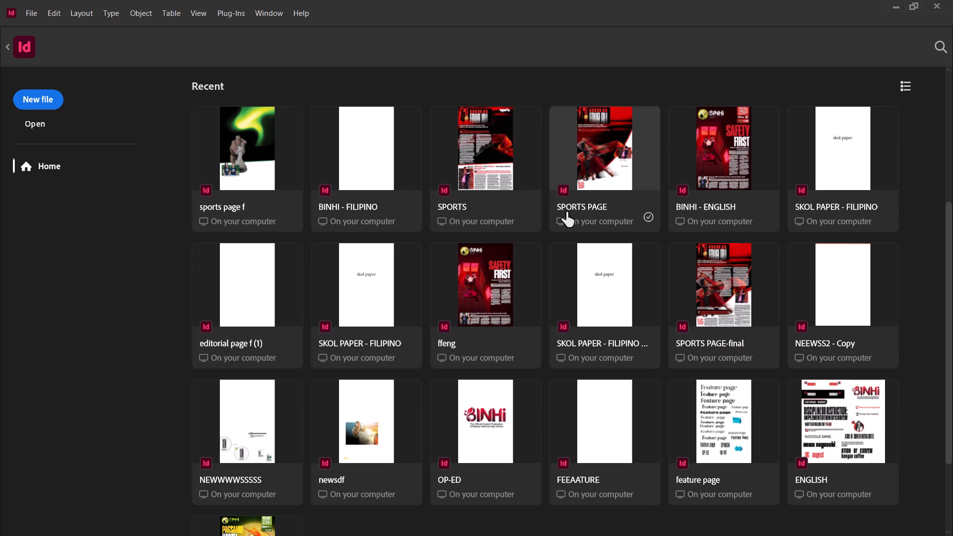
scroll(567, 213, "down", 1)
scroll(567, 213, "up", 2)
scroll(567, 213, "down", 2)
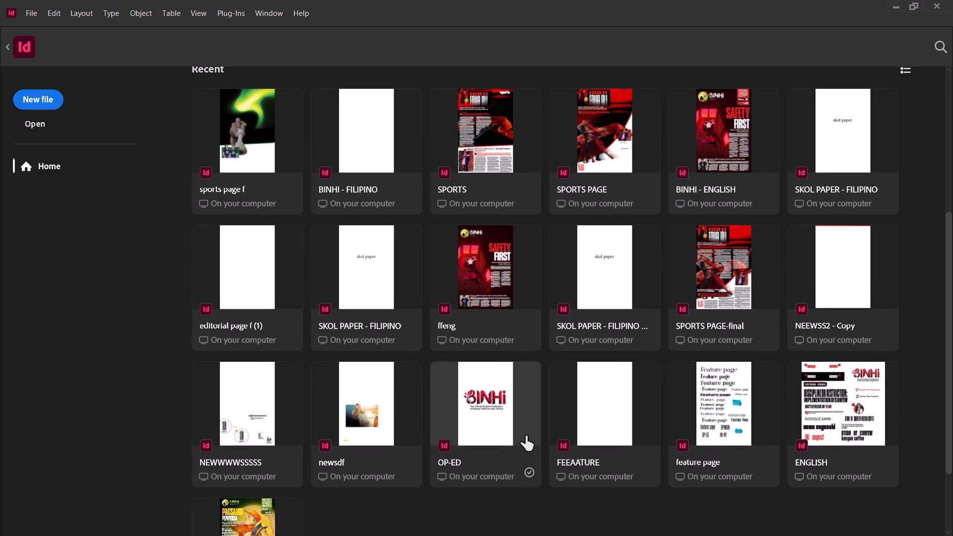
scroll(526, 435, "up", 2, "ctrl")
scroll(526, 435, "up", 3)
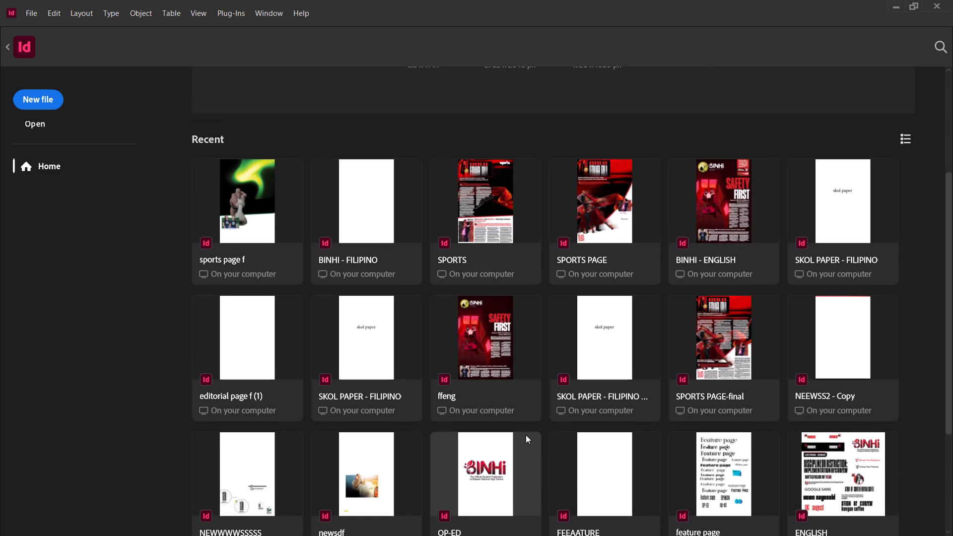
scroll(526, 435, "up", 2)
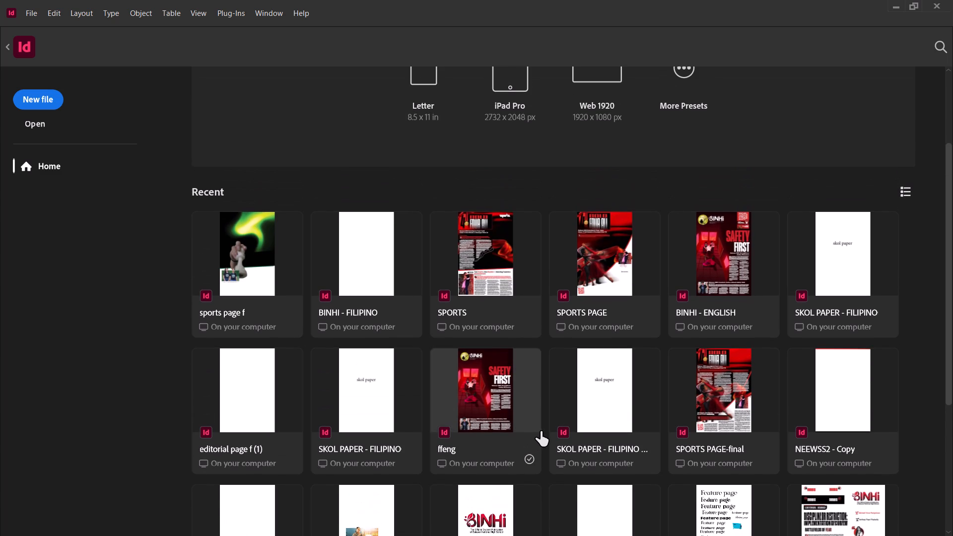
scroll(546, 432, "up", 2)
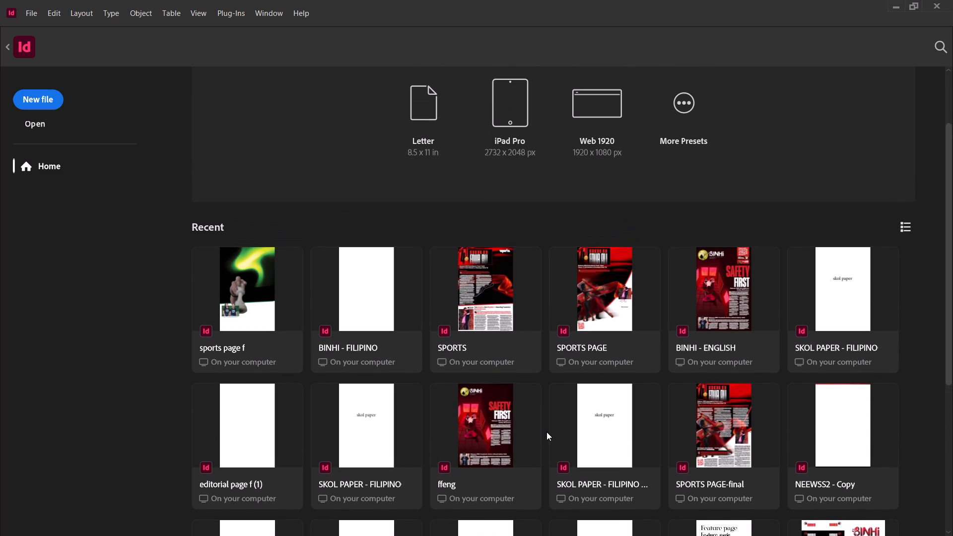
scroll(546, 432, "down", 3)
scroll(546, 432, "up", 4)
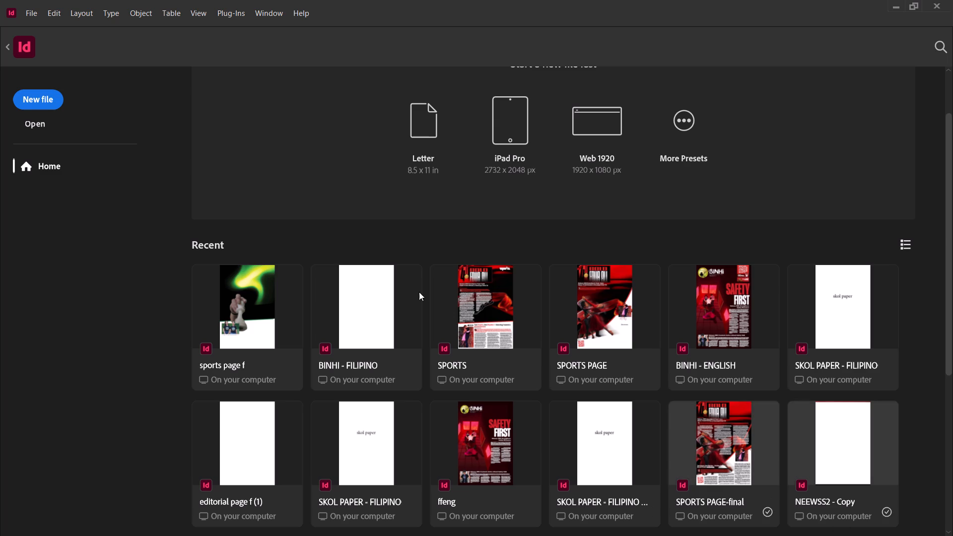
scroll(450, 293, "down", 2)
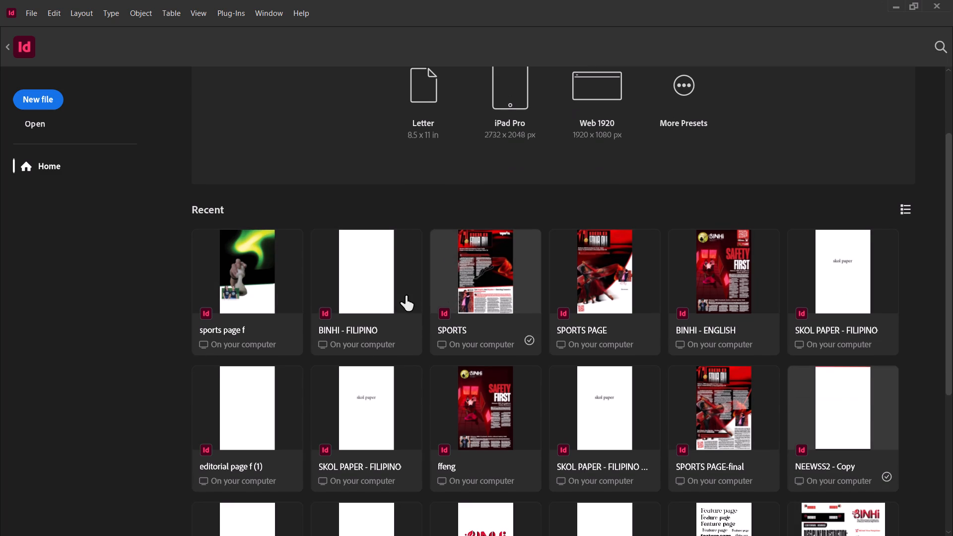
scroll(761, 300, "down", 3)
scroll(463, 372, "down", 1)
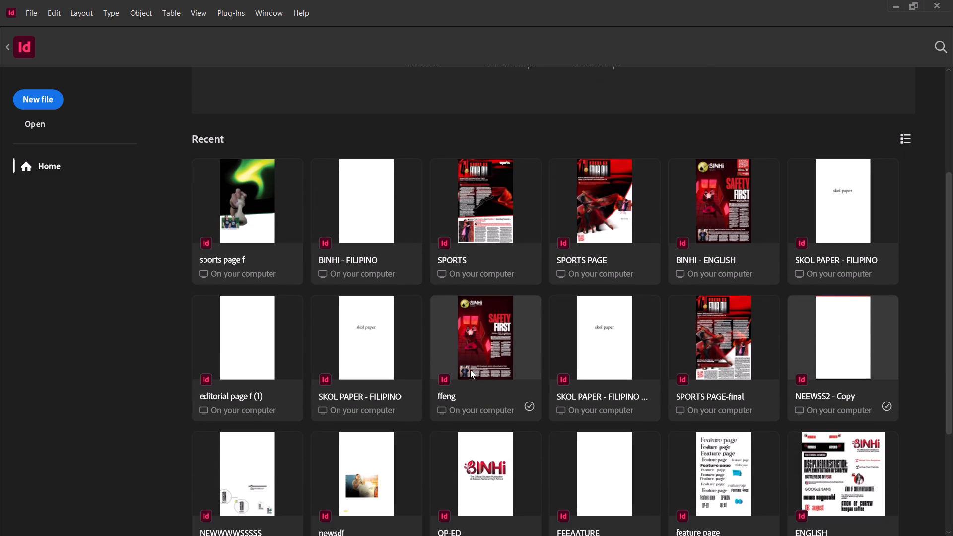
scroll(279, 369, "down", 2)
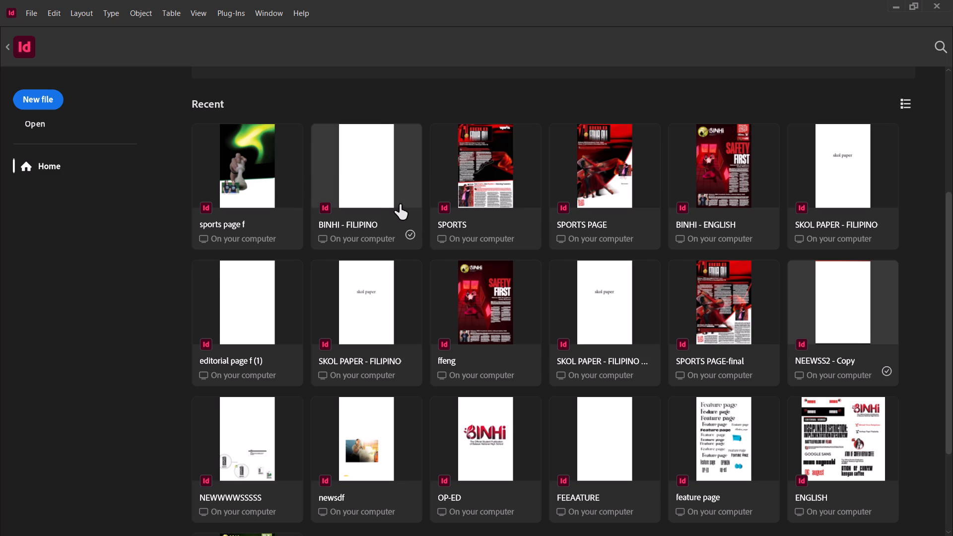
scroll(488, 241, "down", 2)
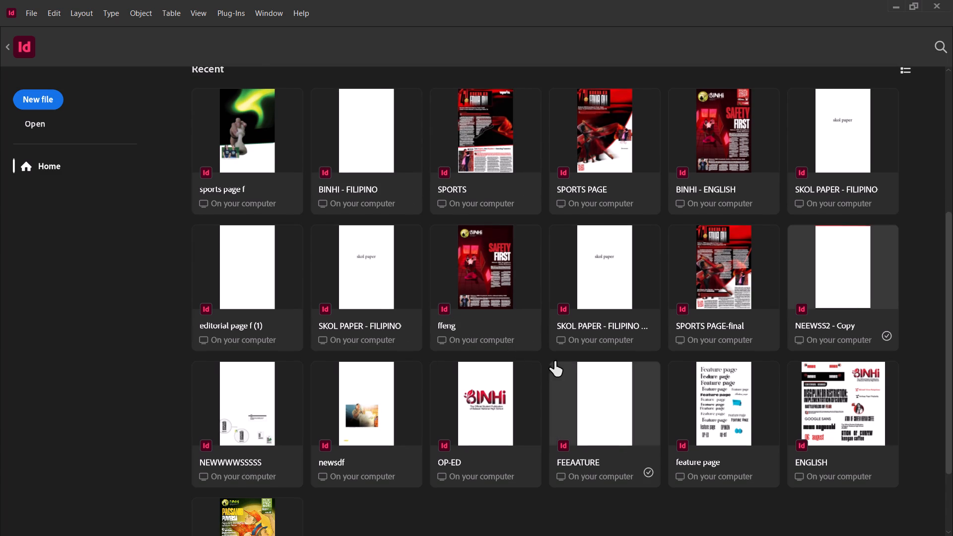
scroll(567, 369, "down", 2)
scroll(580, 372, "up", 3)
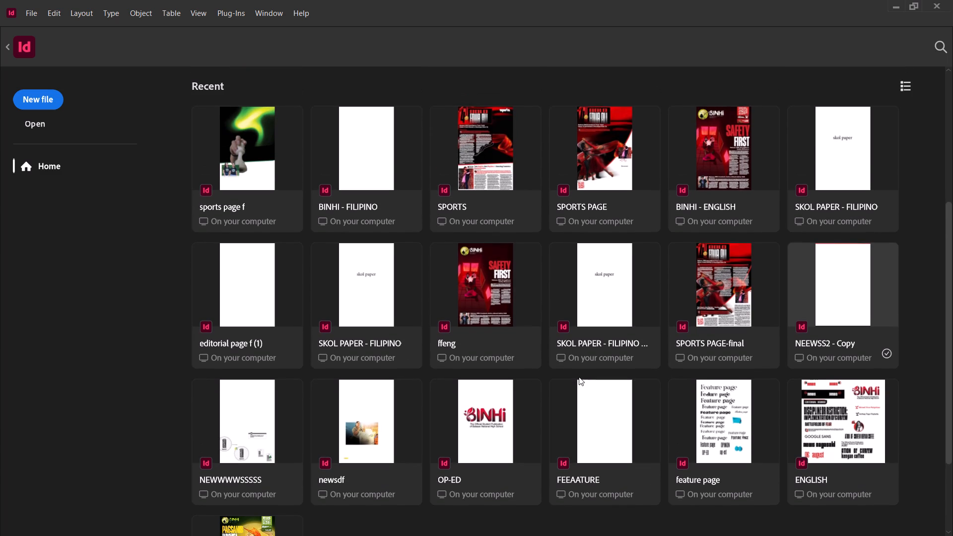
scroll(575, 450, "down", 1)
Switch to Edge and examine the page 14 dance sports layout in the BINHI - ENGLISH PDF, including its photos and article columns.
left_click(636, 519)
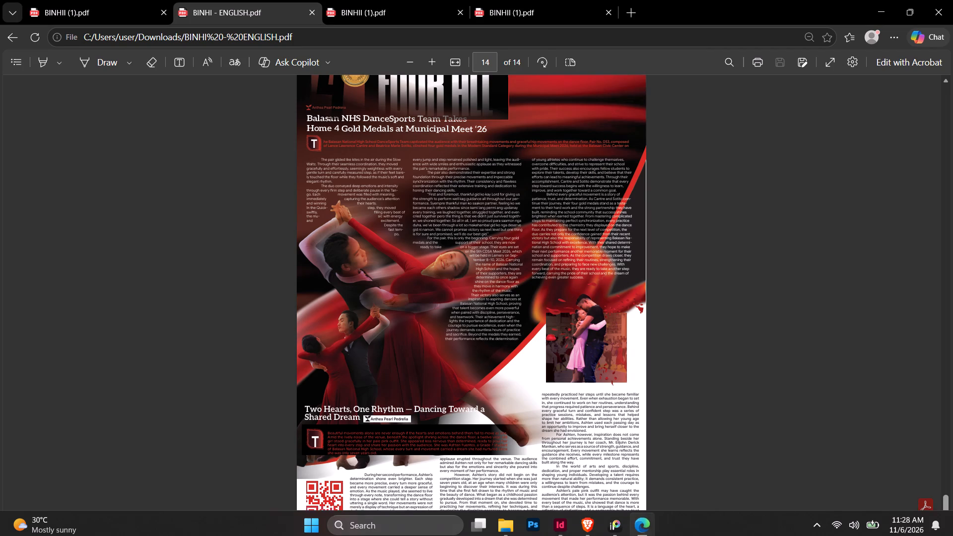
scroll(609, 400, "up", 4)
scroll(609, 394, "down", 3)
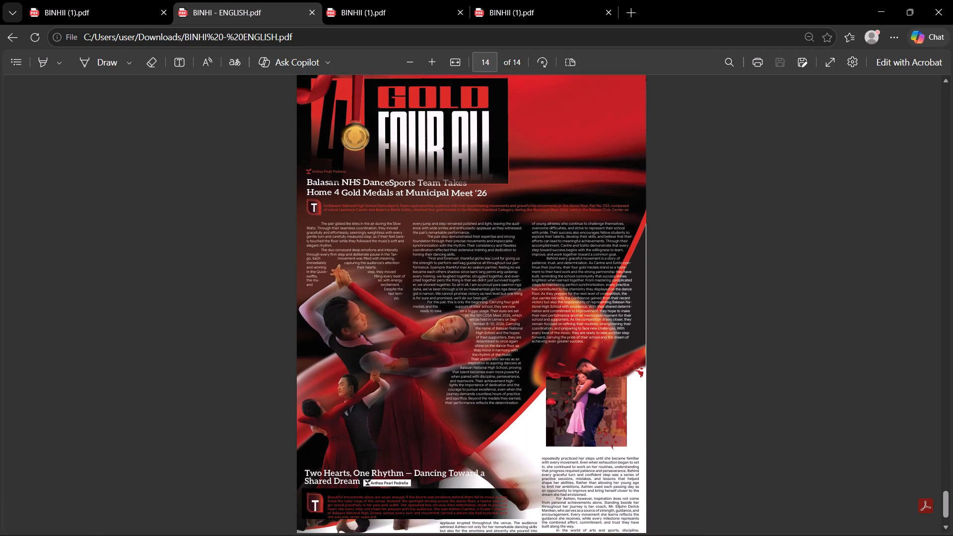
scroll(609, 394, "down", 3)
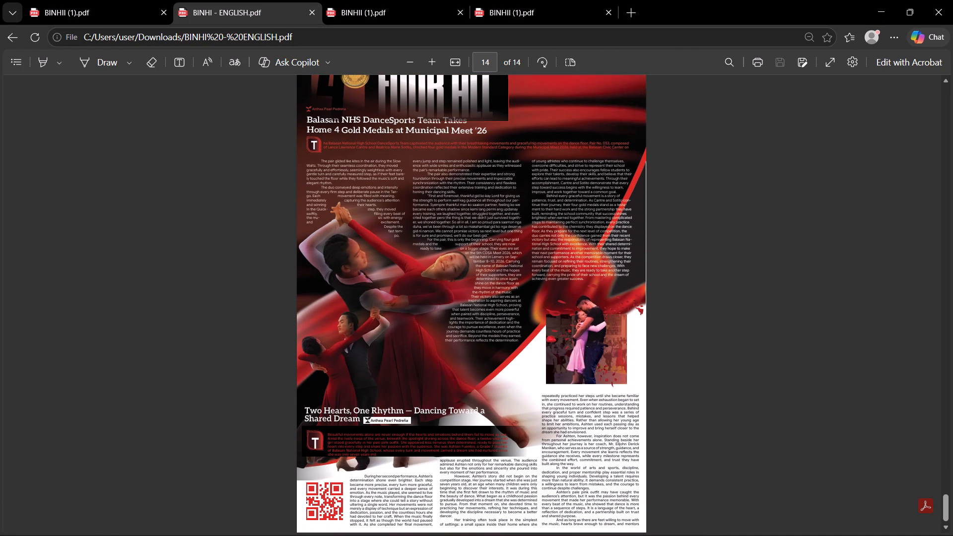
scroll(608, 393, "up", 1)
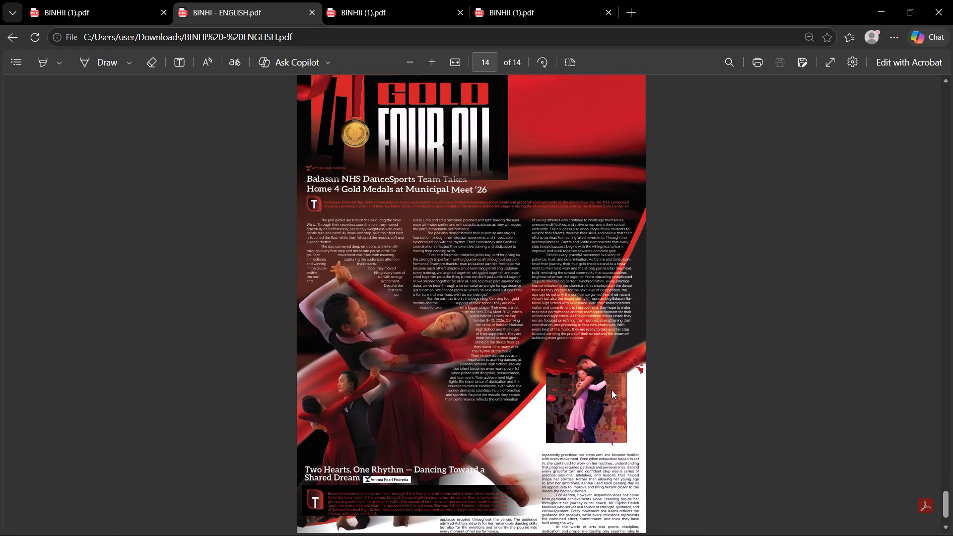
scroll(612, 390, "up", 2, "ctrl")
scroll(612, 390, "down", 3, "ctrl")
scroll(626, 392, "up", 4, "ctrl")
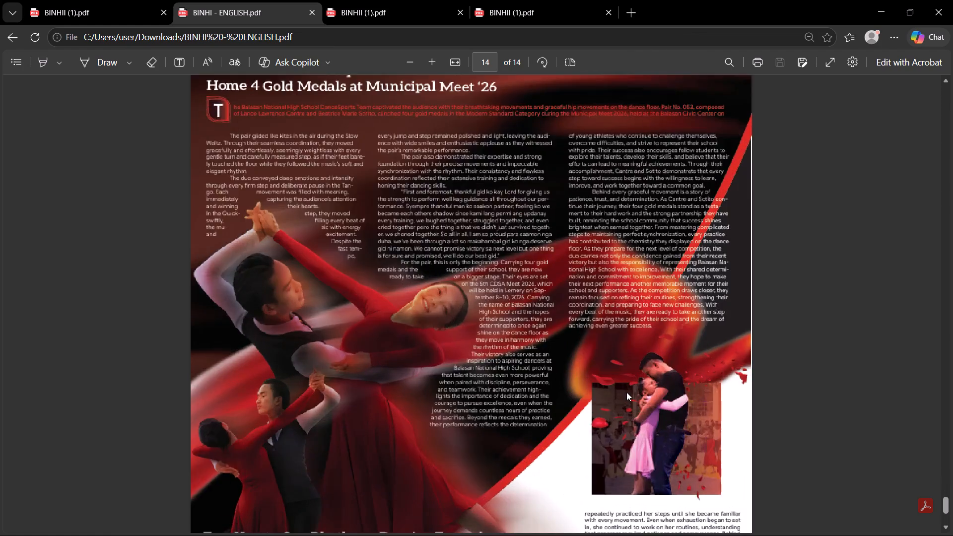
scroll(626, 392, "down", 4, "ctrl")
scroll(627, 392, "down", 3)
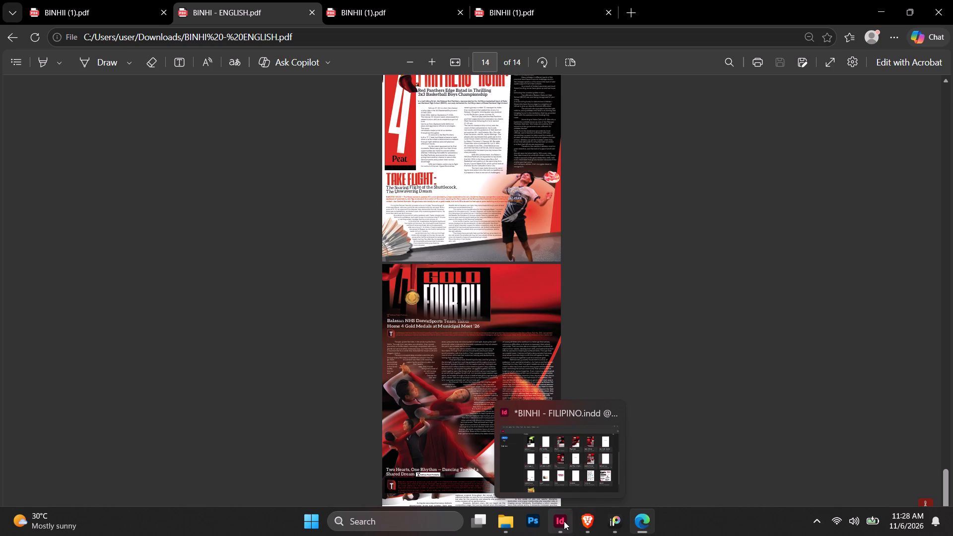
Return to InDesign and look through the older recent documents on the Home screen.
left_click(570, 527)
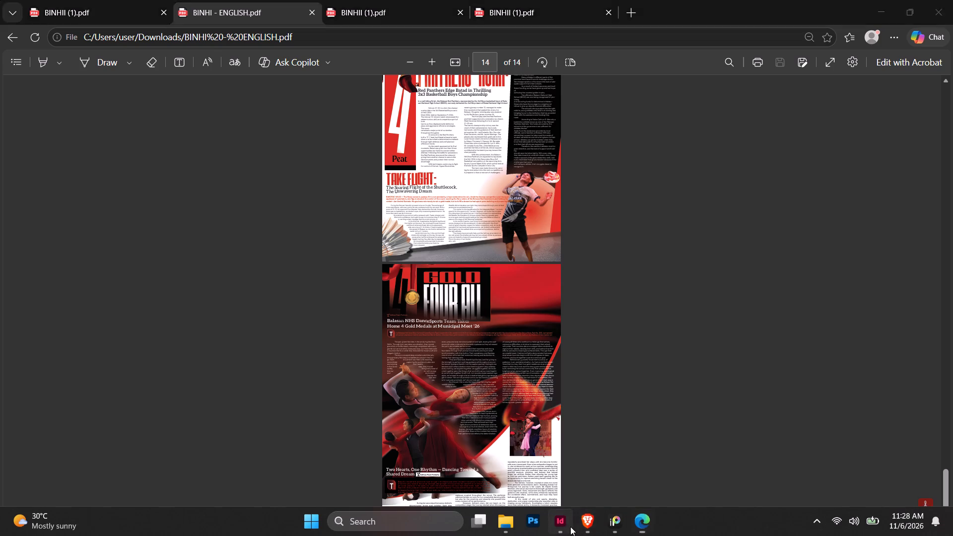
scroll(240, 224, "down", 4)
scroll(302, 222, "up", 1)
scroll(303, 222, "down", 3)
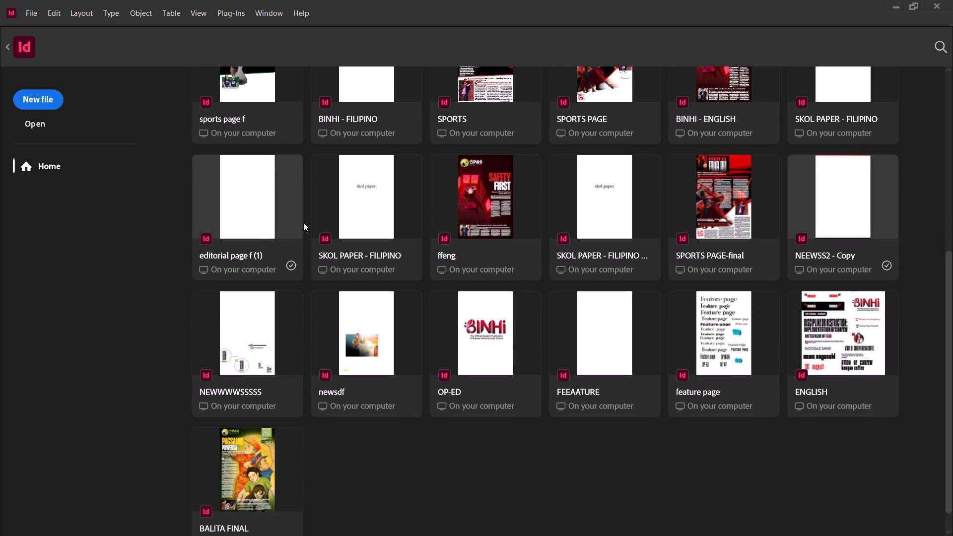
scroll(472, 244, "down", 2)
Switch to File Explorer and look through the files on USB Drive (D:).
left_click(511, 515)
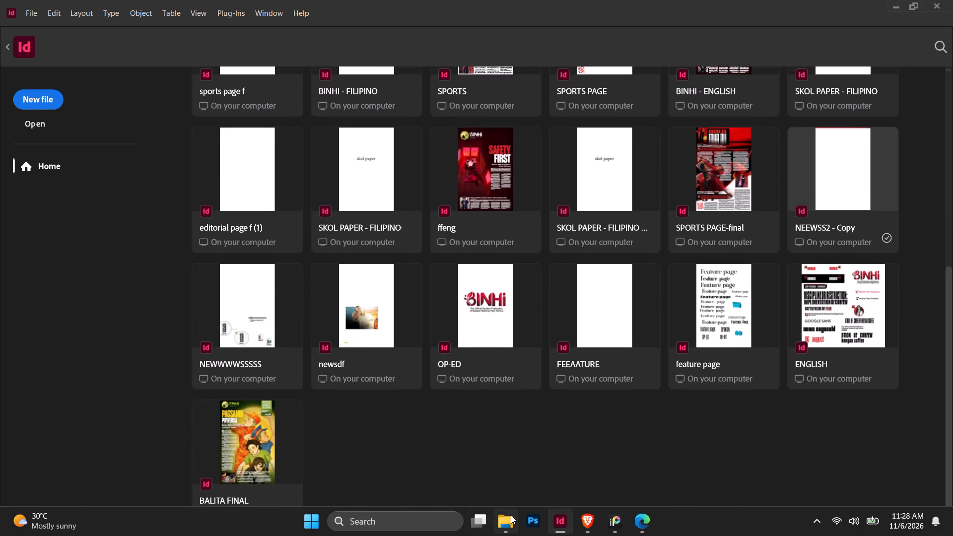
scroll(38, 390, "down", 1)
scroll(155, 384, "down", 1)
scroll(389, 235, "up", 2)
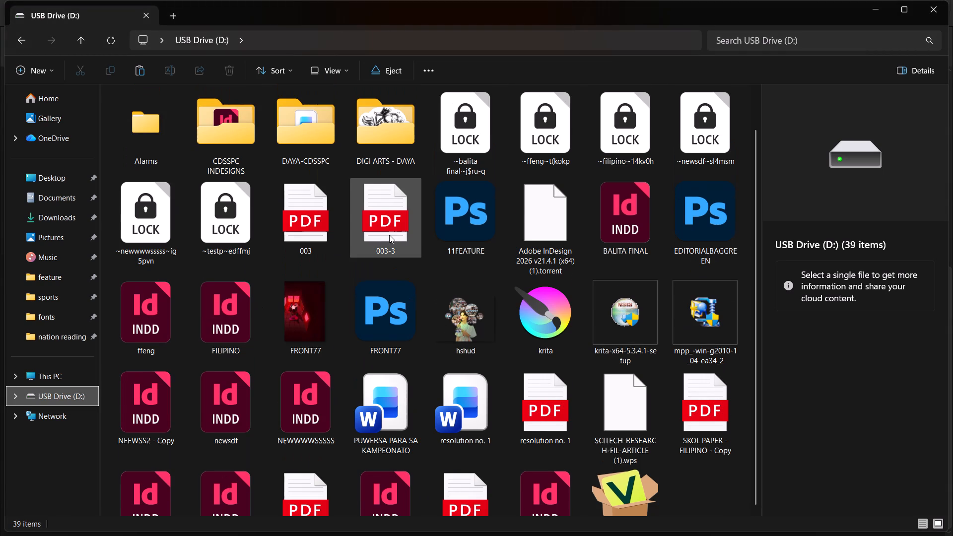
scroll(389, 235, "up", 1)
scroll(468, 240, "down", 2)
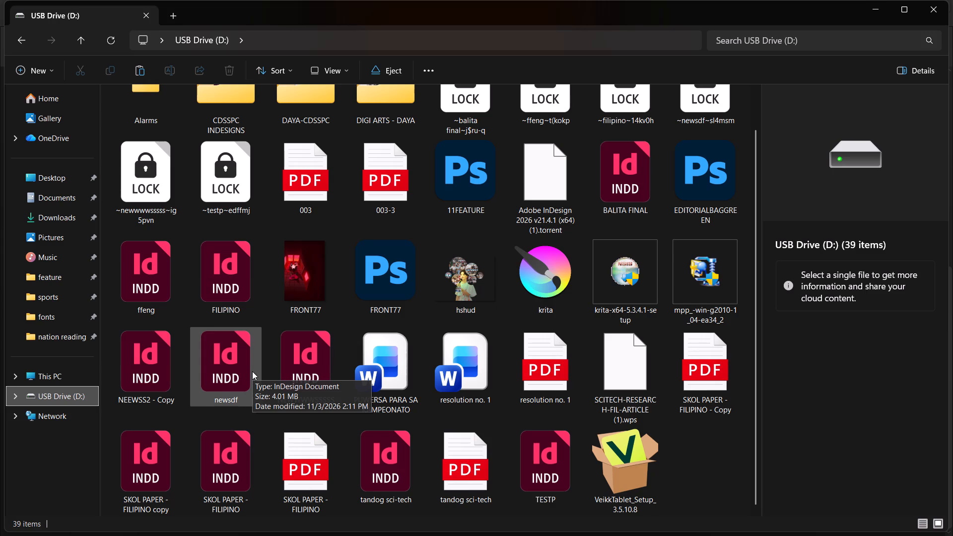
Safely eject the USB Mass Storage Device from the computer.
right_click(0, 267)
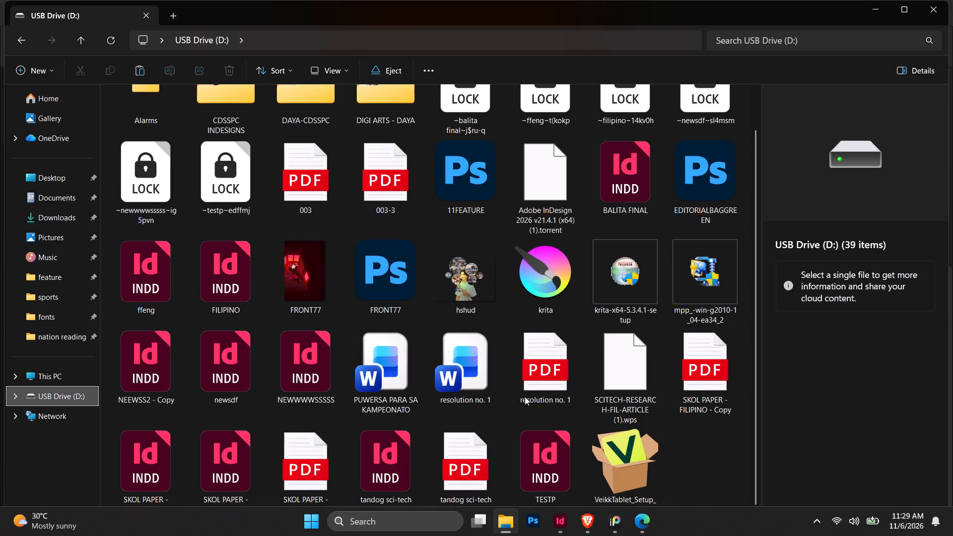
left_click(820, 523)
left_click(791, 486)
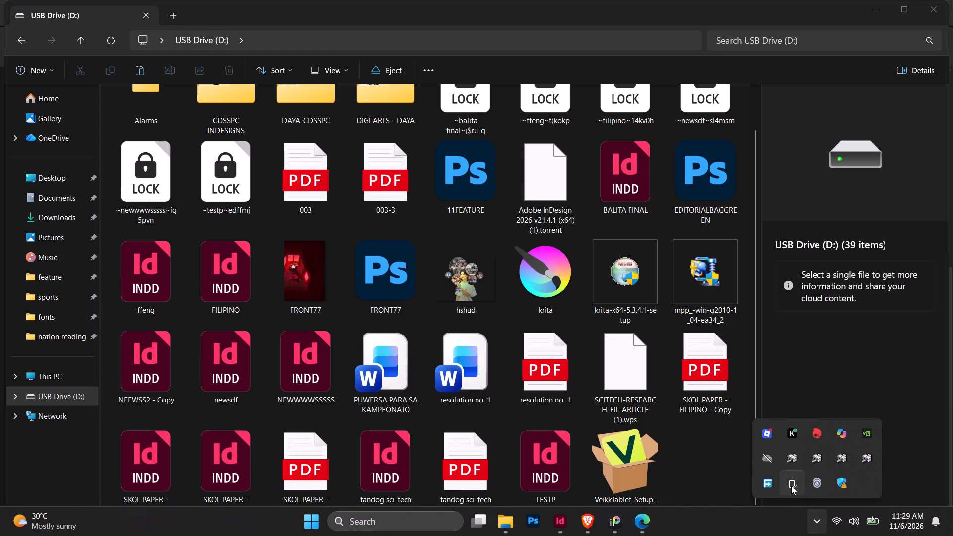
left_click(823, 510)
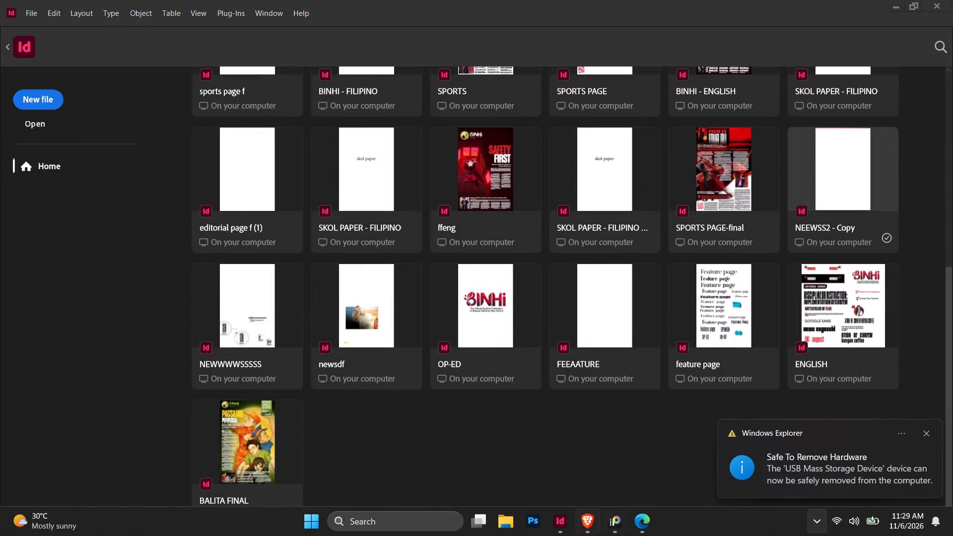
Bring Edge back into view and examine the page 14 dance sports layout in the BINHI - ENGLISH PDF again.
left_click(568, 529)
left_click(562, 522)
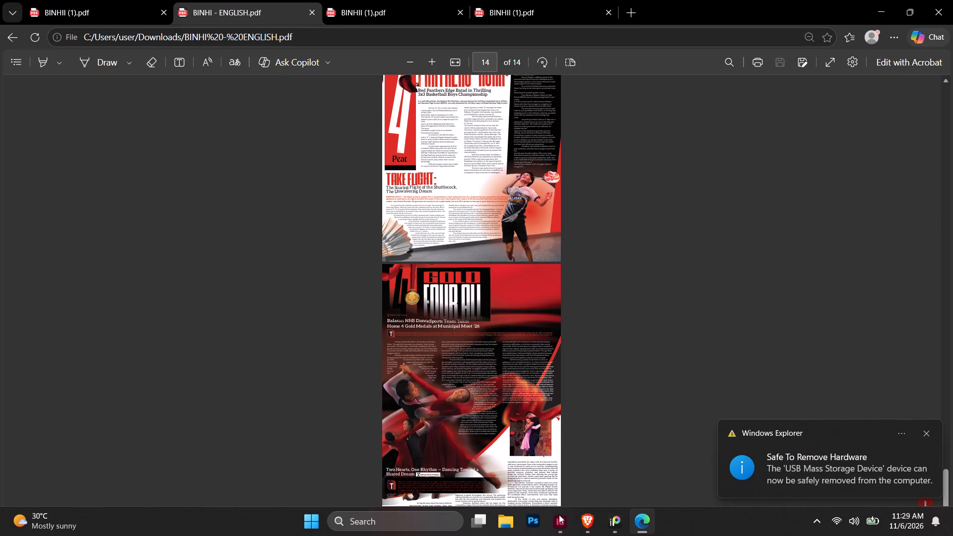
scroll(555, 454, "down", 3)
scroll(547, 421, "up", 4, "ctrl")
scroll(546, 419, "down", 1, "ctrl")
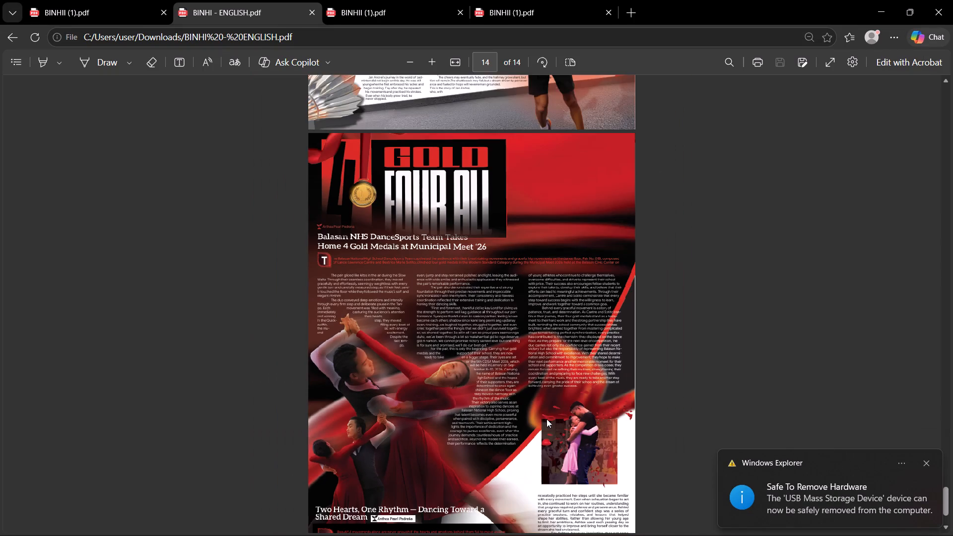
scroll(546, 419, "down", 3, "ctrl")
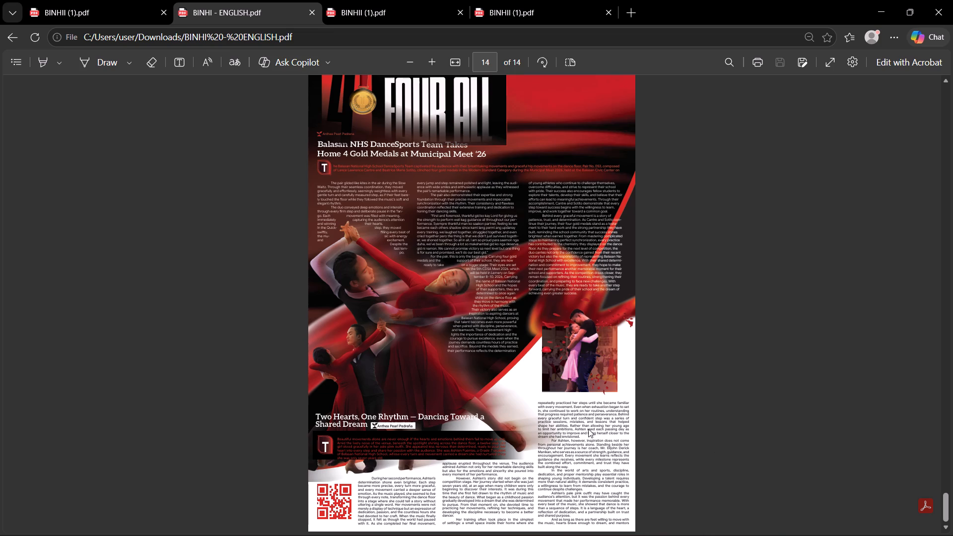
scroll(588, 429, "up", 2)
scroll(588, 429, "down", 5)
scroll(671, 442, "up", 1)
scroll(670, 441, "down", 2)
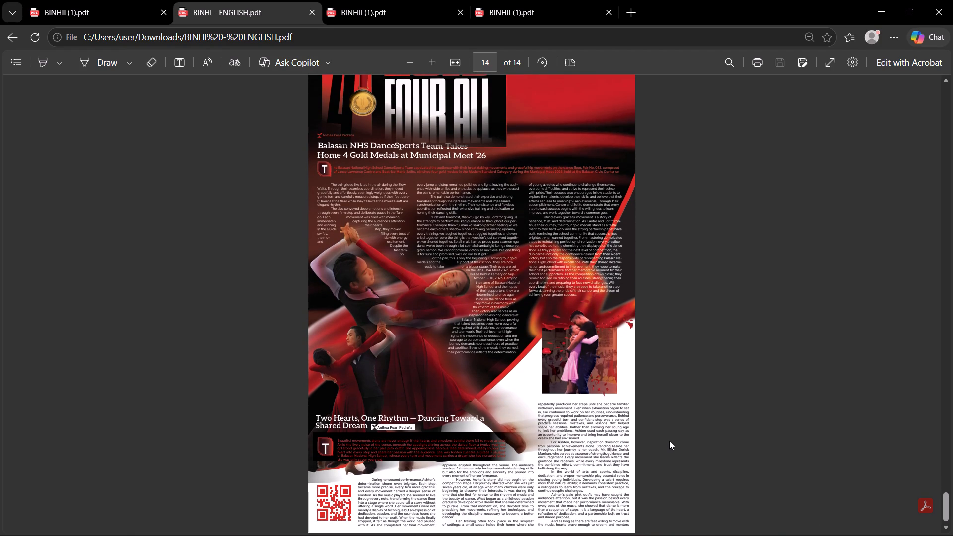
scroll(669, 441, "up", 1)
scroll(669, 441, "down", 3)
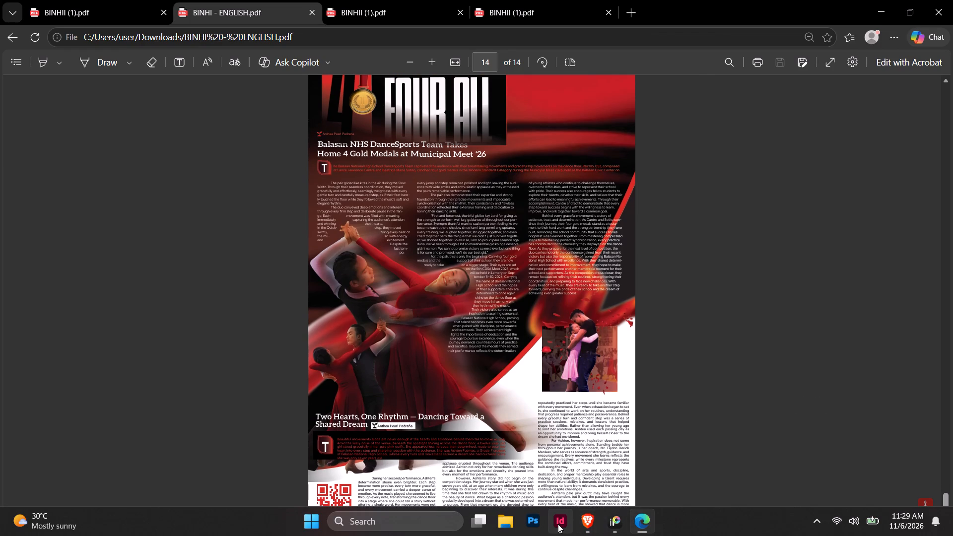
Switch to InDesign and open BINHI - ENGLISH from the recent documents on the Home screen.
left_click(558, 524)
scroll(565, 418, "up", 4)
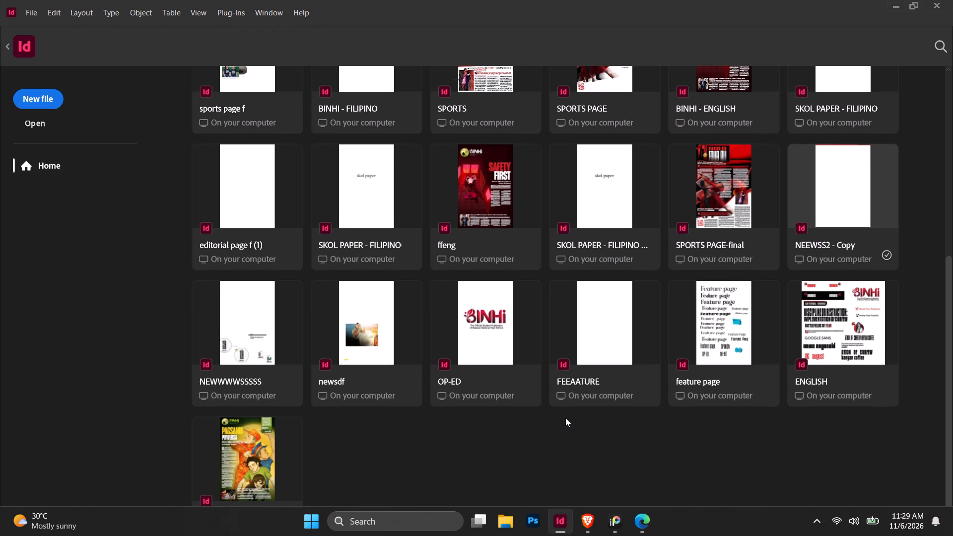
scroll(565, 418, "up", 5)
scroll(545, 332, "up", 4)
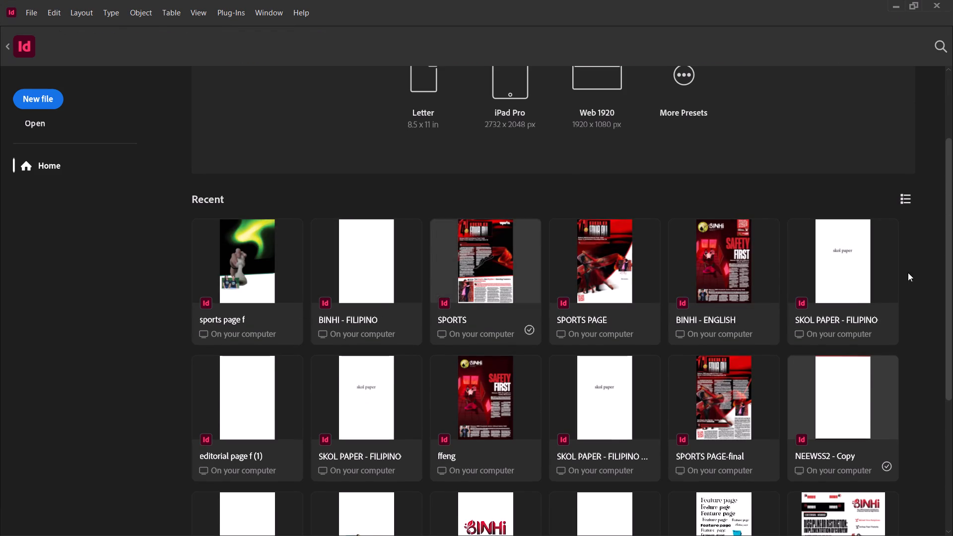
double_click(708, 283)
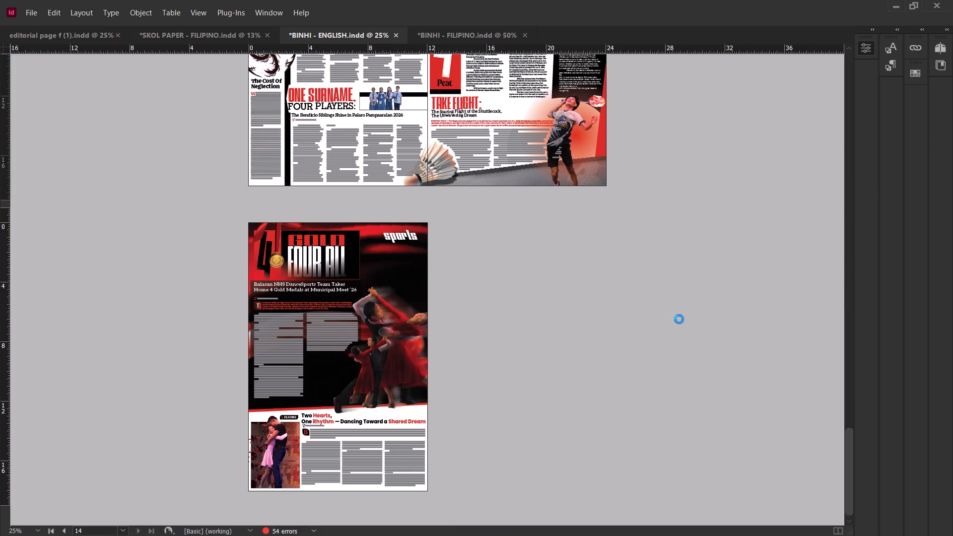
View the page 14 dance sports layout full screen in Presentation mode and return to the normal layout view.
scroll(537, 345, "down", 4)
scroll(457, 362, "up", 2, "ctrl")
left_click(467, 362)
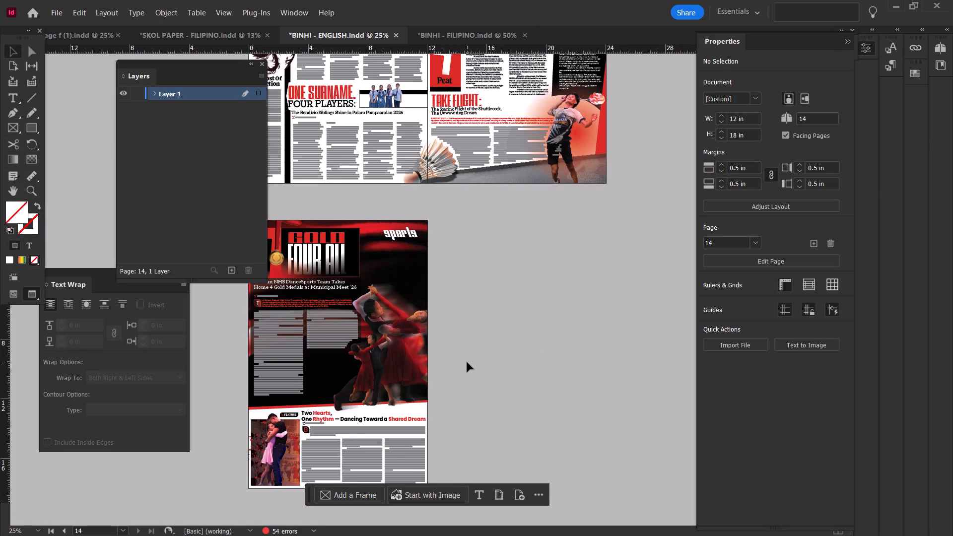
key("shift+w")
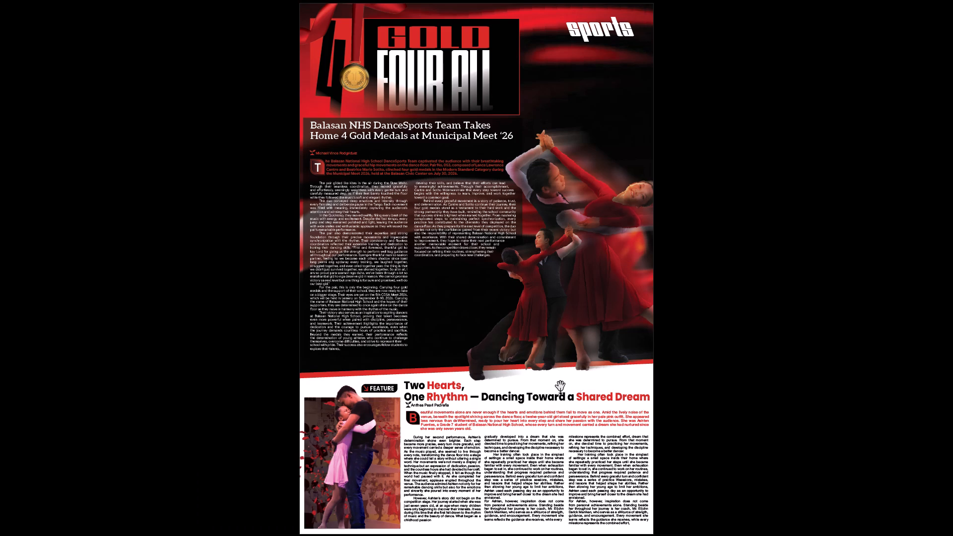
key("shift+w")
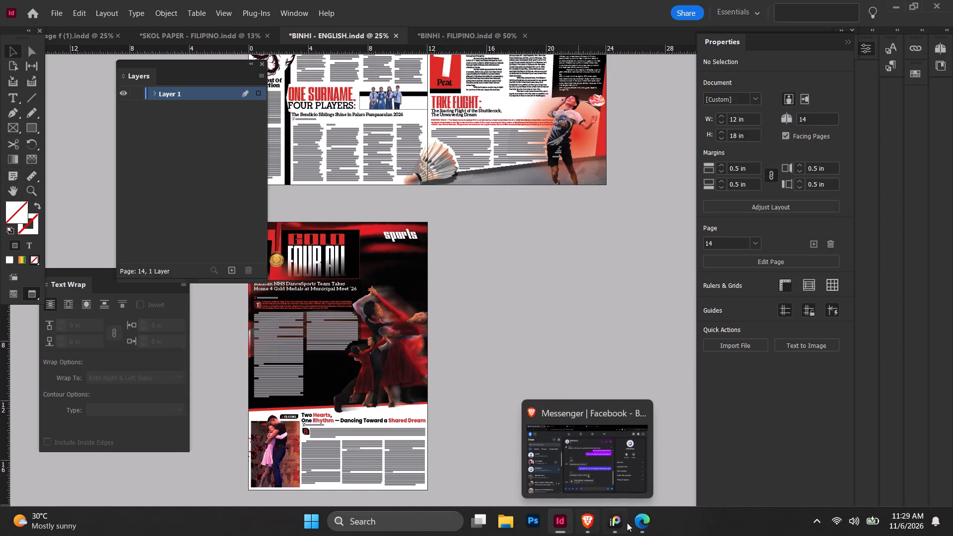
Switch to Edge and examine sports pages 13 and 14 of the BINHI - ENGLISH PDF for comparison with the InDesign layout.
left_click(640, 524)
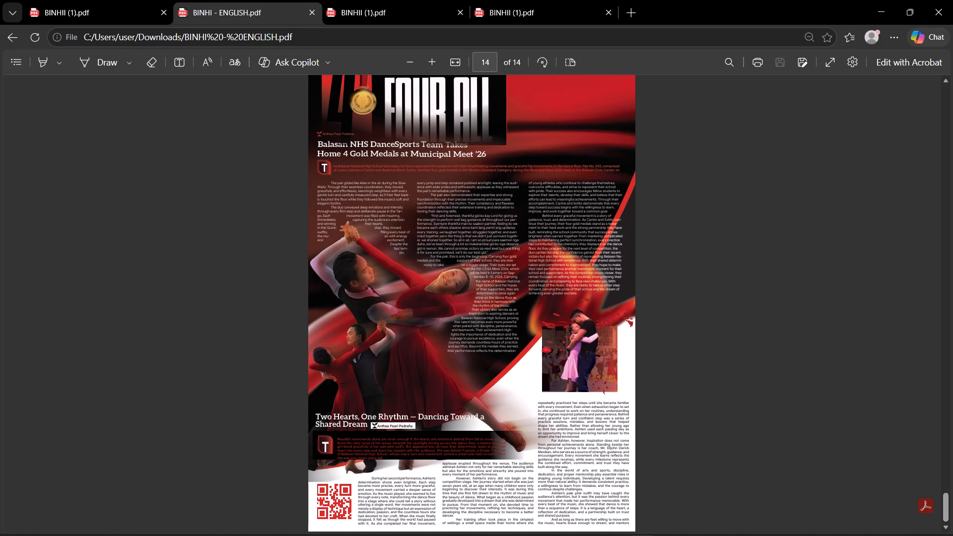
scroll(645, 384, "up", 8)
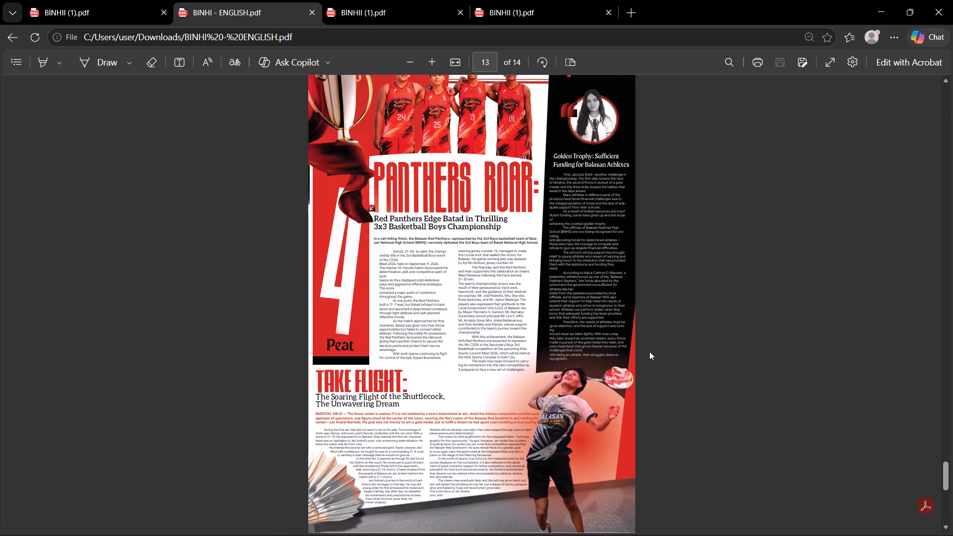
scroll(649, 351, "up", 4)
scroll(650, 351, "down", 15)
scroll(597, 418, "up", 1, "ctrl")
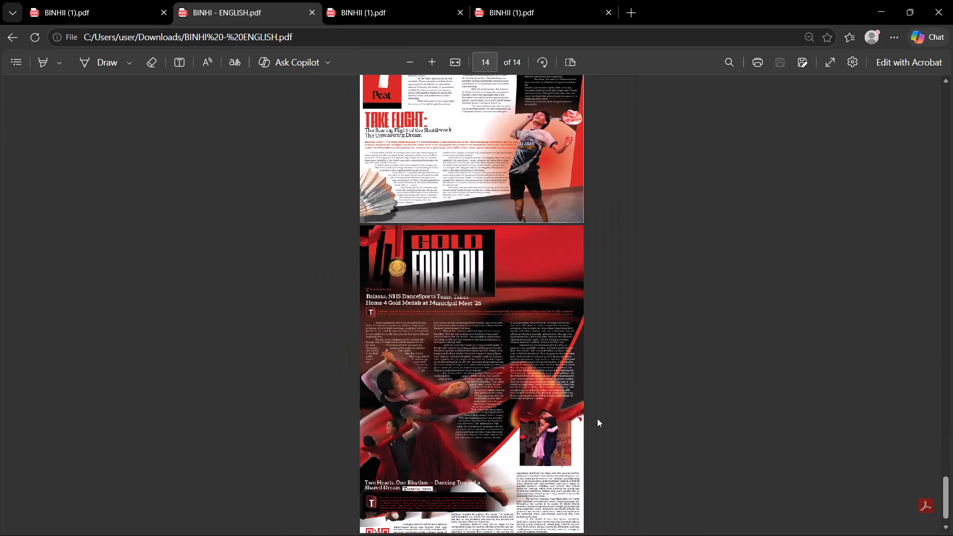
scroll(600, 411, "up", 3, "ctrl")
scroll(600, 410, "down", 9)
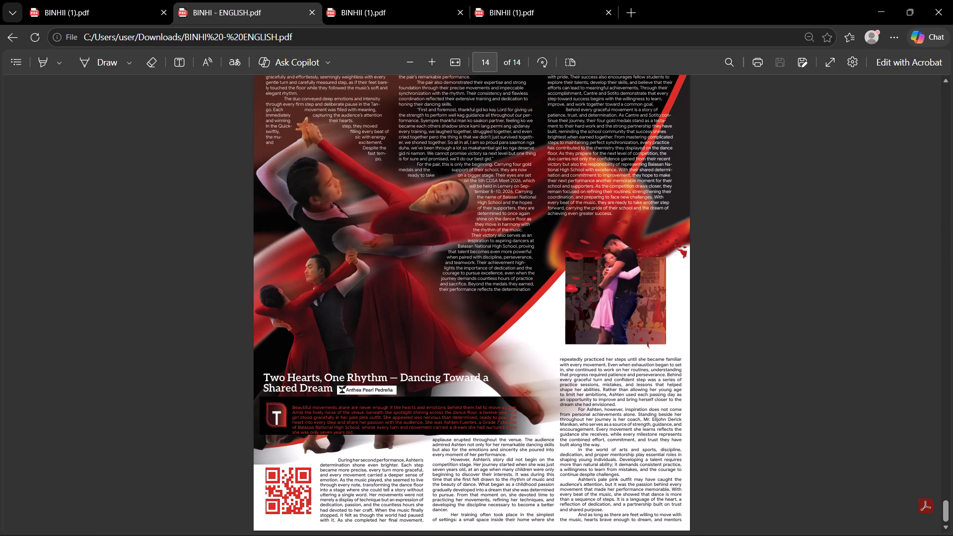
Recheck page 14 of the BINHI - ENGLISH PDF, then switch to InDesign and examine its page 14 dance sports layout in Presentation mode.
scroll(653, 405, "up", 3)
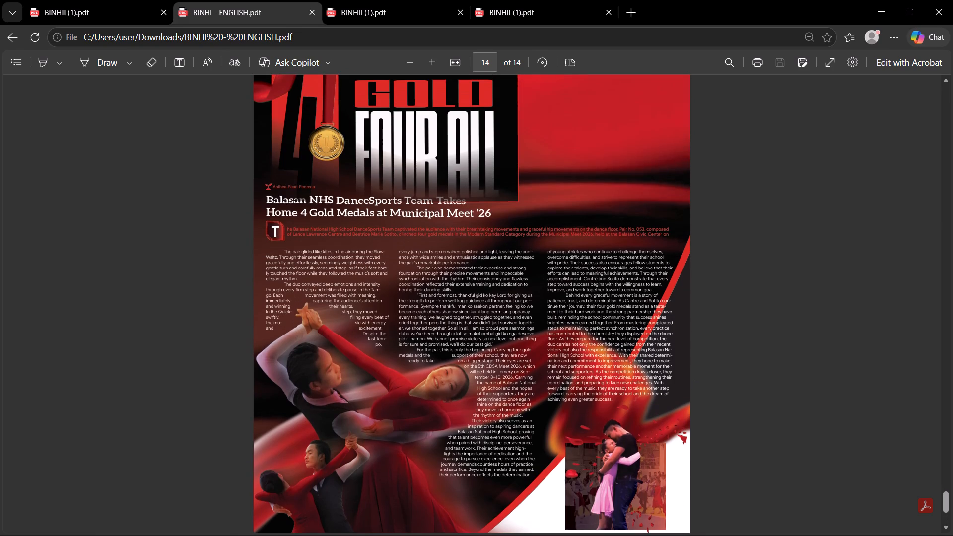
scroll(652, 399, "down", 6)
left_click(562, 524)
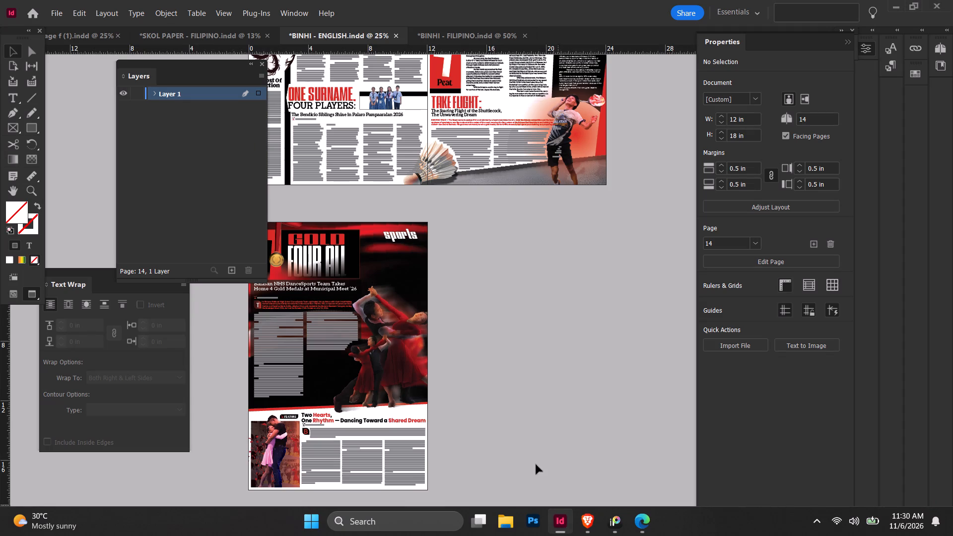
scroll(435, 417, "up", 2, "alt")
scroll(435, 416, "up", 4, "ctrl")
scroll(435, 416, "down", 1)
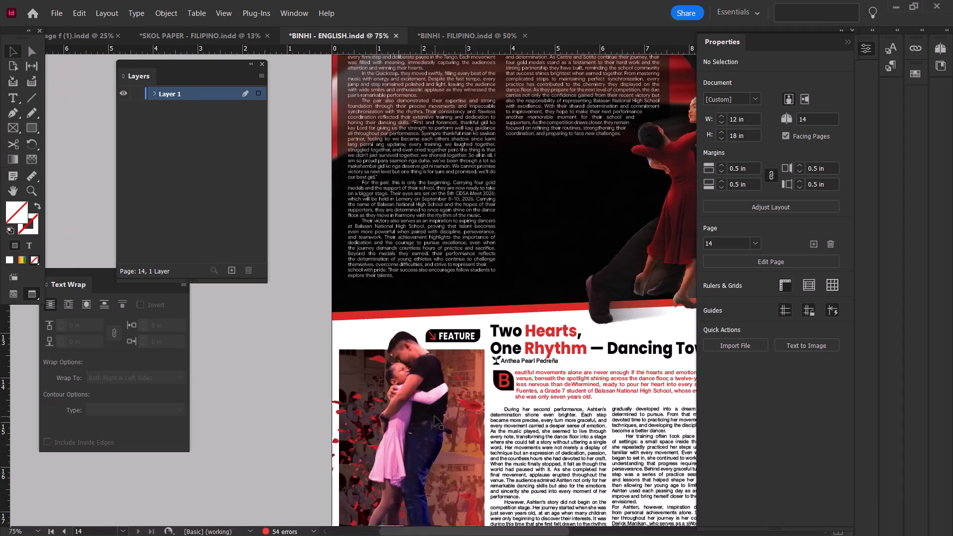
scroll(435, 416, "down", 3)
scroll(436, 415, "up", 4)
scroll(436, 415, "down", 3, "ctrl")
left_click(584, 394)
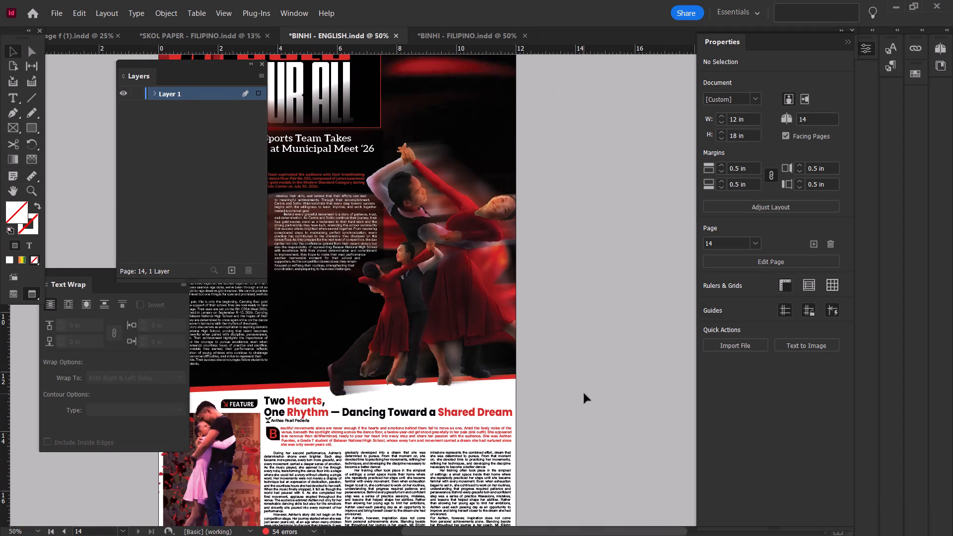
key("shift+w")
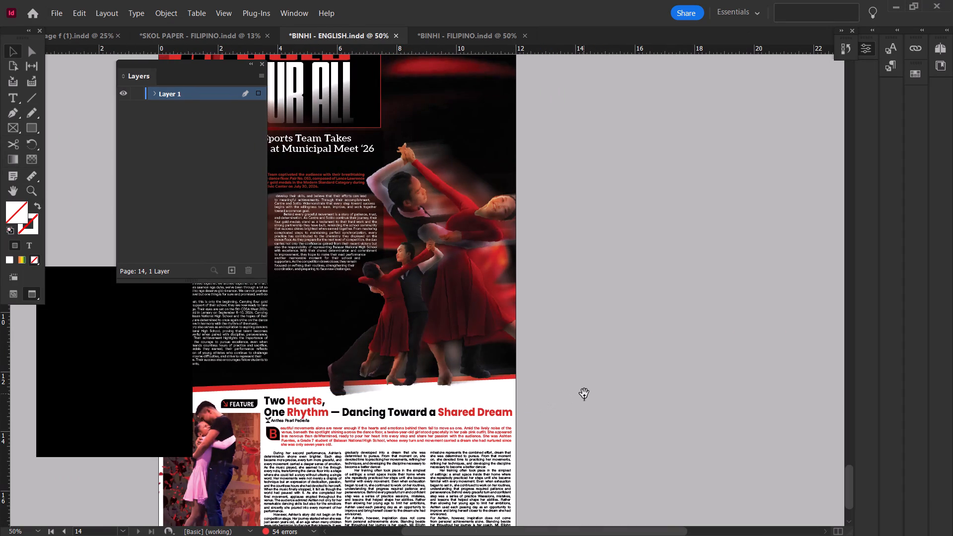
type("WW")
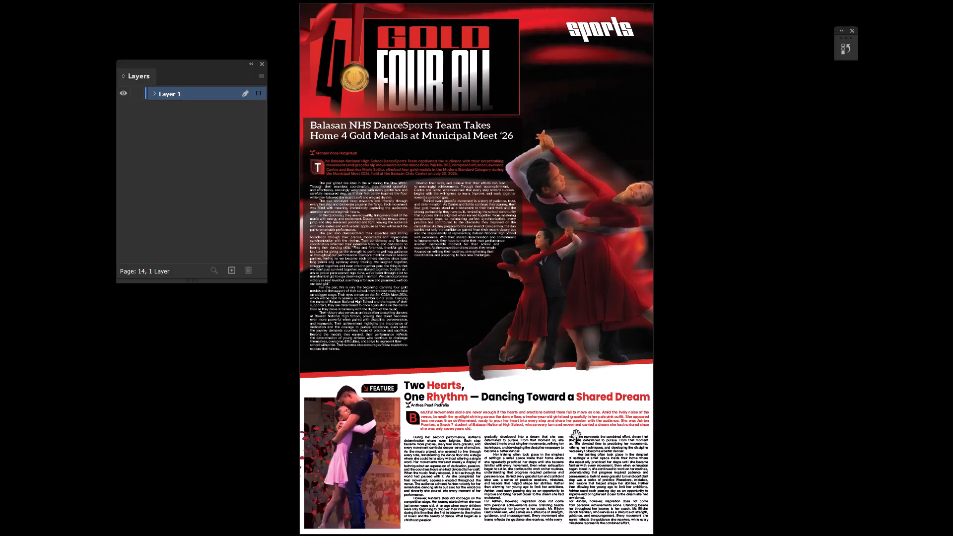
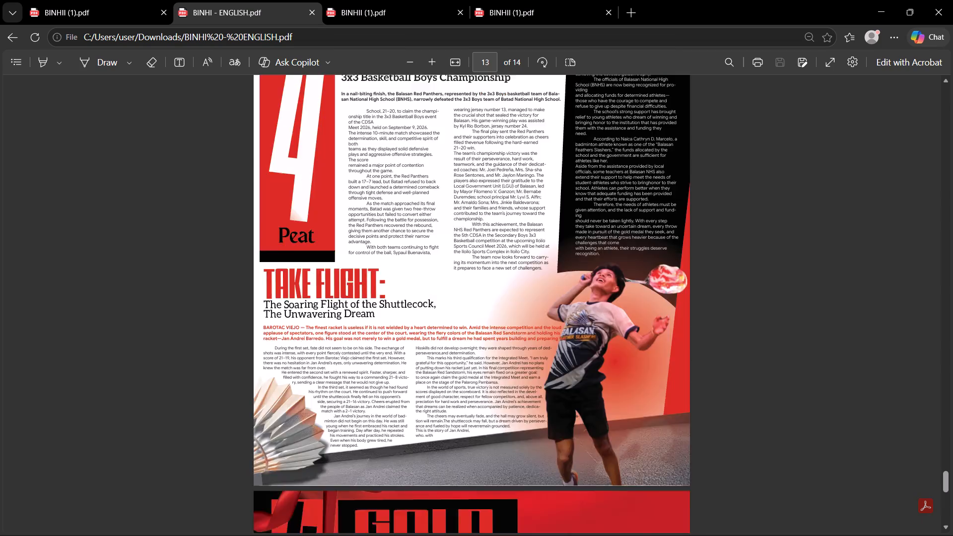
Examine sports pages 12 to 14 of the BINHI - ENGLISH PDF, including the chess, badminton and dance sports layouts.
scroll(645, 385, "up", 20)
scroll(661, 402, "down", 10)
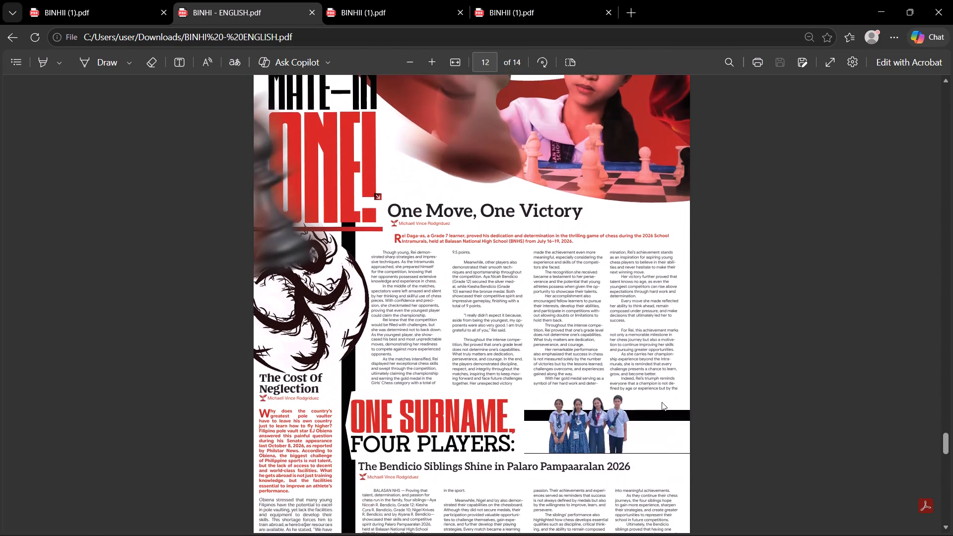
scroll(662, 402, "down", 13)
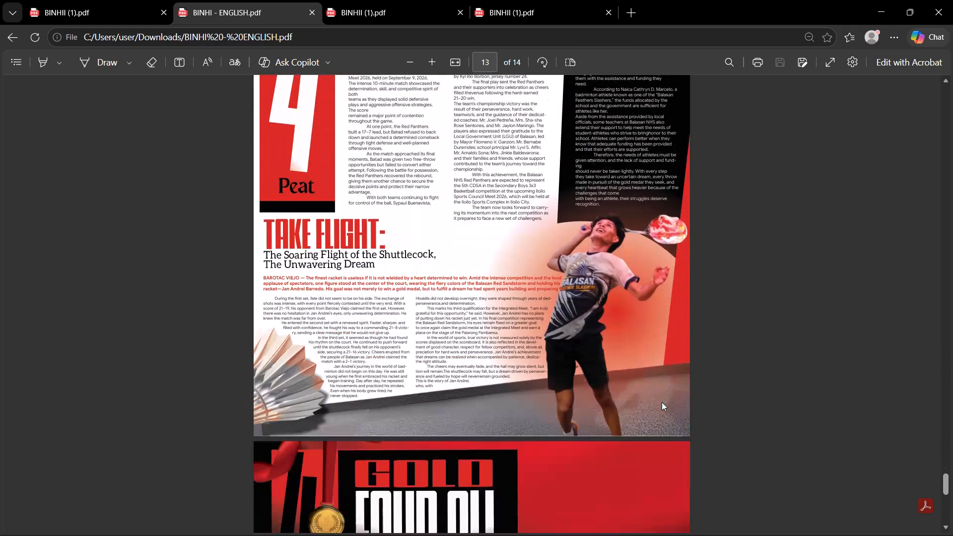
scroll(662, 402, "down", 9)
scroll(662, 402, "up", 1)
scroll(662, 402, "down", 6)
scroll(662, 402, "up", 1)
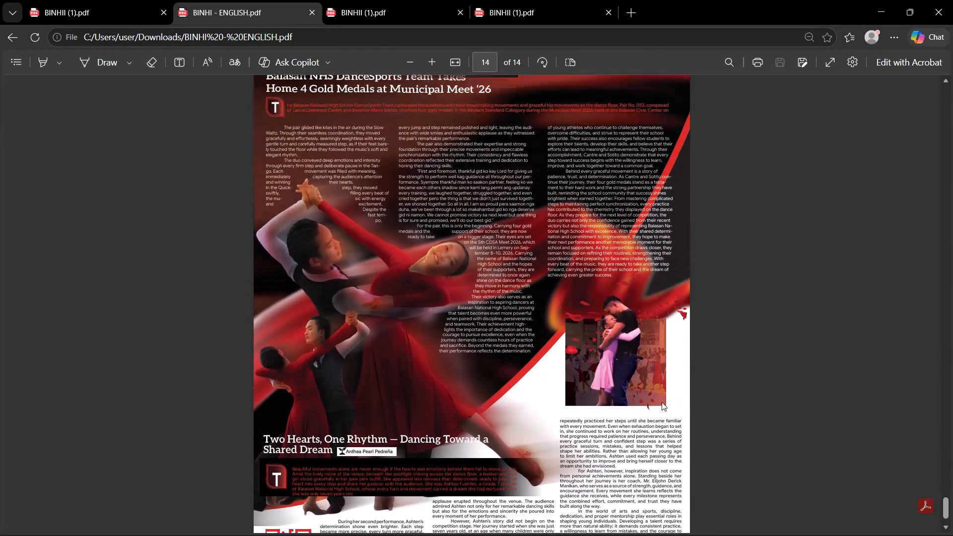
scroll(662, 402, "up", 2)
Switch to the Filipino BINHII (1) PDF and examine its page 14 basketball and badminton sports layout.
left_click(372, 3)
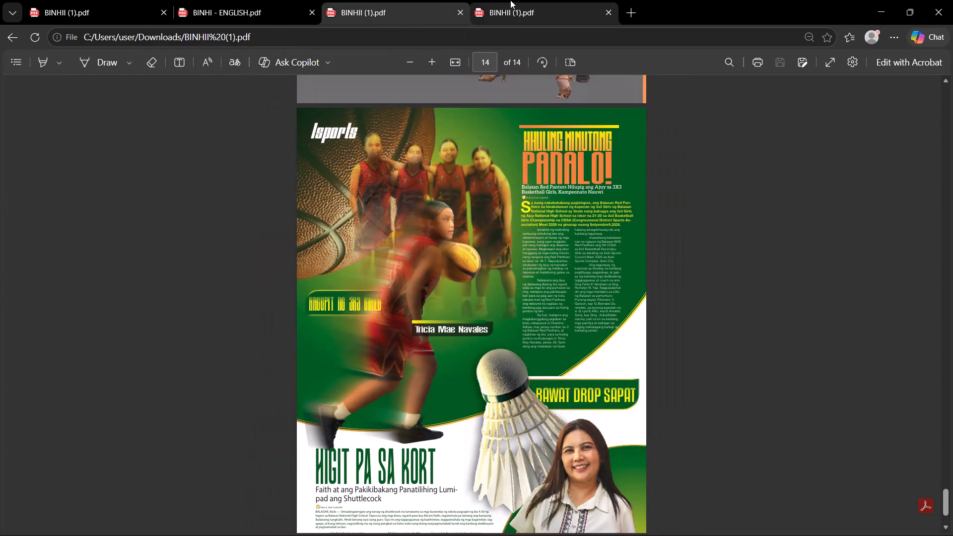
scroll(667, 163, "down", 3)
scroll(667, 163, "up", 2)
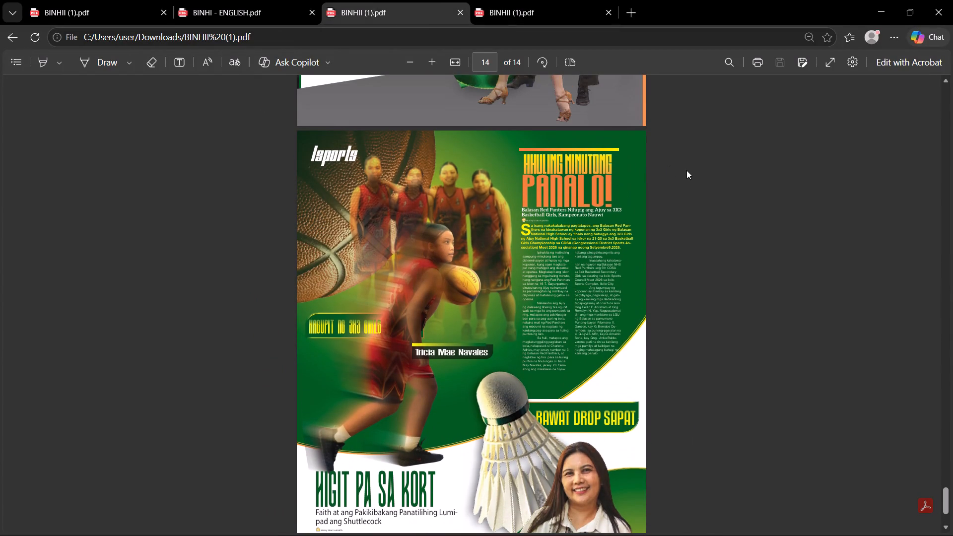
scroll(812, 291, "down", 9)
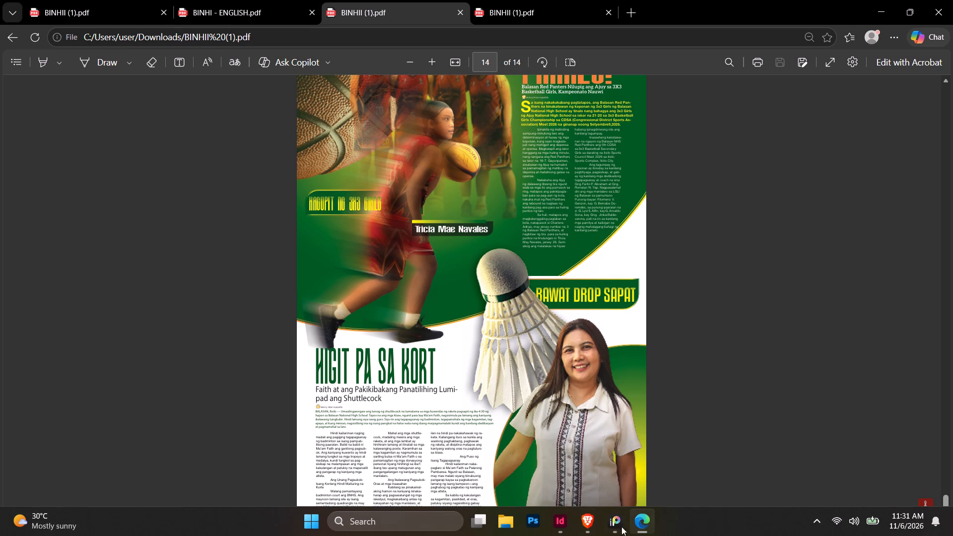
Switch to InDesign and examine the BINHI - ENGLISH spreads from the sports pages back to the front page.
left_click(553, 533)
scroll(527, 328, "up", 13)
scroll(523, 286, "down", 1, "alt")
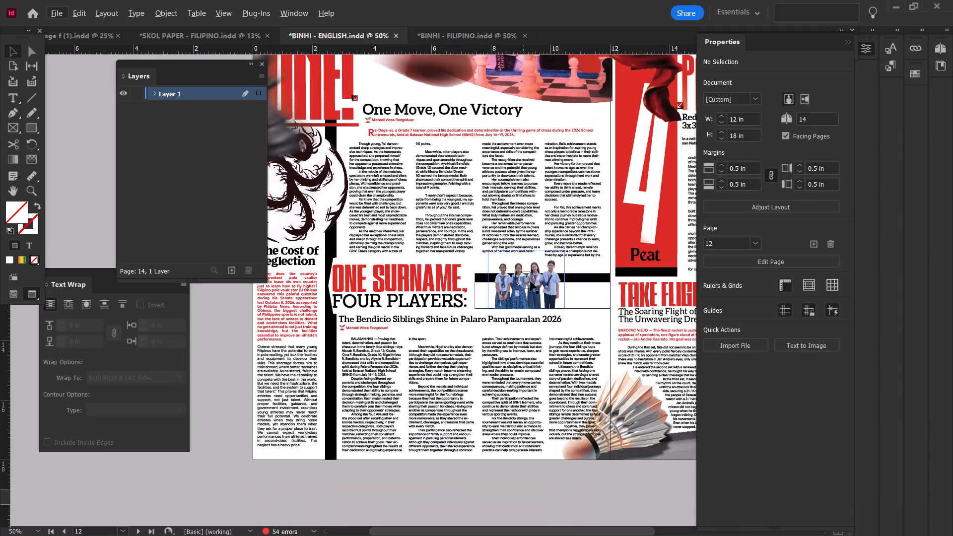
scroll(531, 281, "up", 11)
scroll(531, 281, "down", 2)
scroll(531, 281, "up", 16)
scroll(536, 271, "down", 9)
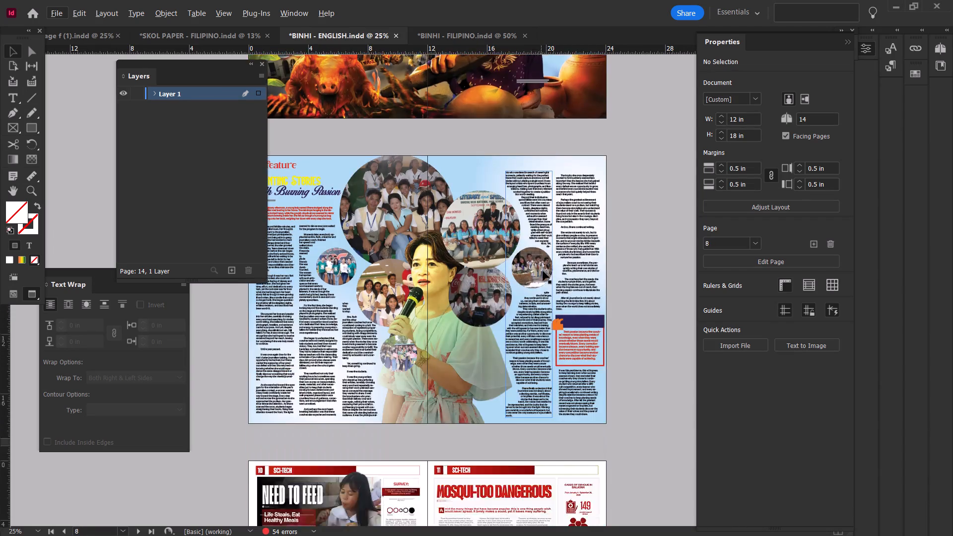
scroll(543, 271, "down", 6)
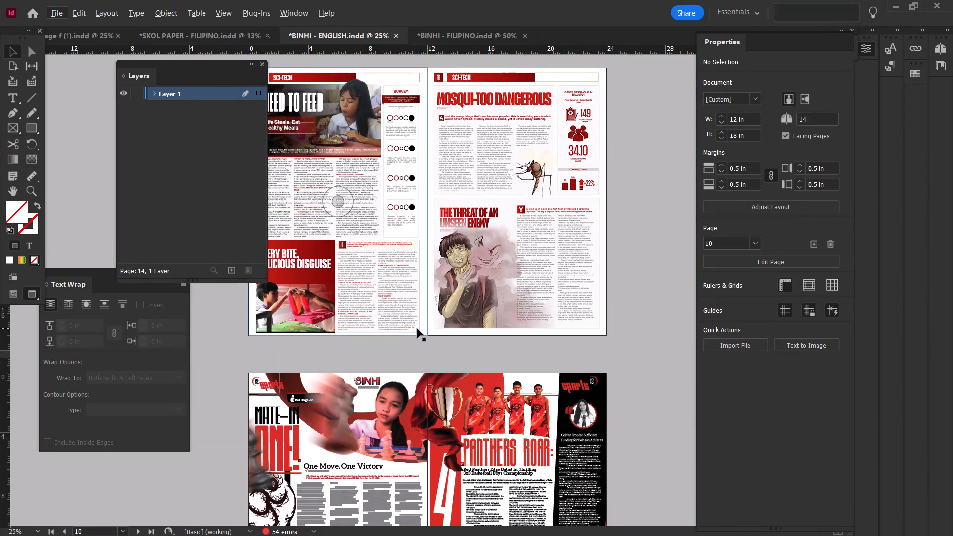
scroll(417, 329, "up", 19)
scroll(434, 326, "down", 1)
scroll(434, 326, "up", 19)
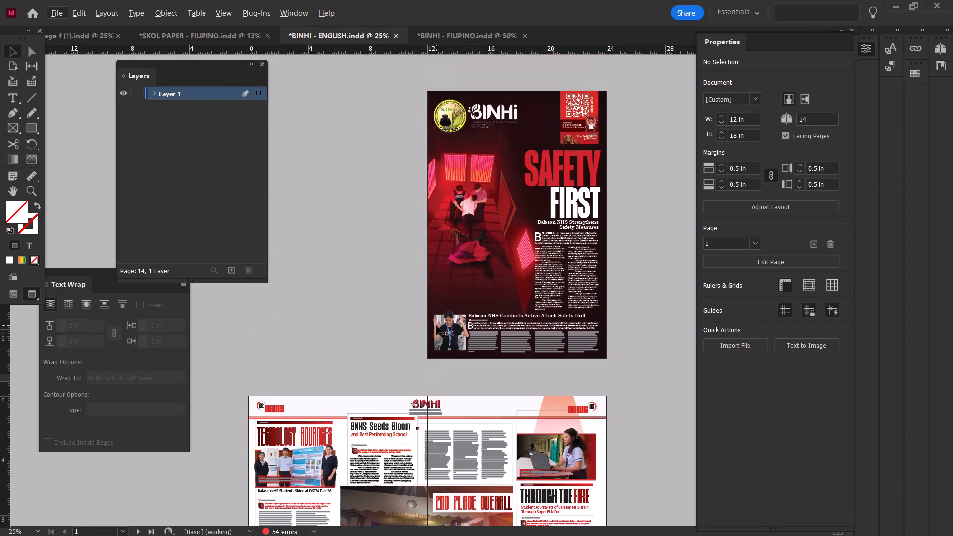
scroll(518, 309, "up", 1, "alt")
scroll(518, 309, "down", 1, "alt")
scroll(523, 309, "up", 1, "alt")
scroll(523, 309, "down", 1, "ctrl")
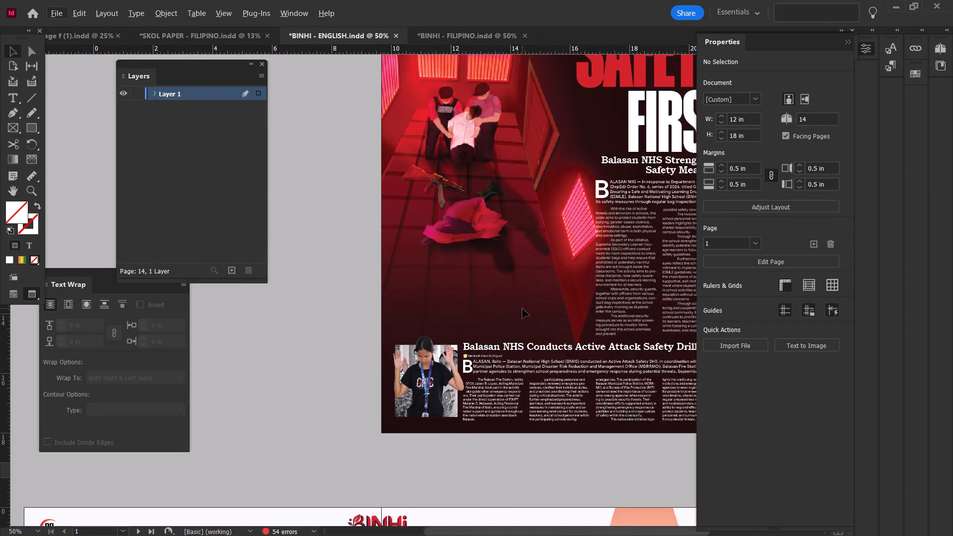
Examine the opinion, feature and Sci-Tech spreads of BINHI - ENGLISH, including the photo collage on pages 8-9.
scroll(523, 309, "down", 1, "ctrl")
scroll(524, 309, "down", 1, "alt")
scroll(529, 309, "down", 18)
scroll(557, 359, "down", 4)
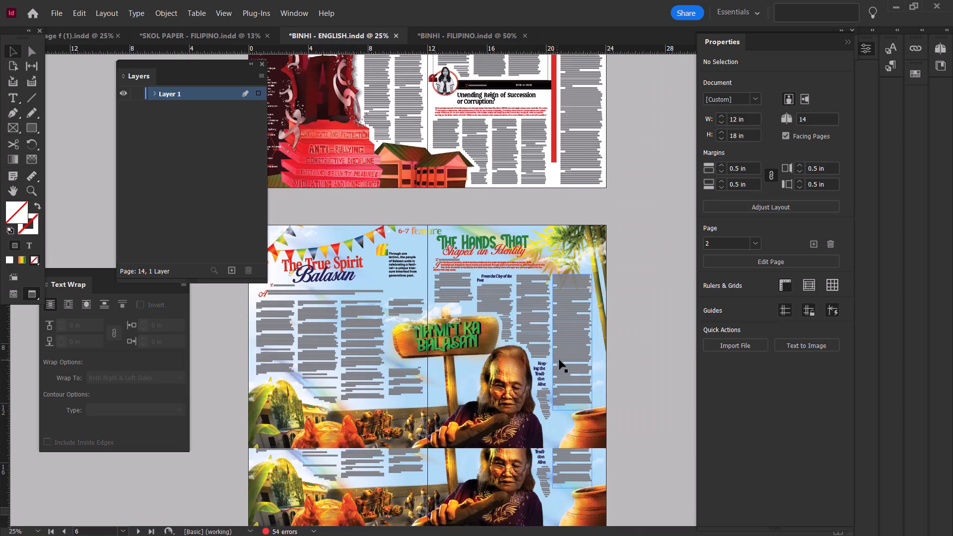
scroll(559, 360, "down", 6)
scroll(521, 393, "up", 1, "alt")
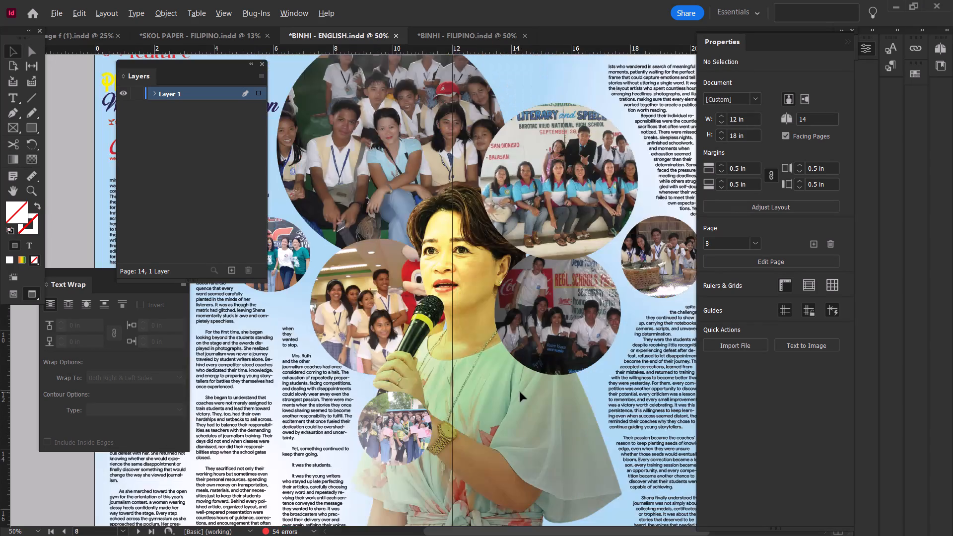
scroll(520, 392, "down", 3, "alt")
scroll(520, 392, "up", 1, "alt")
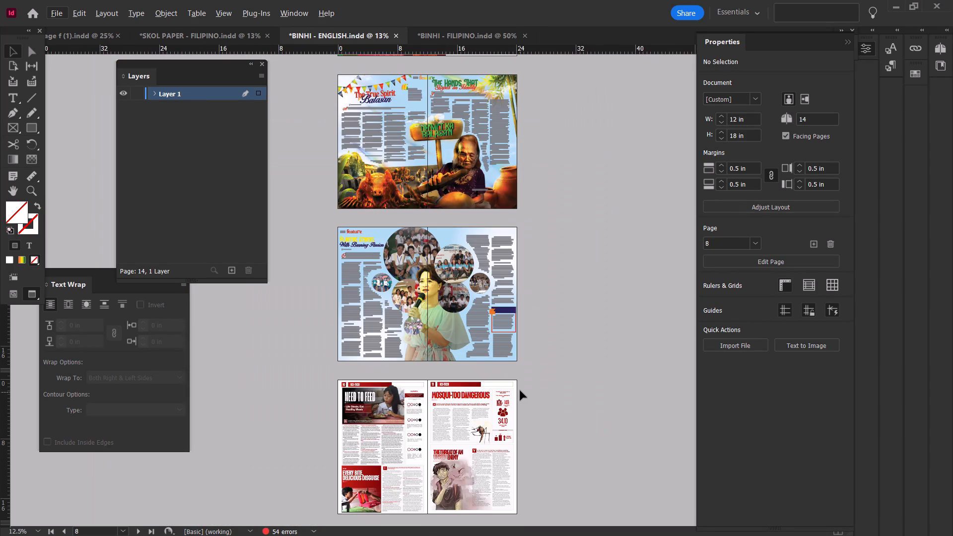
scroll(520, 390, "down", 2)
scroll(520, 390, "up", 14)
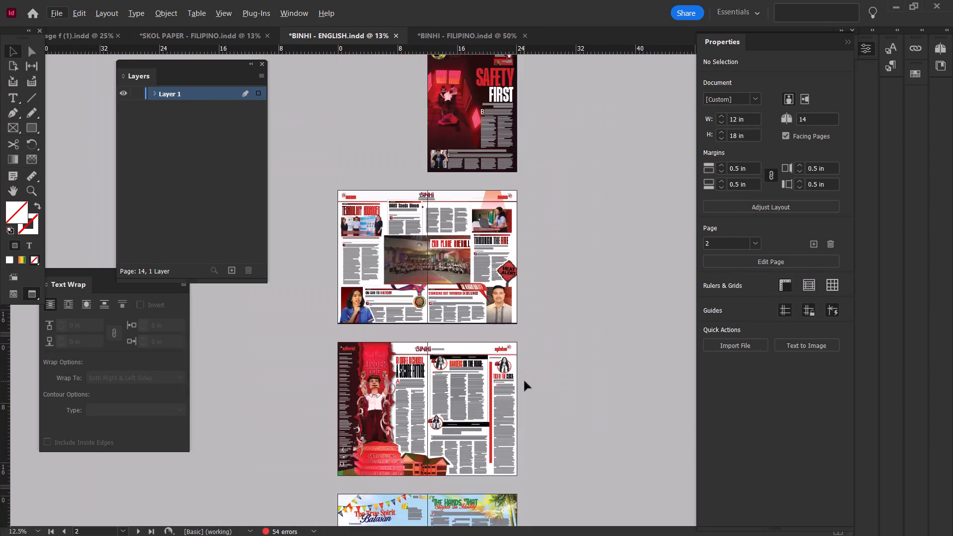
Examine the SAFETY FIRST front page of BINHI - ENGLISH up close and as a whole.
scroll(525, 381, "up", 8)
scroll(573, 171, "up", 10)
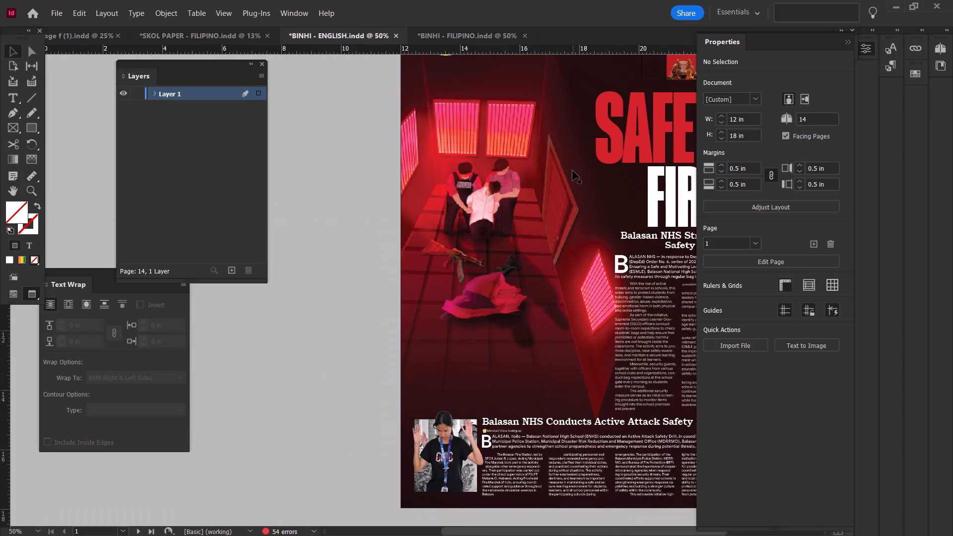
scroll(573, 171, "down", 2, "ctrl")
scroll(573, 171, "up", 2)
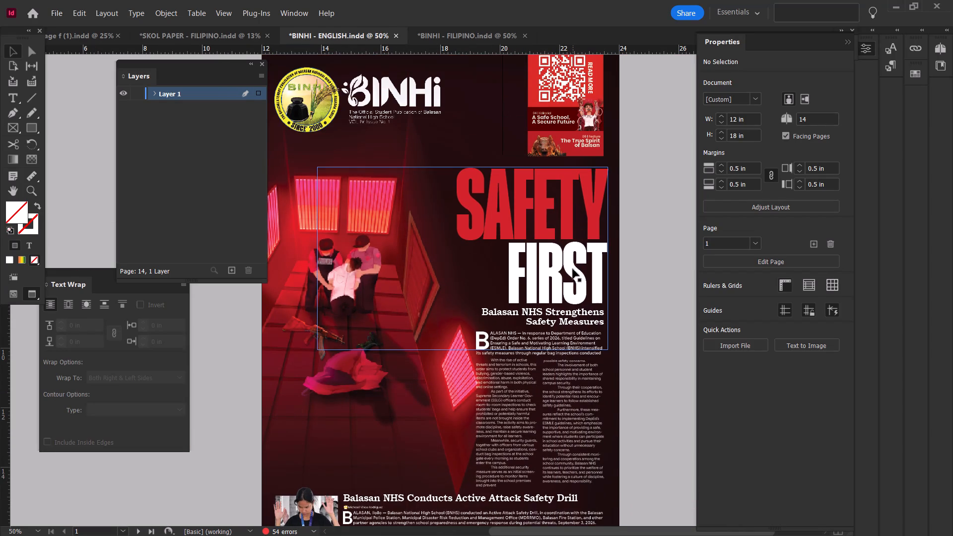
scroll(576, 287, "down", 1, "ctrl")
scroll(576, 288, "up", 1, "ctrl")
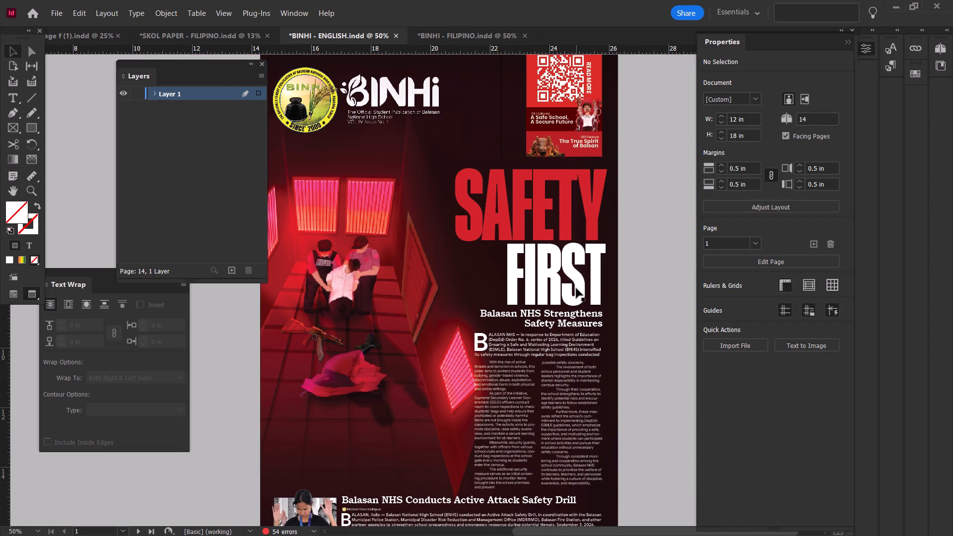
scroll(576, 288, "down", 1, "alt")
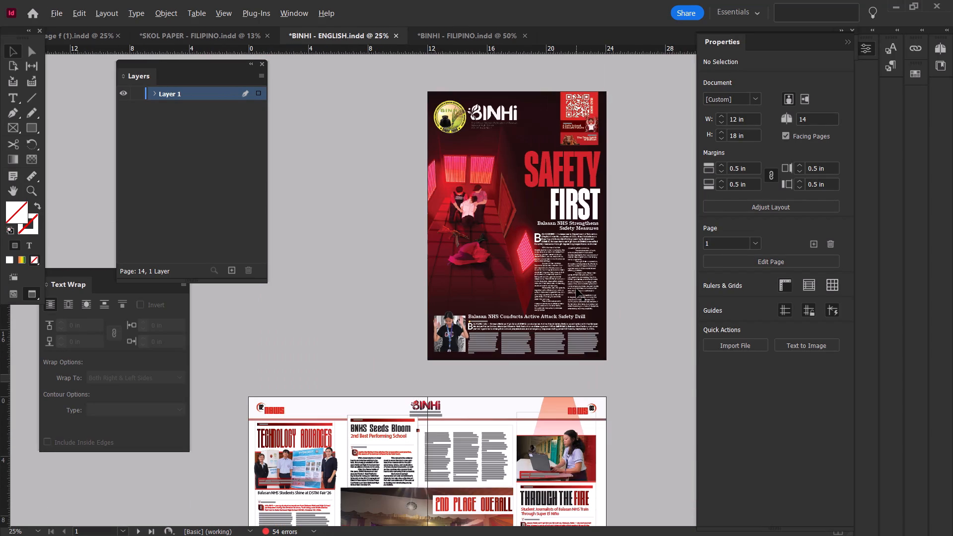
scroll(576, 288, "up", 1, "alt")
Review the inside spreads of BINHI - ENGLISH again, from news and opinion through feature to the Sci-Tech pages.
scroll(576, 288, "down", 1, "alt")
scroll(576, 288, "down", 17)
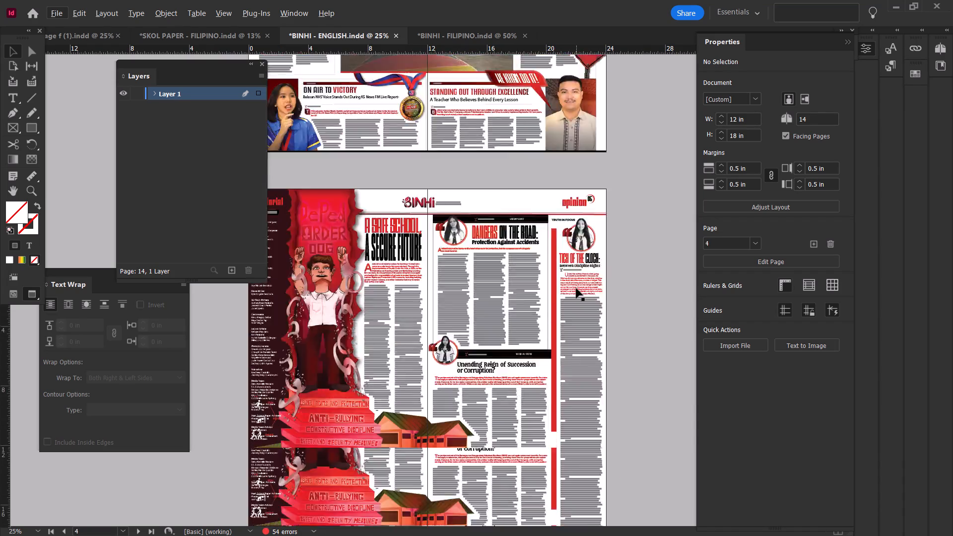
scroll(576, 288, "down", 15)
scroll(576, 288, "up", 3)
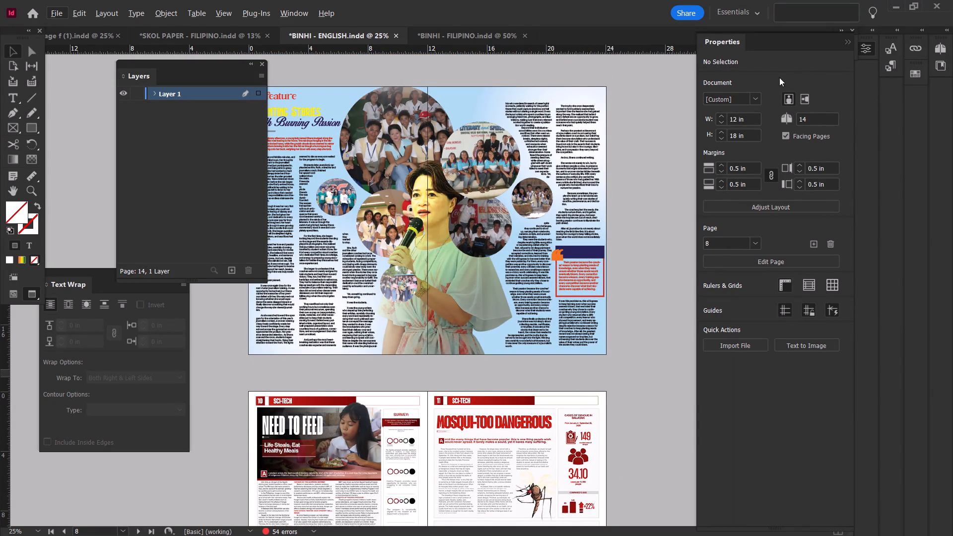
left_click(763, 68)
scroll(657, 286, "up", 6)
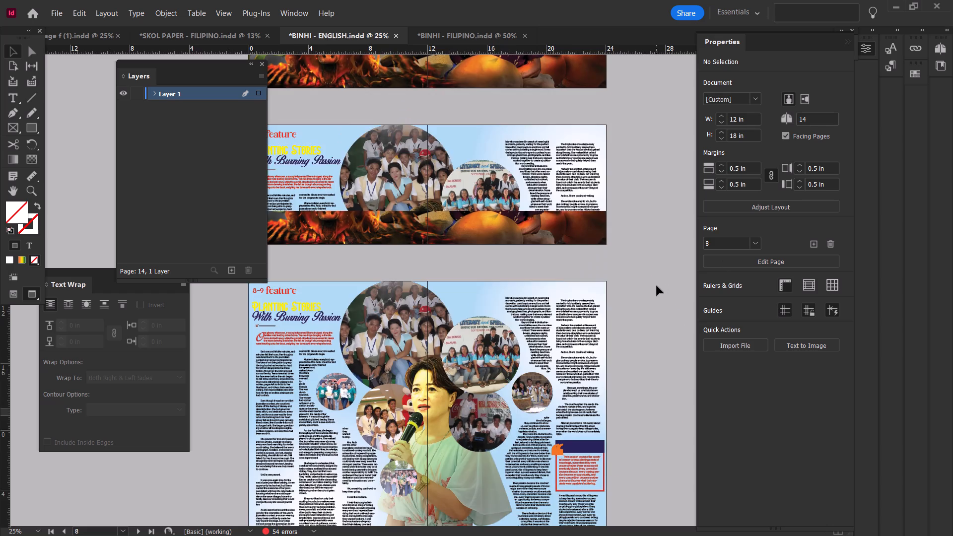
scroll(657, 285, "down", 1, "alt")
scroll(657, 285, "up", 13)
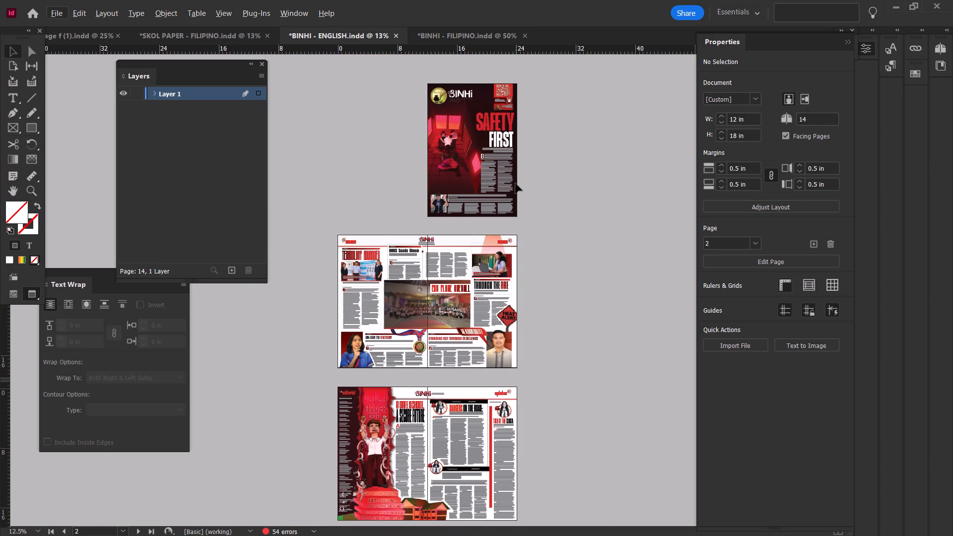
scroll(465, 310, "down", 3)
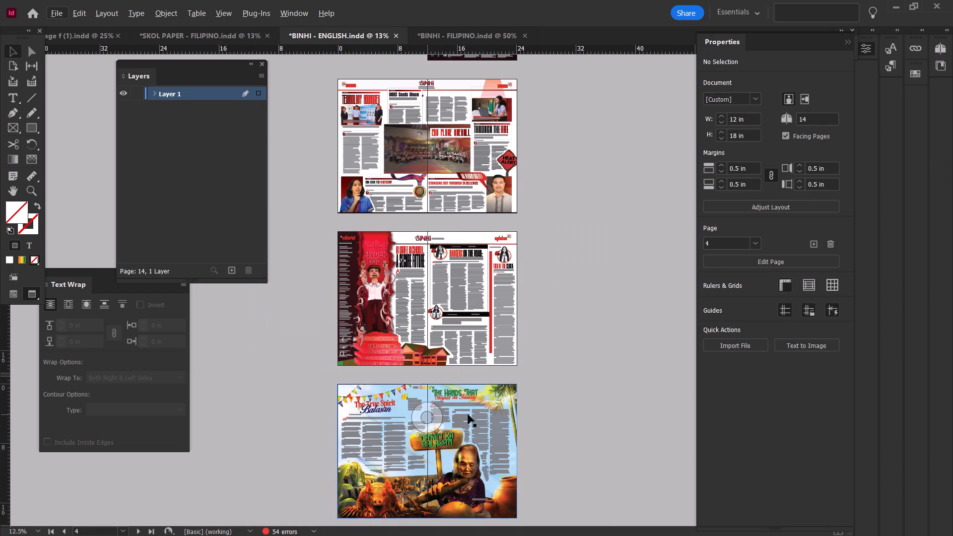
scroll(502, 414, "down", 6)
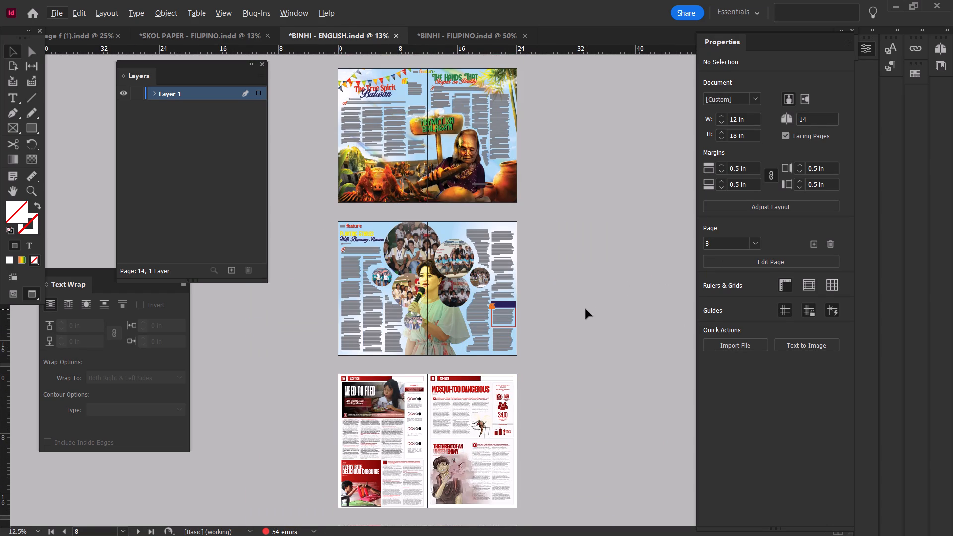
scroll(586, 309, "down", 2)
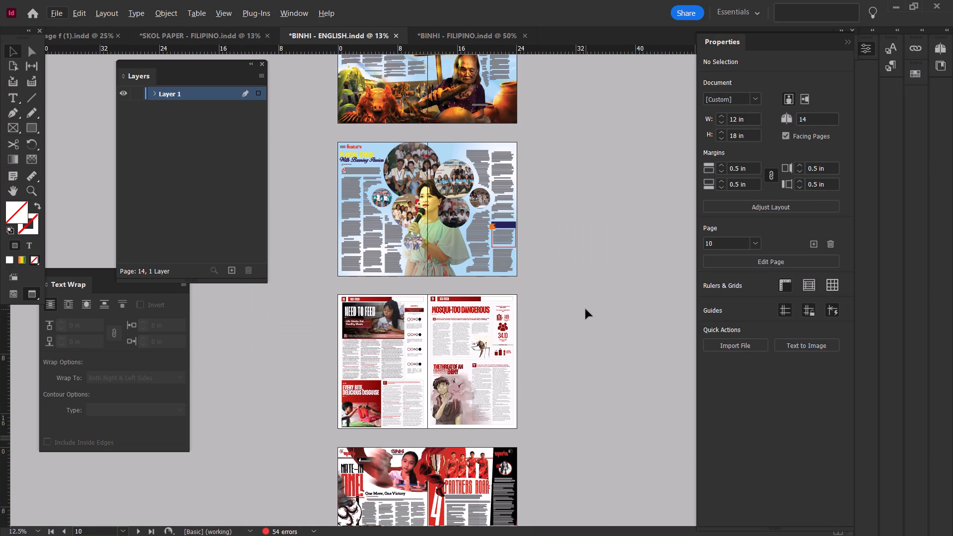
Start an Adobe PDF (Print) export to Downloads named BINHI - ENGLISHh, keeping the existing BINHI - ENGLISH PDF.
key("ctrl+e")
scroll(354, 258, "down", 1)
left_click(352, 246)
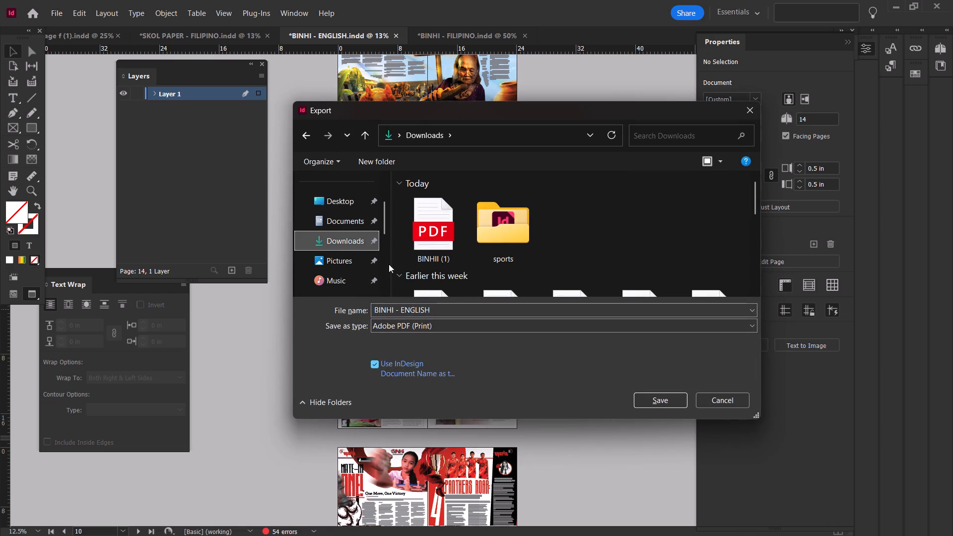
left_click(664, 400)
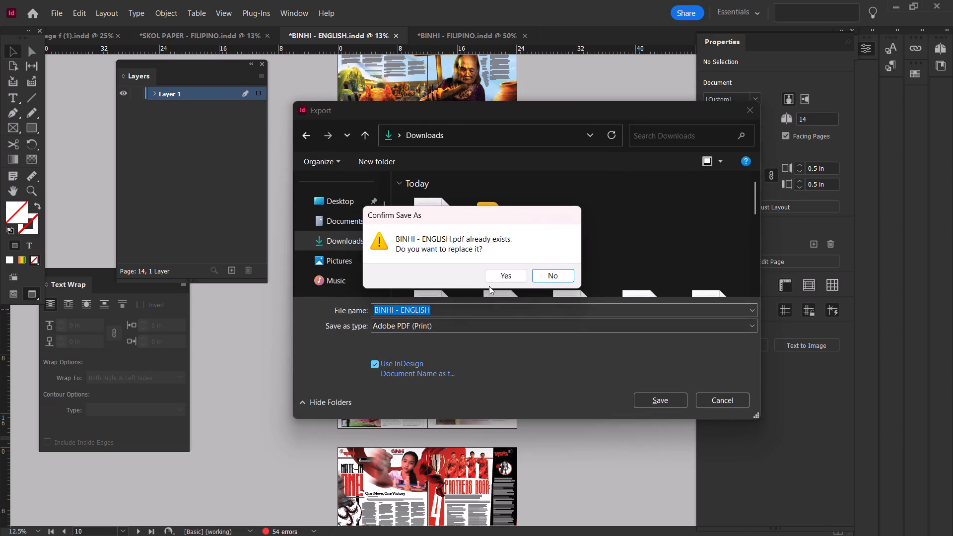
left_click(546, 274)
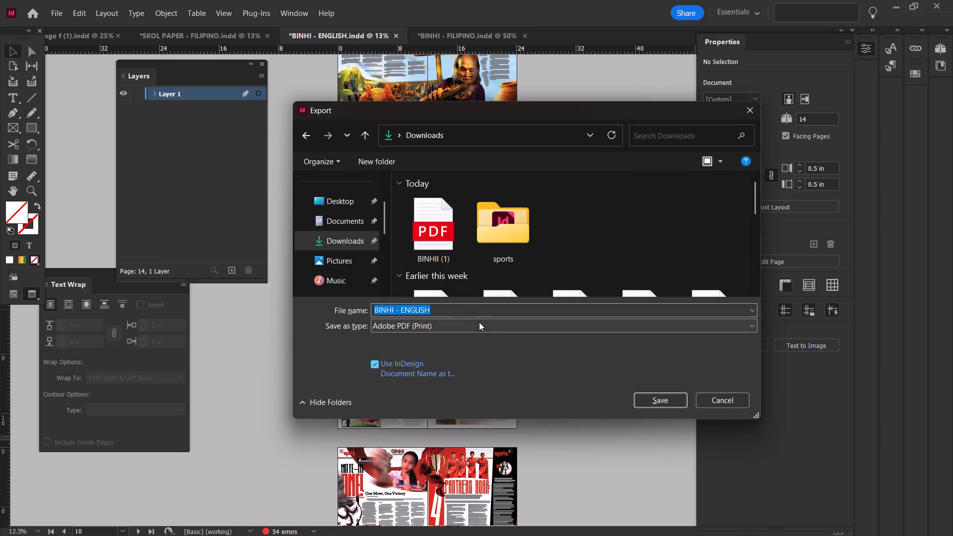
left_click(428, 310)
left_click(413, 306)
left_click(435, 306)
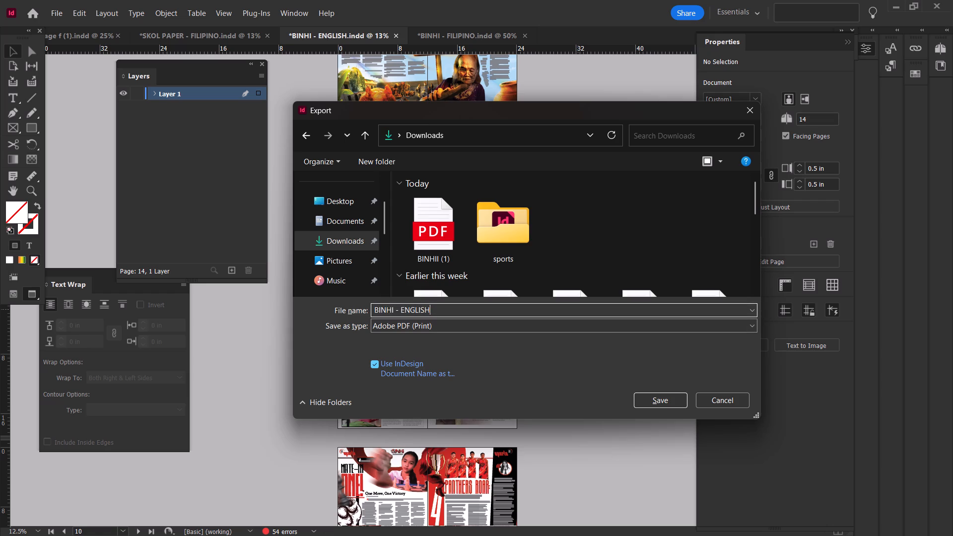
key("h")
key("BackSpace")
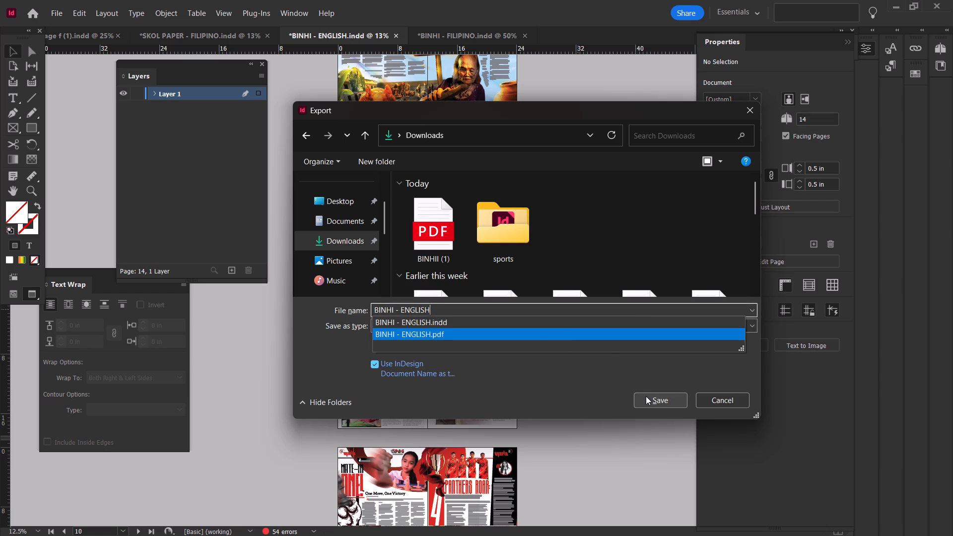
left_click(433, 307)
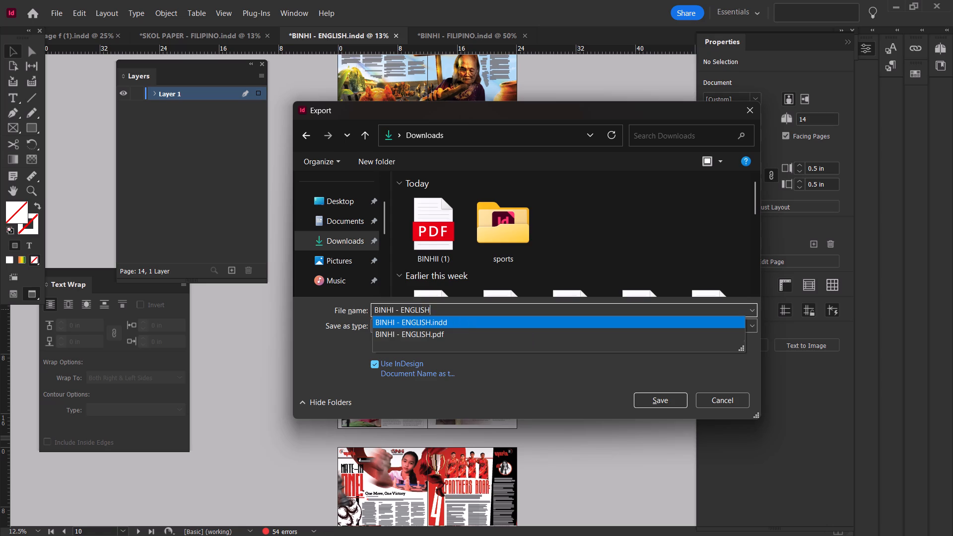
key("space")
key("BackSpace")
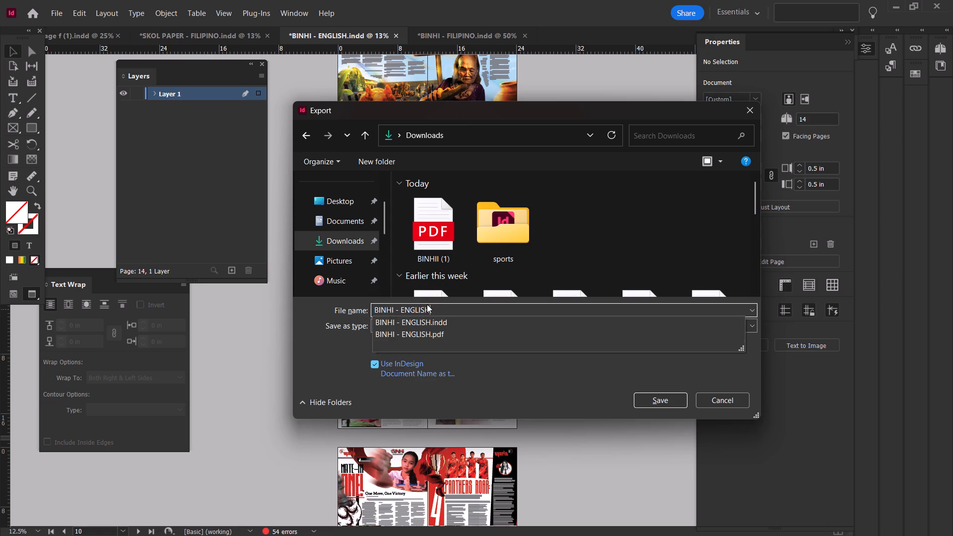
key("h")
left_click(662, 398)
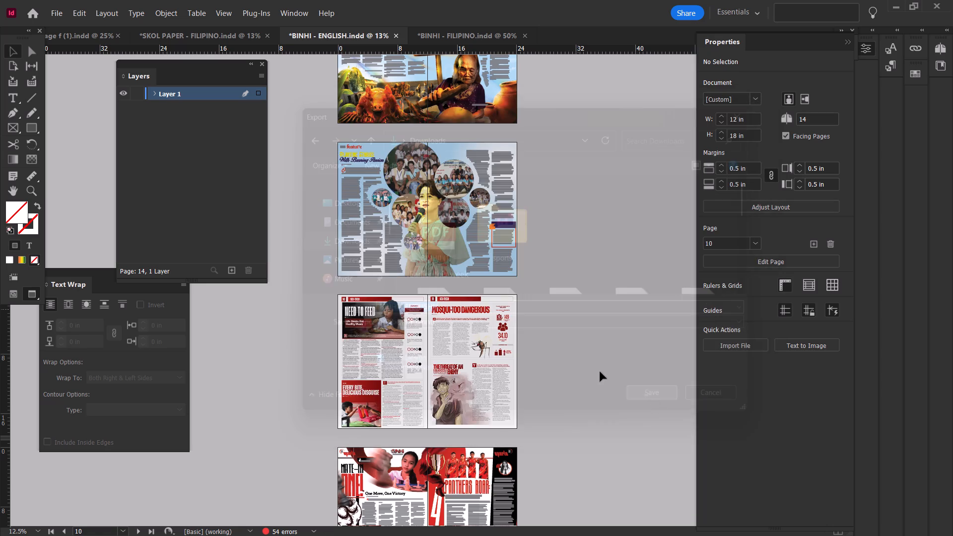
Set the PDF page range to 8-10 and run the export despite the missing or modified links.
scroll(592, 367, "down", 2)
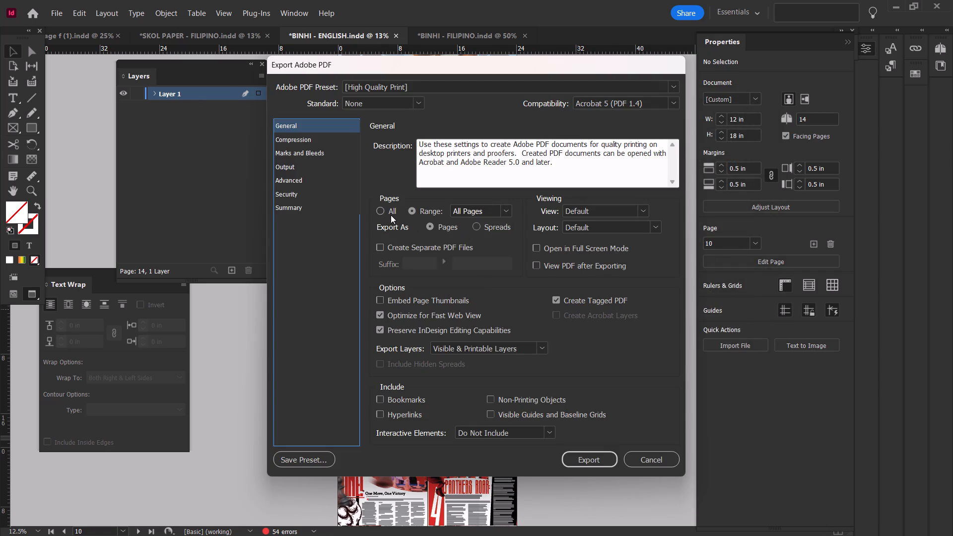
left_click(465, 208)
left_click_drag(484, 210, 420, 208)
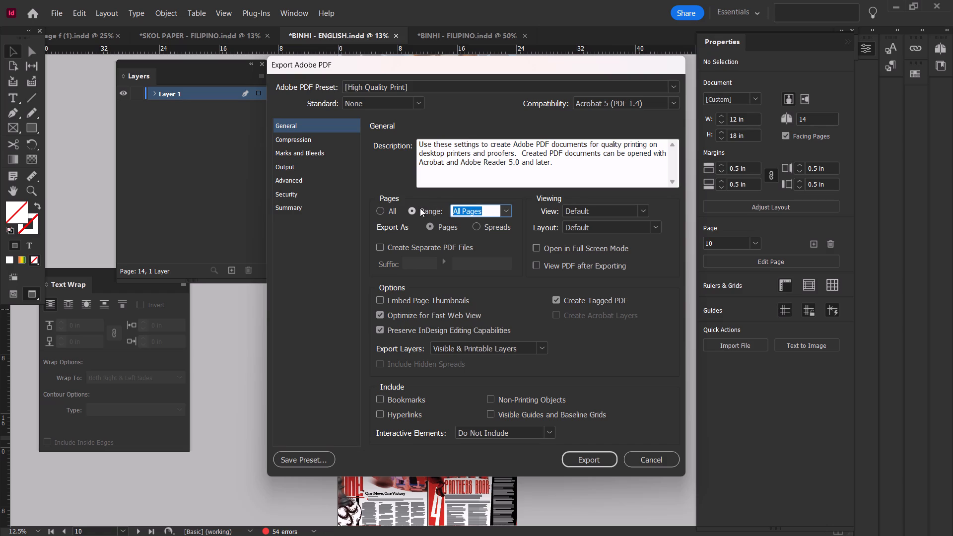
type("8-")
type("10")
left_click(577, 464)
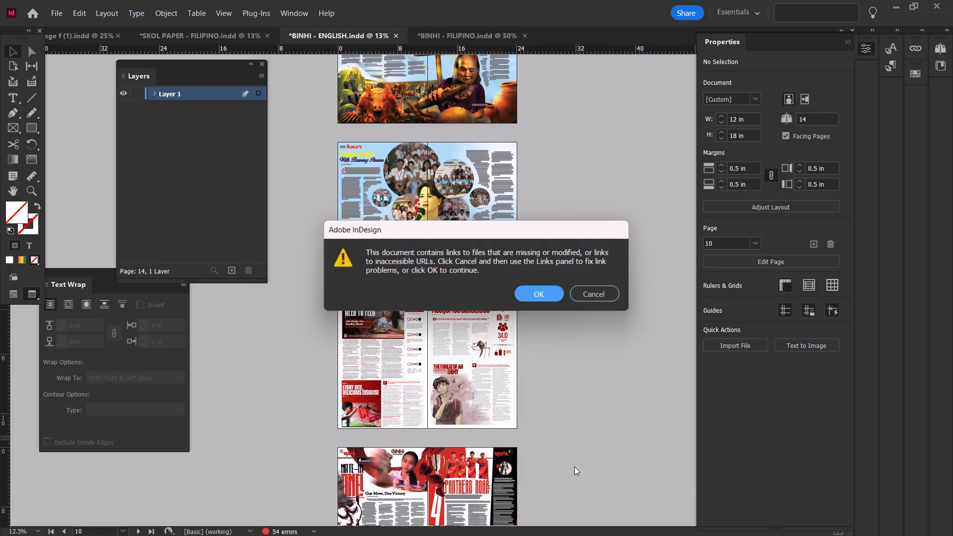
left_click(542, 285)
left_click(544, 295)
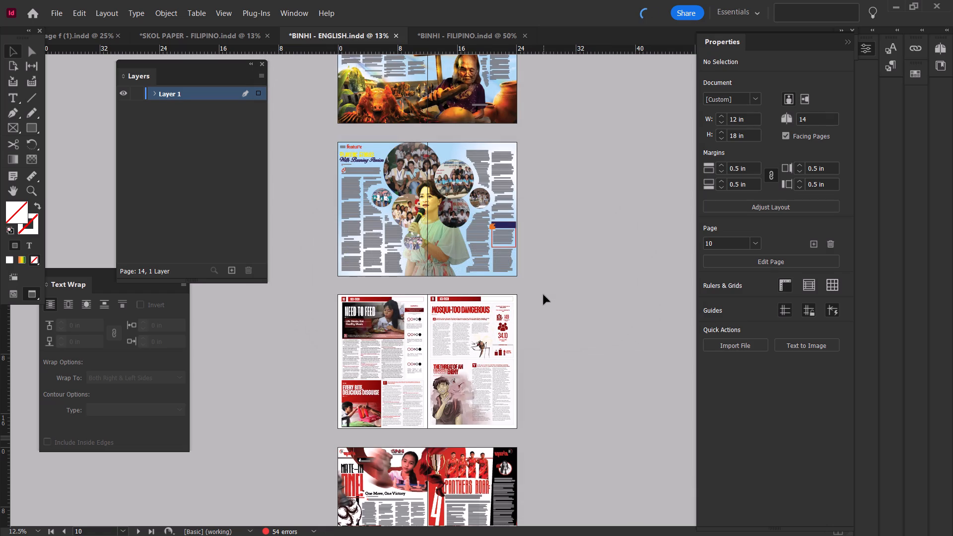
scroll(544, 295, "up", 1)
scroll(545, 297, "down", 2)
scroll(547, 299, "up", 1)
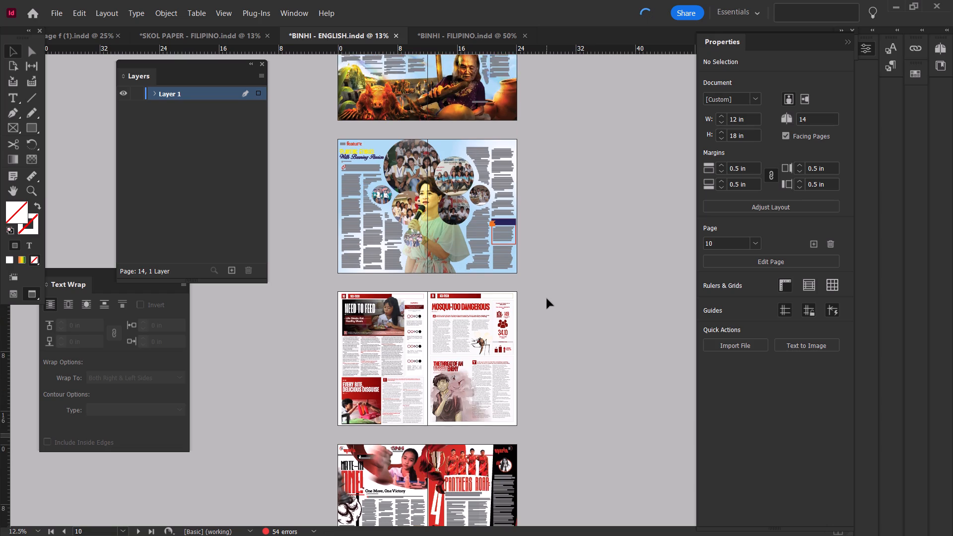
Look through the Sci-Tech and sports pages of BINHI - ENGLISH and return to the SAFETY FIRST front page.
scroll(547, 299, "down", 7)
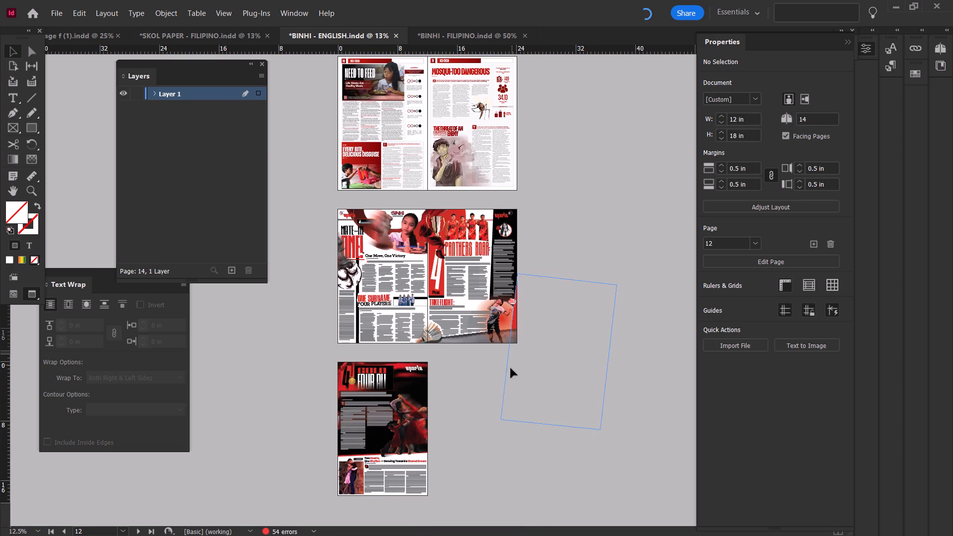
scroll(448, 418, "up", 1, "alt")
scroll(452, 411, "down", 5)
scroll(452, 411, "up", 7)
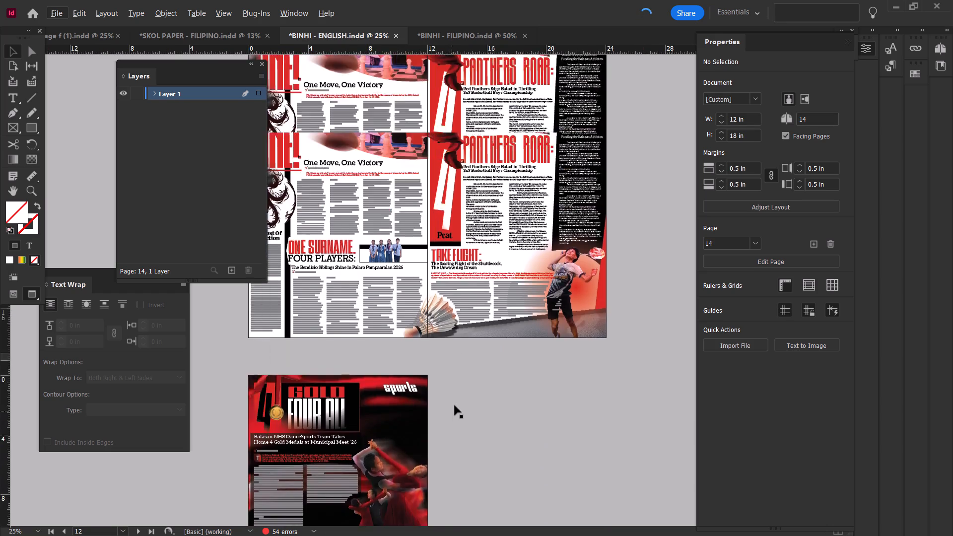
scroll(455, 405, "up", 20)
scroll(455, 405, "up", 19)
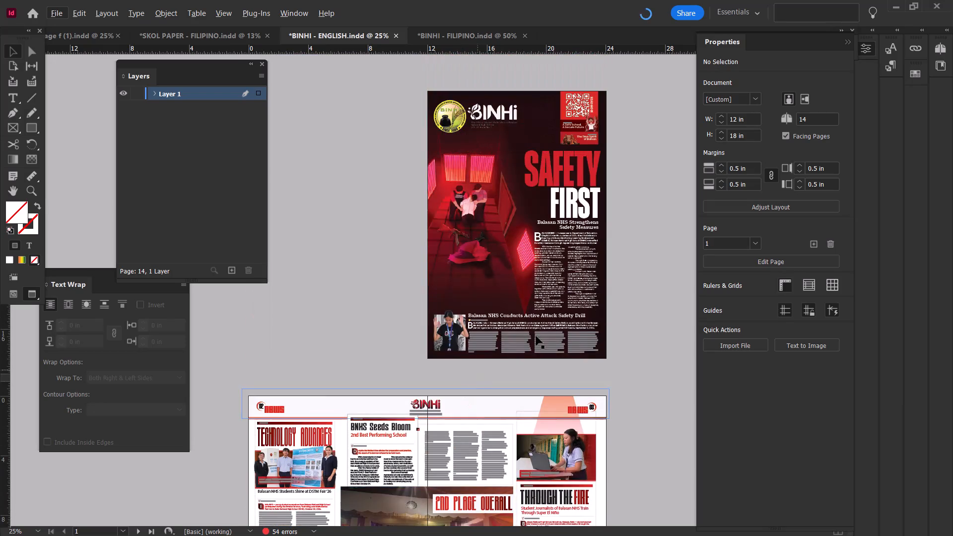
scroll(622, 283, "down", 2, "ctrl")
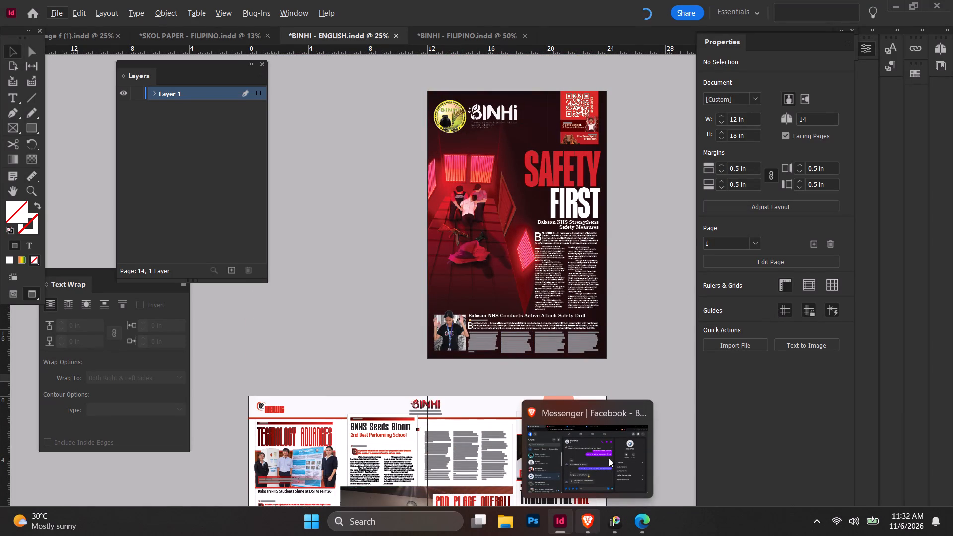
Start an Adobe PDF (Print) export to Downloads named BINHI - ENGLISH FRONT PAGE.
left_click(641, 299)
key("ctrl+e")
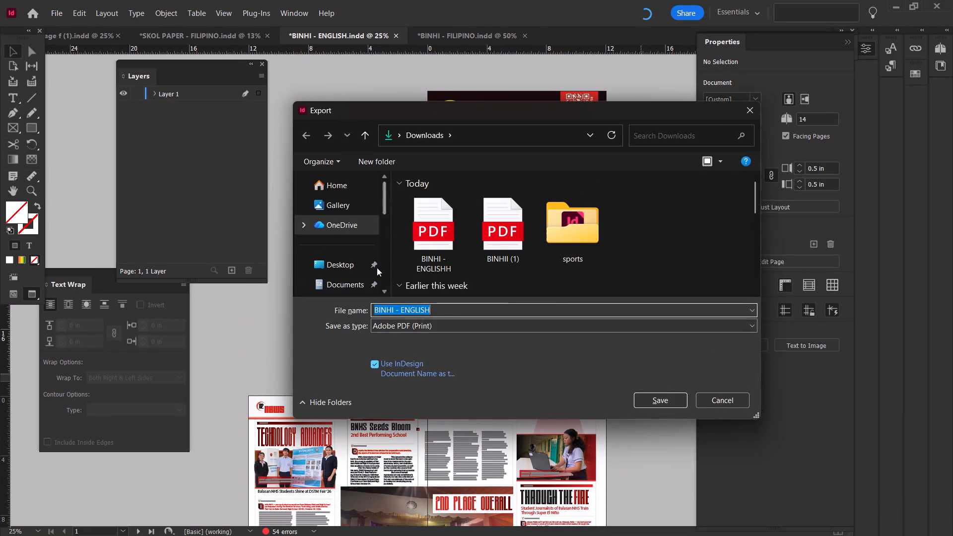
scroll(375, 267, "down", 1)
left_click(343, 243)
left_click(445, 314)
left_click(432, 308)
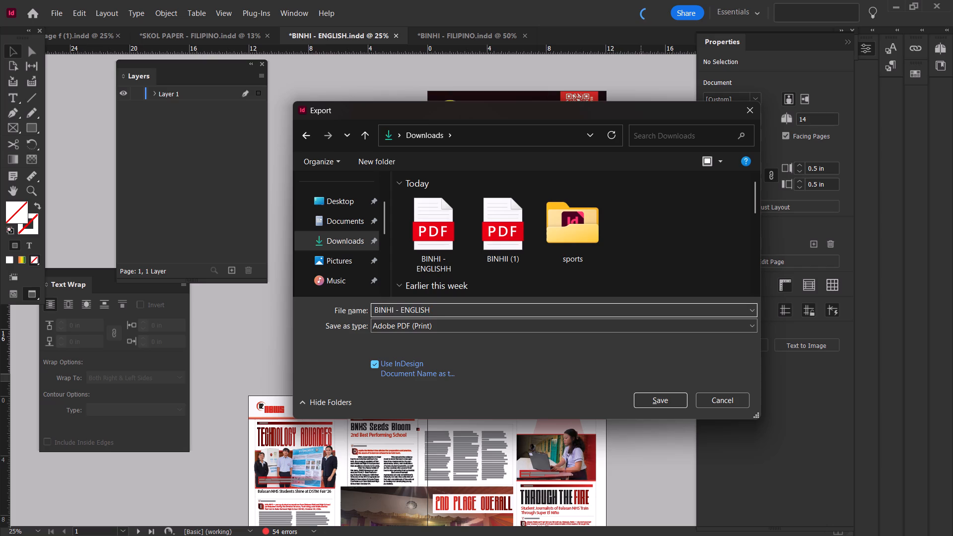
key("space")
key("f")
key("r")
key("o")
key("n")
key("t")
key("space")
type("P")
type("AGE")
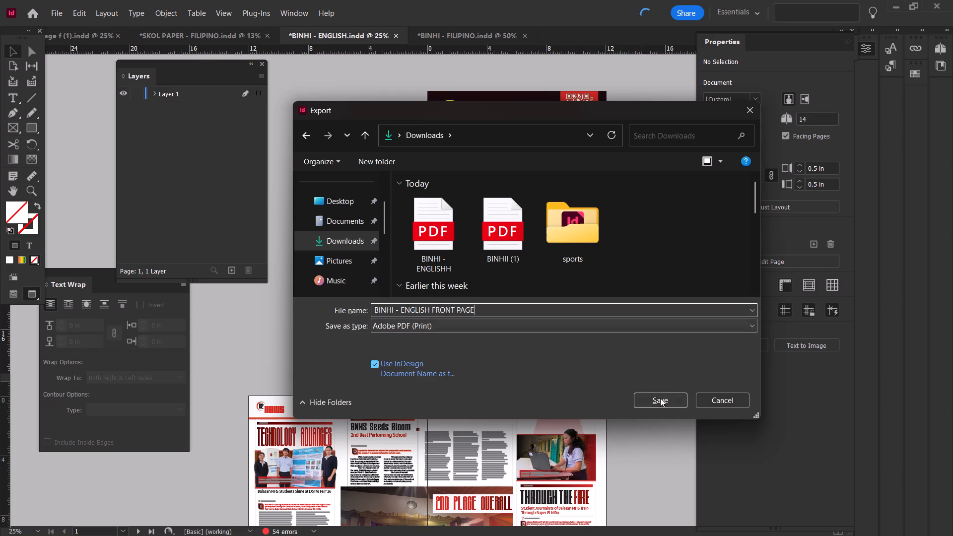
left_click(657, 398)
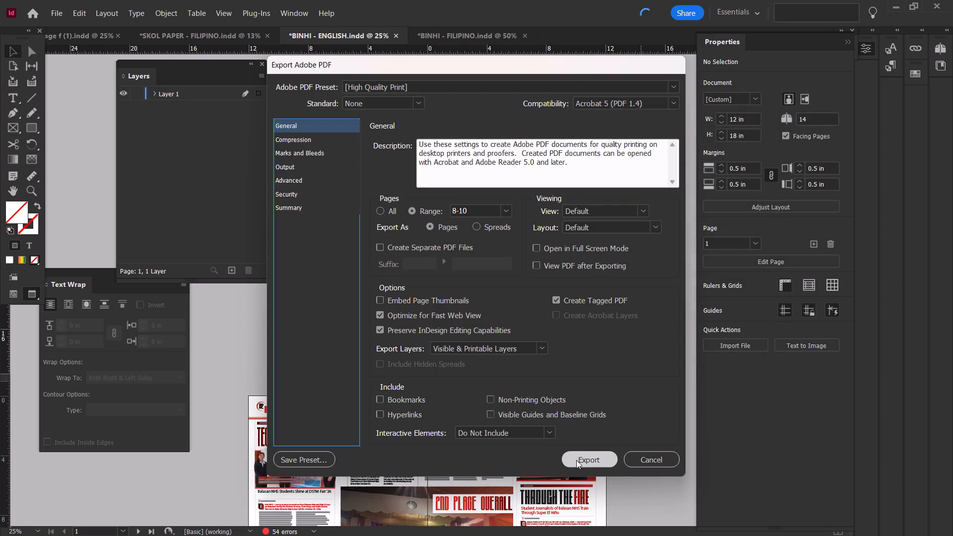
Set the PDF export to all pages and run it despite the missing or modified links.
left_click(470, 212)
left_click_drag(471, 211, 403, 214)
key("1")
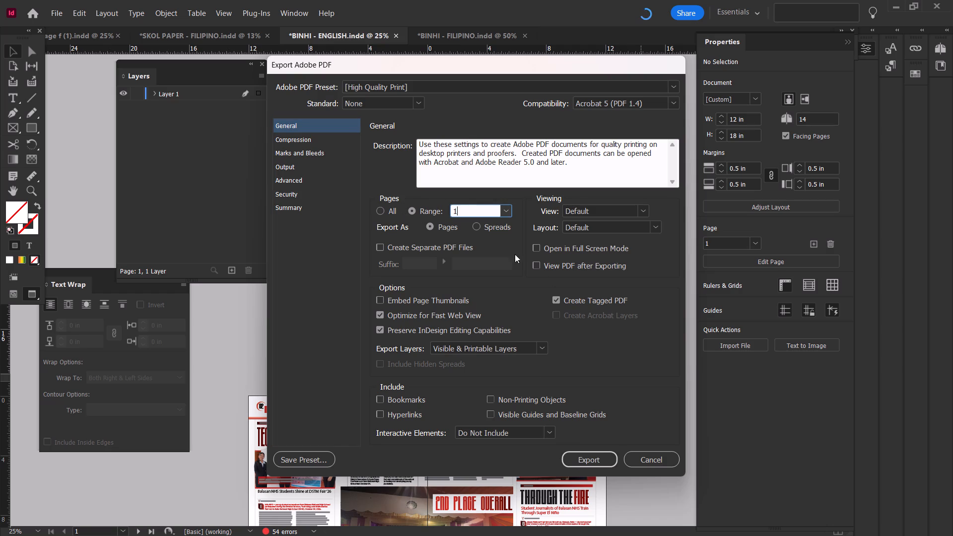
left_click(376, 206)
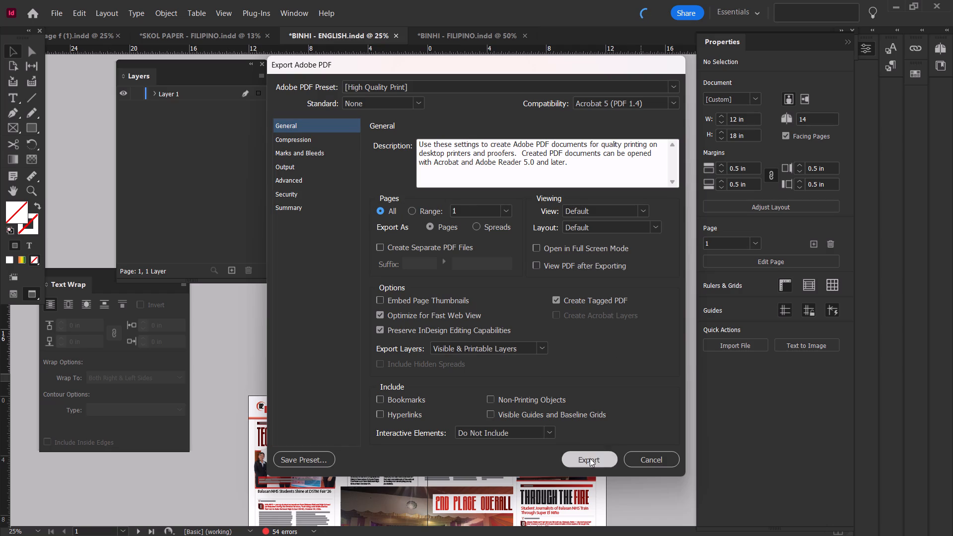
left_click(590, 458)
left_click(608, 217)
scroll(613, 274, "down", 5)
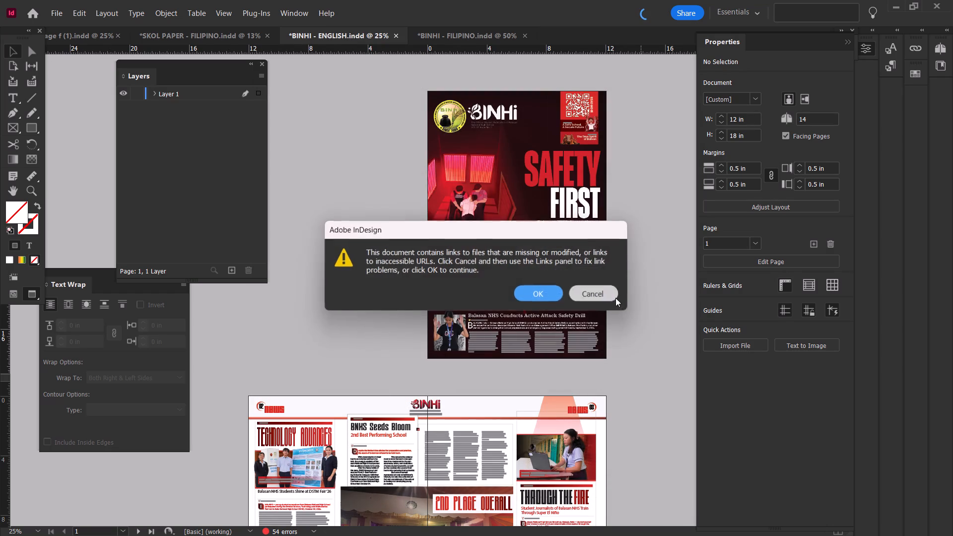
left_click(547, 293)
Examine the GOLD FOUR ALL sports page on page 14 of BINHI - ENGLISH up close.
scroll(547, 293, "down", 20)
scroll(547, 293, "down", 6)
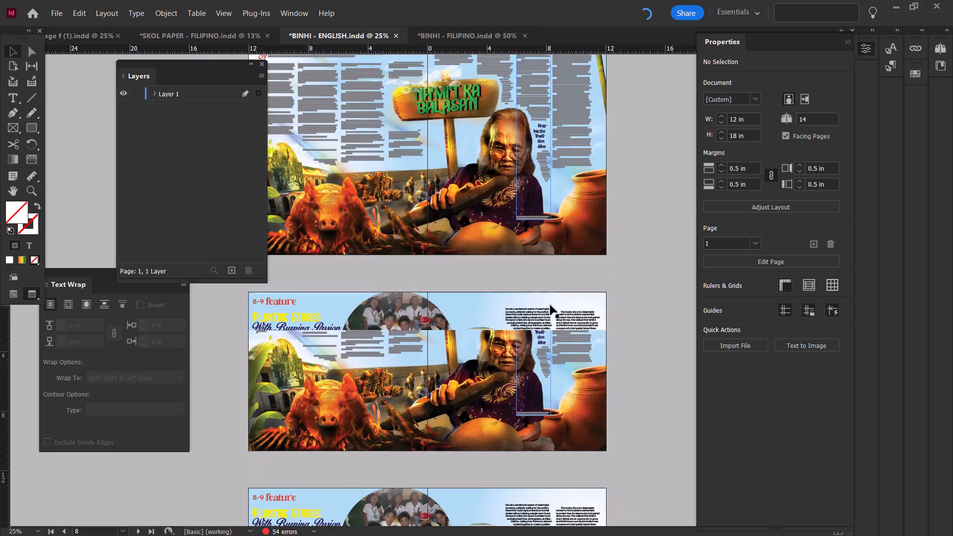
scroll(550, 305, "down", 20)
scroll(550, 305, "down", 12)
scroll(420, 449, "up", 1, "alt")
scroll(422, 440, "up", 2, "ctrl")
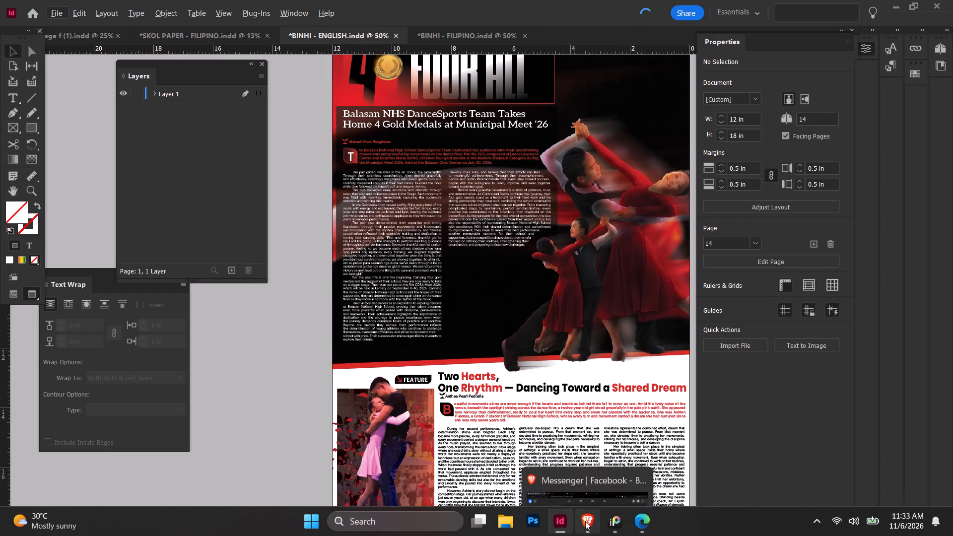
Switch to Edge and examine page 14 of the BINHI - ENGLISH PDF, the GOLD FOUR ALL page, up close and as a whole.
left_click(555, 525)
left_click(256, 0)
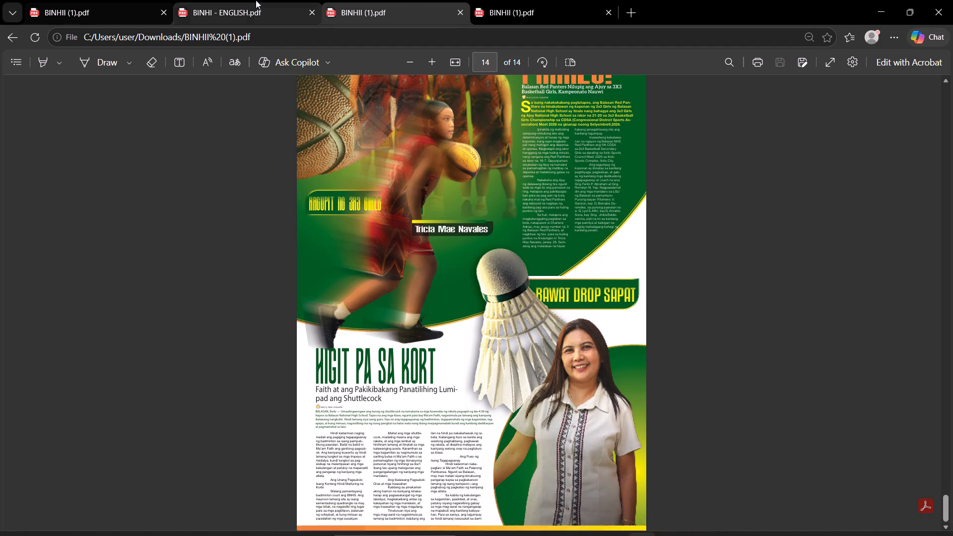
scroll(503, 281, "down", 3)
scroll(542, 291, "up", 2, "alt")
scroll(542, 291, "up", 3, "ctrl")
scroll(542, 291, "down", 5, "ctrl")
scroll(542, 291, "up", 3, "ctrl")
scroll(542, 291, "down", 5)
scroll(542, 291, "up", 3, "ctrl")
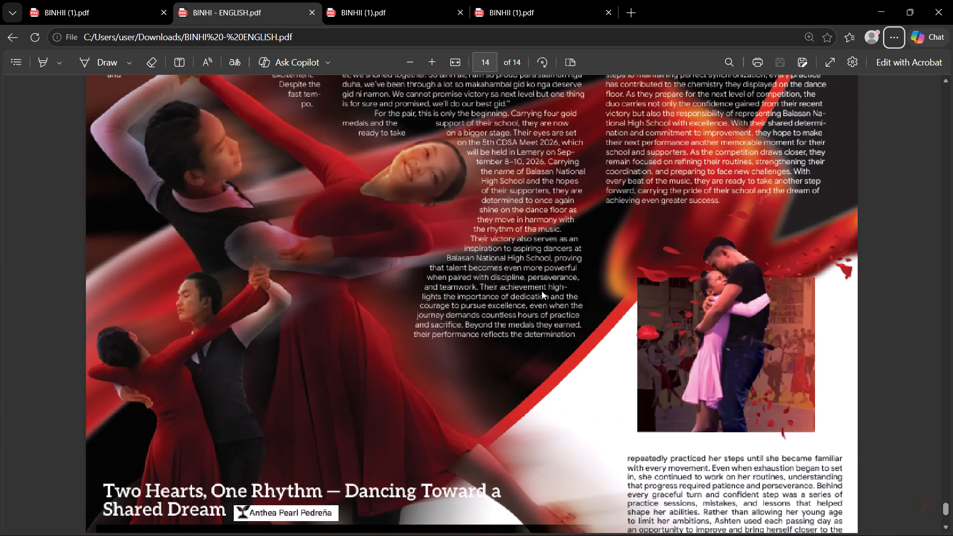
scroll(542, 291, "up", 1, "ctrl")
scroll(542, 291, "down", 5, "ctrl")
scroll(542, 291, "up", 5, "ctrl")
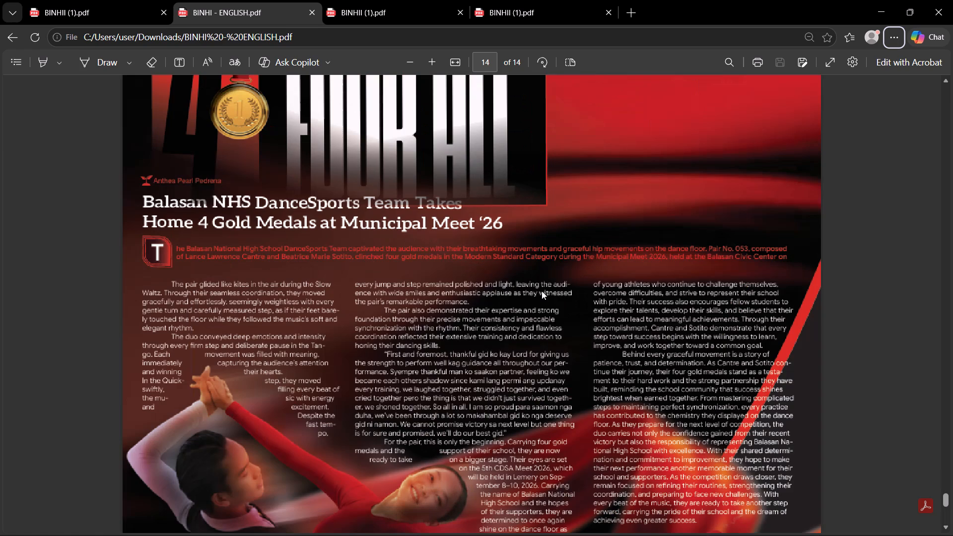
scroll(542, 291, "up", 1, "ctrl")
scroll(542, 291, "down", 4, "ctrl")
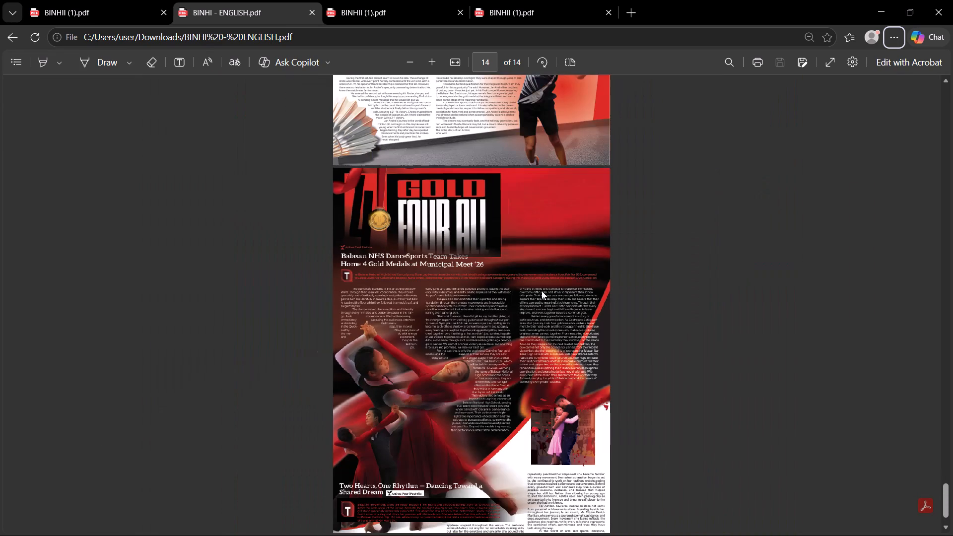
scroll(542, 291, "down", 4)
scroll(542, 291, "up", 1, "ctrl")
scroll(542, 291, "down", 3)
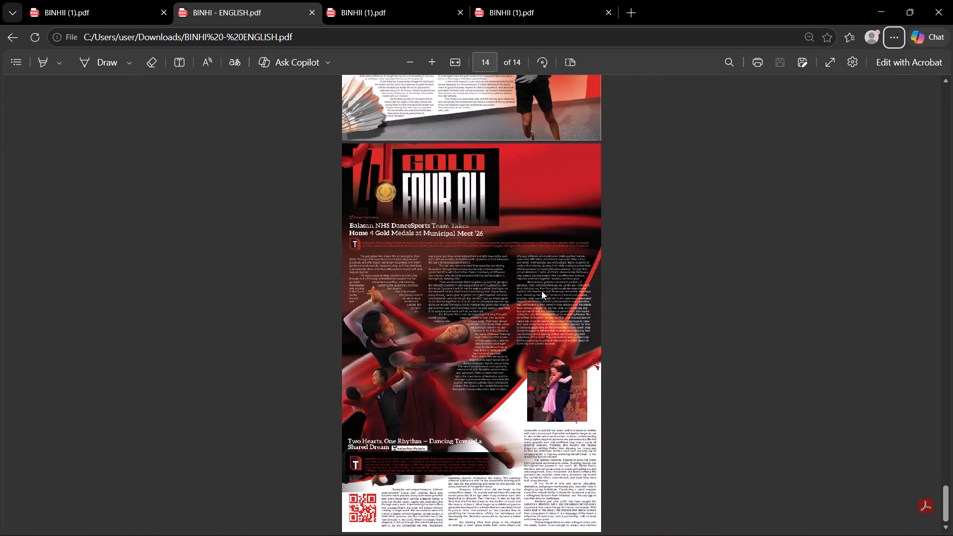
scroll(542, 291, "down", 2)
scroll(544, 293, "up", 1, "ctrl")
scroll(544, 293, "down", 1, "ctrl")
scroll(564, 348, "down", 3)
scroll(563, 395, "up", 2, "ctrl")
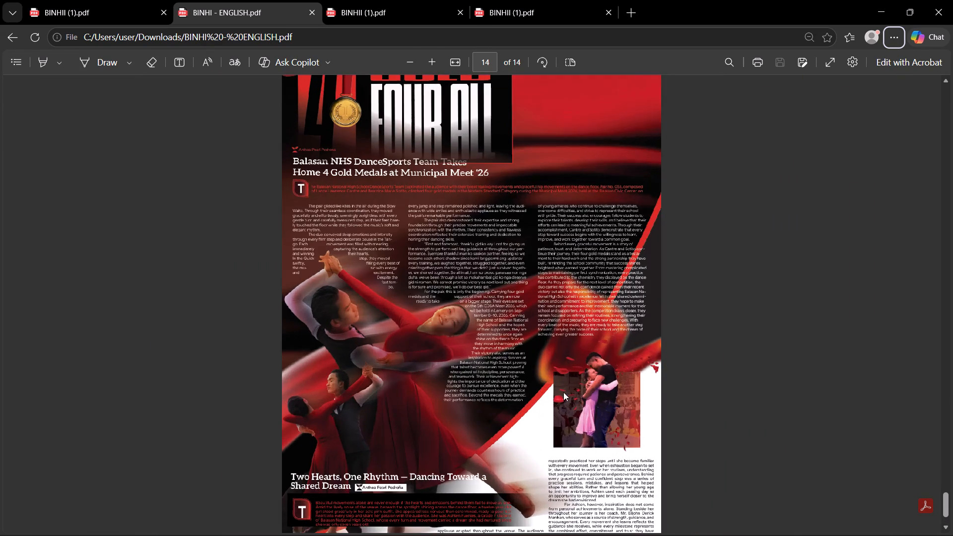
scroll(563, 392, "down", 1, "ctrl")
scroll(563, 391, "down", 4)
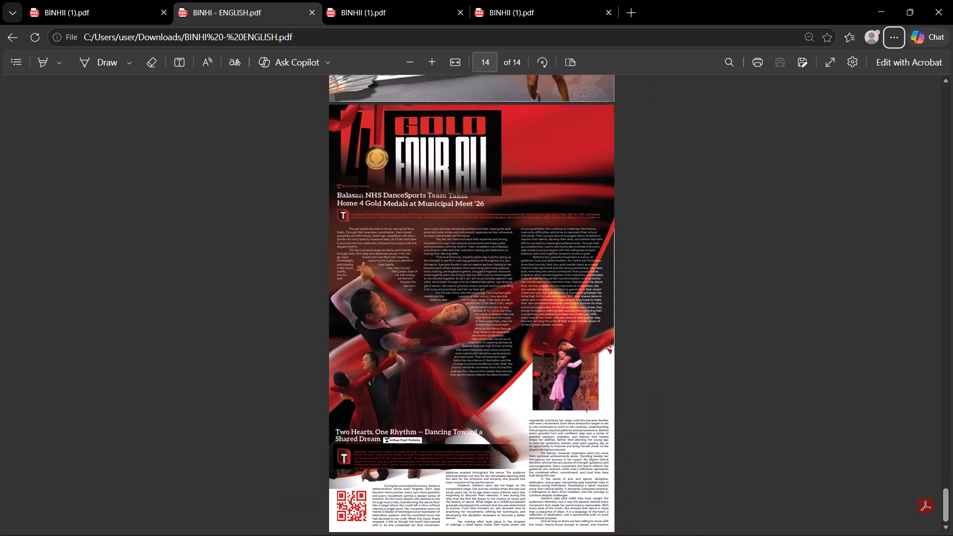
Switch to InDesign and check the GOLD FOUR ALL page of BINHI - ENGLISH, toggling presentation mode.
left_click(562, 519)
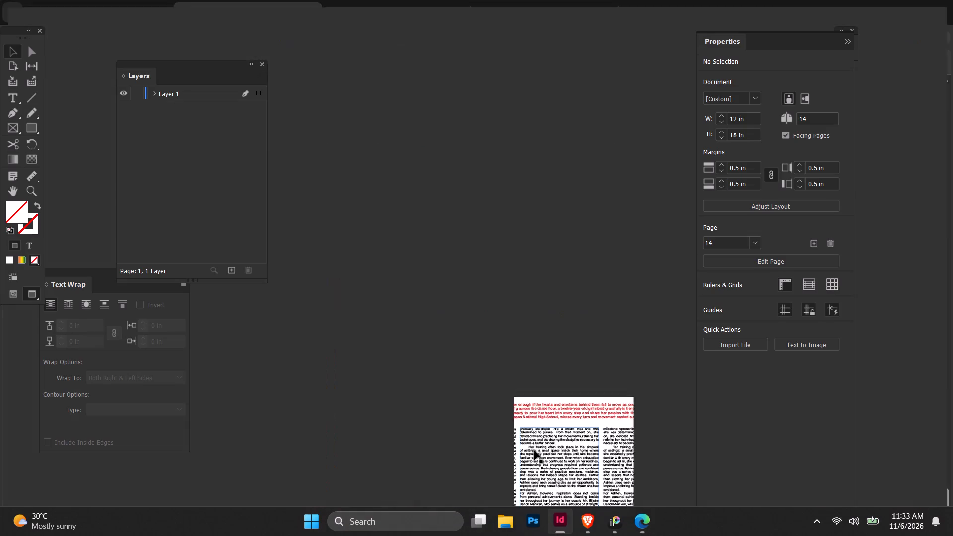
scroll(533, 440, "down", 2)
left_click(227, 401)
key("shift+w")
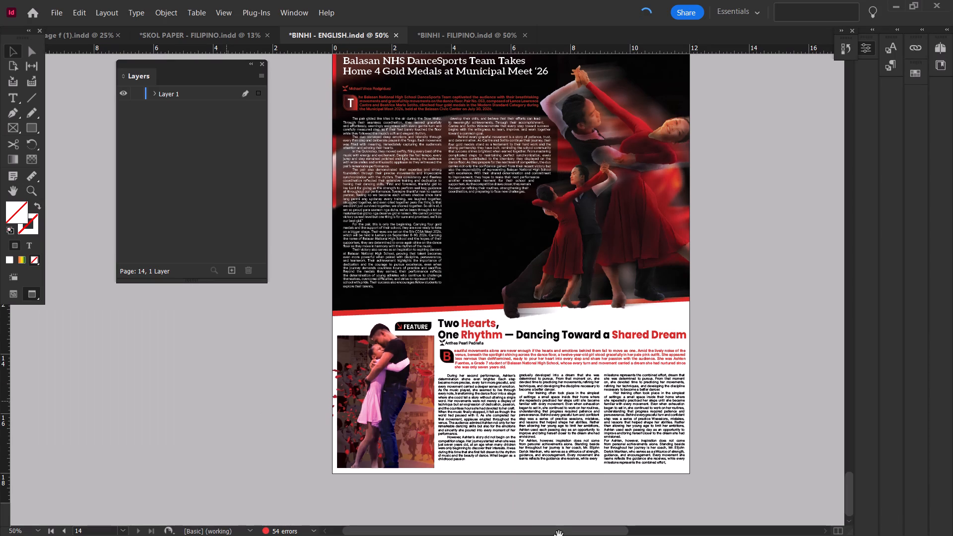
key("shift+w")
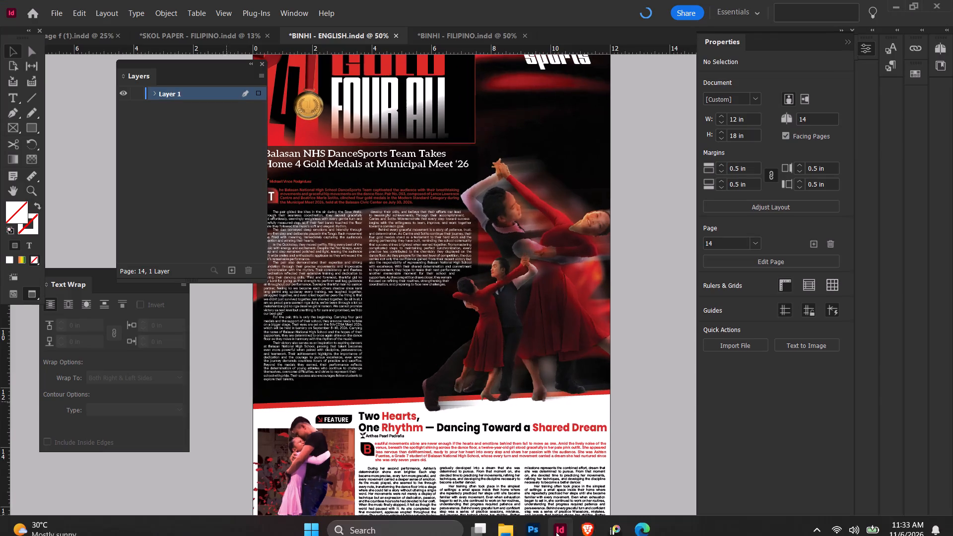
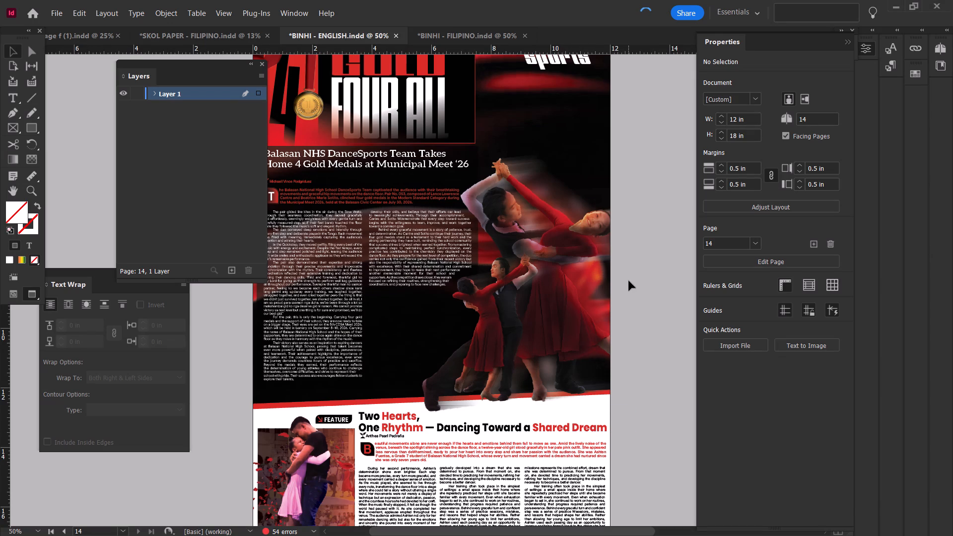
Recheck the GOLD FOUR ALL sports page layout in BINHI - ENGLISH, and switch to Edge to compare it with page 14 of the PDF.
scroll(629, 281, "down", 2, "alt")
scroll(423, 446, "up", 2, "alt")
scroll(449, 427, "down", 4)
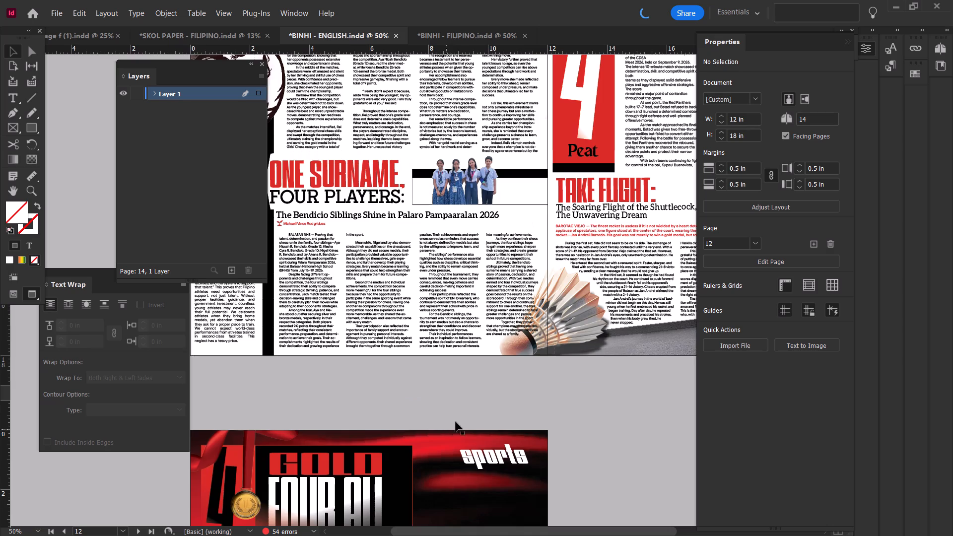
scroll(460, 425, "down", 6)
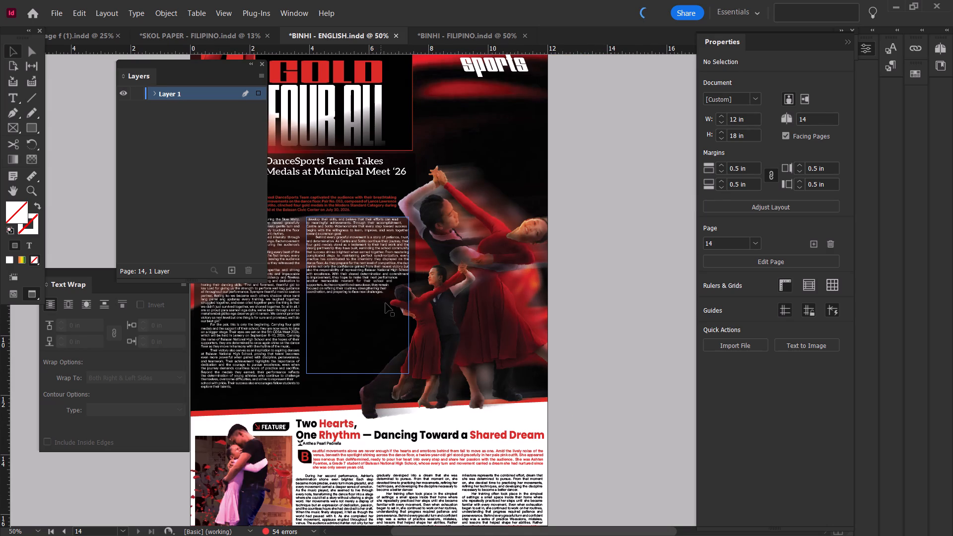
left_click(644, 518)
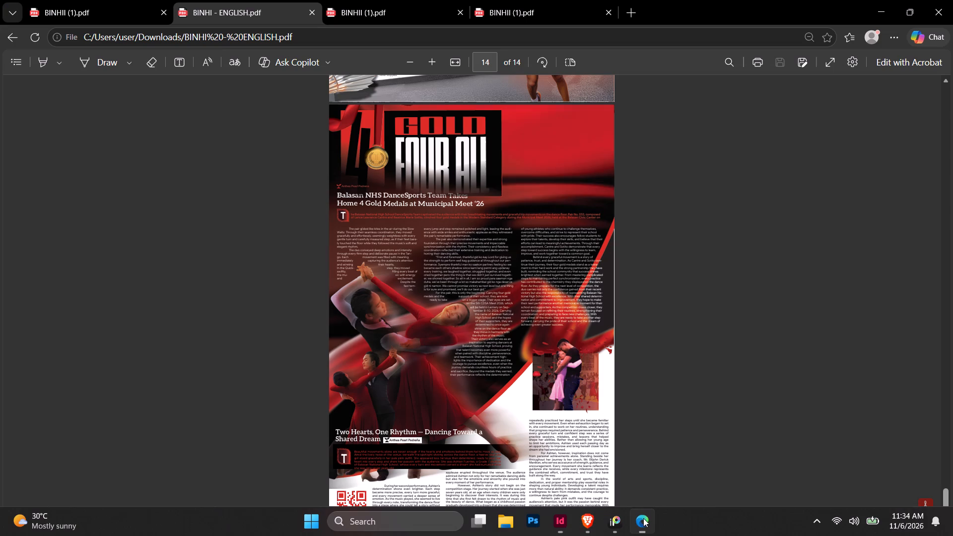
Switch back to InDesign and examine the BINHI - ENGLISH pages from the GOLD FOUR ALL page back to the page 8 feature.
scroll(571, 462, "down", 3)
left_click(556, 526)
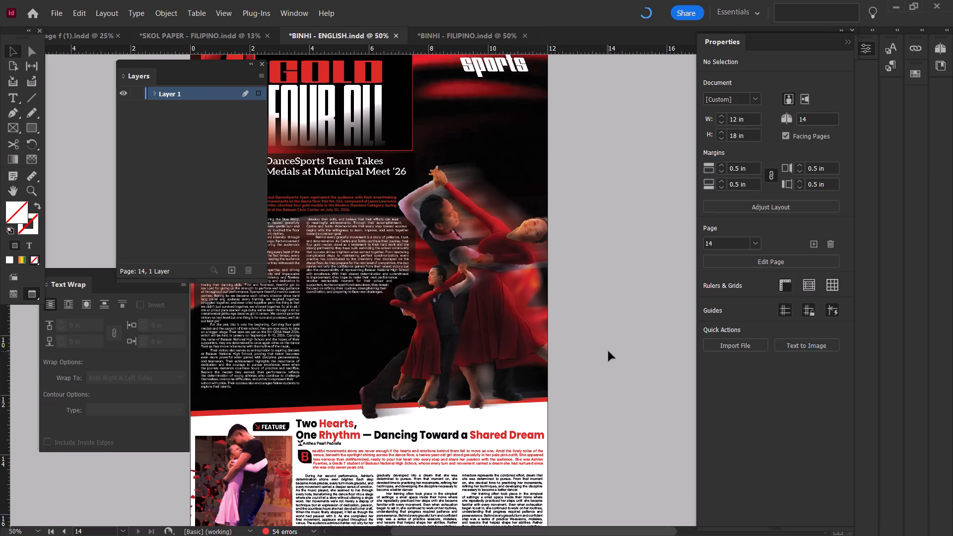
scroll(609, 351, "up", 5)
key("space")
scroll(609, 351, "down", 1)
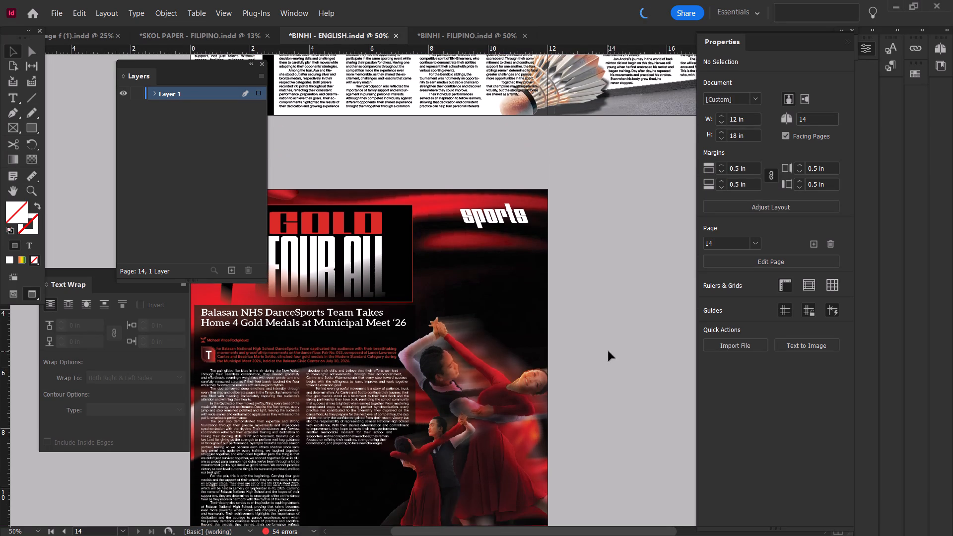
scroll(612, 341, "up", 4)
key("space")
scroll(615, 304, "down", 3)
scroll(608, 294, "up", 5)
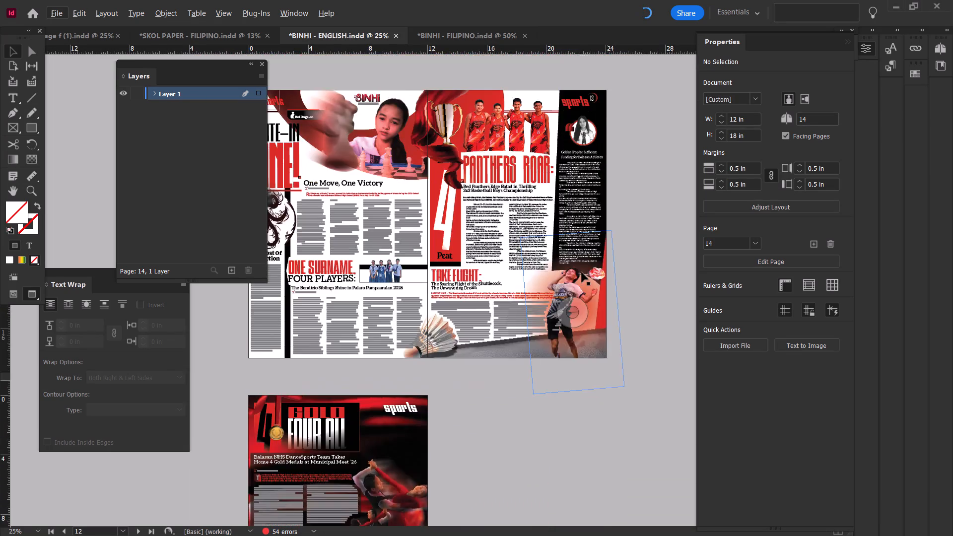
scroll(582, 272, "up", 9)
scroll(387, 72, "up", 4)
scroll(466, 303, "up", 2, "alt")
scroll(466, 301, "up", 1)
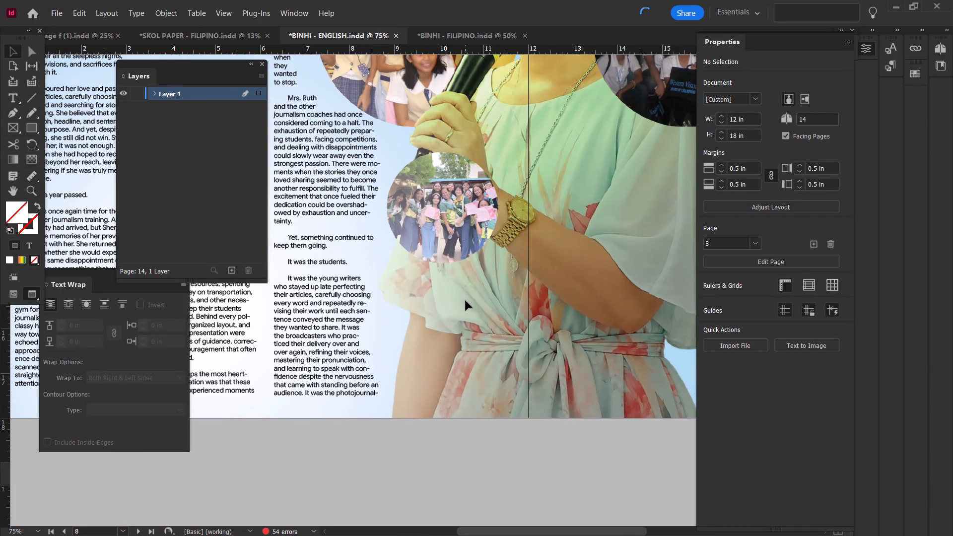
scroll(466, 301, "up", 6)
scroll(466, 300, "up", 1, "ctrl")
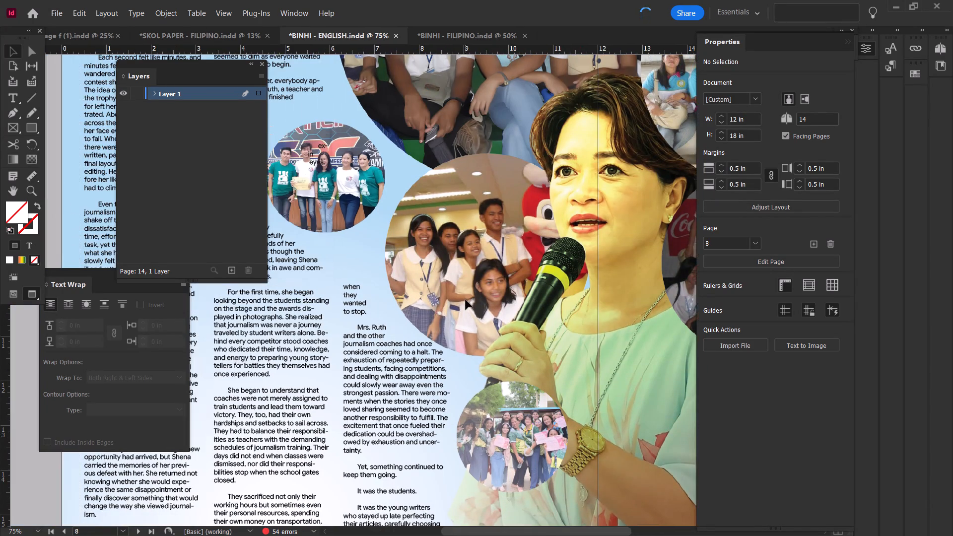
scroll(377, 224, "up", 2, "ctrl")
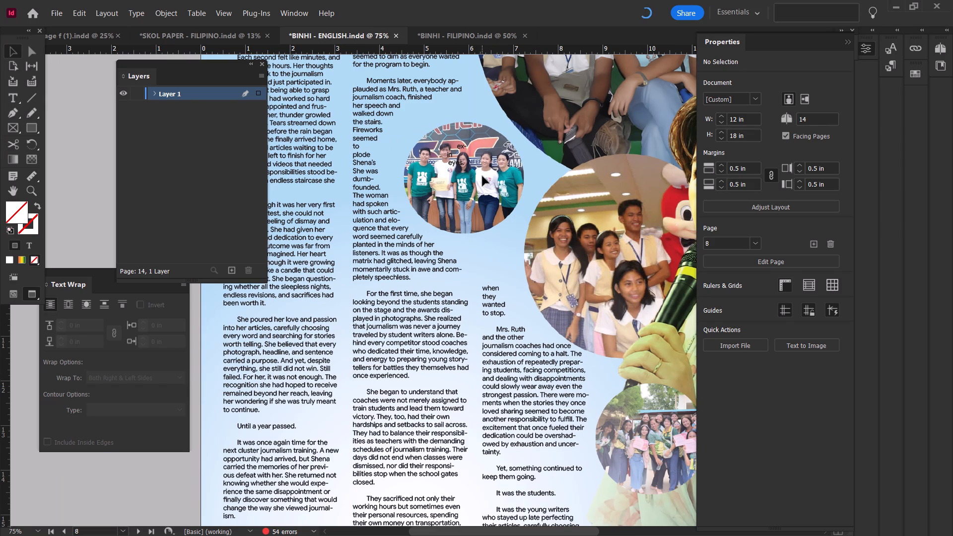
Expand Layer 1 on the page 8-9 feature spread and show the hidden curved path beside the small group photo.
left_click(475, 163)
left_click(468, 163)
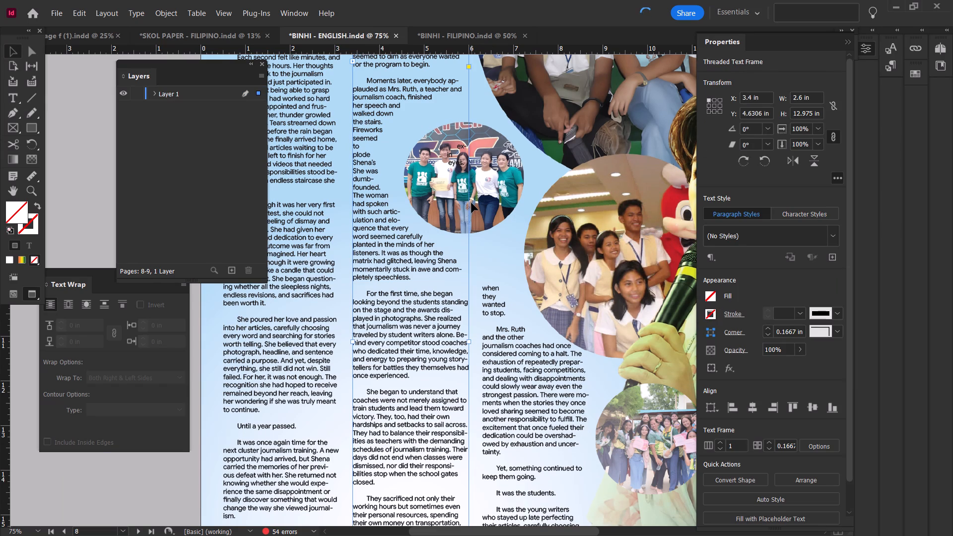
scroll(472, 203, "up", 1, "alt")
scroll(472, 203, "down", 2, "alt")
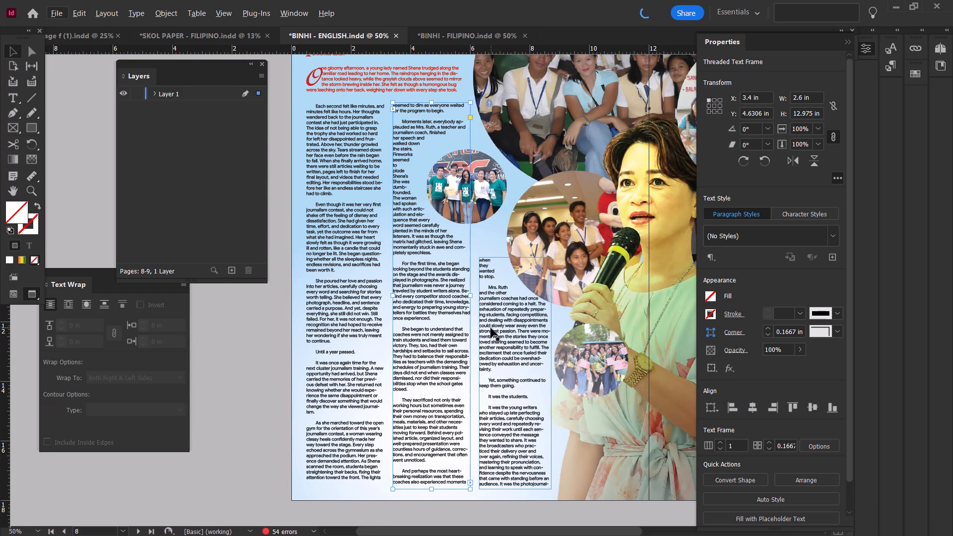
scroll(491, 328, "down", 2, "ctrl")
scroll(491, 328, "down", 1, "alt")
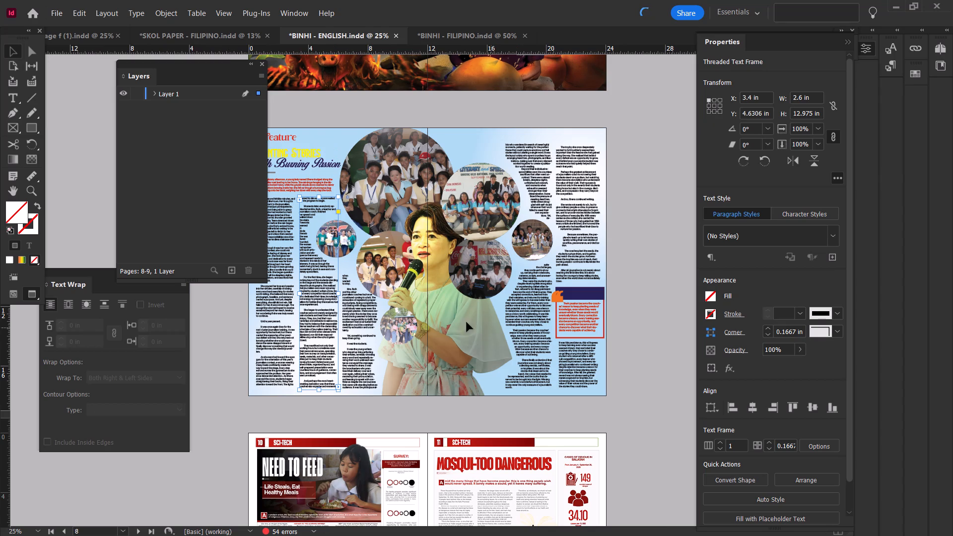
scroll(405, 309, "up", 1, "alt")
scroll(406, 308, "up", 4)
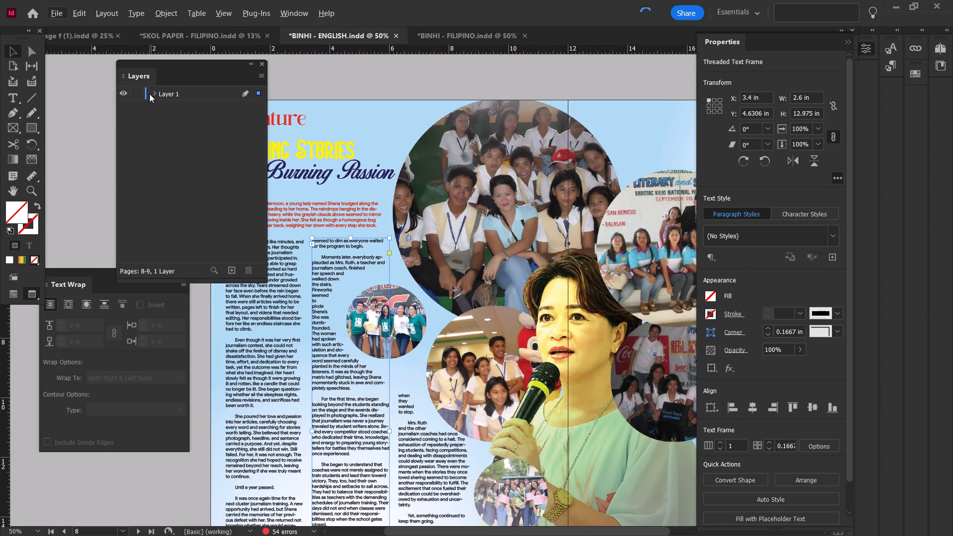
left_click(149, 94)
scroll(214, 189, "down", 4)
scroll(214, 189, "up", 2)
left_click(119, 161)
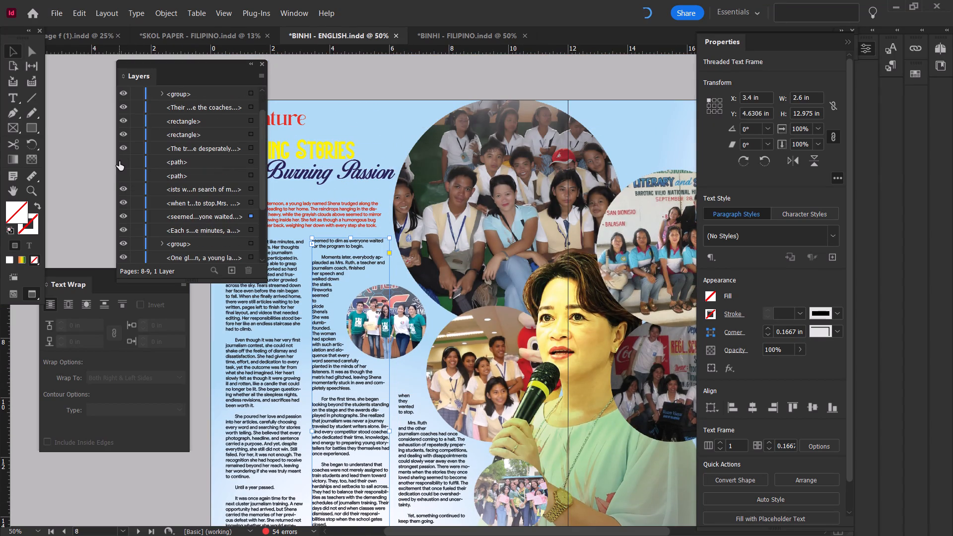
left_click(119, 161)
left_click(119, 161)
left_click(119, 161)
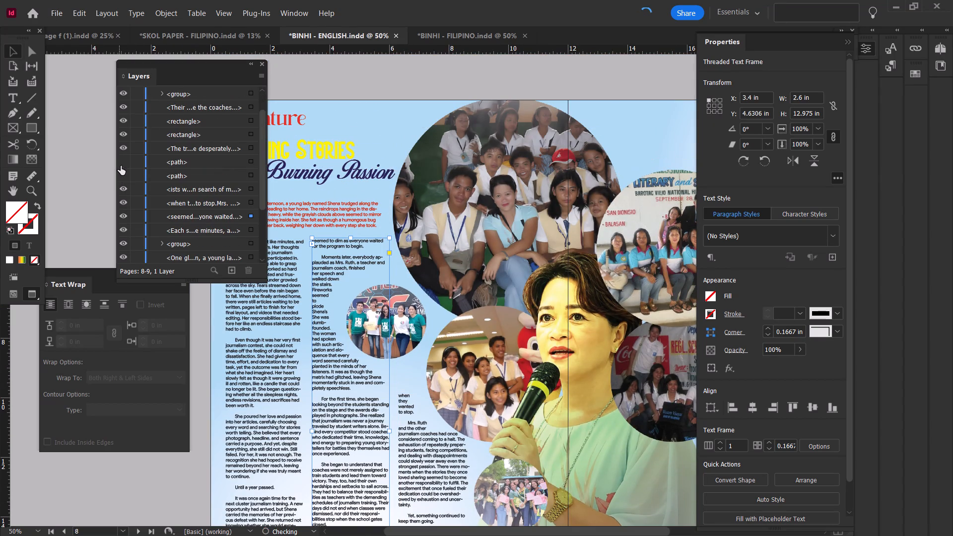
left_click(125, 177)
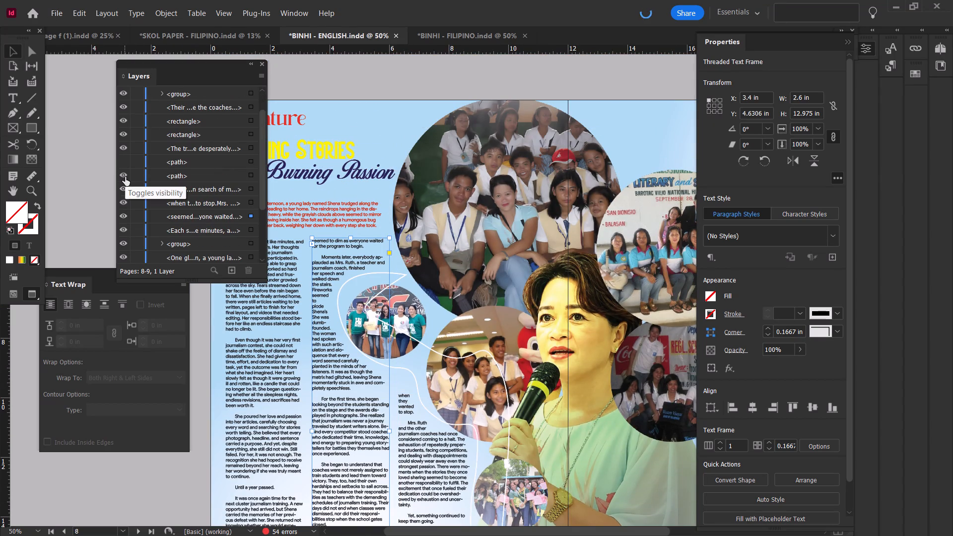
Set the curved path's text wrap to the left side only on page 8.
left_click(422, 339)
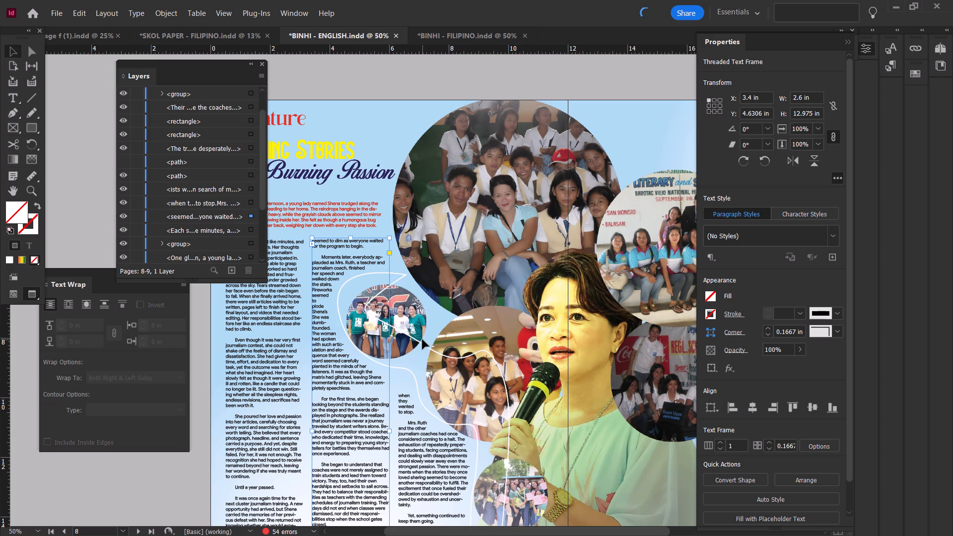
left_click(423, 344)
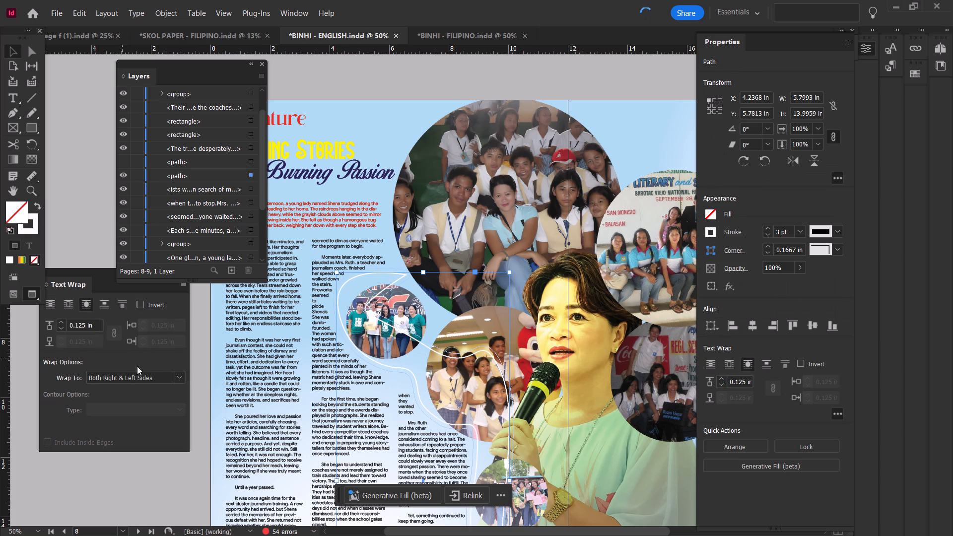
left_click(171, 373)
left_click(166, 397)
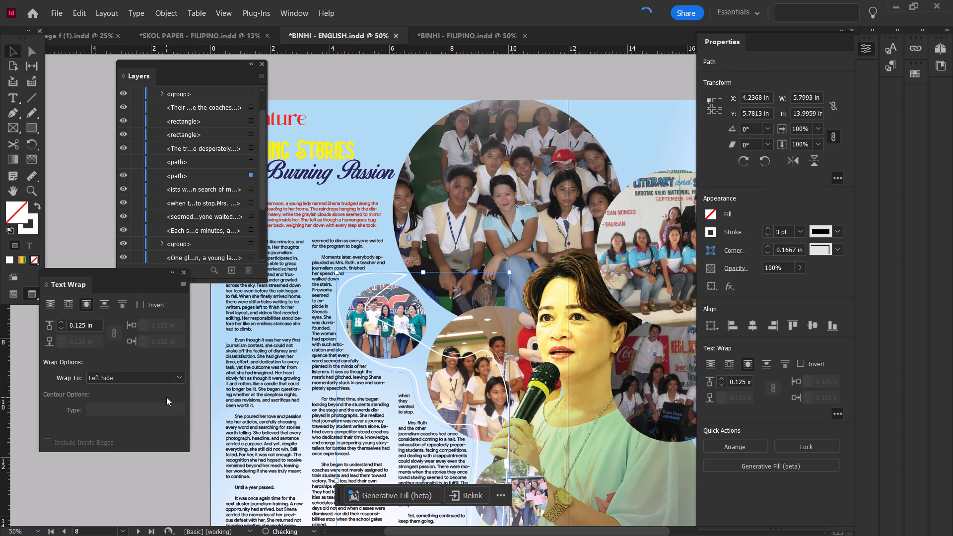
left_click(101, 236)
Examine the BINHI - ENGLISH spreads as a whole, from the SAFETY FIRST cover to the sports pages.
scroll(255, 335, "down", 2, "alt")
scroll(365, 291, "up", 3)
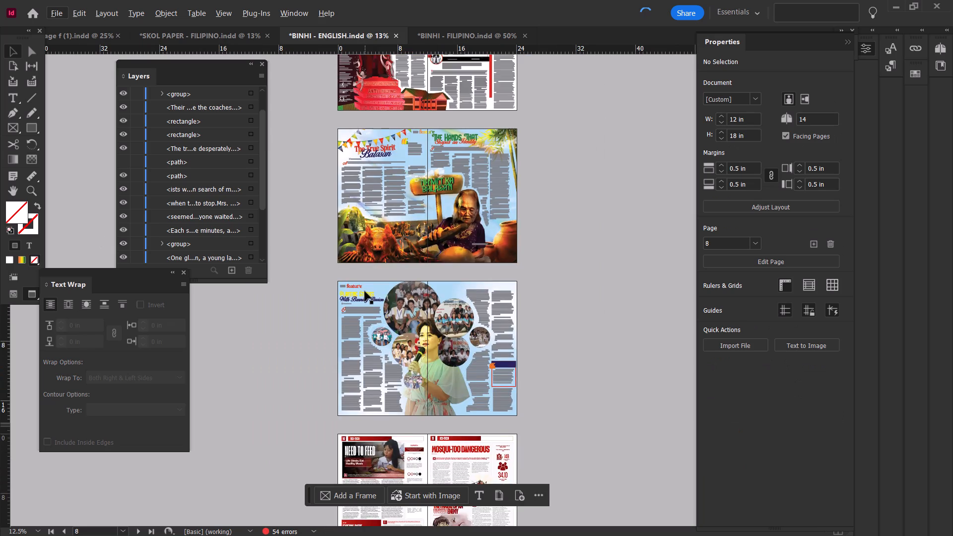
scroll(432, 285, "down", 4)
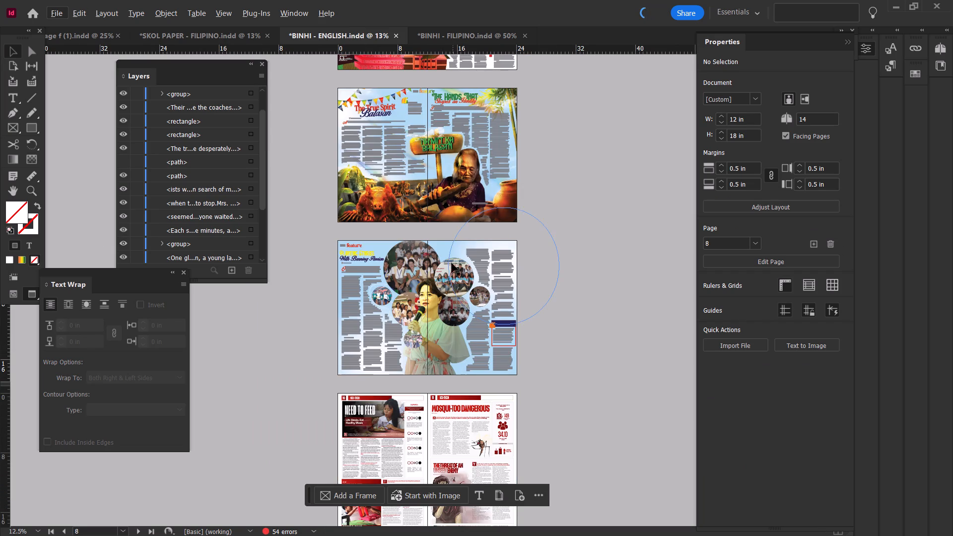
scroll(490, 199, "up", 14)
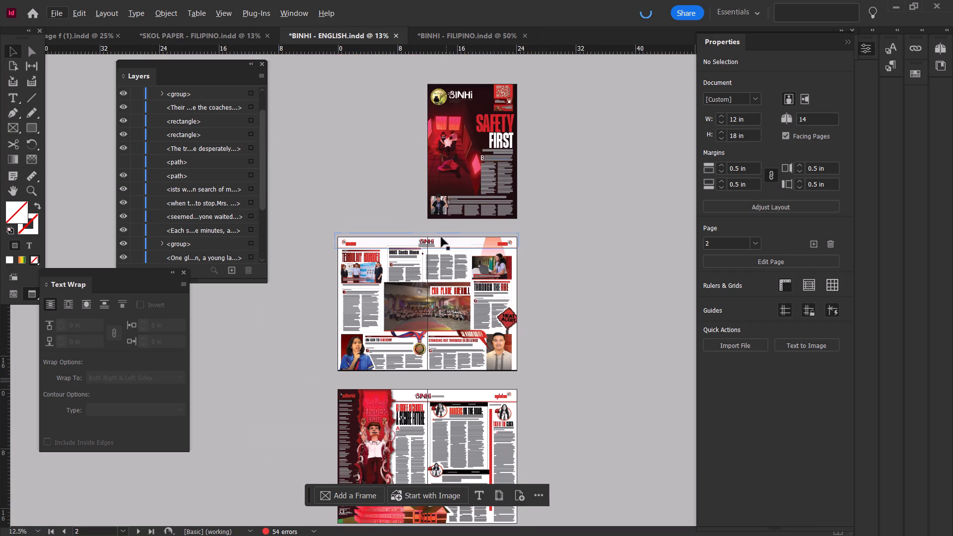
scroll(488, 295, "down", 4)
scroll(527, 347, "down", 4)
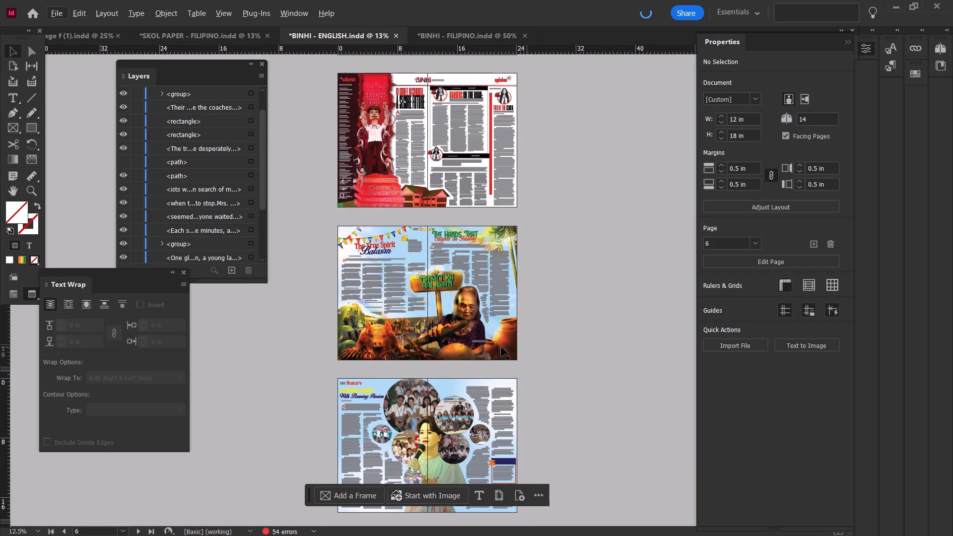
scroll(504, 344, "down", 5)
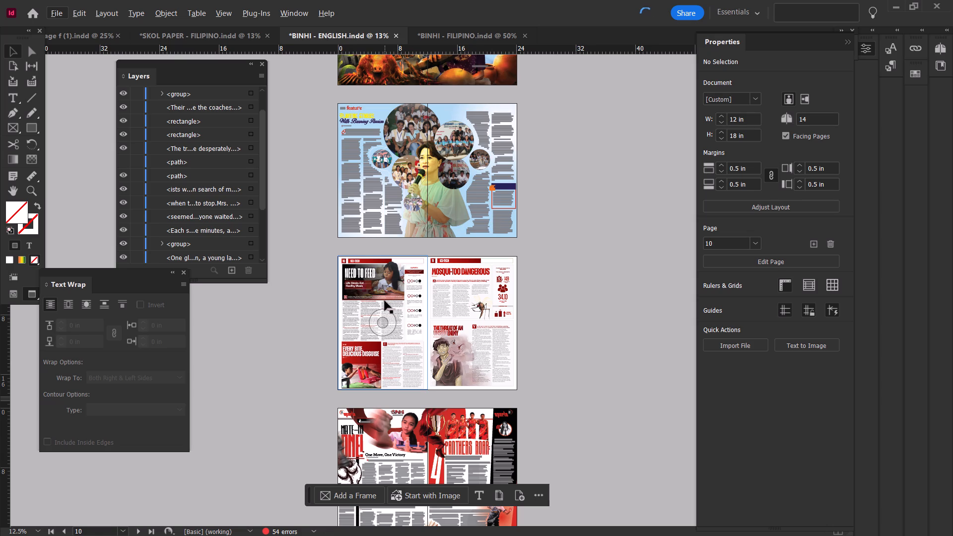
scroll(461, 255, "up", 2)
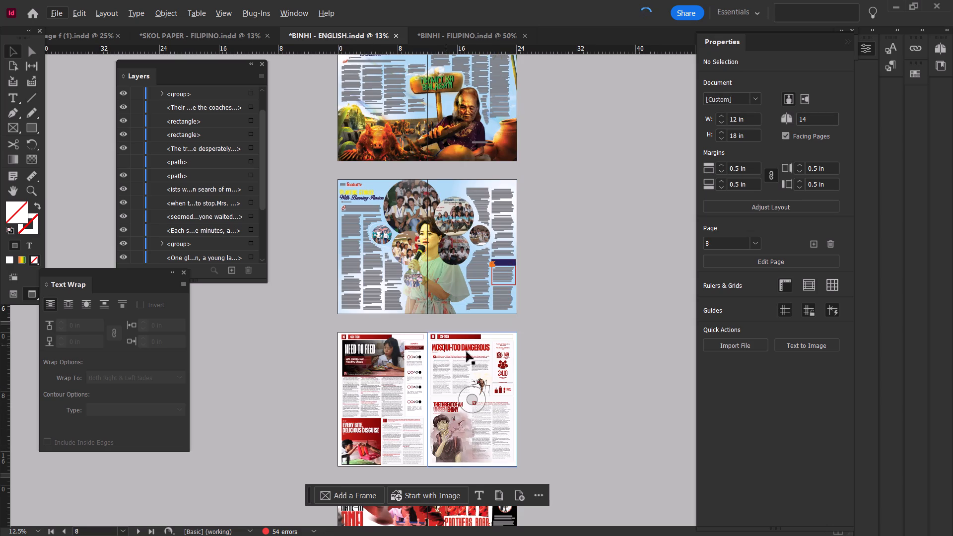
scroll(573, 347, "up", 1, "alt")
scroll(572, 345, "down", 4)
scroll(571, 340, "up", 4)
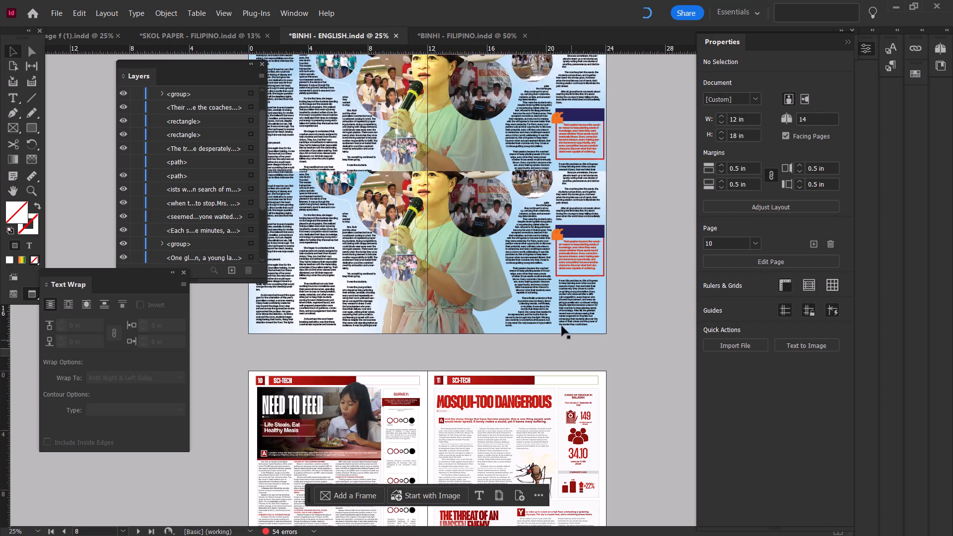
Hide the curved wrap path on the page 8-9 feature spread.
left_click(397, 222)
left_click(386, 196)
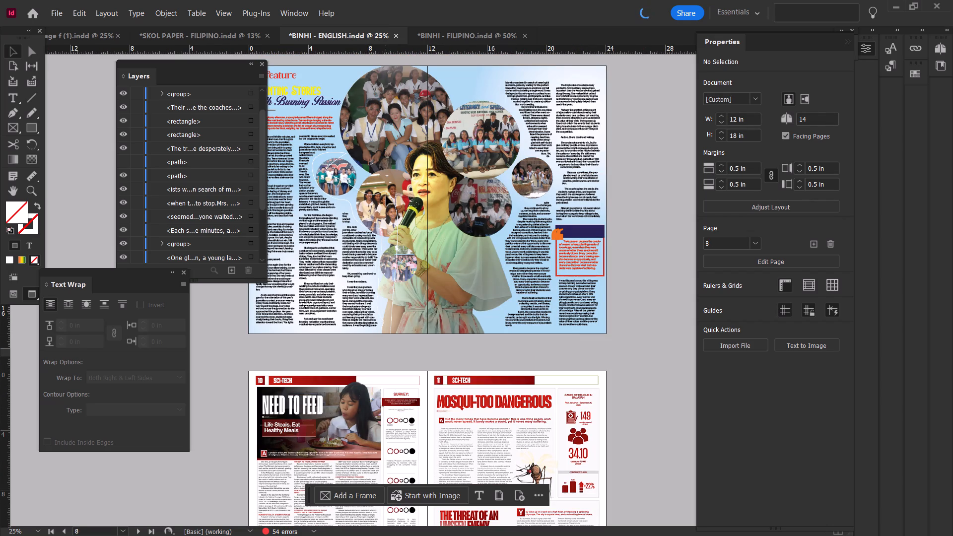
left_click(389, 192)
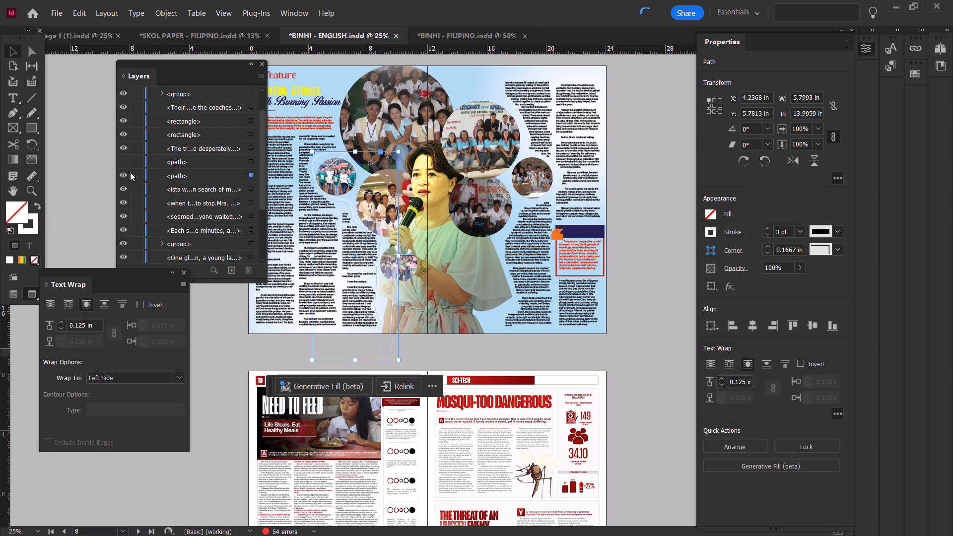
left_click(124, 175)
Start an Adobe PDF (Print) export to Downloads named BINHI - ENGLISHH, replacing the existing file.
scroll(354, 261, "down", 17)
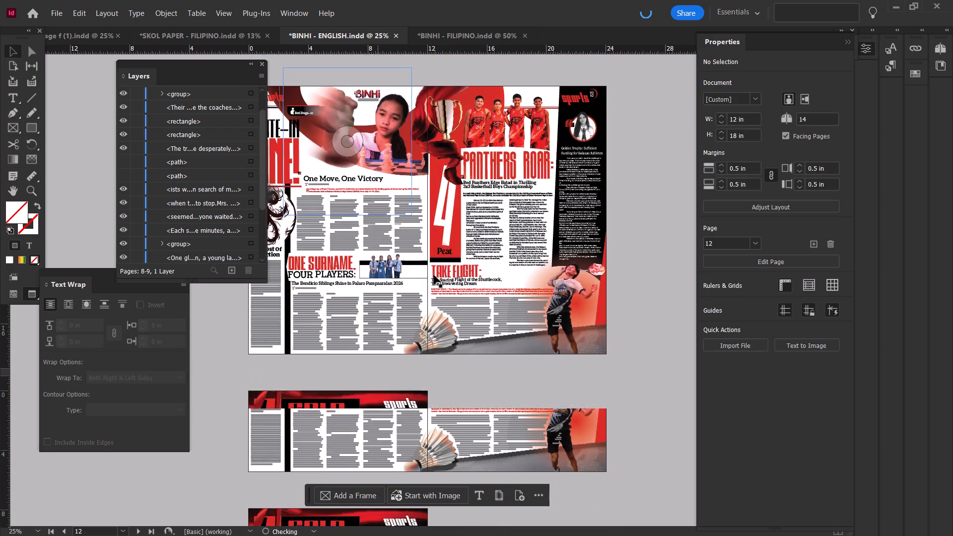
scroll(434, 275, "down", 6)
key("ctrl+e")
scroll(346, 258, "down", 2)
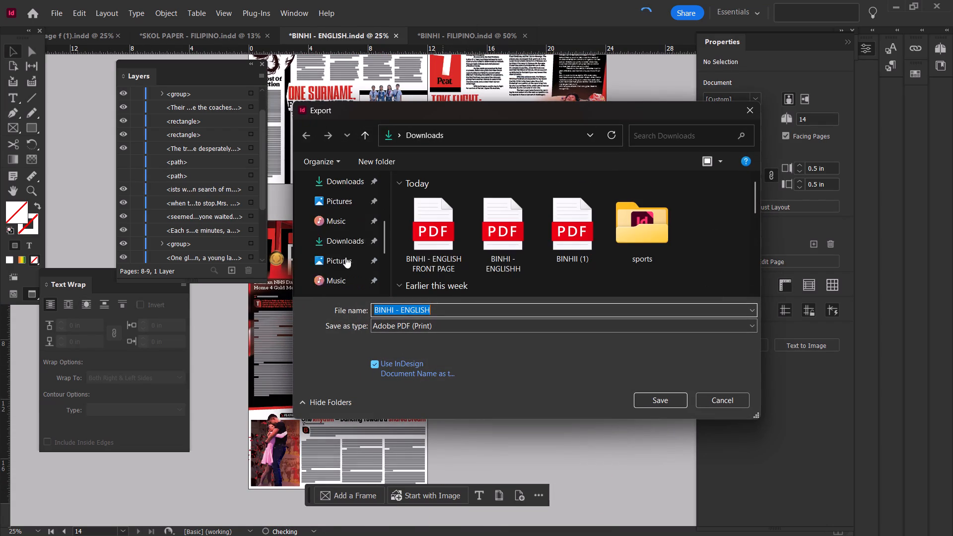
left_click(357, 187)
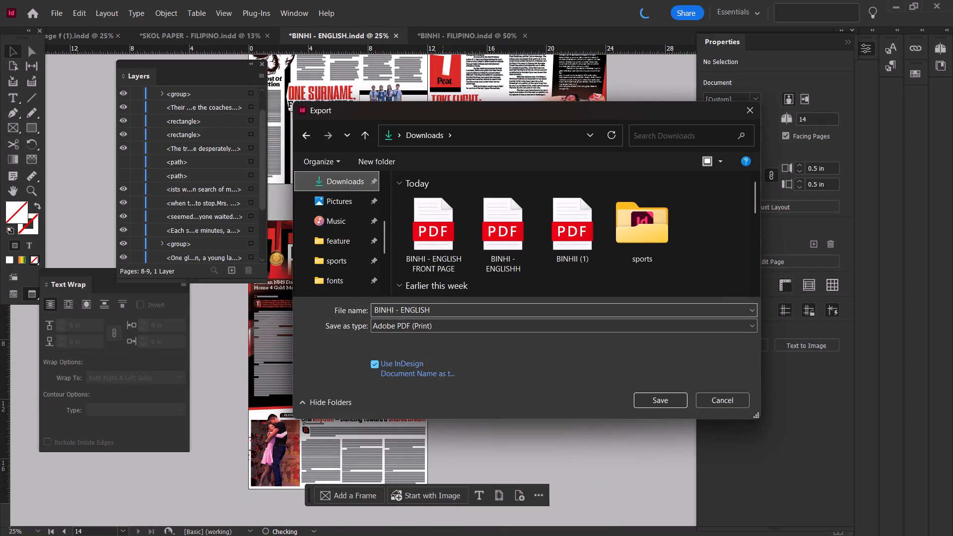
left_click(436, 304)
left_click(423, 309)
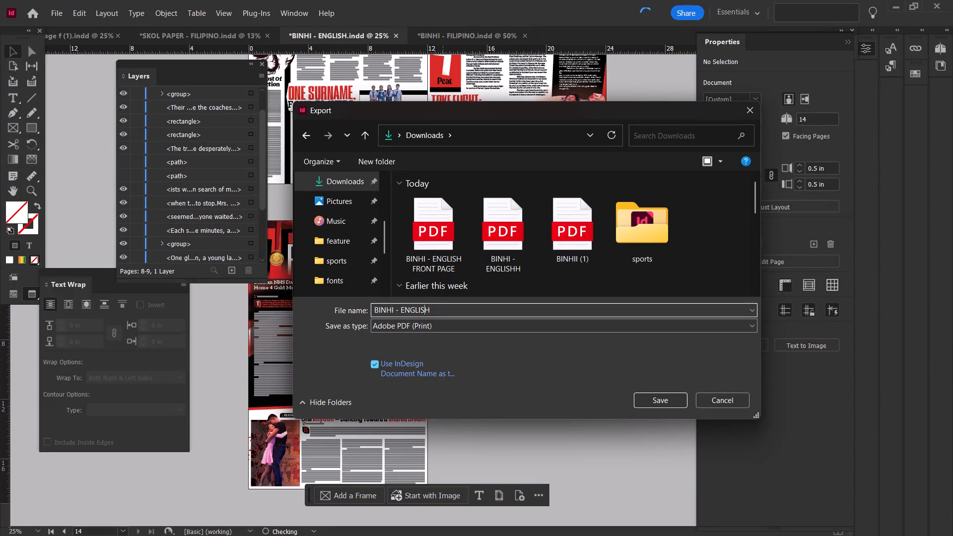
left_click(431, 309)
key("h")
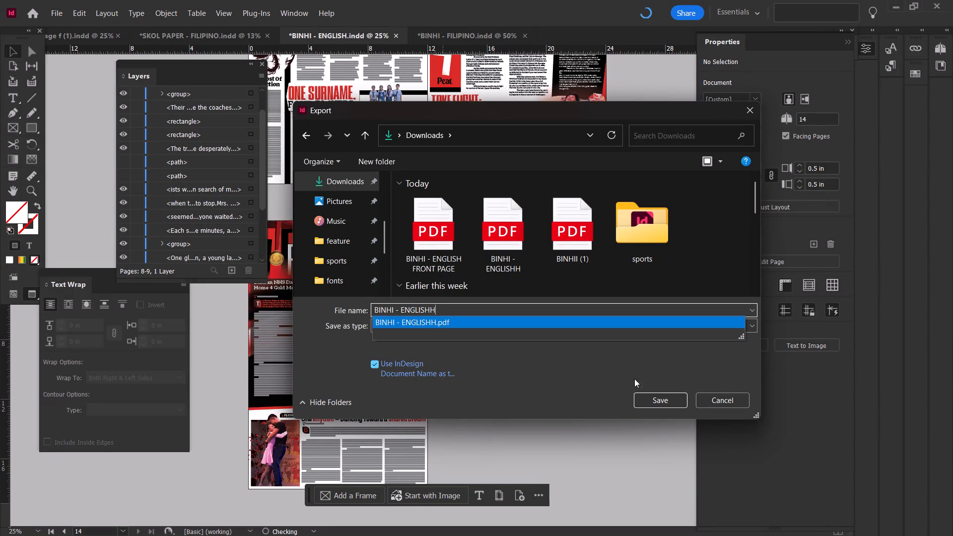
left_click(664, 398)
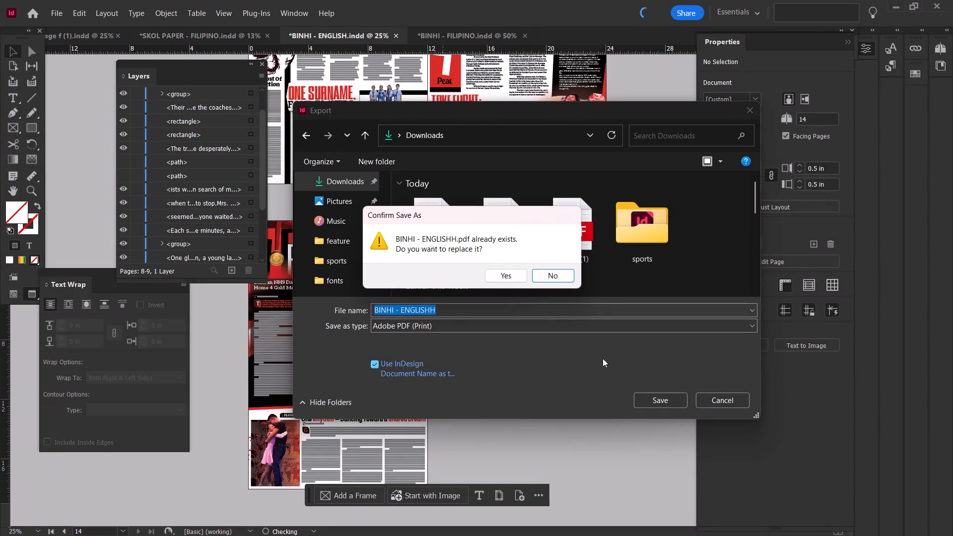
left_click(512, 276)
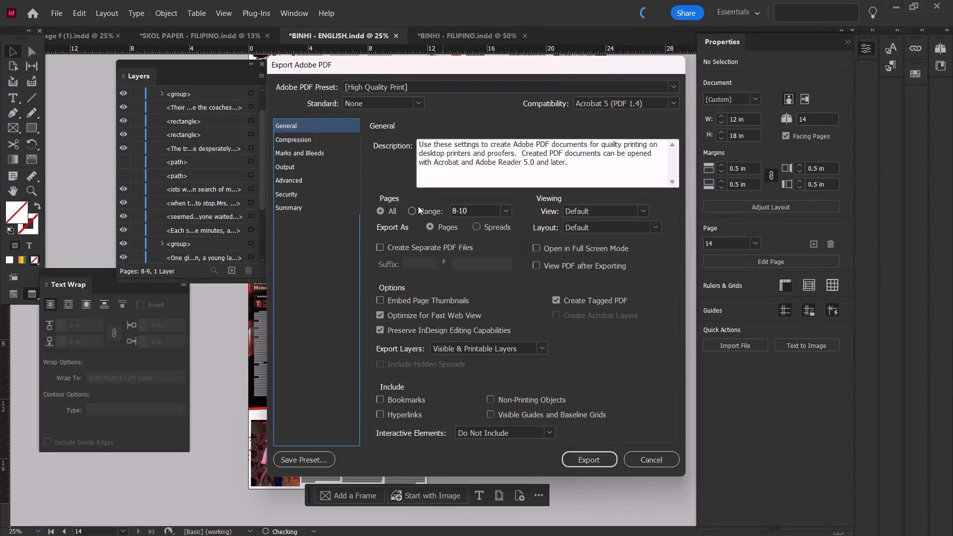
Run the PDF export of all pages with the High Quality Print preset, continuing despite the missing fonts.
left_click(585, 464)
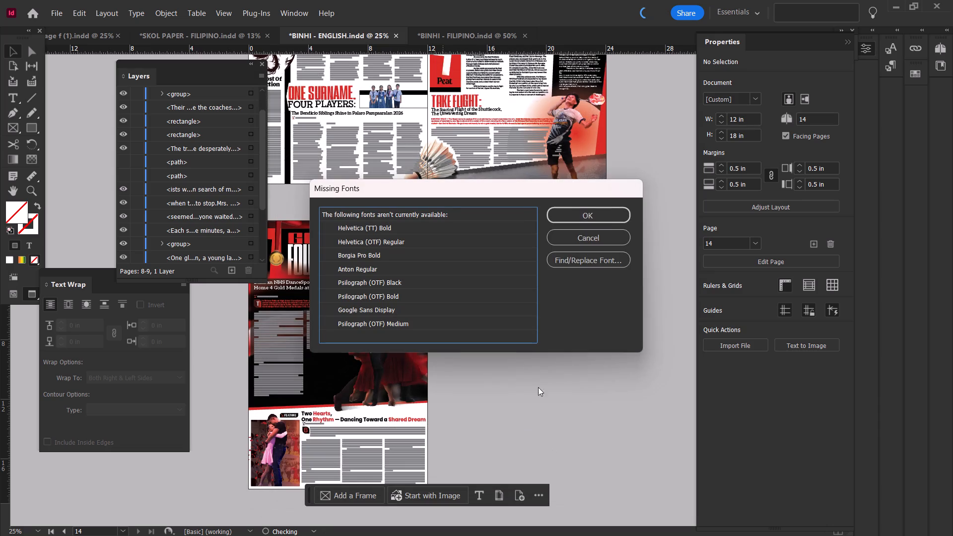
left_click(618, 216)
scroll(498, 381, "up", 1, "alt")
left_click(539, 299)
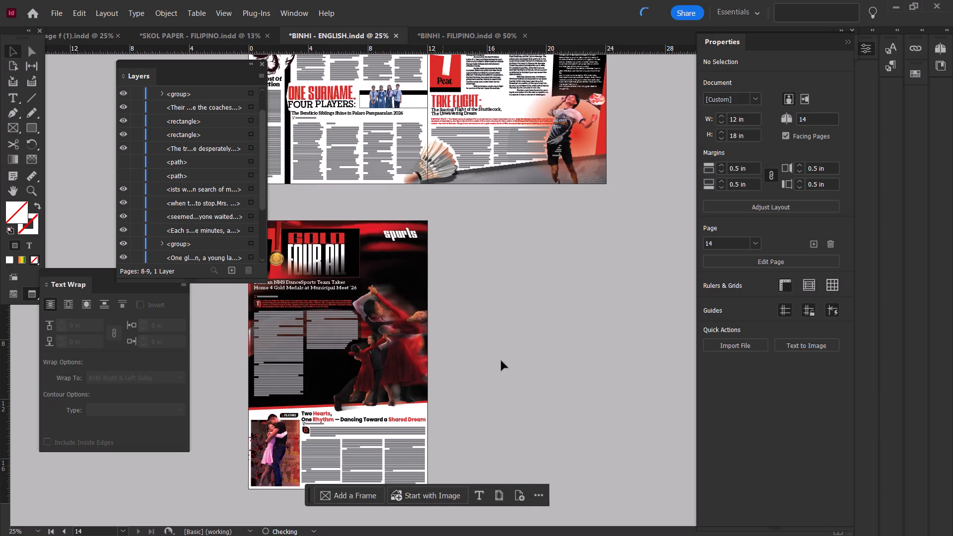
Copy the second-column body text of the GOLD FOUR ALL article on page 14, from "develop their skills" to "new challenges".
scroll(501, 362, "up", 2, "alt")
scroll(508, 358, "up", 3, "ctrl")
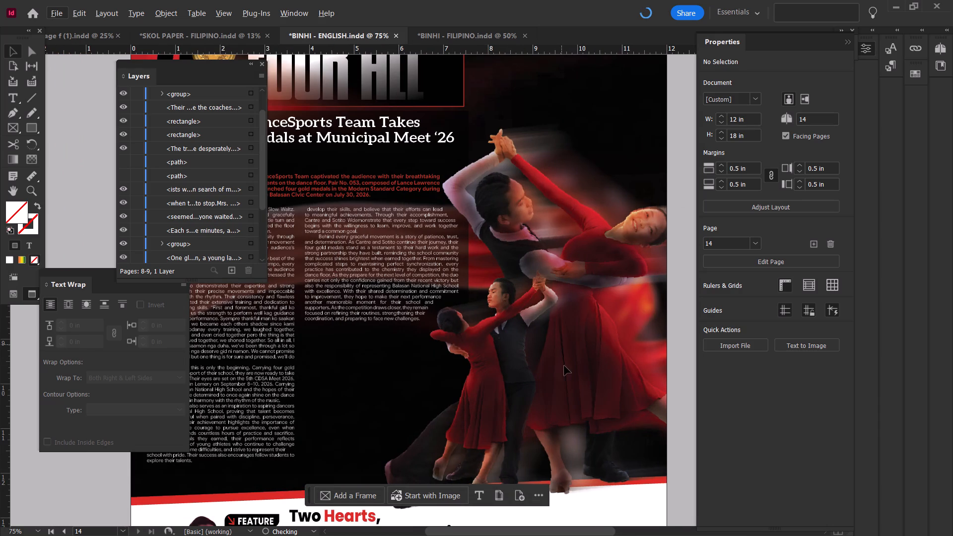
scroll(419, 328, "up", 1, "alt")
scroll(419, 328, "up", 3, "ctrl")
double_click(402, 324)
key("ctrl+a")
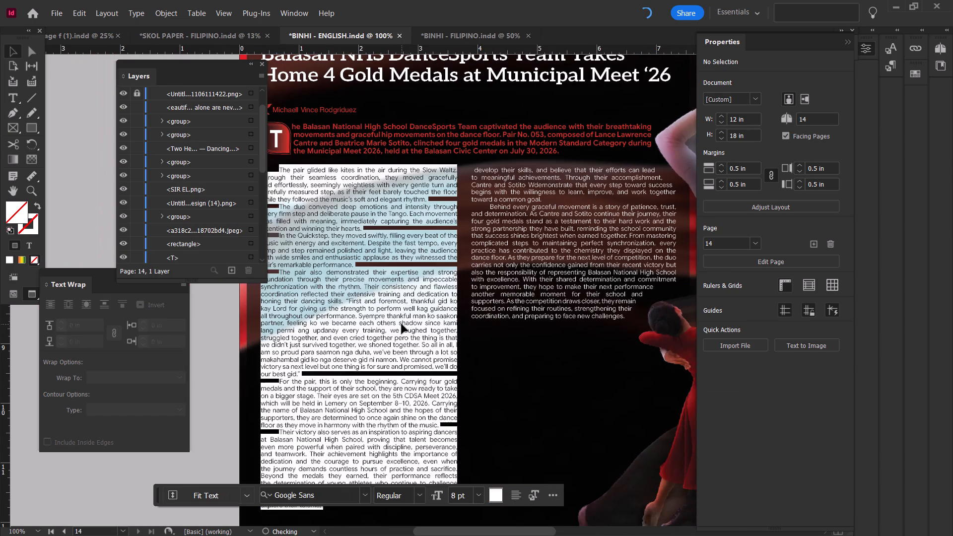
left_click(502, 305)
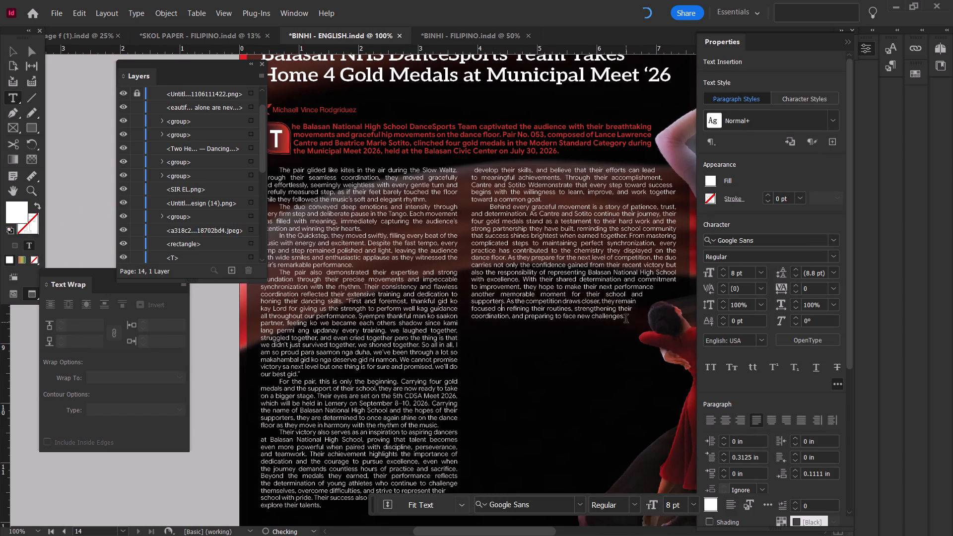
left_click_drag(626, 320, 441, 170)
key("ctrl+c")
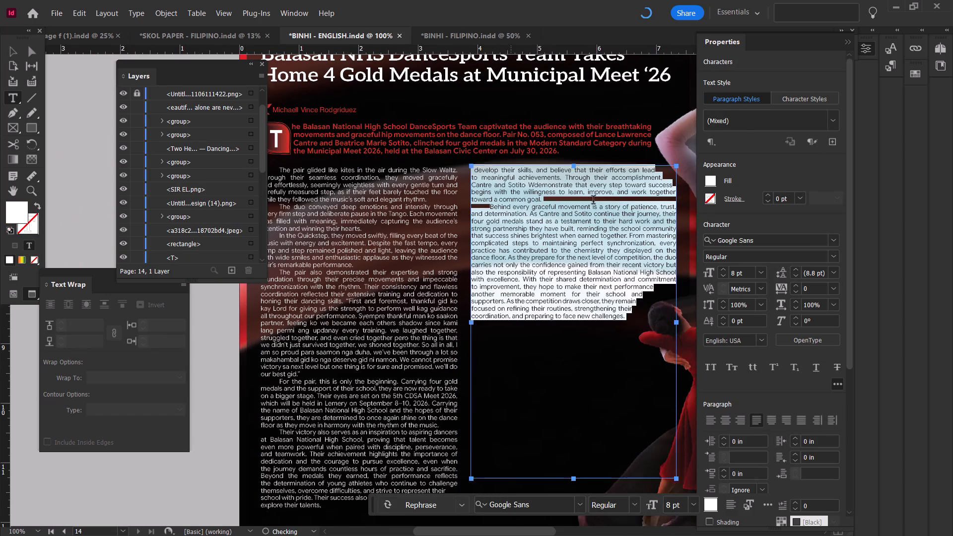
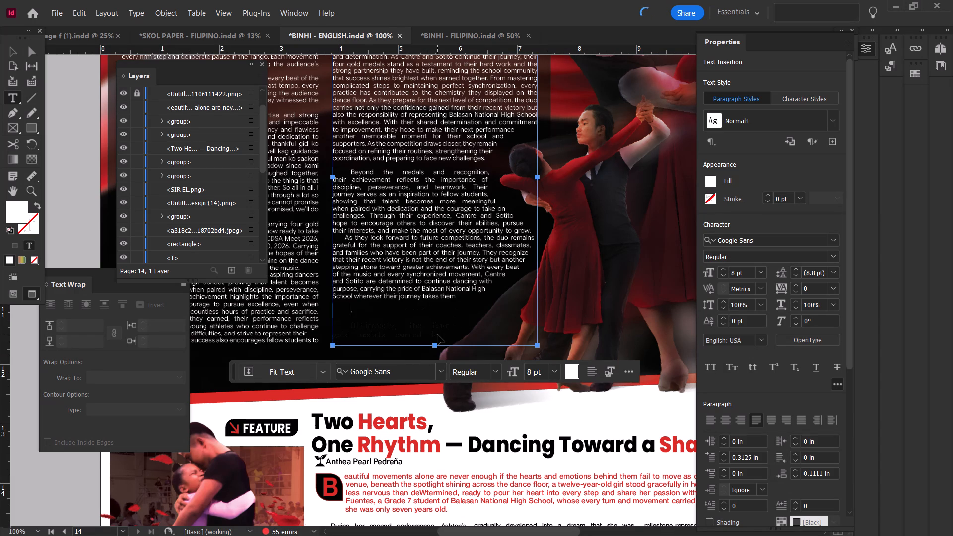
key("ctrl+v")
left_click(415, 323)
scroll(415, 317, "down", 3)
scroll(415, 310, "up", 4)
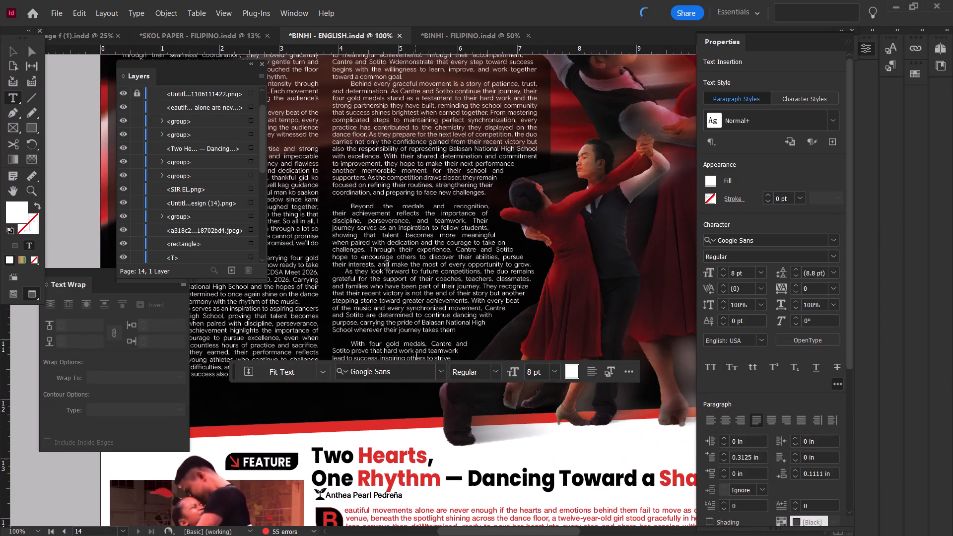
left_click(18, 55)
scroll(438, 262, "down", 1, "alt")
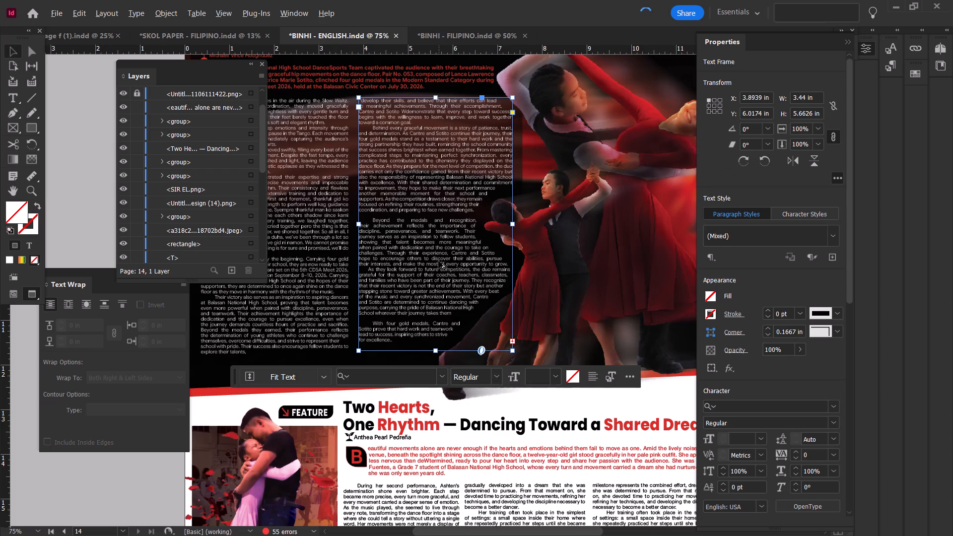
scroll(442, 259, "down", 1, "alt")
left_click(665, 268)
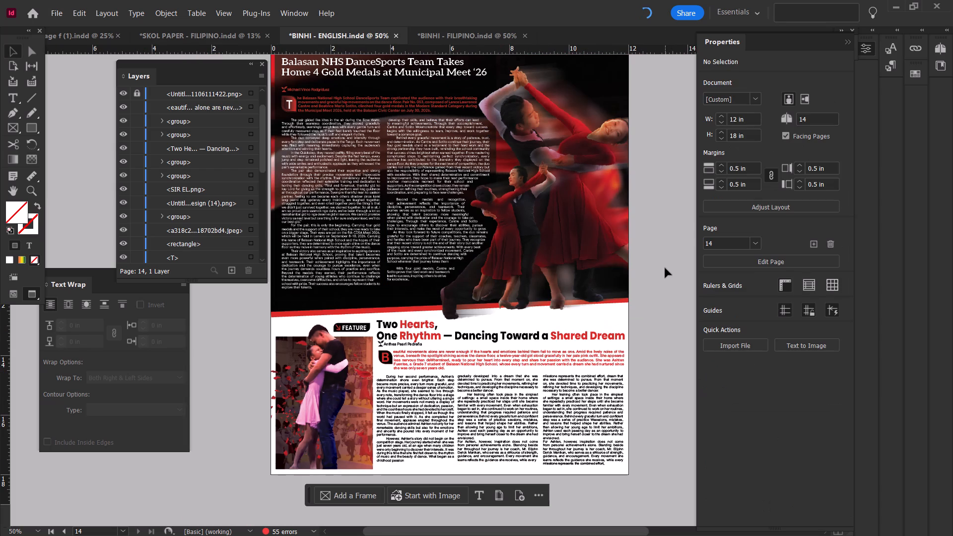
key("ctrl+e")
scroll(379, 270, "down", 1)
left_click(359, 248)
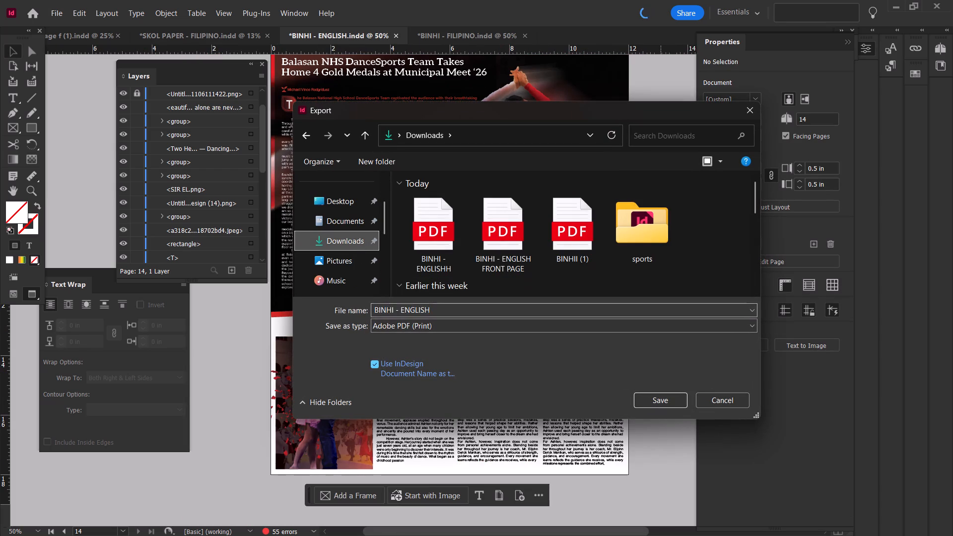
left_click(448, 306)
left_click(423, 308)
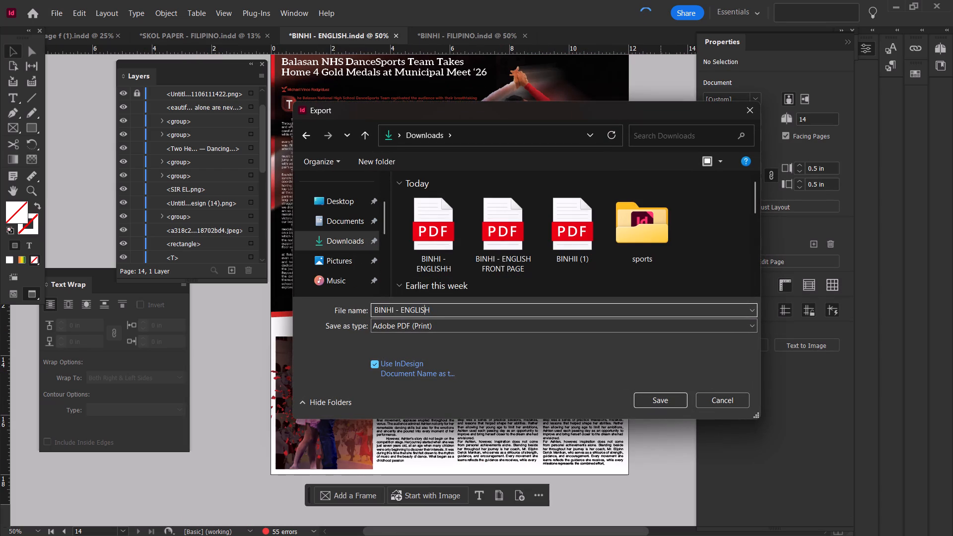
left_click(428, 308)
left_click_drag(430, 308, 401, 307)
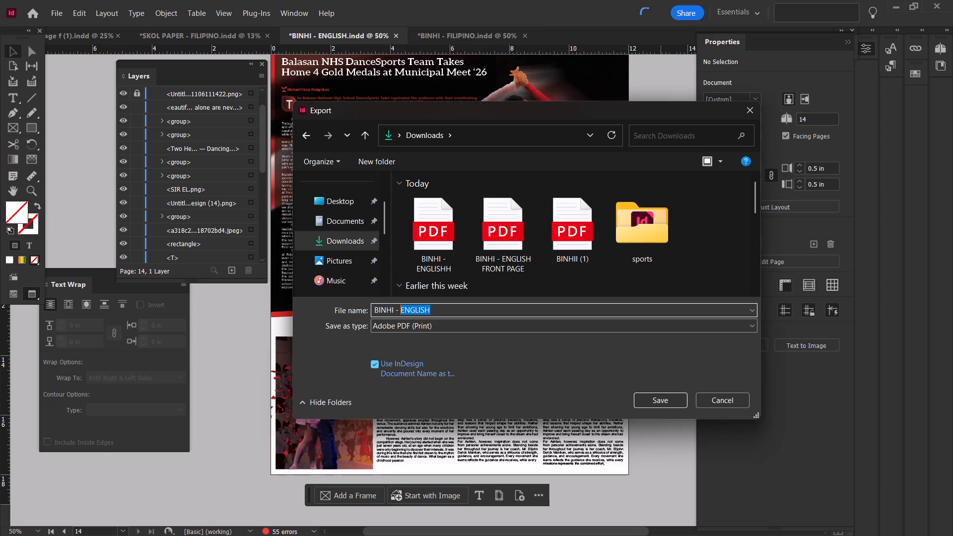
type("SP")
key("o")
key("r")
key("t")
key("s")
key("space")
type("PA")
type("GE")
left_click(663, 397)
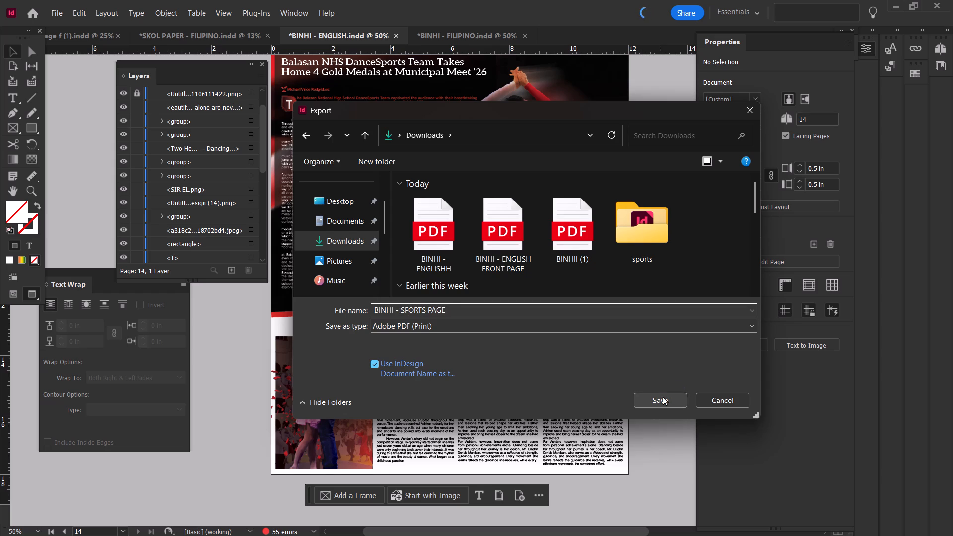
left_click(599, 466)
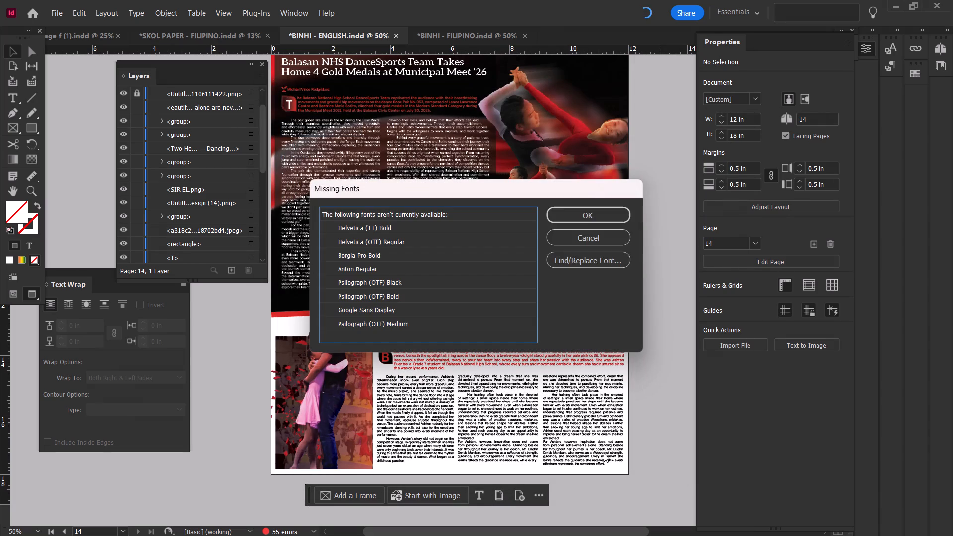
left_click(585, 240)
Start a PDF (Print) export of the document to the Downloads folder with the file name BINHI - ENGLISH SPORTS PAGE.
key("ctrl+e")
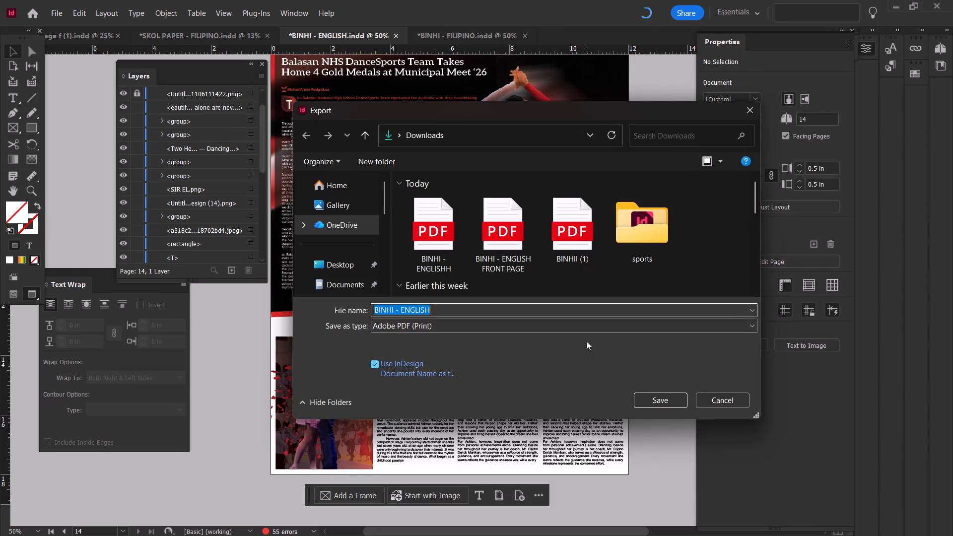
scroll(349, 273, "down", 2)
left_click(366, 183)
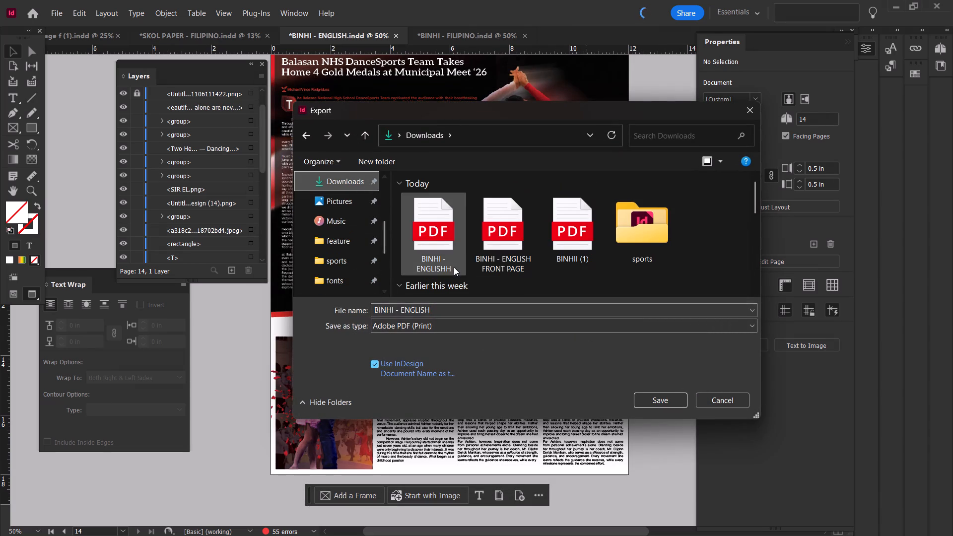
left_click(651, 395)
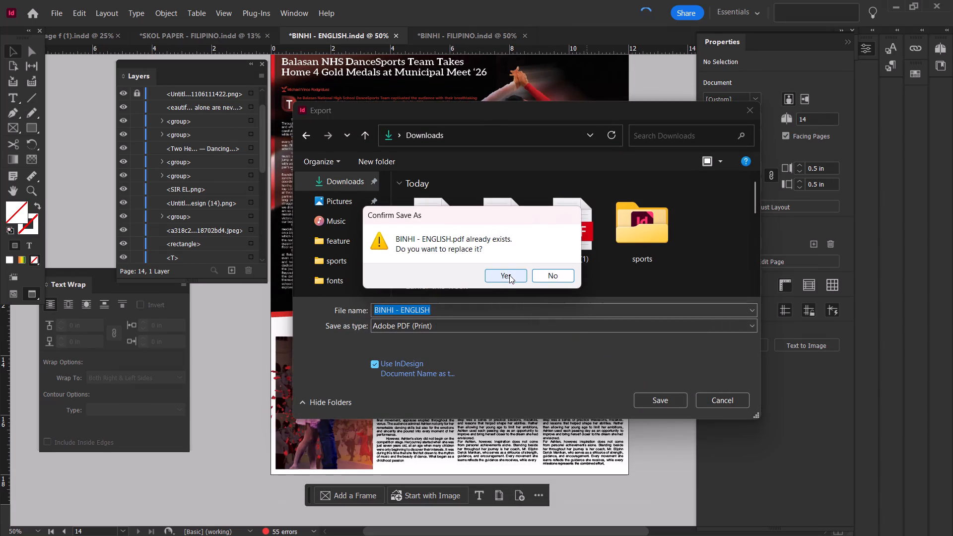
left_click(515, 313)
left_click(555, 282)
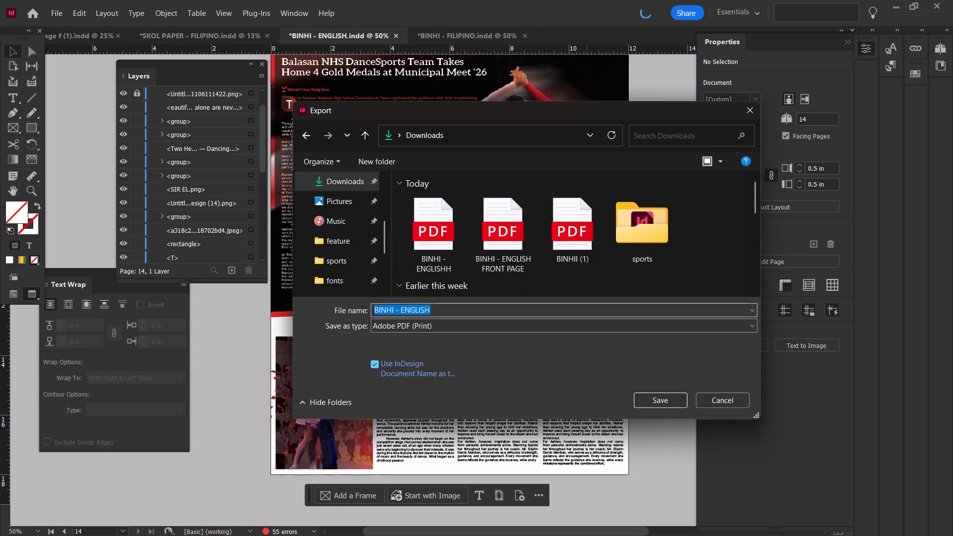
left_click(436, 308)
left_click(426, 307)
left_click(433, 308)
key("space")
key("s")
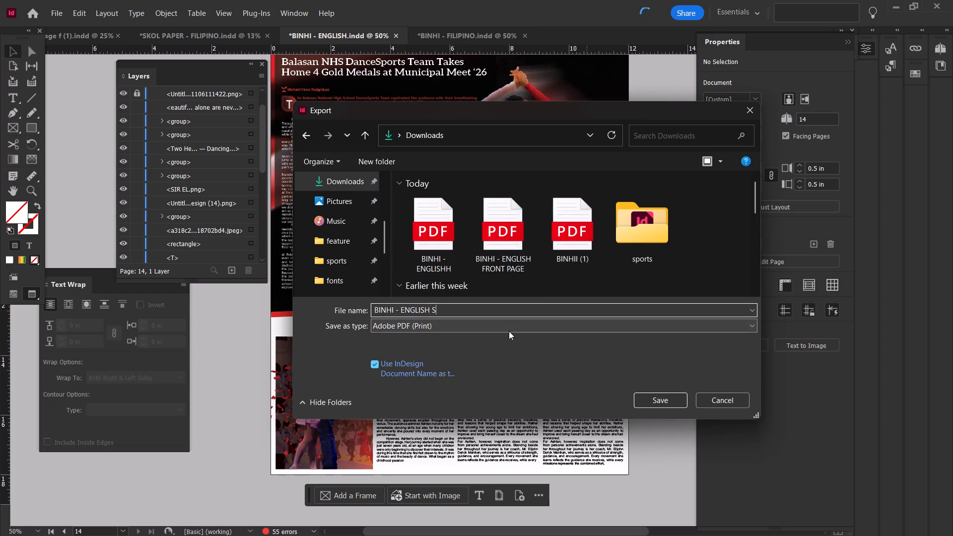
type("PO")
key("r")
type("TS")
key("space")
type("PAGE")
left_click(658, 397)
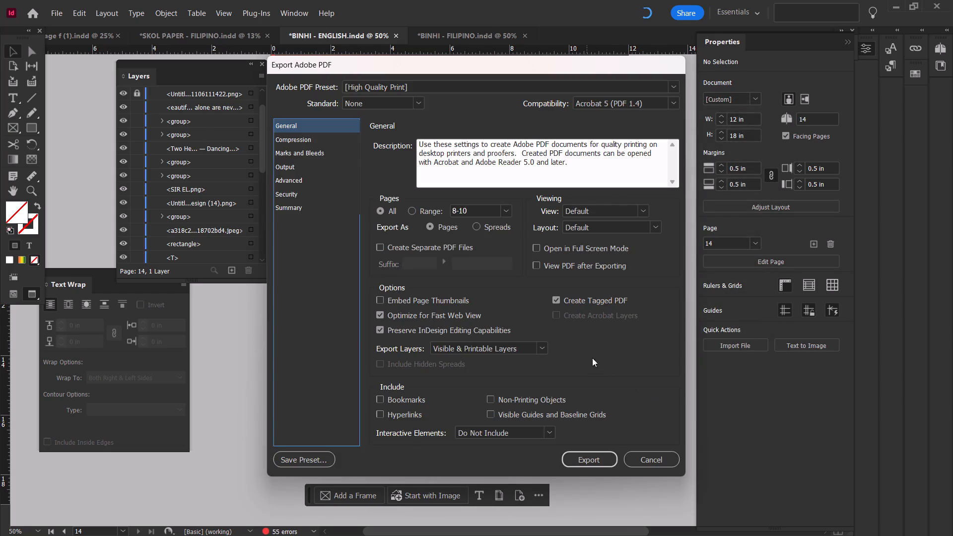
Limit the PDF export range to page 14 and run the export despite the missing fonts and links.
left_click(486, 202)
left_click_drag(474, 207, 440, 206)
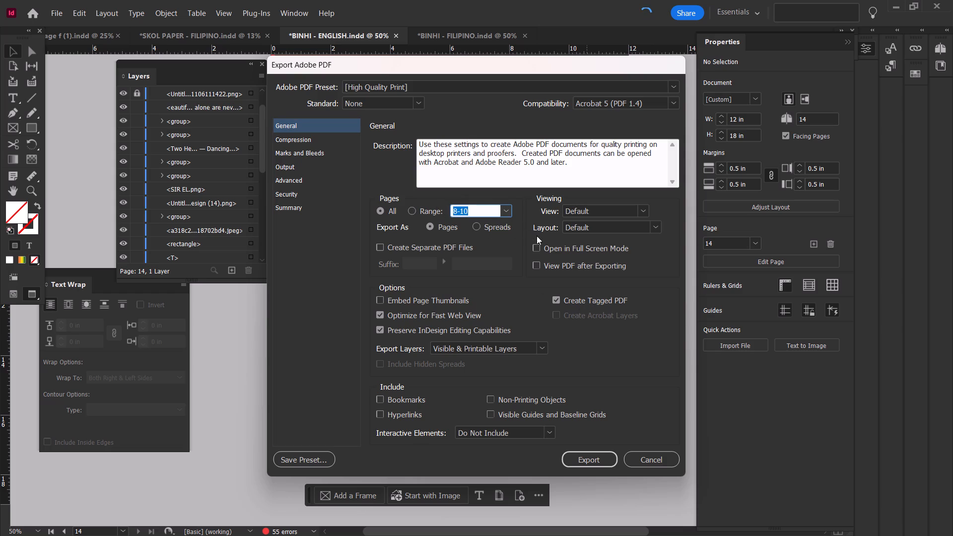
key("1")
key("4")
left_click(520, 228)
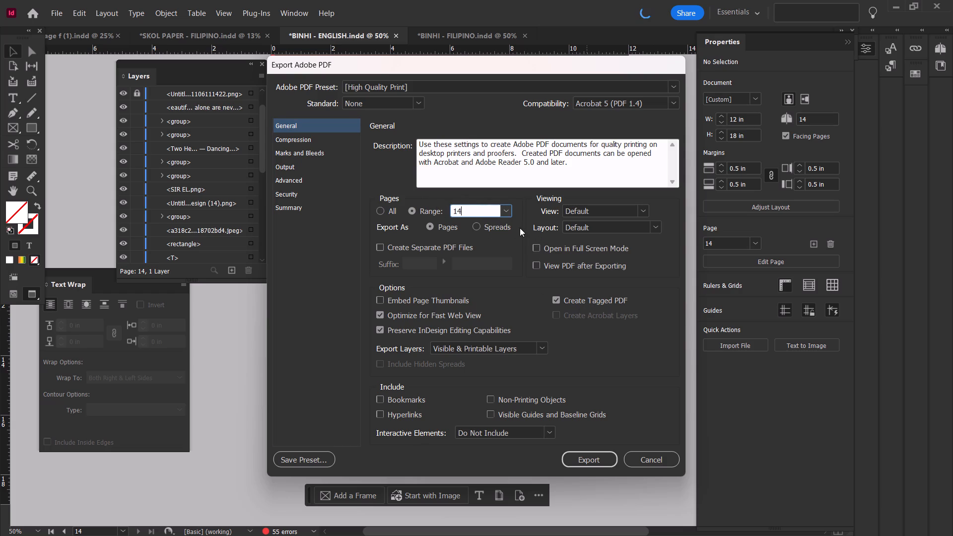
left_click(595, 456)
left_click(595, 219)
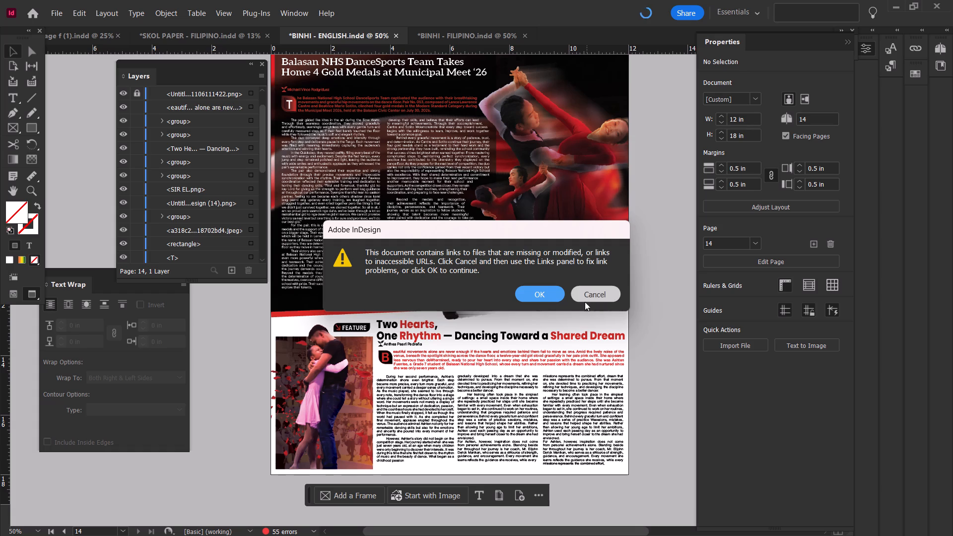
left_click(550, 292)
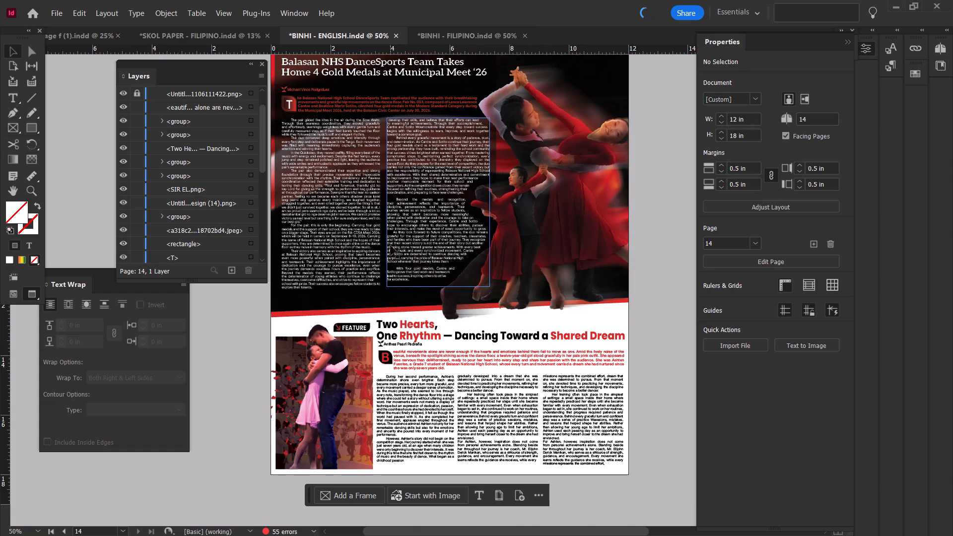
Open the exported BINHI - ENGLISH SPORTS PAGE PDF and examine the GOLD FOUR ALL article and the Two Hearts feature.
scroll(417, 261, "up", 2)
scroll(418, 261, "down", 1)
scroll(419, 261, "up", 2)
scroll(419, 261, "down", 1)
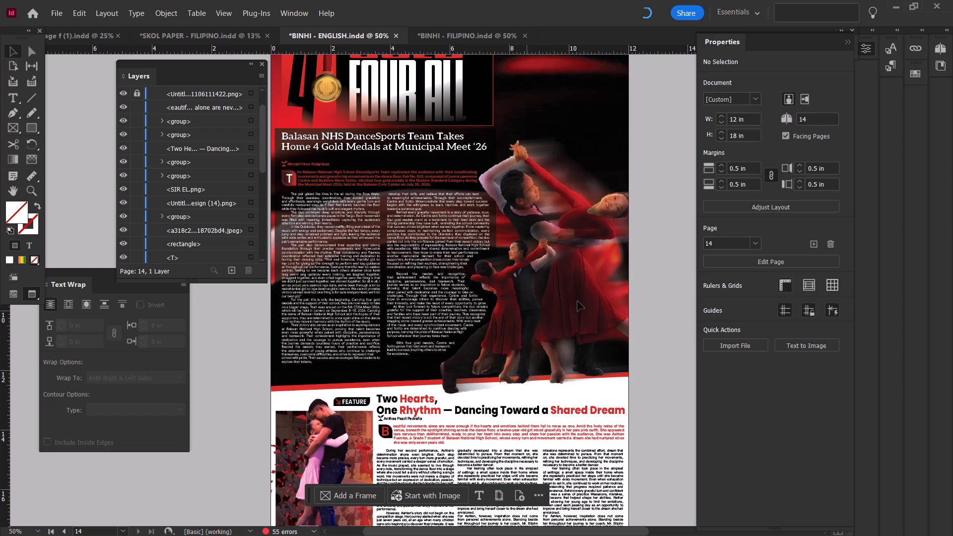
left_click(506, 522)
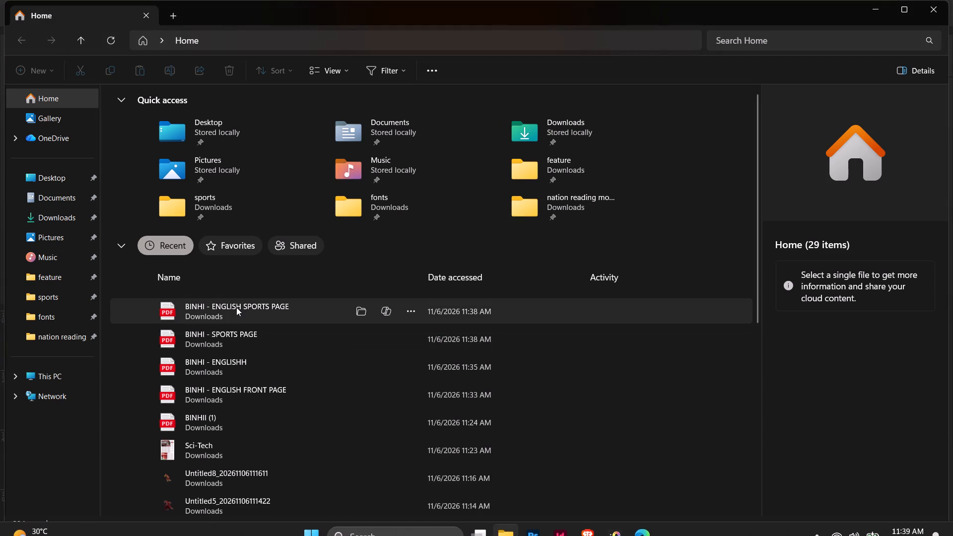
double_click(236, 307)
scroll(414, 298, "down", 2)
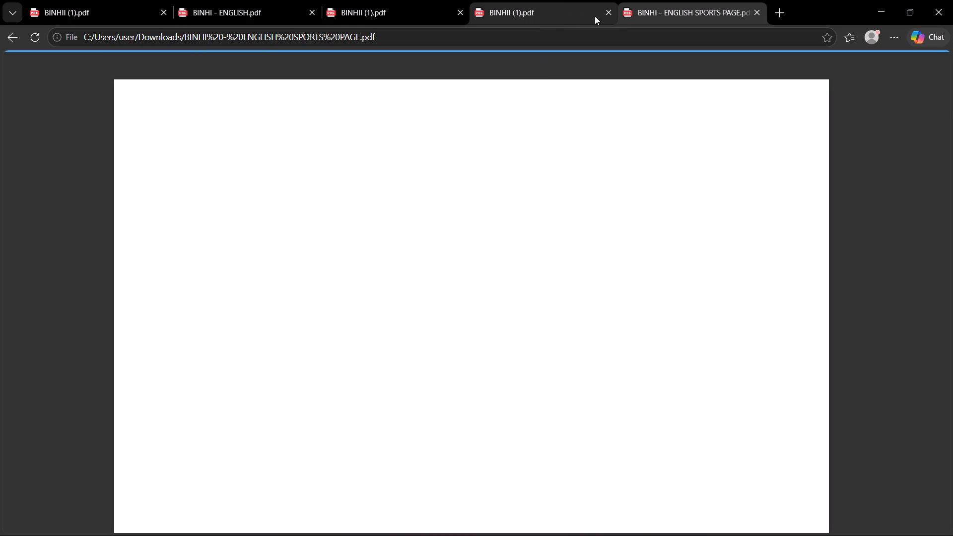
left_click(607, 9)
scroll(595, 153, "down", 3, "ctrl")
scroll(595, 167, "up", 6)
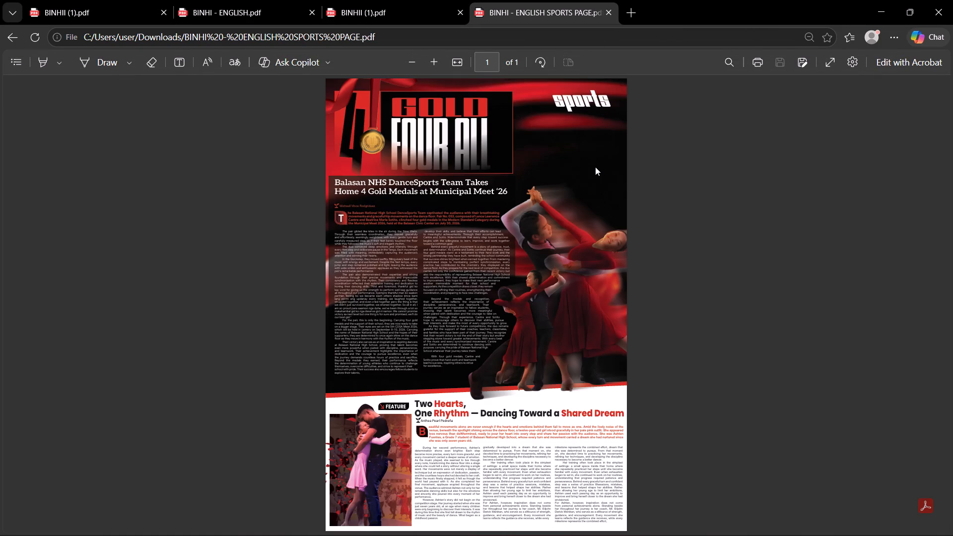
scroll(595, 167, "up", 1)
scroll(595, 169, "down", 1)
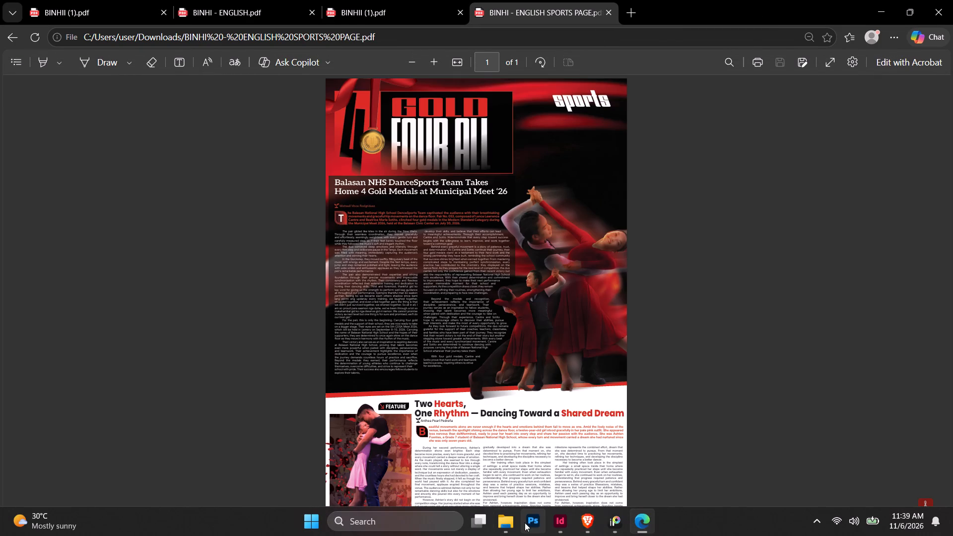
scroll(556, 373, "down", 4)
scroll(577, 461, "up", 2, "ctrl")
scroll(579, 453, "down", 11)
scroll(587, 422, "up", 3, "ctrl")
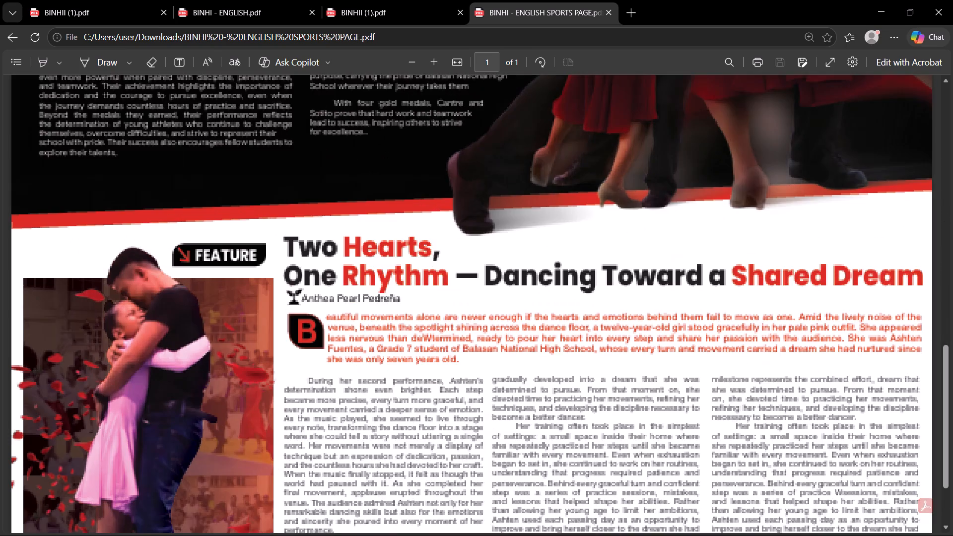
scroll(590, 410, "down", 15)
scroll(599, 393, "up", 4, "ctrl")
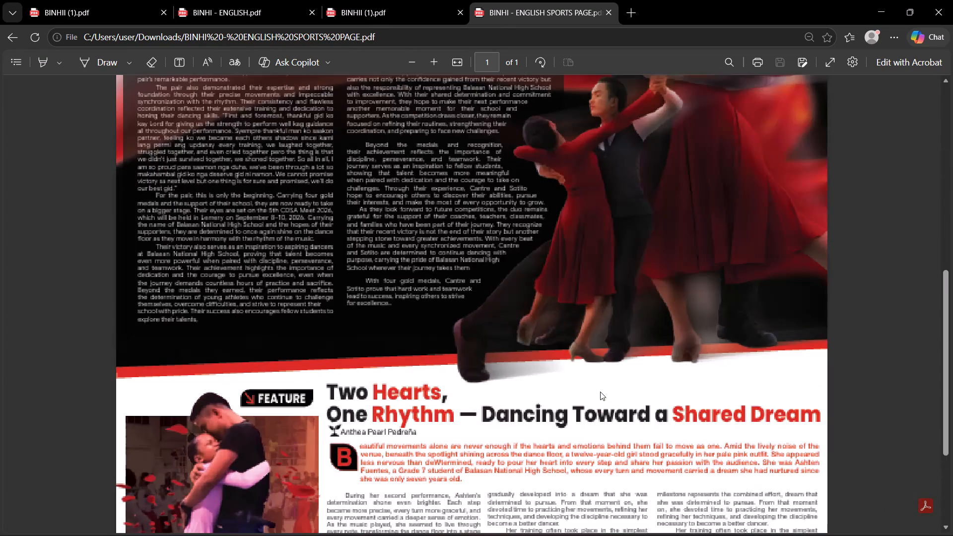
scroll(600, 392, "down", 5, "ctrl")
scroll(533, 322, "up", 3, "ctrl")
scroll(533, 322, "down", 2)
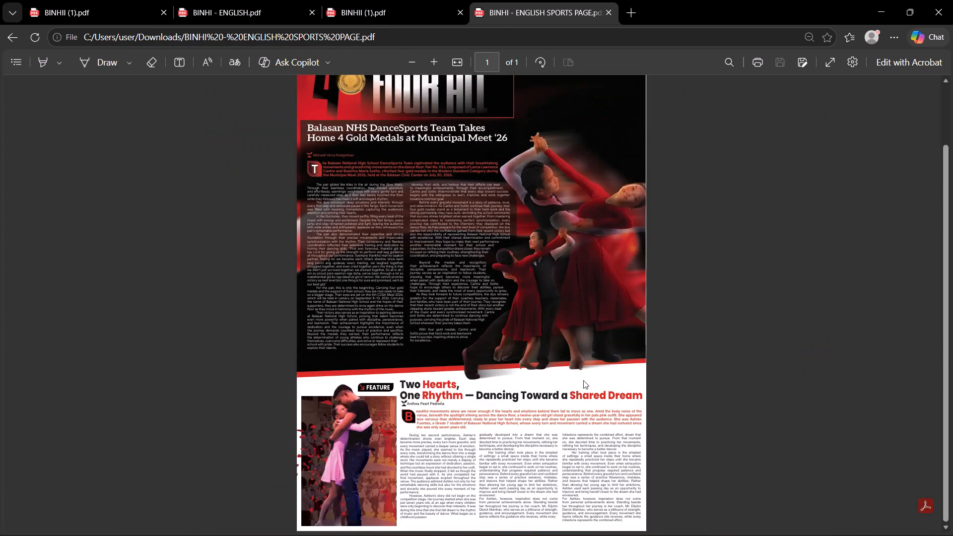
Glance back at the page 14 layout in InDesign, then open the BINHI - SPORTS PAGE PDF from the recent files and close its tab.
left_click(570, 526)
scroll(534, 422, "down", 4)
scroll(534, 422, "up", 2, "alt")
scroll(534, 420, "down", 2, "alt")
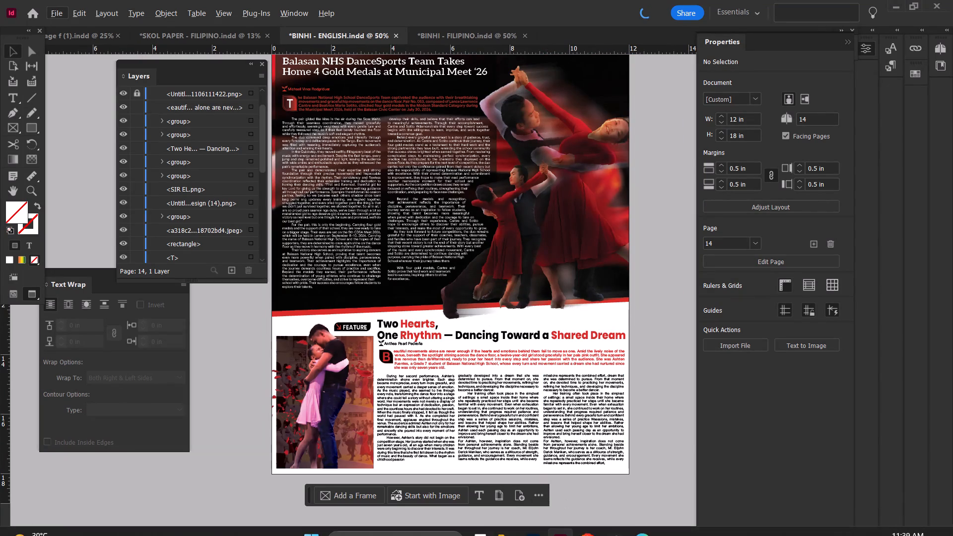
left_click(505, 522)
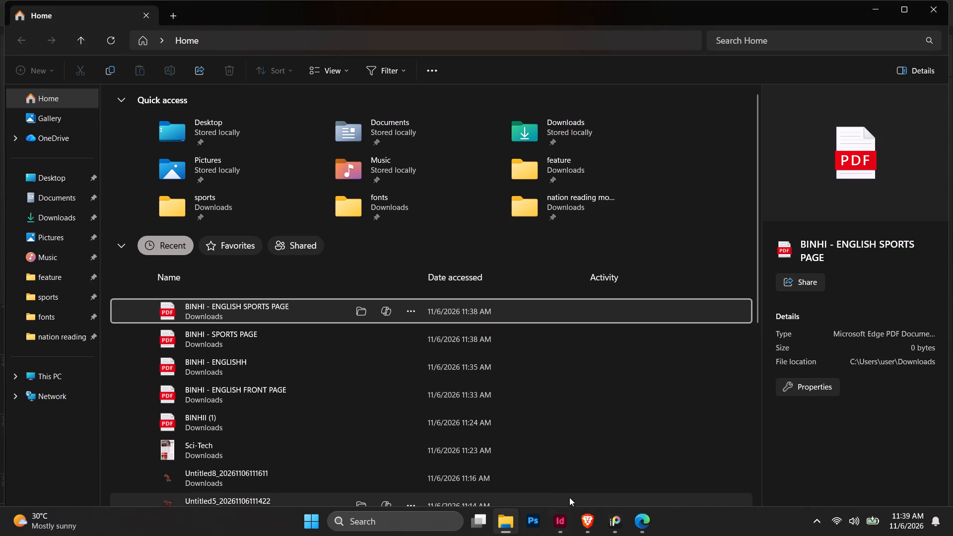
double_click(194, 334)
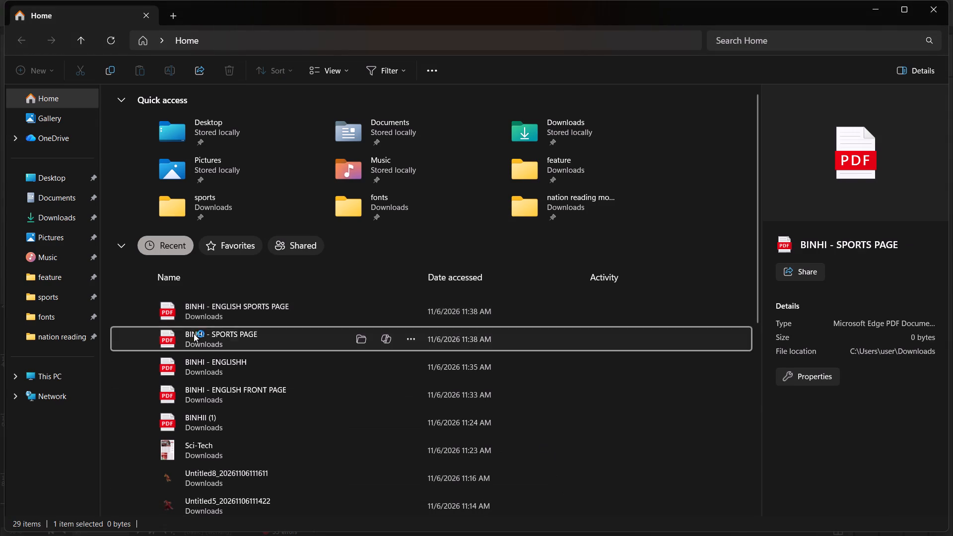
left_click(756, 9)
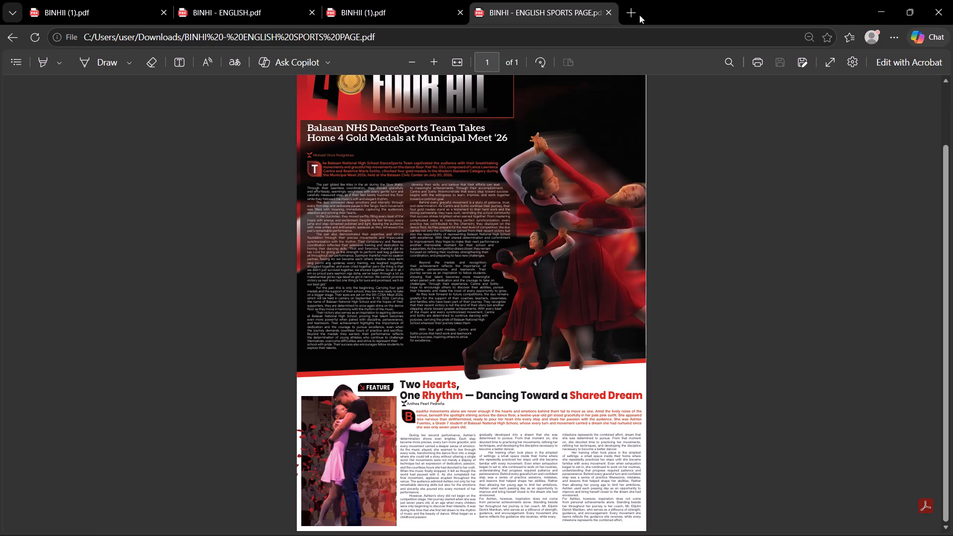
Zoom in on the end of the GOLD FOUR ALL article in the BINHI - ENGLISH SPORTS PAGE PDF to check its conclusion.
scroll(553, 346, "up", 5, "ctrl")
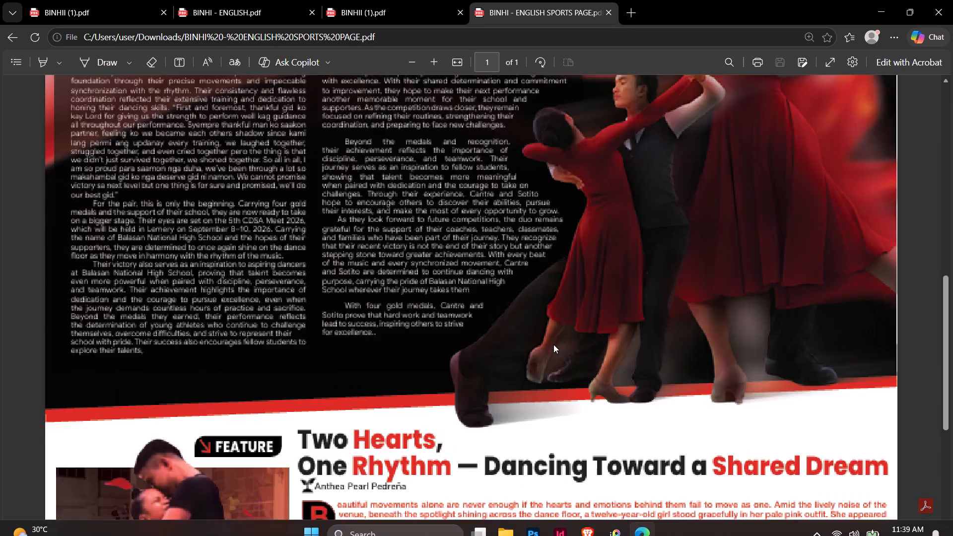
scroll(553, 344, "down", 7, "ctrl")
scroll(547, 349, "up", 3, "ctrl")
scroll(547, 348, "down", 5)
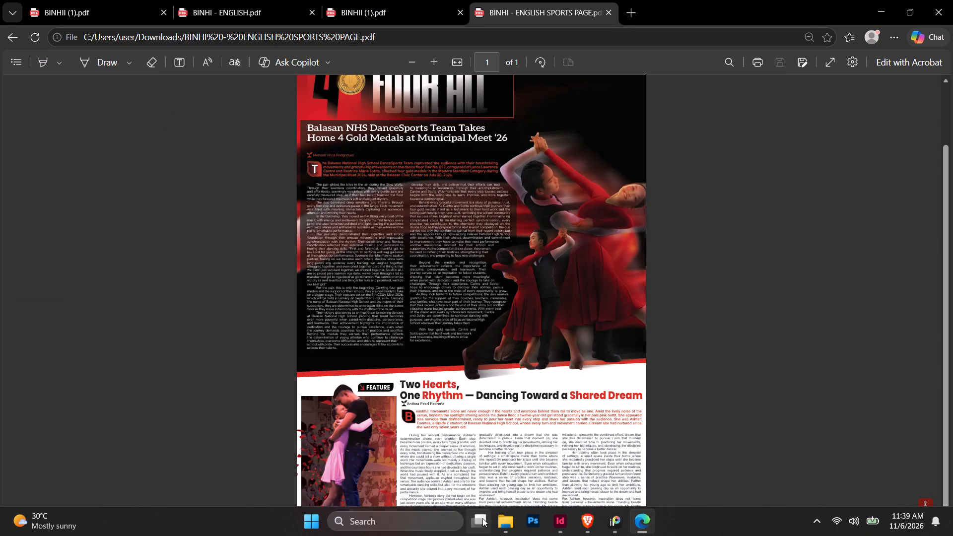
Bring up the already open BINHII (1).pdf to view its sports page.
left_click(499, 519)
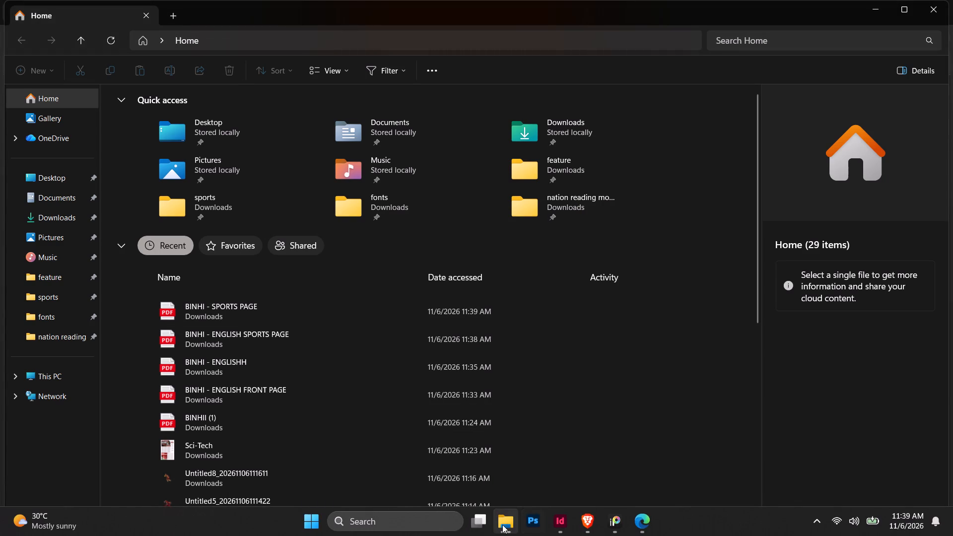
left_click(502, 525)
scroll(576, 295, "down", 12)
left_click(394, 0)
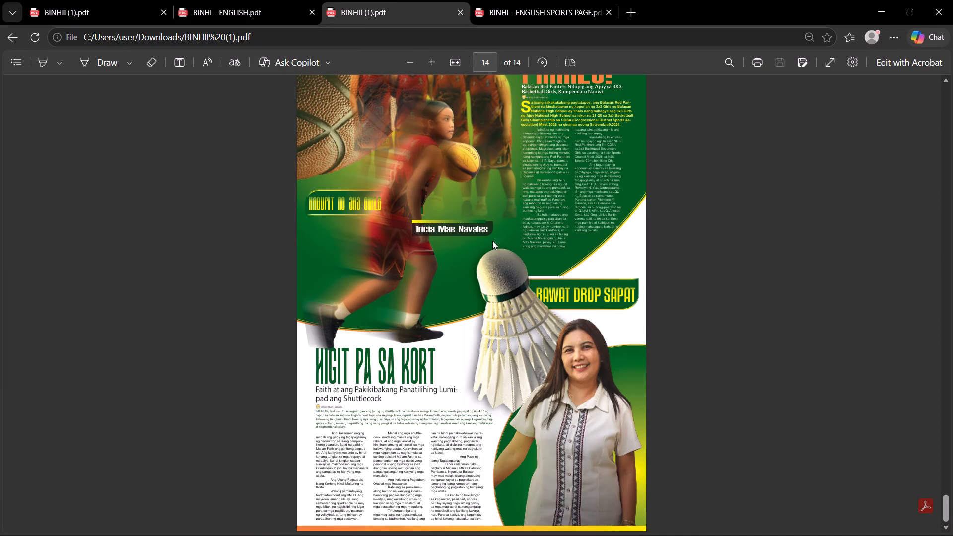
Return to the BINHI - ENGLISH SPORTS PAGE PDF and look over the end of GOLD FOUR ALL and the Two Hearts feature.
scroll(493, 247, "down", 5)
left_click(563, 0)
scroll(555, 478, "up", 3, "ctrl")
scroll(555, 472, "down", 4)
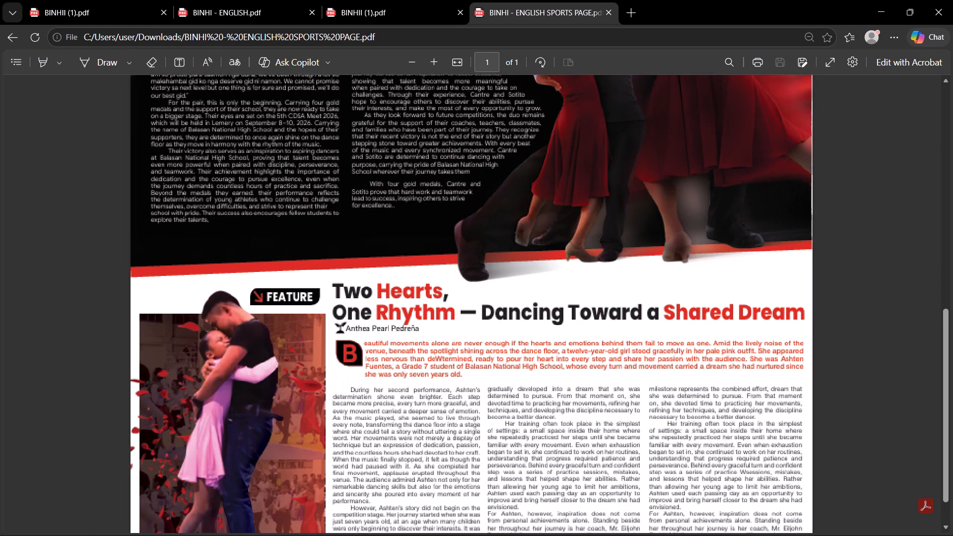
scroll(555, 472, "down", 1)
Open the BINHI - ENGLISHH PDF from the recent files and examine its front page and news pages 2 and 3.
left_click(509, 527)
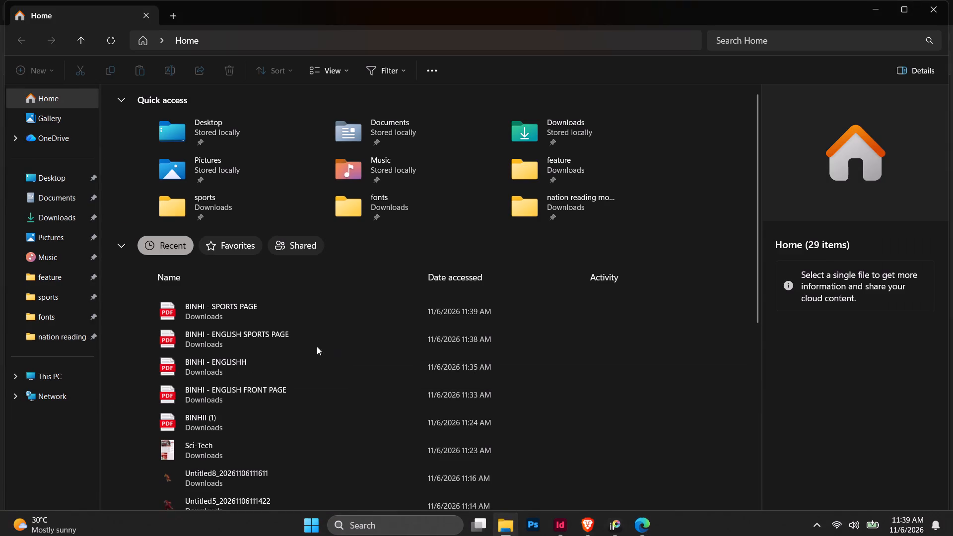
left_click(302, 344)
double_click(259, 363)
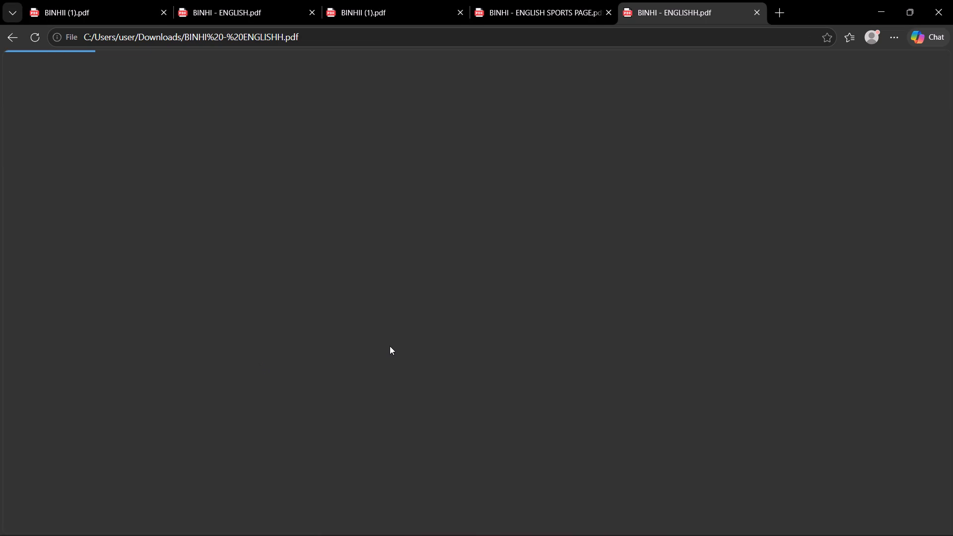
scroll(392, 345, "down", 9, "ctrl")
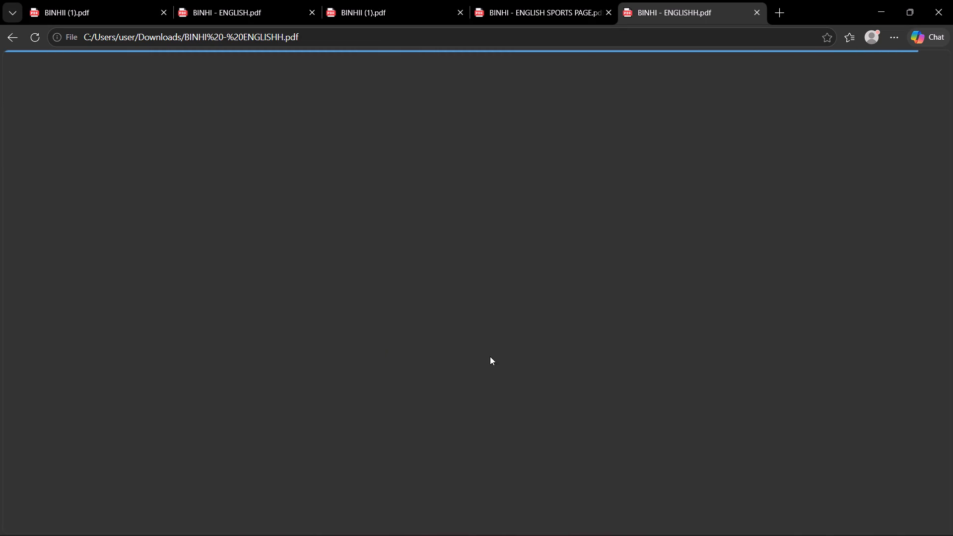
scroll(496, 356, "down", 3)
scroll(502, 346, "up", 2, "ctrl")
scroll(532, 335, "up", 4)
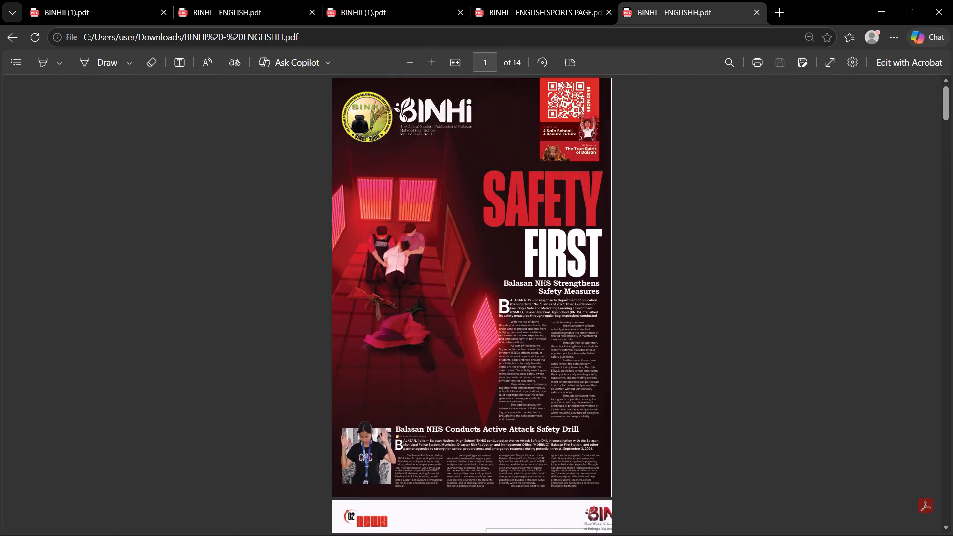
scroll(544, 330, "up", 2)
scroll(544, 330, "down", 9)
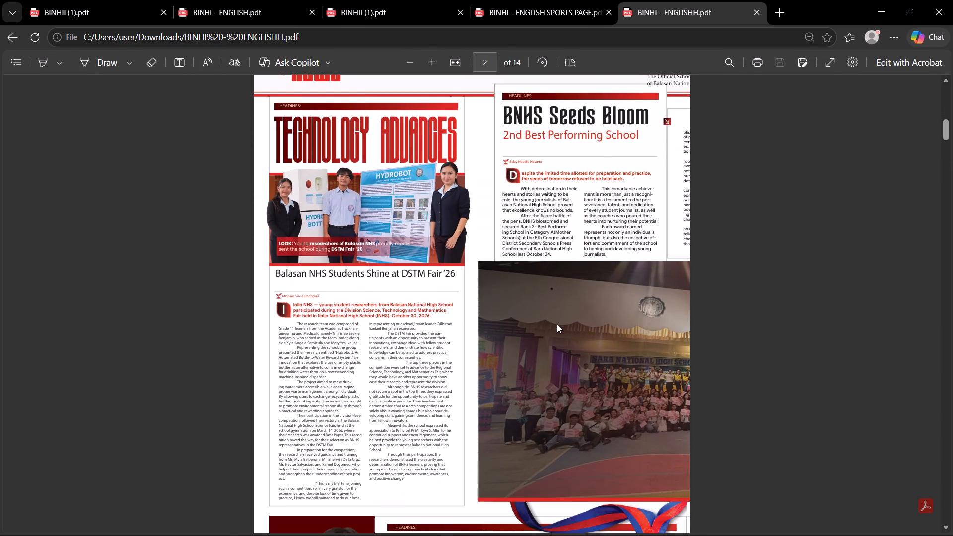
scroll(557, 324, "down", 2)
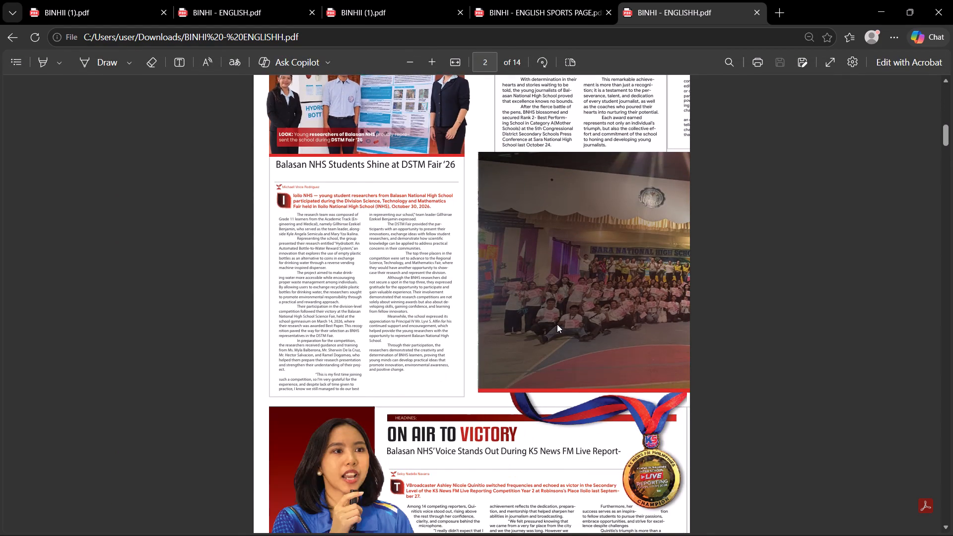
scroll(557, 324, "down", 4)
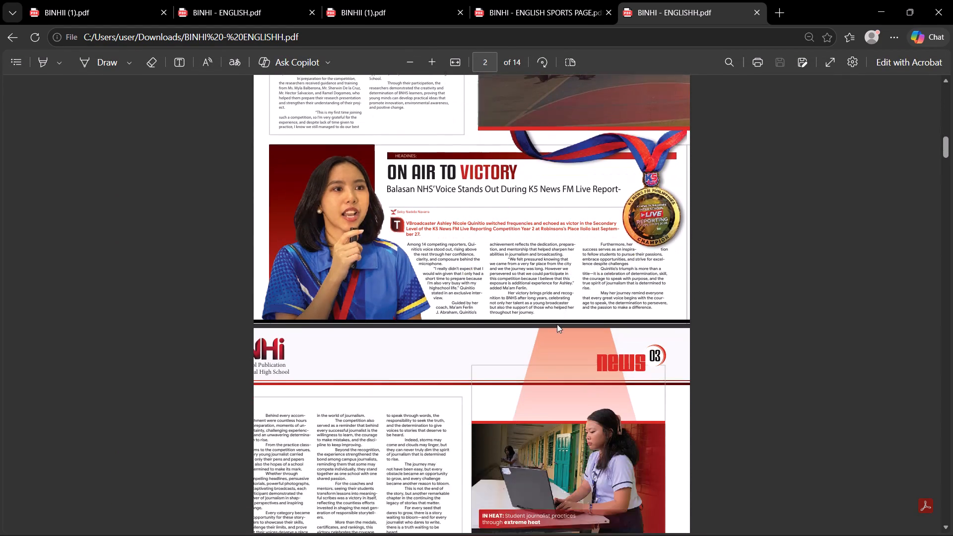
scroll(557, 324, "down", 3)
scroll(557, 324, "up", 4)
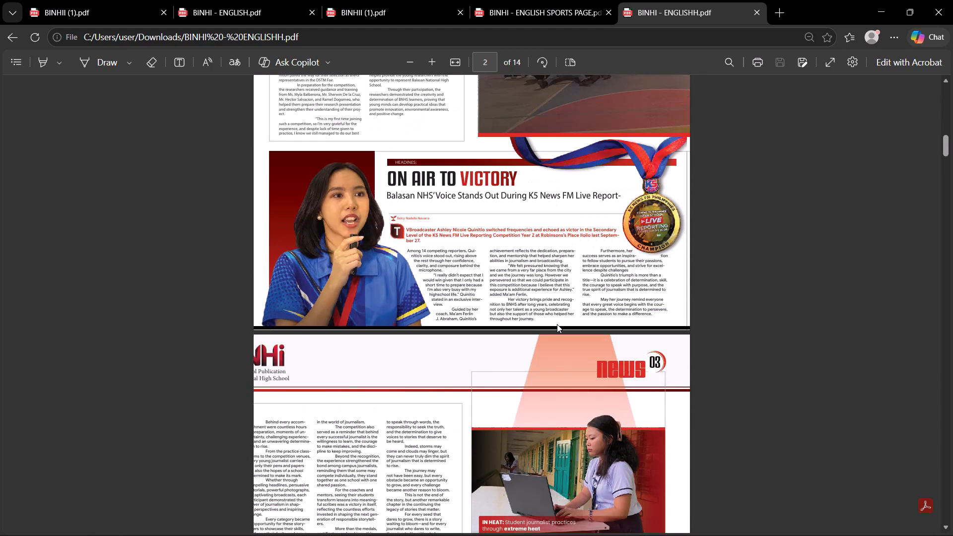
Examine the editorial, opinion and True Spirit of Balasan pages of the BINHI - ENGLISHH PDF, then go back to the news pages.
scroll(557, 324, "down", 18)
scroll(558, 323, "down", 4)
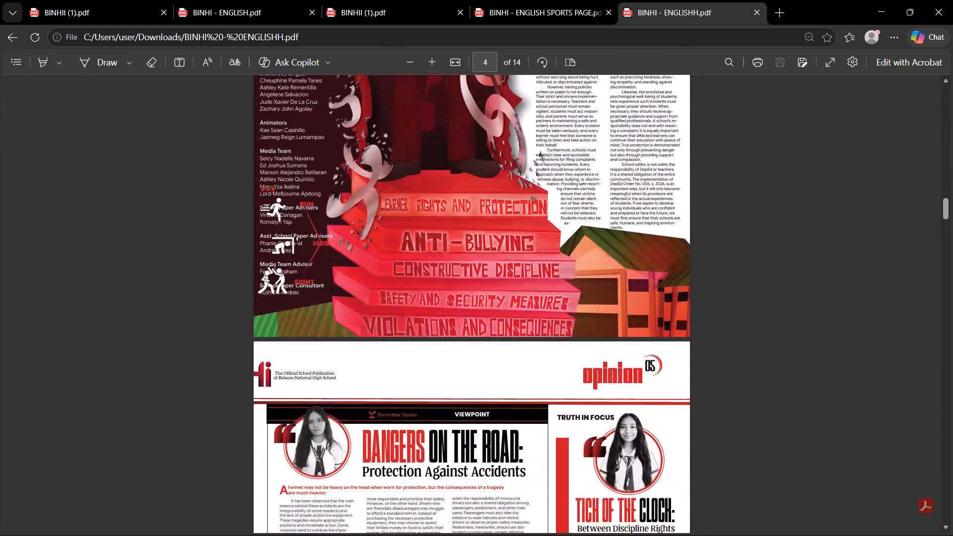
scroll(558, 323, "down", 2)
scroll(558, 323, "up", 7)
scroll(558, 323, "down", 18)
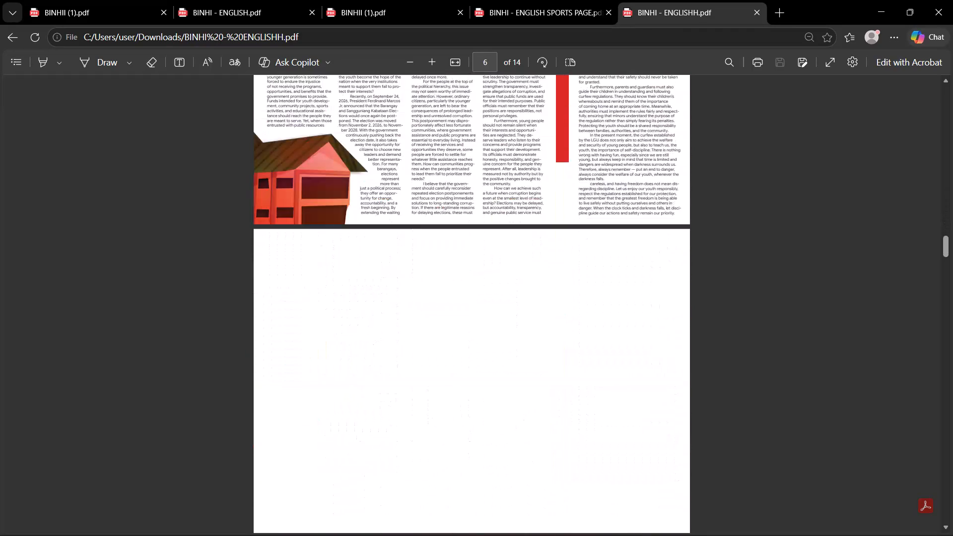
scroll(558, 323, "down", 4, "ctrl")
scroll(558, 323, "up", 2)
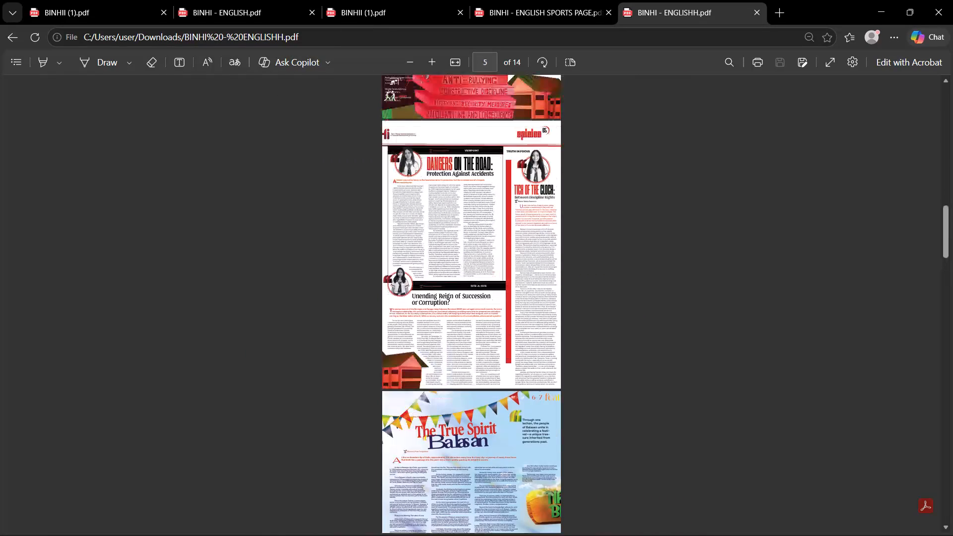
scroll(558, 323, "down", 3)
scroll(558, 323, "up", 9)
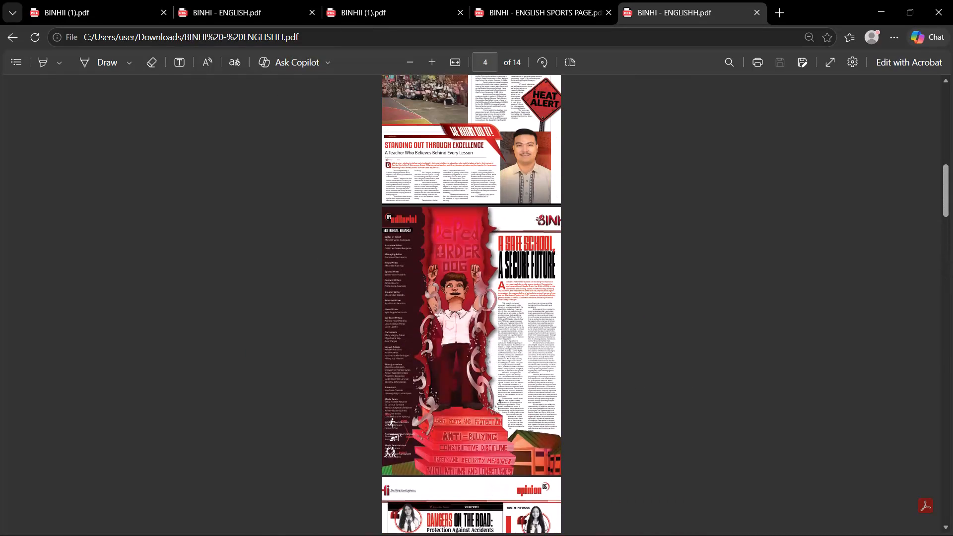
scroll(558, 323, "up", 8)
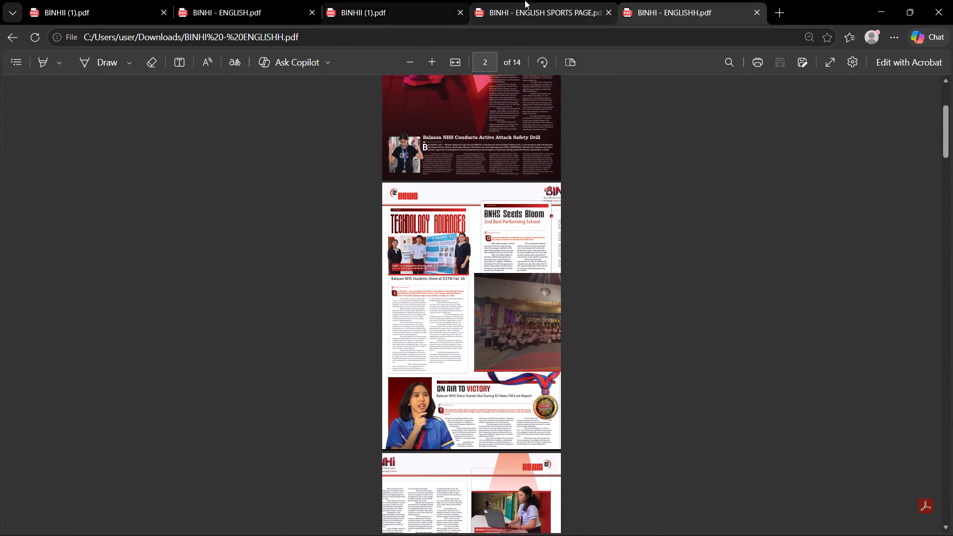
Switch to the BINHI - ENGLISH SPORTS PAGE PDF and inspect the GOLD FOUR ALL text up close and the whole page layout.
left_click(526, 0)
scroll(576, 169, "down", 4, "ctrl")
scroll(576, 169, "up", 4, "ctrl")
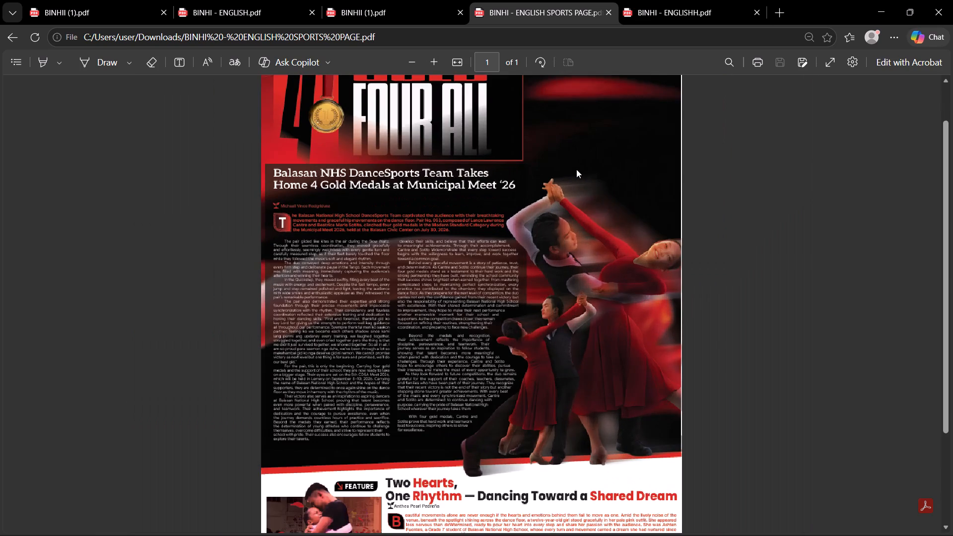
scroll(576, 169, "down", 2)
scroll(370, 253, "up", 4, "ctrl")
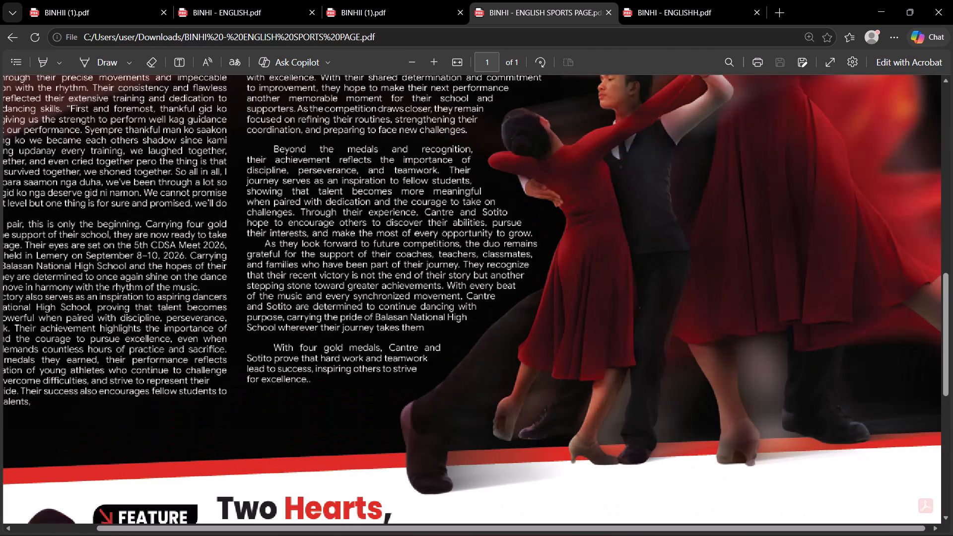
scroll(383, 236, "up", 5)
scroll(386, 235, "down", 4, "ctrl")
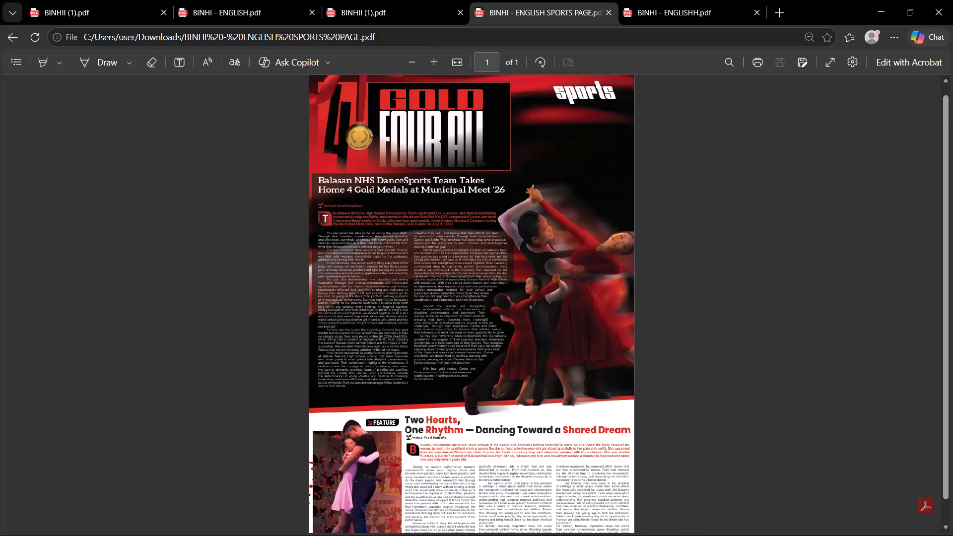
scroll(390, 232, "up", 1, "ctrl")
scroll(390, 232, "up", 2)
scroll(390, 232, "down", 6)
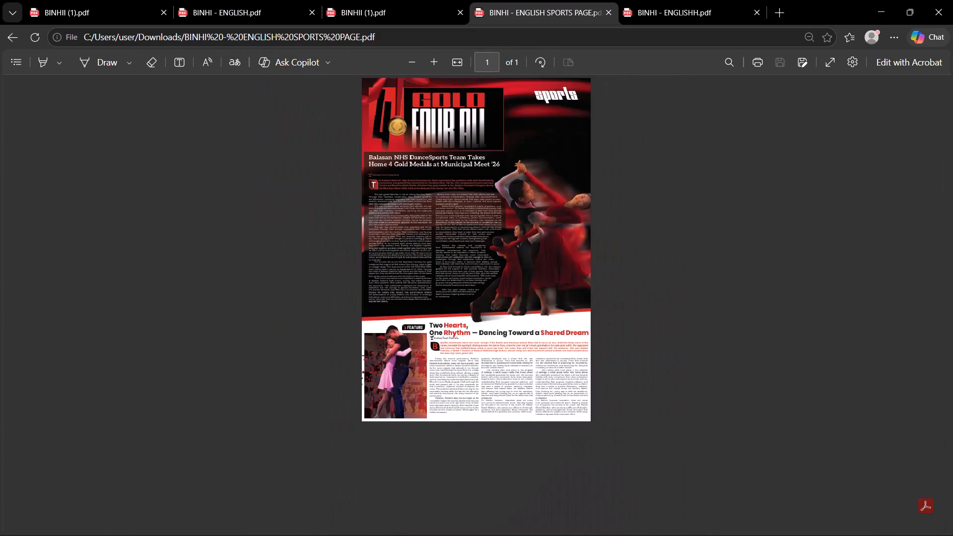
Open the BINHI - ENGLISH FRONT PAGE PDF from the recent files.
left_click(505, 522)
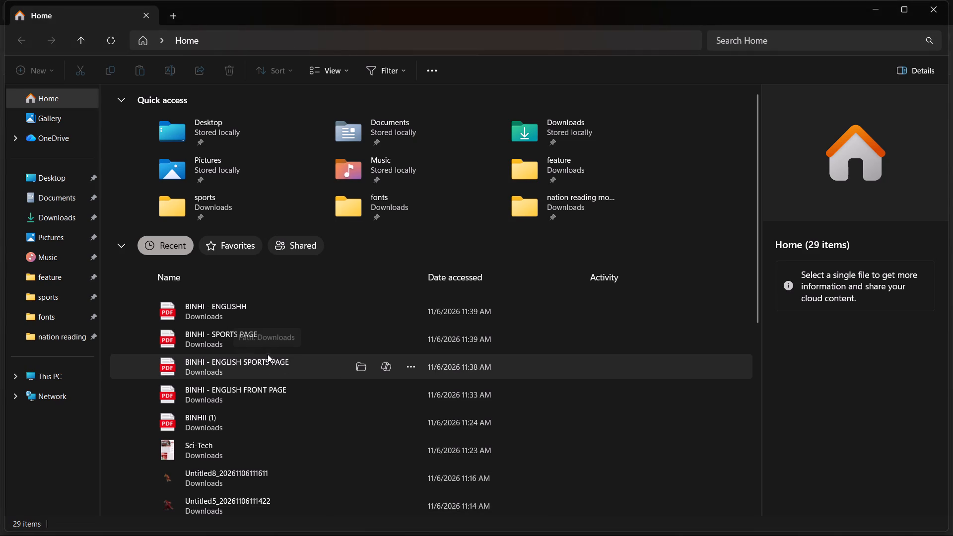
left_click(560, 530)
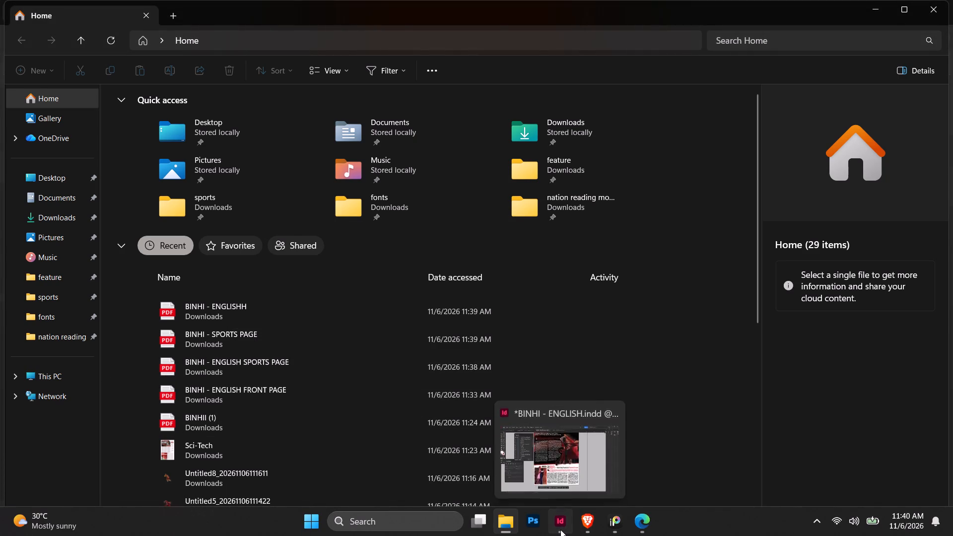
left_click(505, 529)
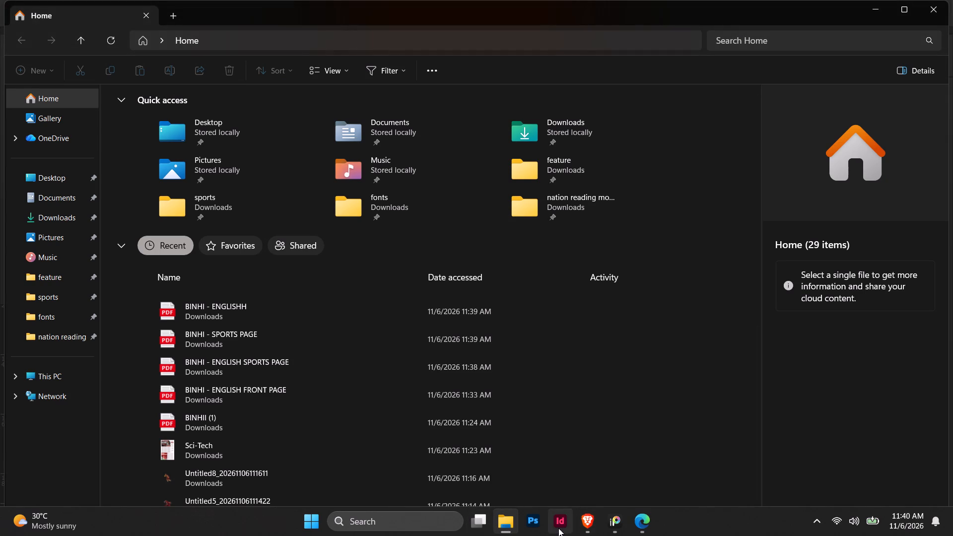
double_click(318, 387)
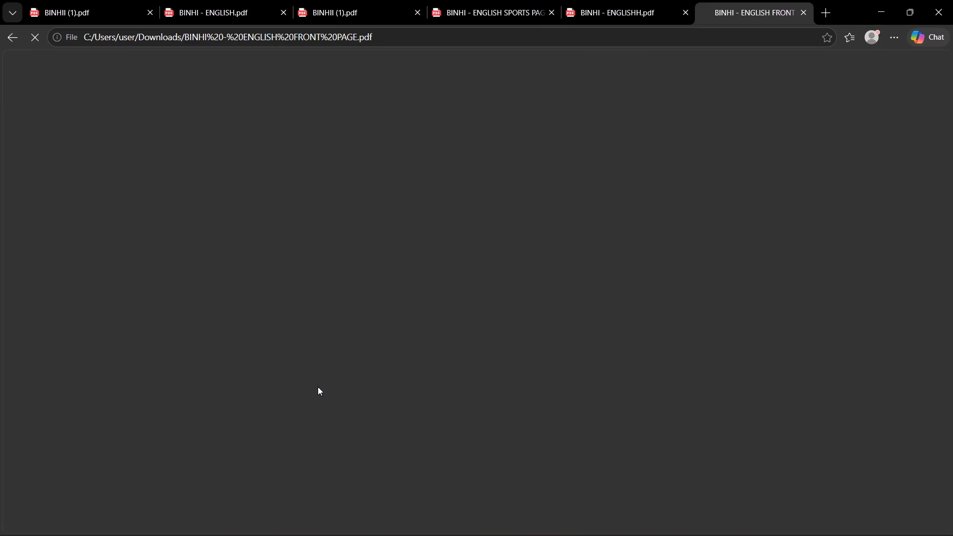
Close the BINHI - ENGLISHH, BINHI - ENGLISH and both BINHII (1) PDFs, keeping only the English sports and front page PDFs open.
left_click(604, 3)
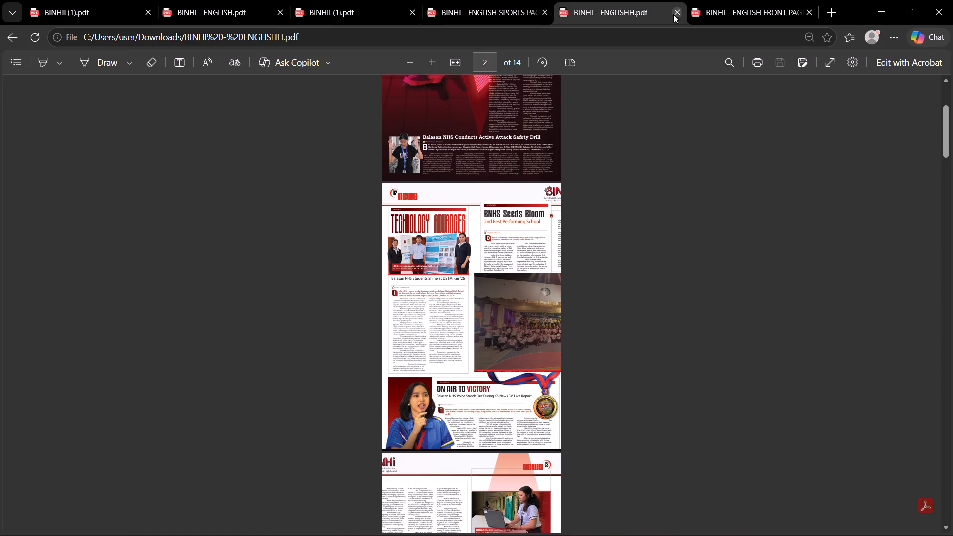
left_click(674, 14)
left_click(512, 9)
left_click(360, 0)
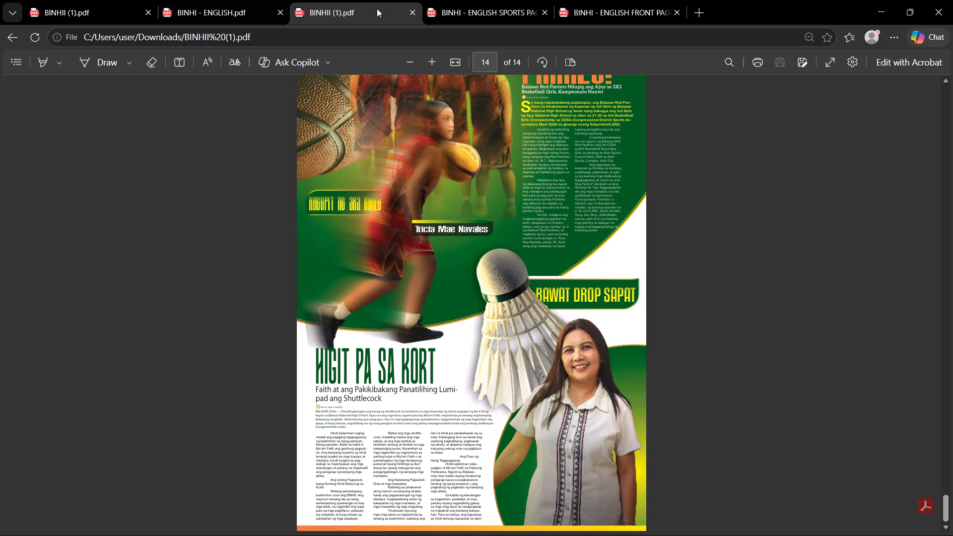
left_click(408, 12)
left_click(246, 16)
left_click(282, 14)
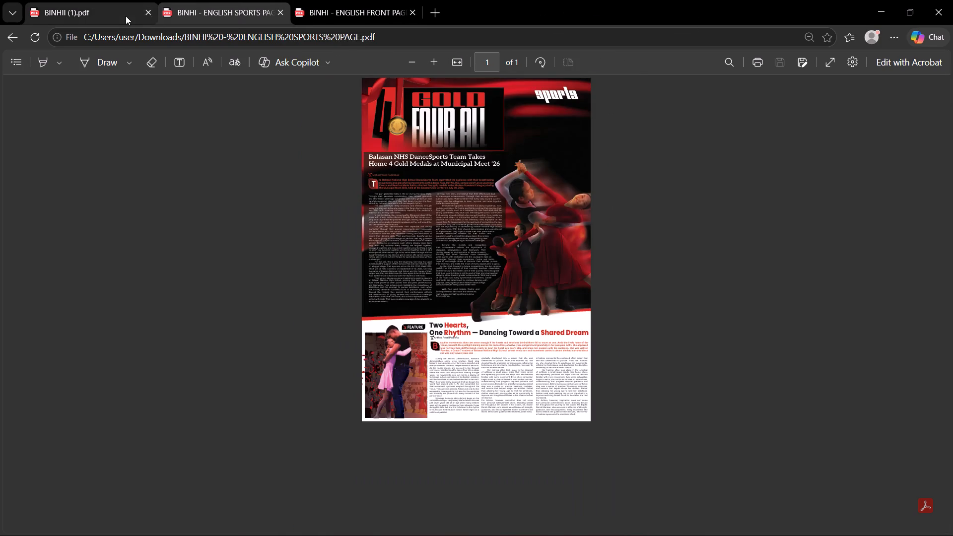
left_click(125, 16)
left_click(146, 12)
Look over the sports page PDF, then examine the front page and news pages in the BINHI - ENGLISH FRONT PAGE PDF.
scroll(495, 184, "up", 2, "ctrl")
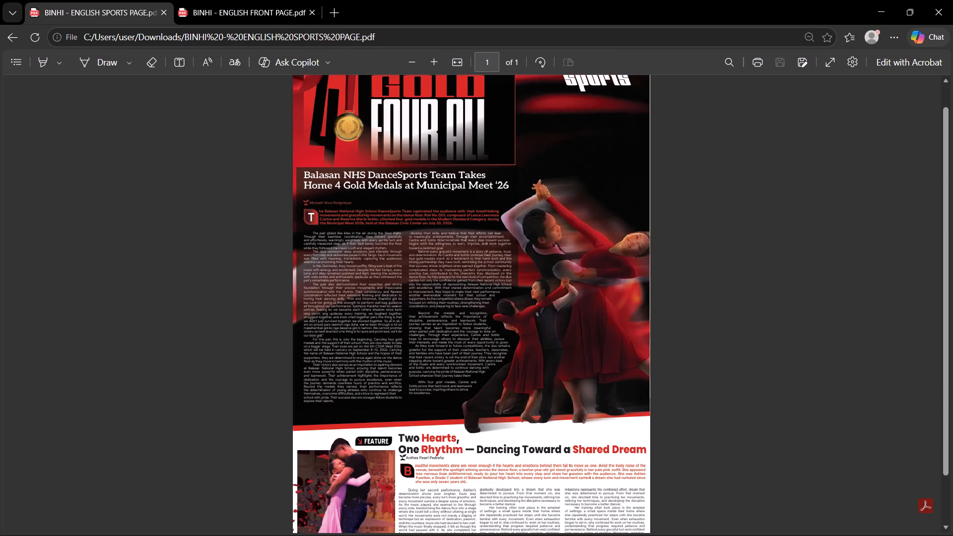
left_click(208, 0)
scroll(551, 148, "down", 3, "ctrl")
scroll(585, 251, "up", 1, "ctrl")
scroll(585, 251, "down", 4)
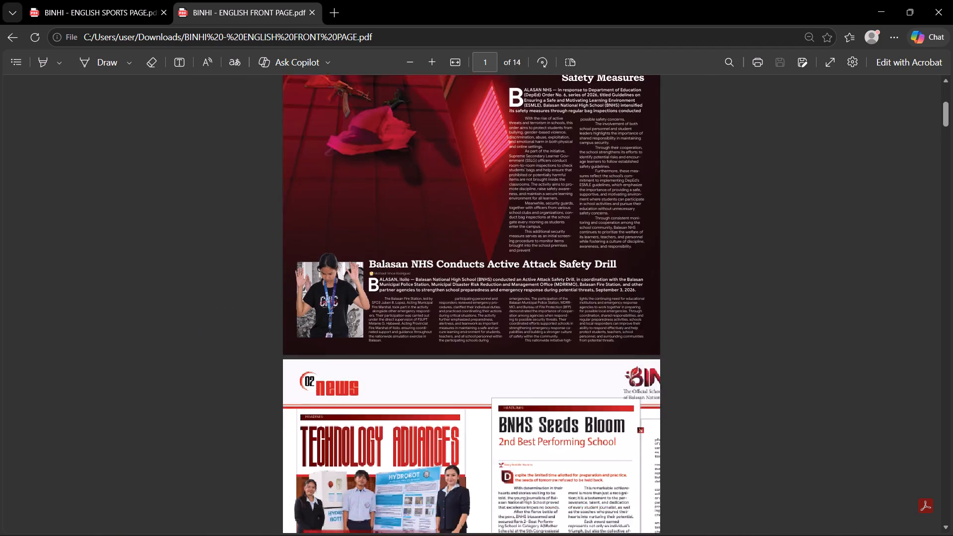
scroll(621, 278, "up", 2, "ctrl")
scroll(625, 270, "down", 2, "ctrl")
scroll(574, 325, "down", 20)
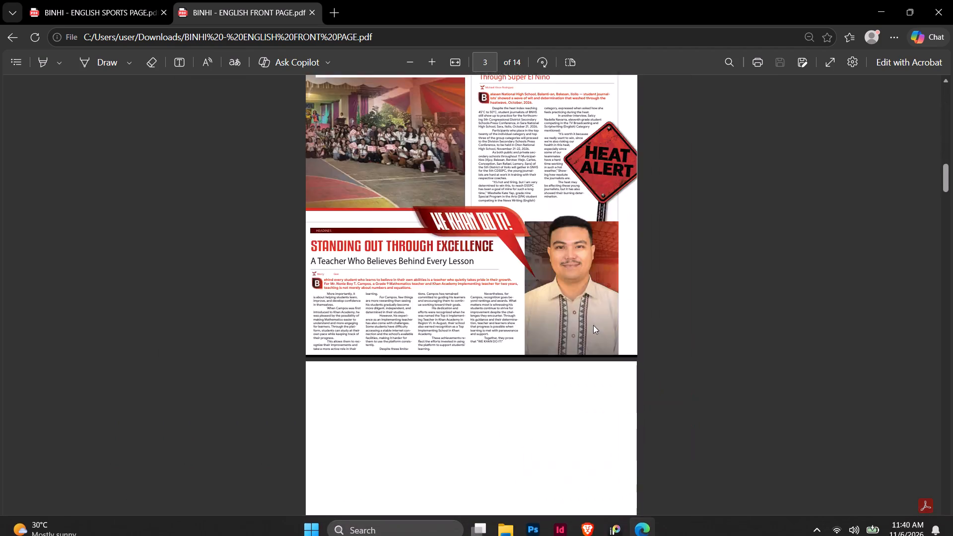
Switch back to the BINHI - ENGLISH layout in InDesign.
left_click(566, 528)
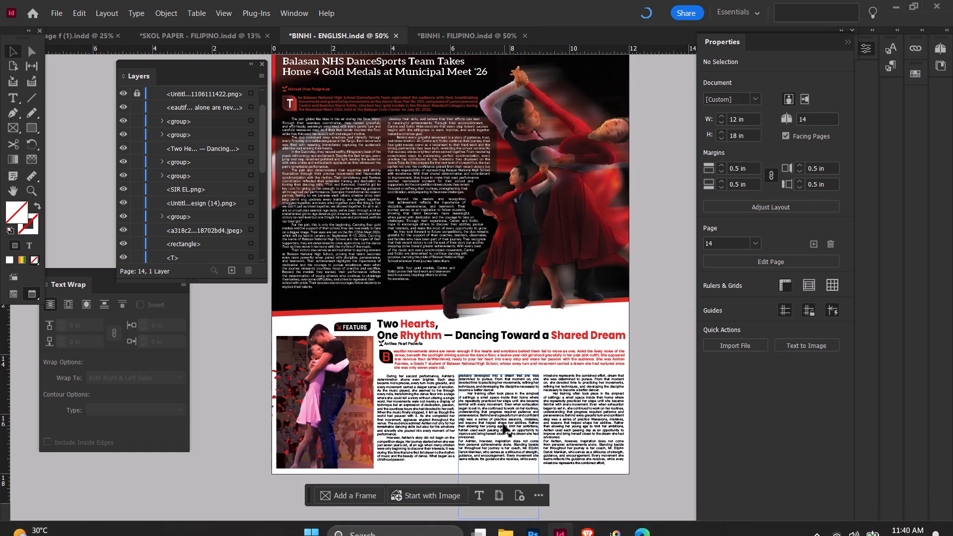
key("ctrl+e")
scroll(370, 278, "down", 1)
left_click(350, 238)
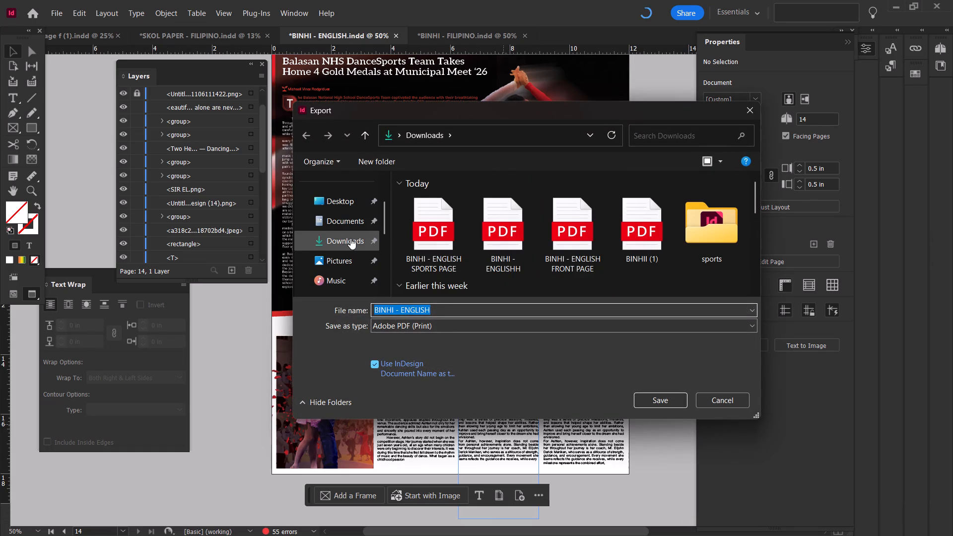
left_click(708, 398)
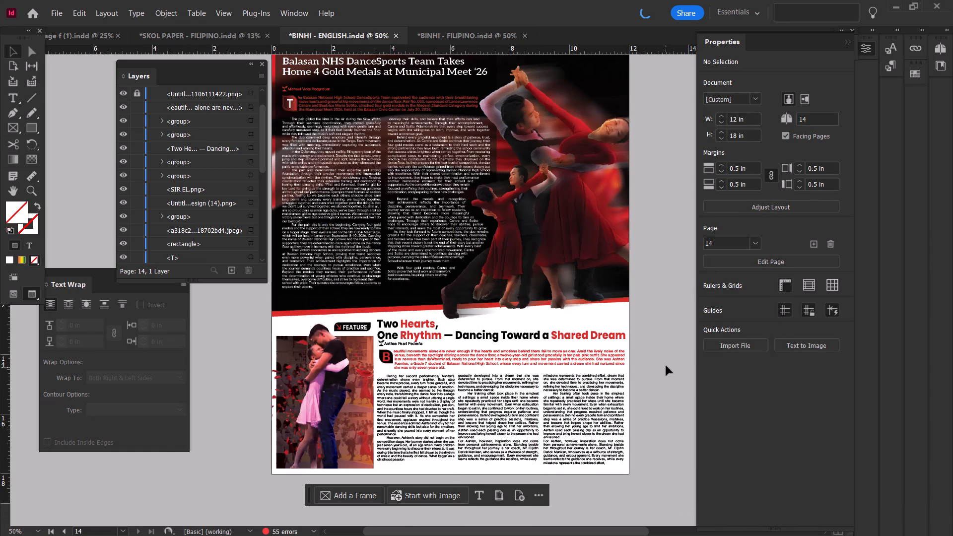
Look through the spreads of the BINHI - ENGLISH layout, from the sports pages back to the news, editorial and feature spreads.
scroll(666, 366, "down", 2, "ctrl")
scroll(573, 344, "down", 2, "alt")
scroll(571, 326, "up", 5)
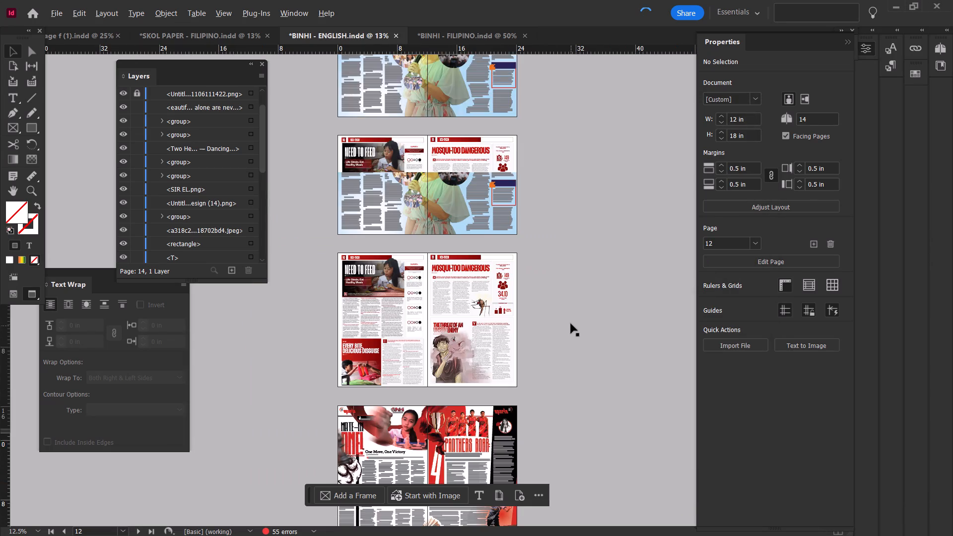
scroll(571, 324, "up", 11)
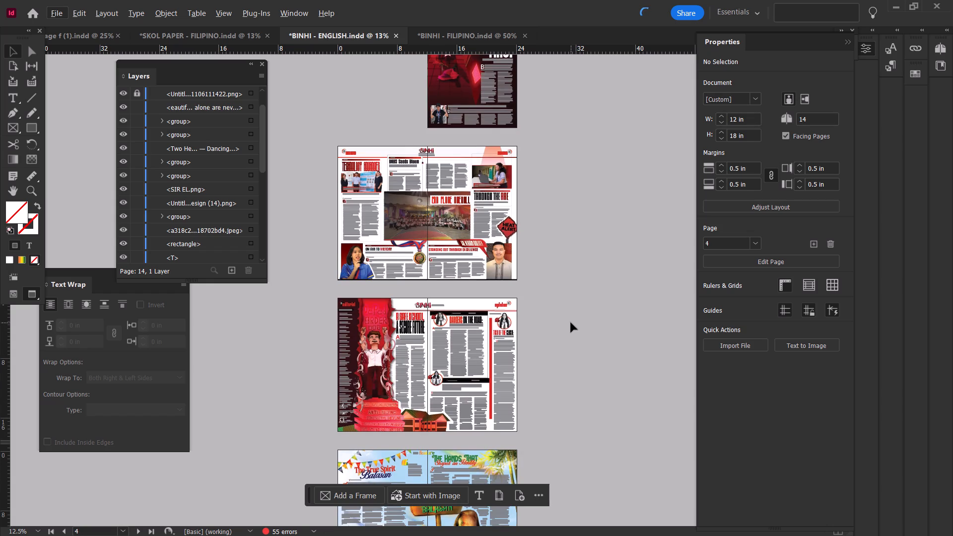
scroll(574, 256, "down", 3)
scroll(570, 255, "up", 2)
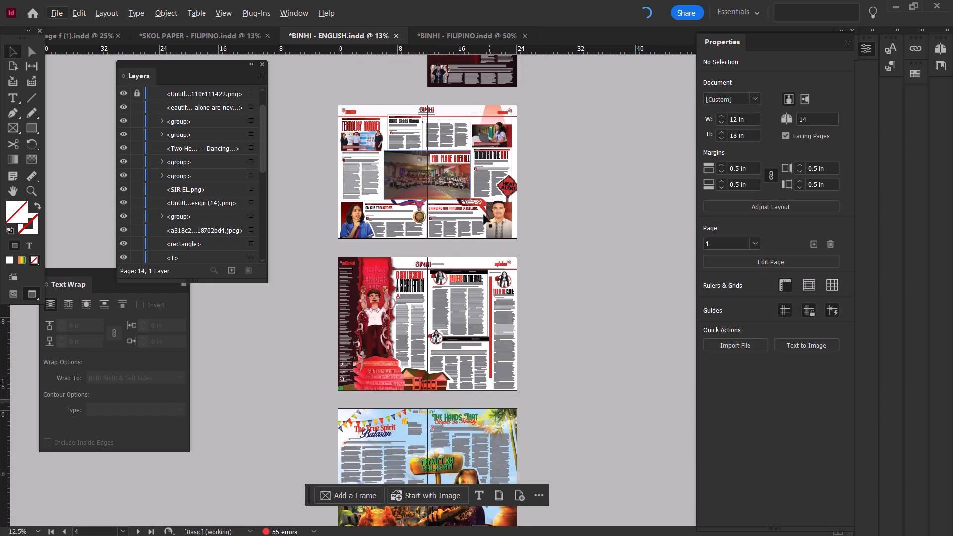
scroll(515, 398, "down", 4)
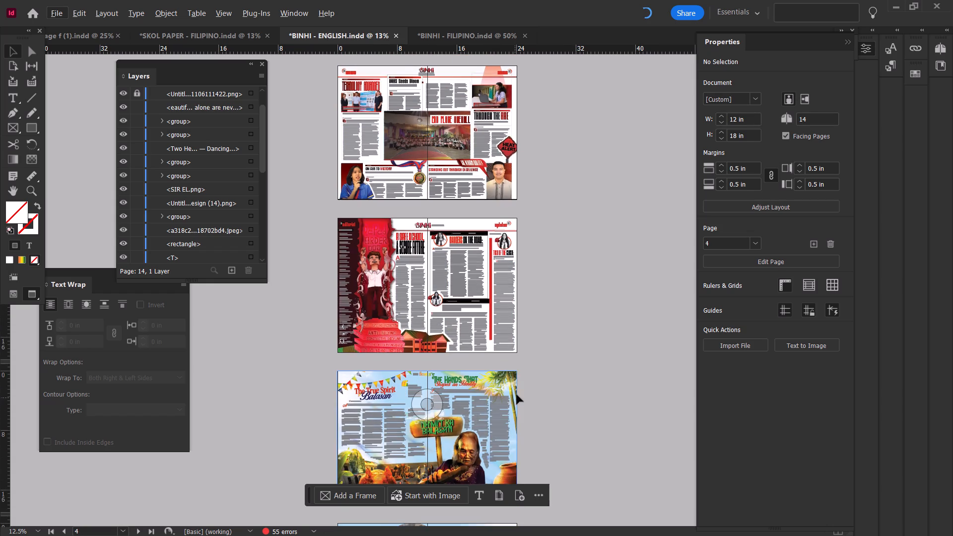
Look through the English layout's spreads from the feature pages through the Need to Feed and Mosqui-too Dangerous spread to the sports pages.
scroll(516, 397, "down", 1)
scroll(377, 392, "down", 1)
scroll(538, 314, "up", 4)
scroll(539, 314, "down", 6)
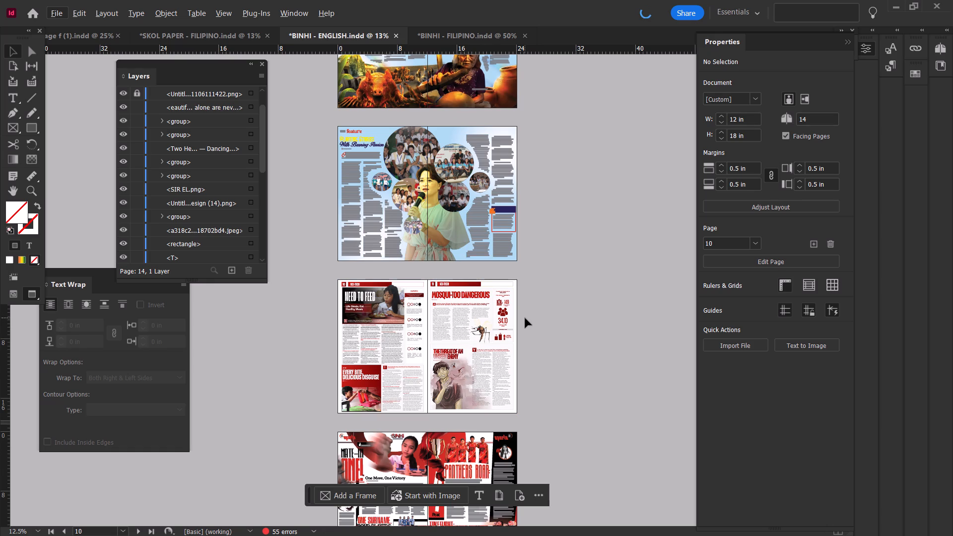
scroll(525, 318, "up", 12)
scroll(525, 318, "down", 8)
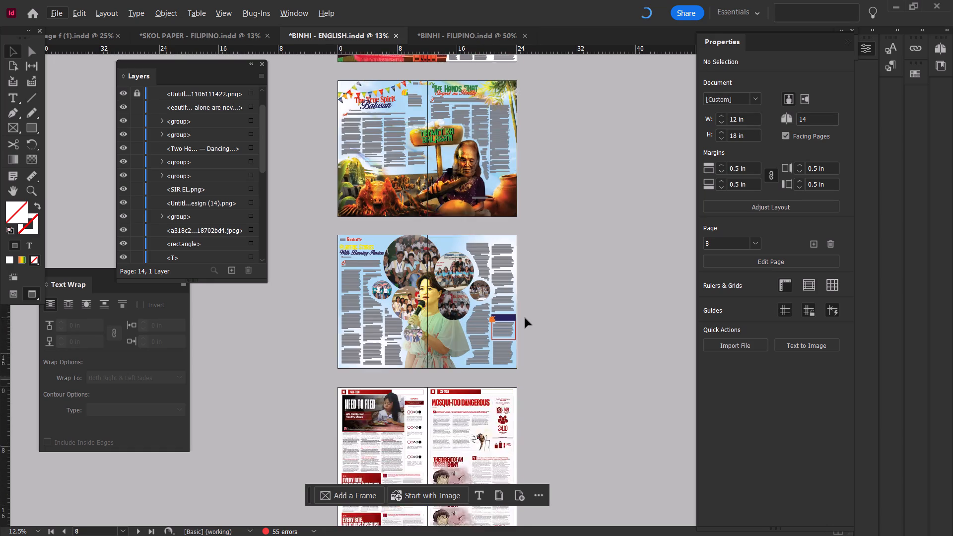
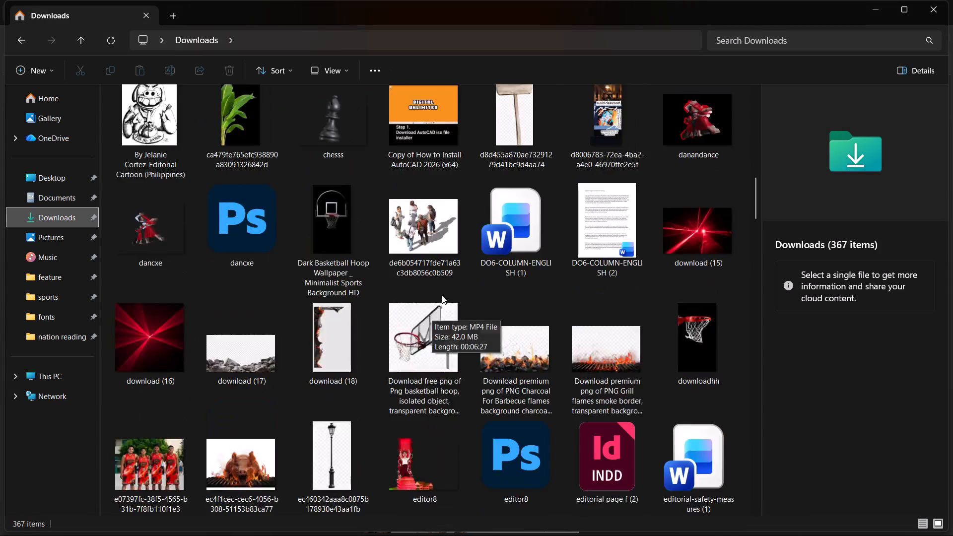
scroll(442, 295, "up", 7)
scroll(443, 294, "down", 4)
scroll(443, 294, "up", 2)
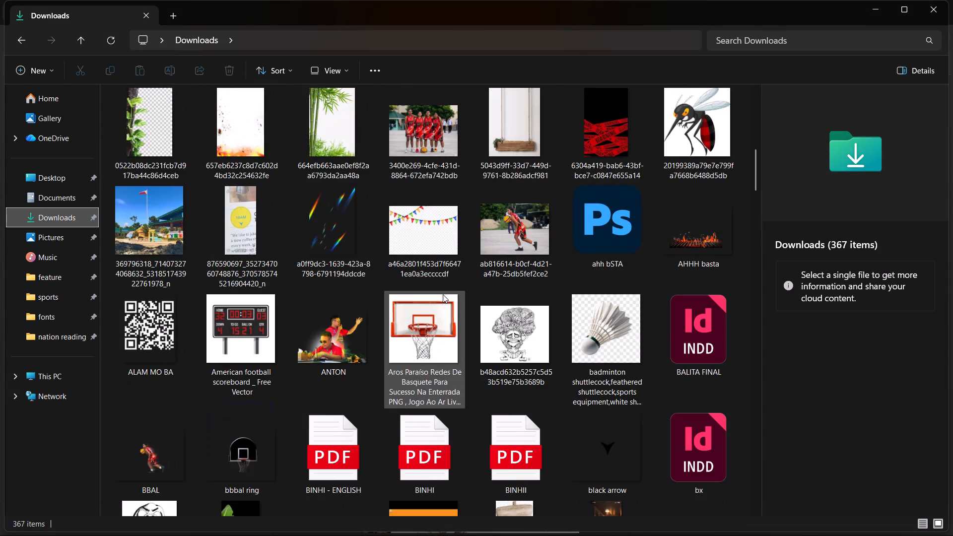
scroll(443, 294, "down", 5)
scroll(445, 291, "up", 2)
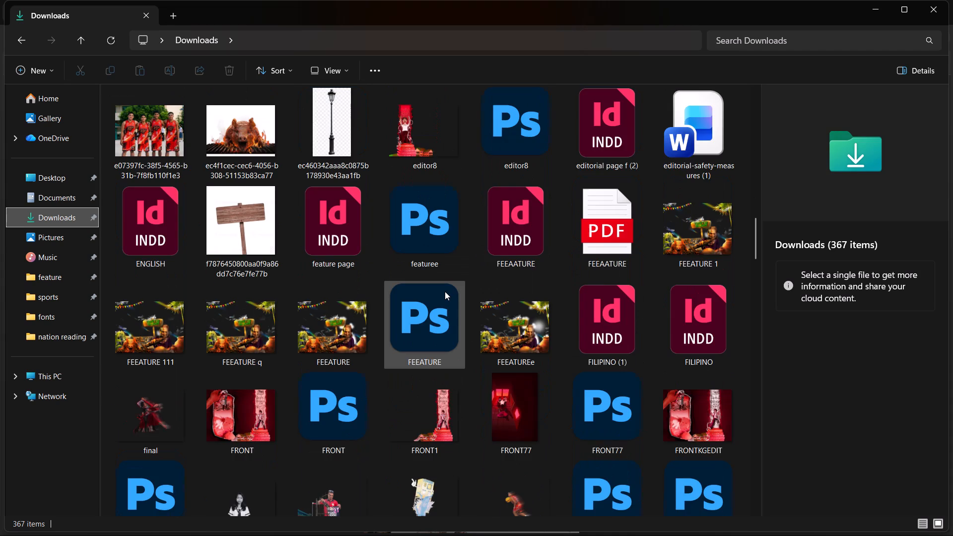
scroll(445, 291, "up", 4)
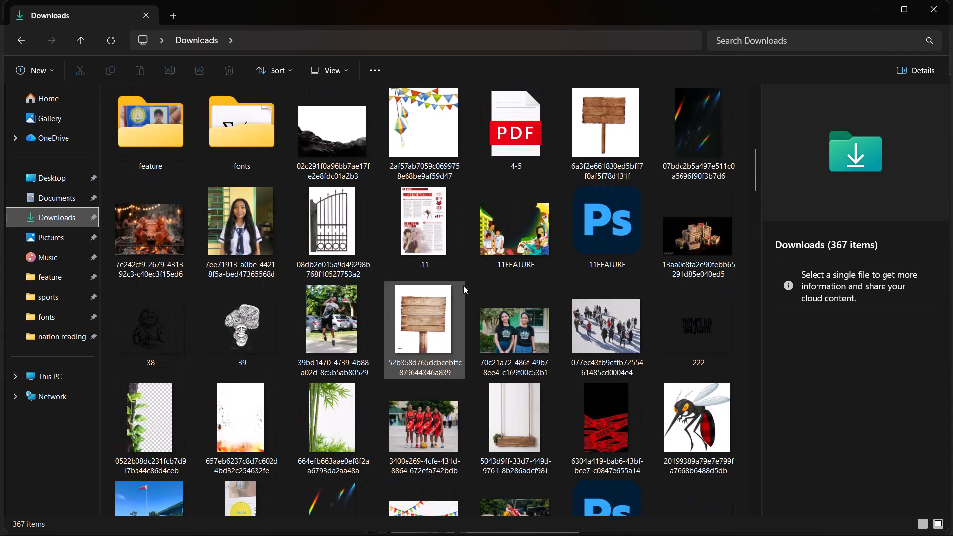
scroll(499, 265, "up", 1)
scroll(499, 265, "down", 1)
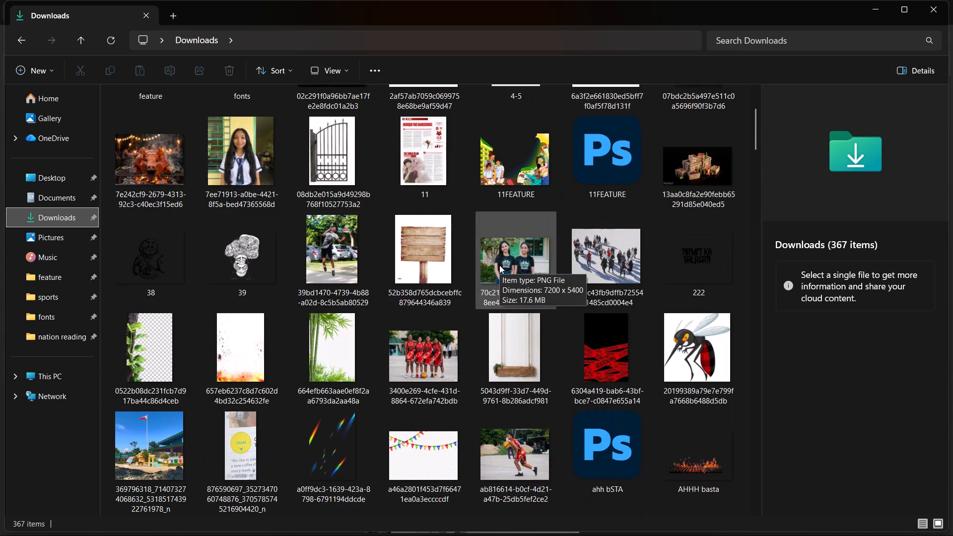
Return to InDesign, skip the missing fonts and look over the ISPORTS ssss (1) document's inner spread and first page.
left_click(559, 532)
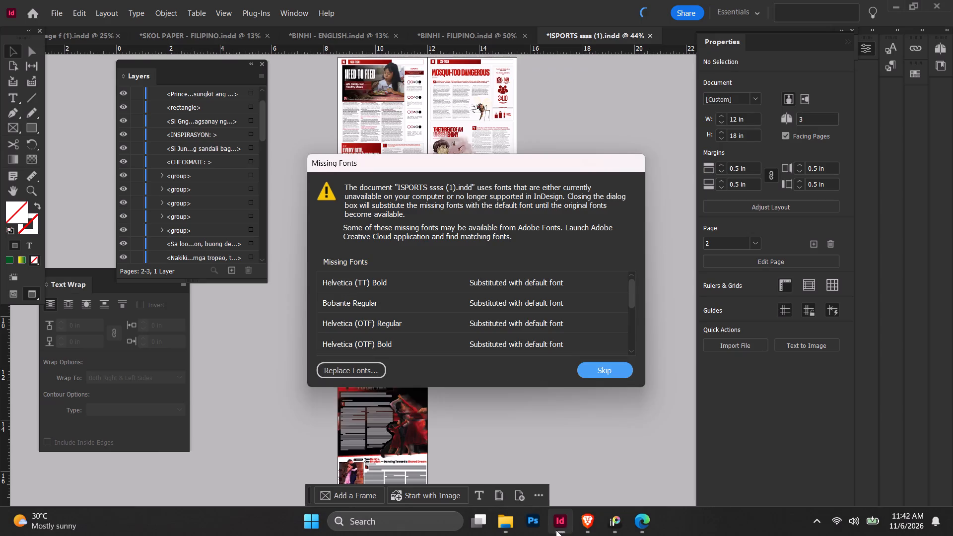
left_click(587, 368)
scroll(588, 375, "down", 1, "alt")
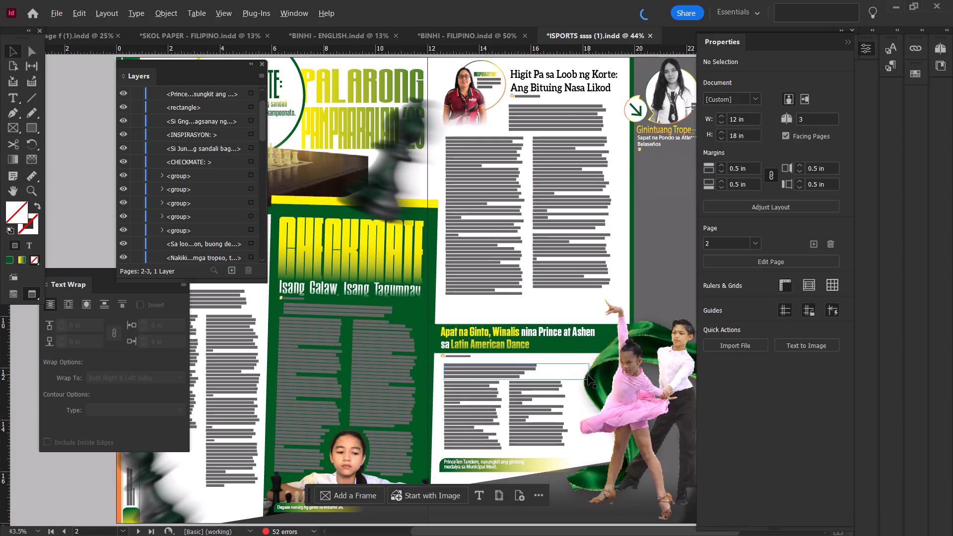
scroll(602, 345, "up", 3)
scroll(622, 239, "up", 1, "alt")
scroll(622, 239, "up", 4)
scroll(622, 239, "down", 1, "ctrl")
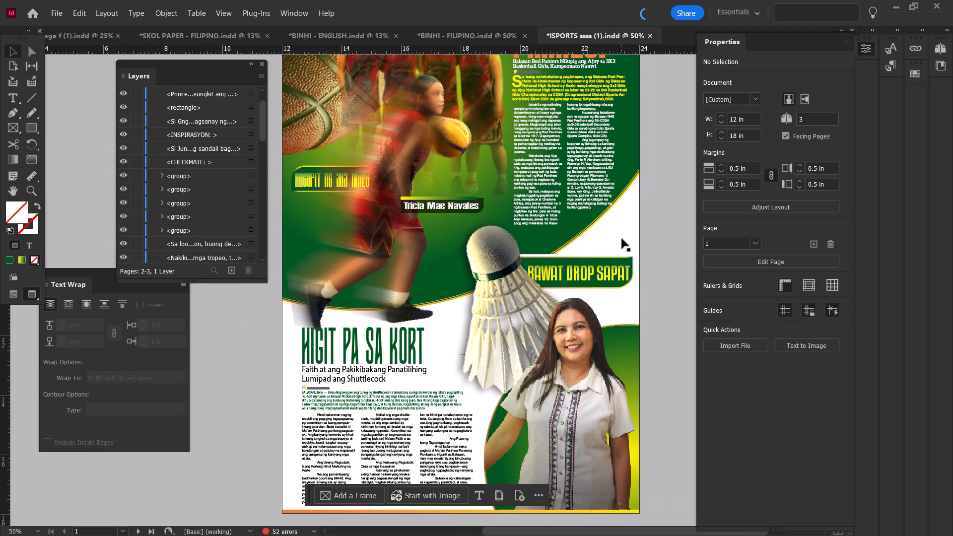
scroll(622, 239, "up", 3)
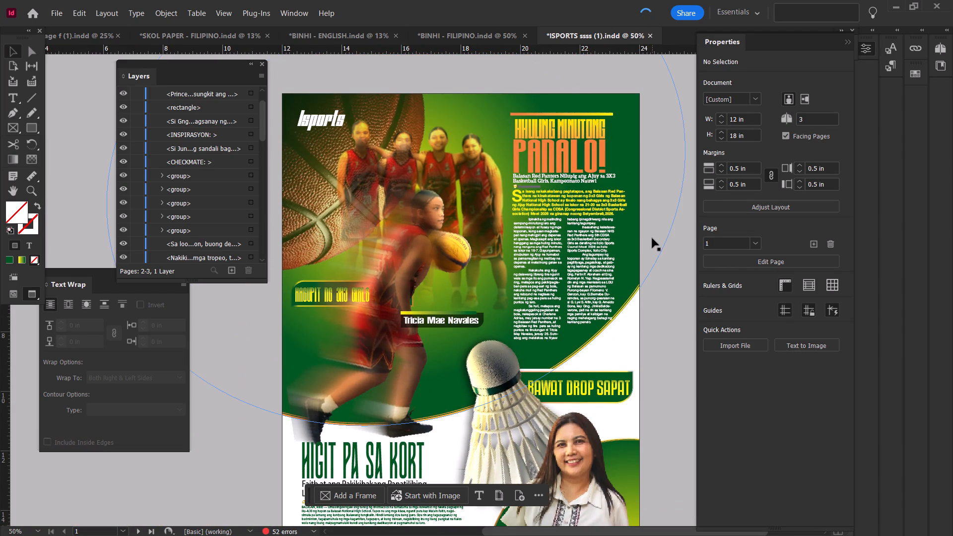
scroll(652, 238, "up", 2, "alt")
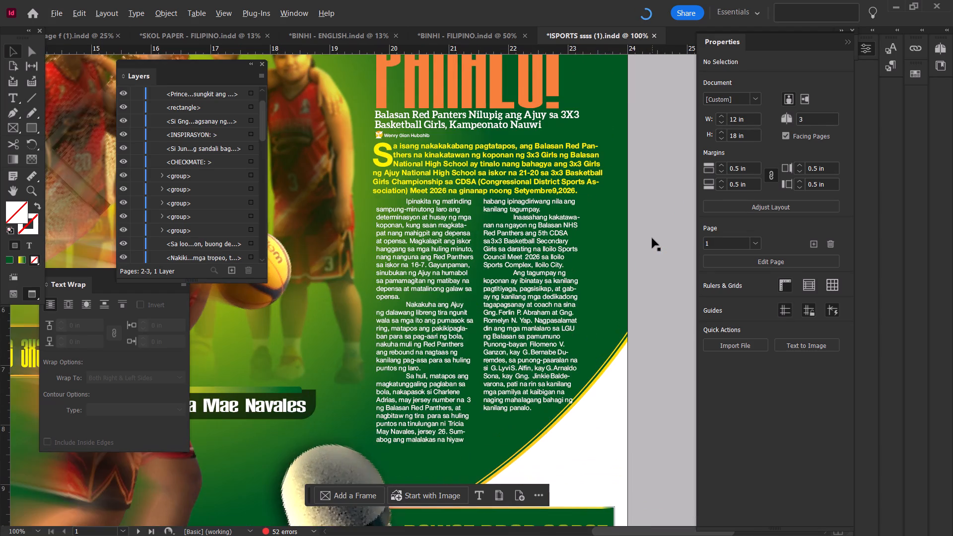
scroll(652, 238, "down", 1, "alt")
Insert a paragraph break after "bahagi ng" near the end of the HHULING MINUTONG PANALO! body text and leave text editing.
double_click(584, 371)
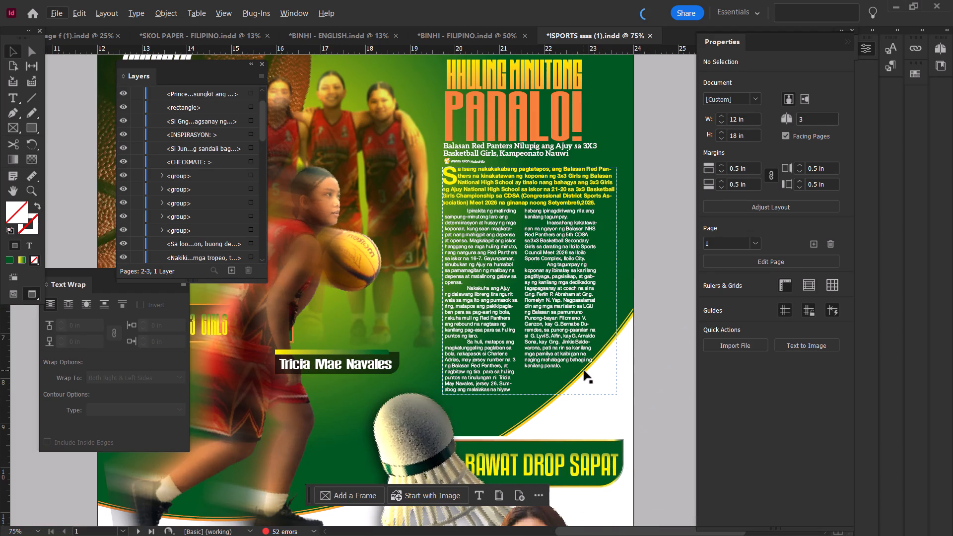
double_click(584, 365)
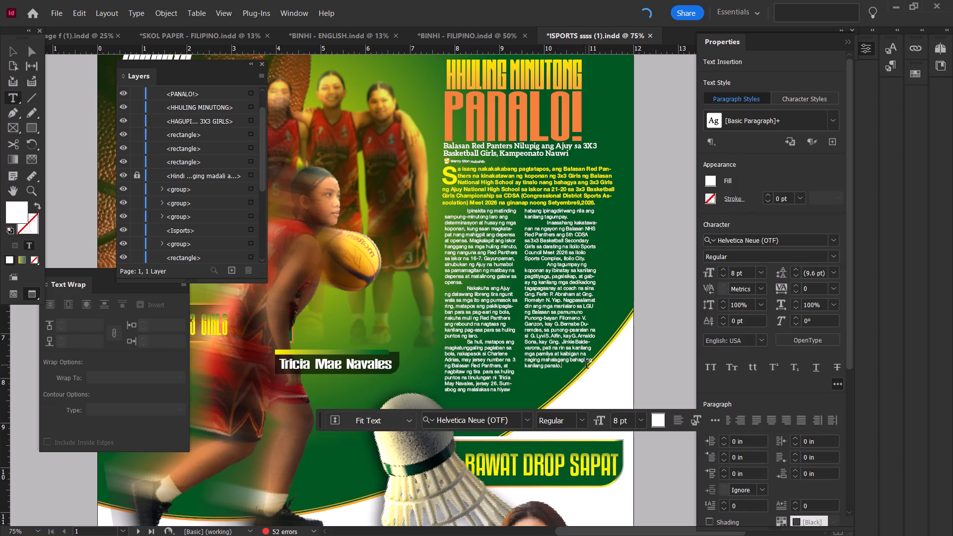
left_click(586, 362)
key("Return")
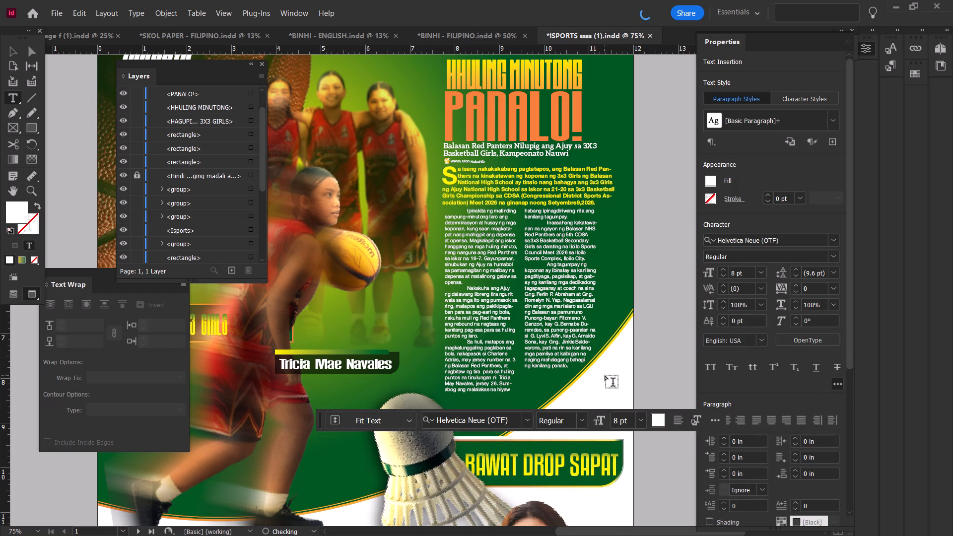
scroll(585, 343, "down", 2)
scroll(585, 343, "up", 6, "ctrl")
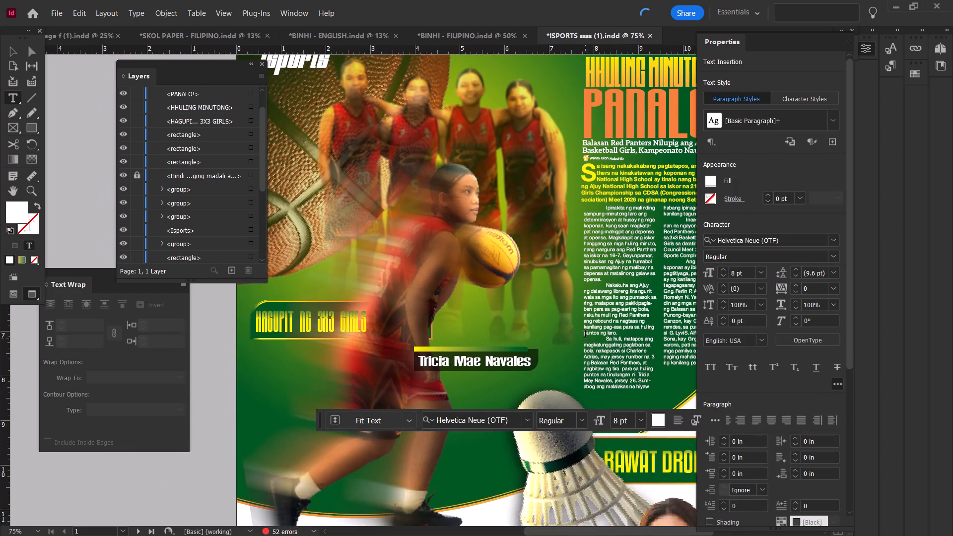
scroll(585, 335, "up", 2, "ctrl")
left_click(11, 52)
left_click(505, 73)
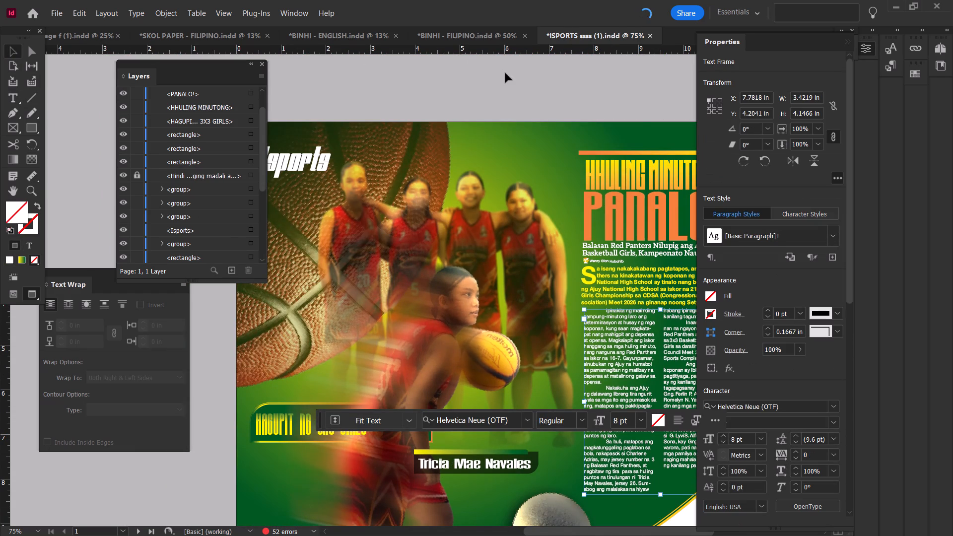
Look over the HIGIT PA SA KORT article and the rest of the ISPORTS first page.
scroll(505, 73, "down", 3, "alt")
scroll(544, 110, "down", 2)
scroll(641, 173, "up", 2, "alt")
scroll(642, 173, "down", 1, "ctrl")
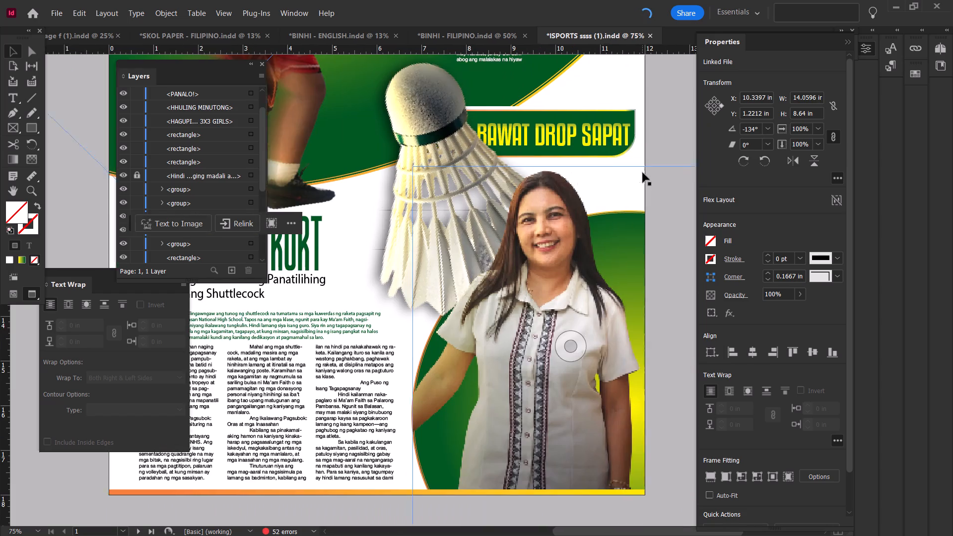
scroll(643, 173, "down", 1, "ctrl")
scroll(643, 173, "up", 1)
scroll(643, 175, "up", 2, "ctrl")
scroll(643, 175, "down", 1, "alt")
scroll(635, 195, "up", 2)
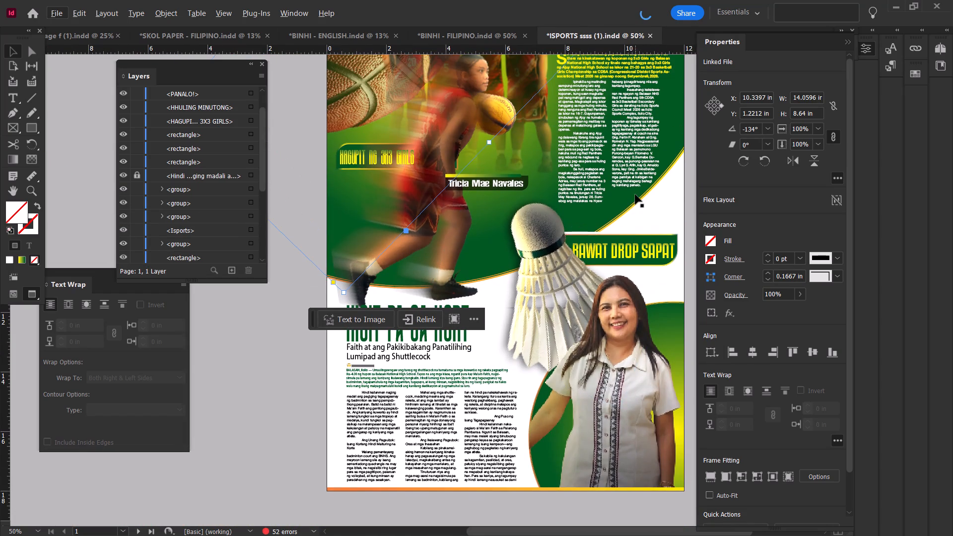
Select the HAGUPIT NG 3X3 GIRLS label text and check its fill colour, then leave text editing.
left_click(396, 164)
scroll(396, 164, "up", 2, "alt")
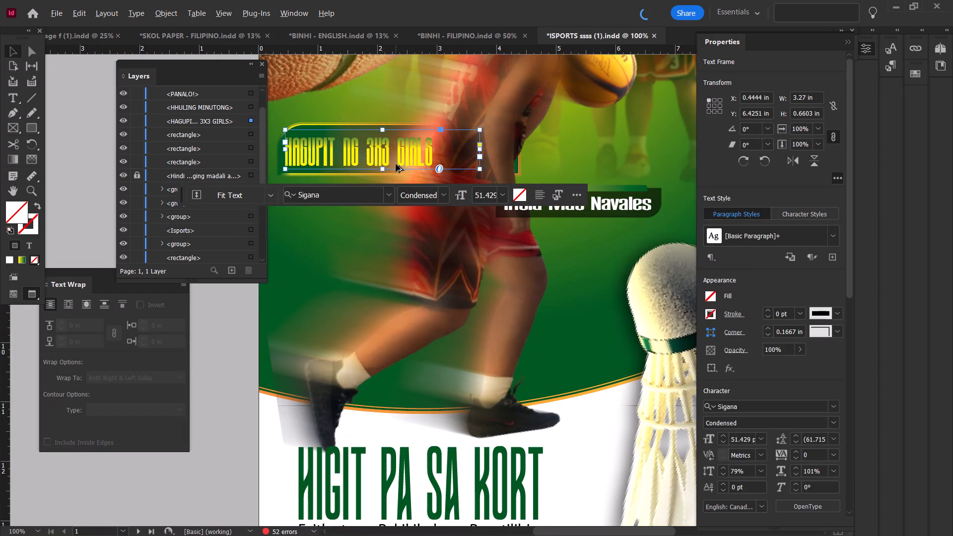
double_click(416, 156)
left_click_drag(433, 157, 284, 157)
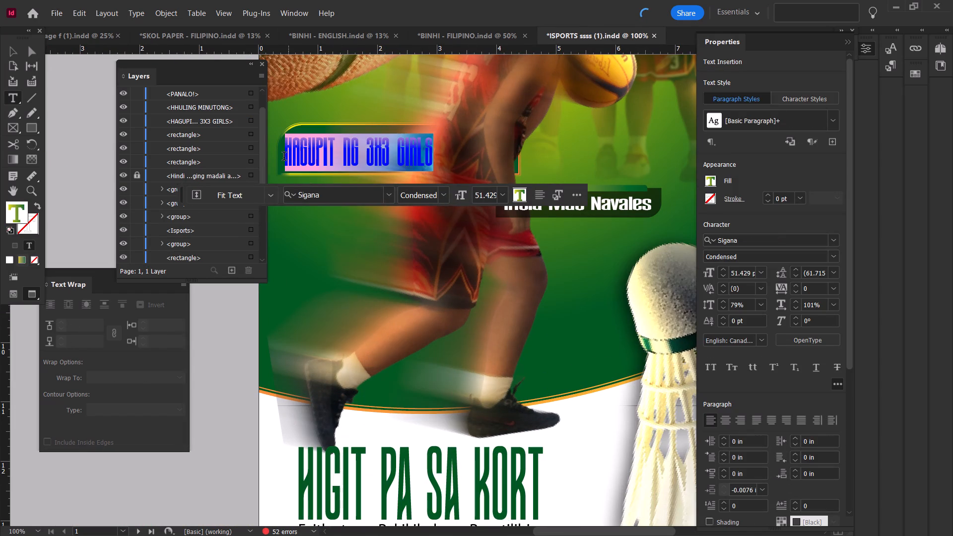
left_click_drag(284, 157, 283, 159)
left_click(521, 194)
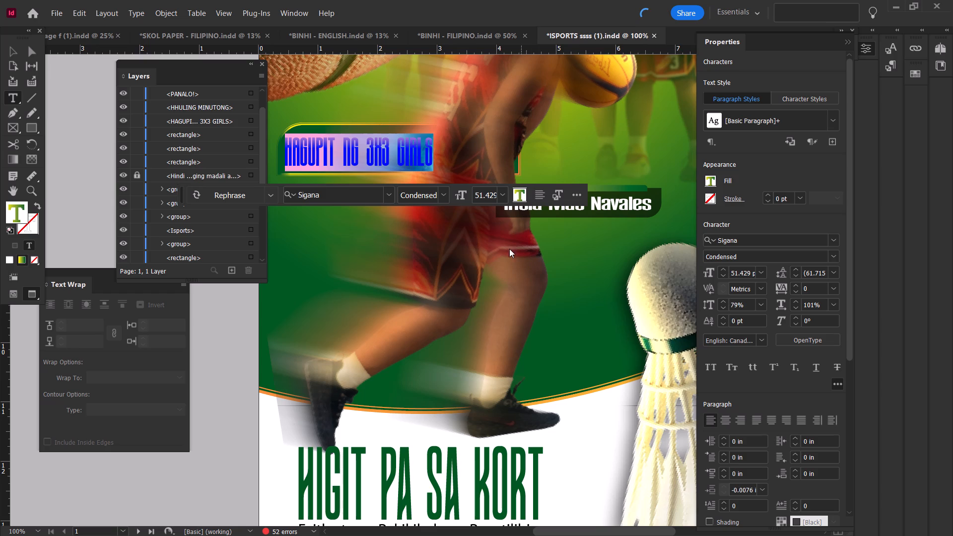
left_click(389, 157)
left_click(361, 152)
scroll(361, 152, "down", 2, "alt")
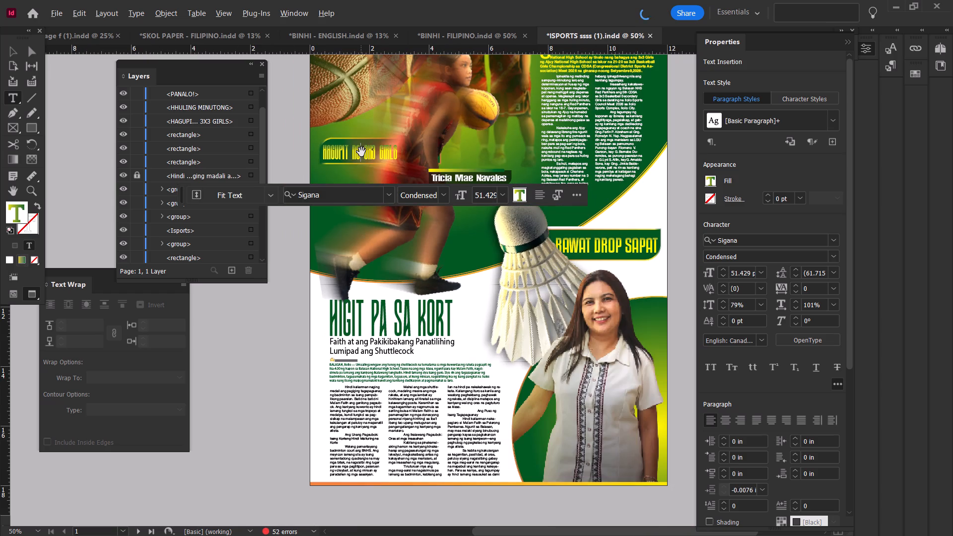
scroll(361, 152, "up", 2)
left_click(11, 47)
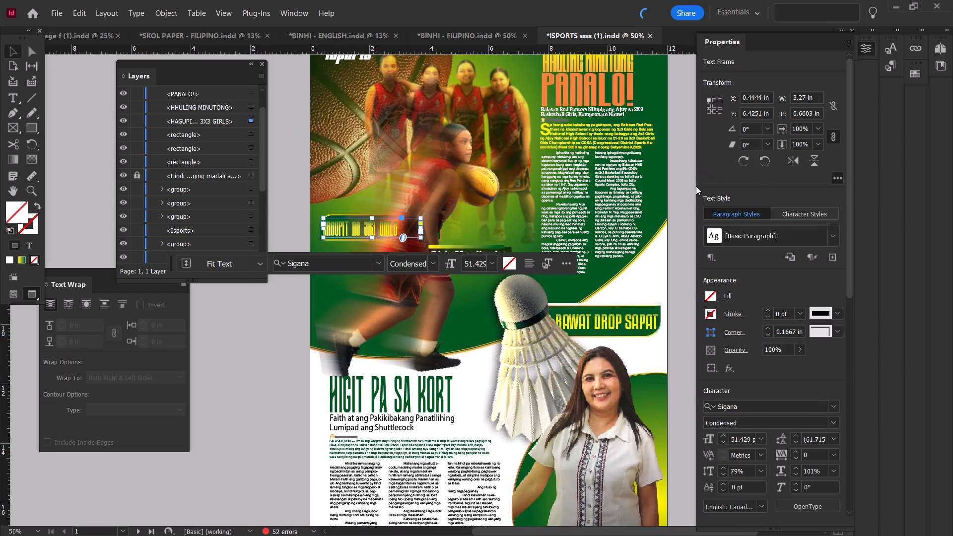
scroll(664, 224, "up", 3)
scroll(665, 225, "down", 4)
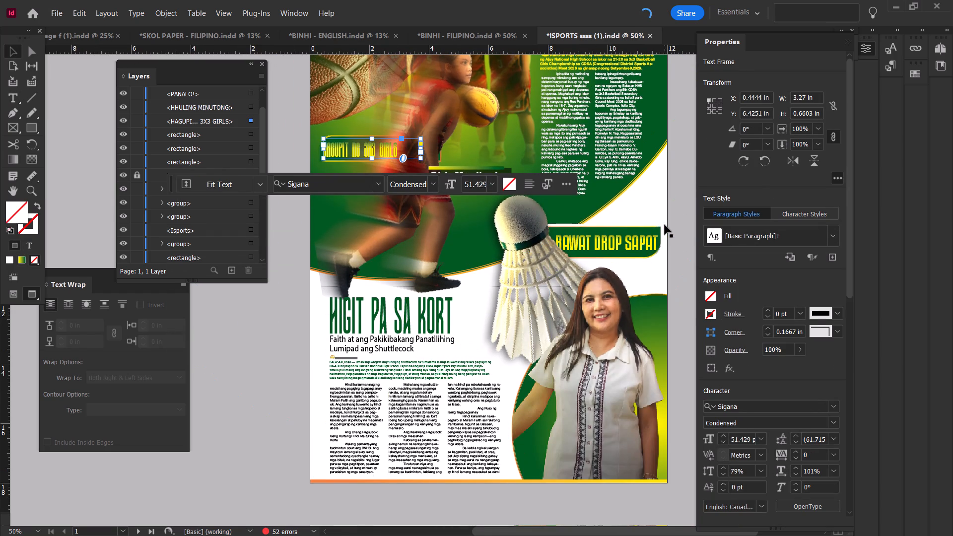
Leave the ISPORTS ssss (1) page, check page 14 of BINHI - FILIPINO, and switch to the BINHI - ENGLISH document.
scroll(665, 225, "up", 3)
left_click(517, 529)
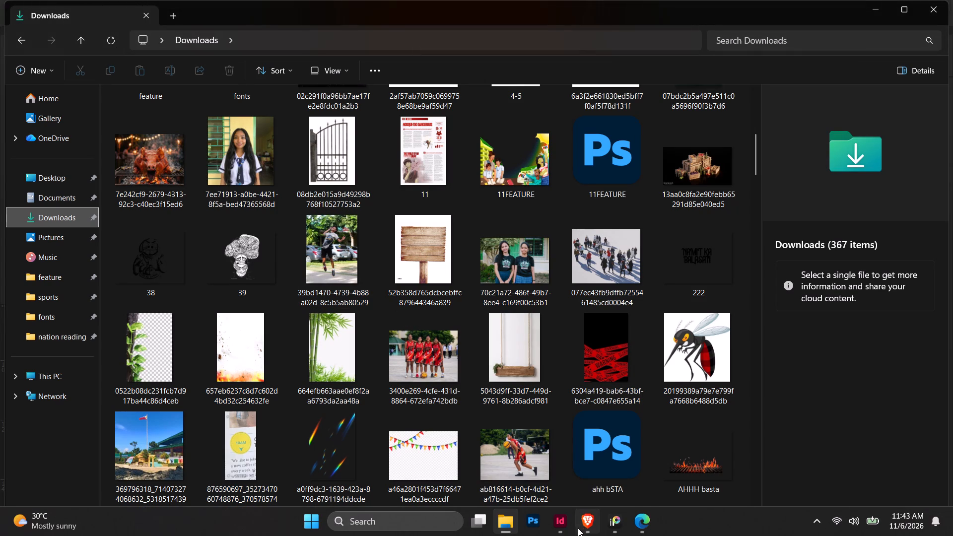
left_click(567, 533)
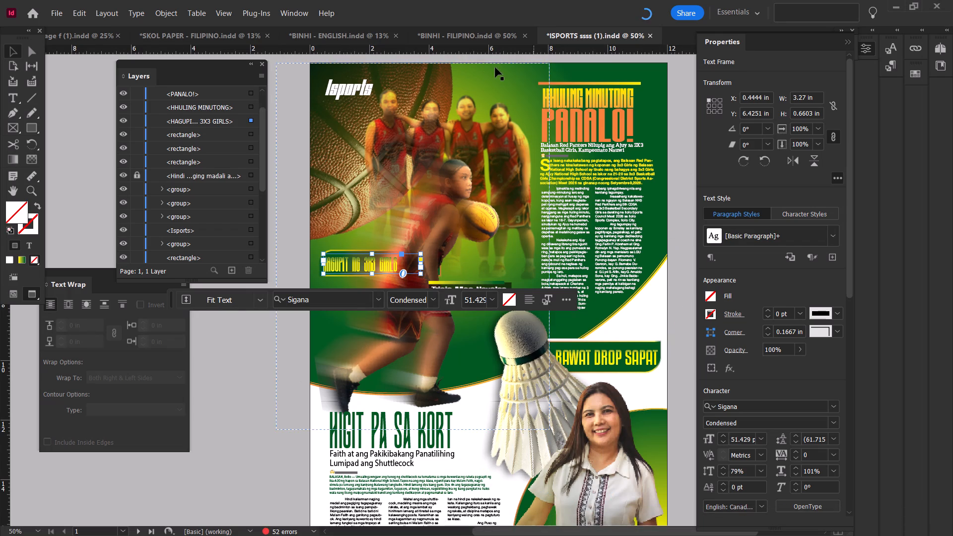
left_click(472, 33)
left_click(333, 35)
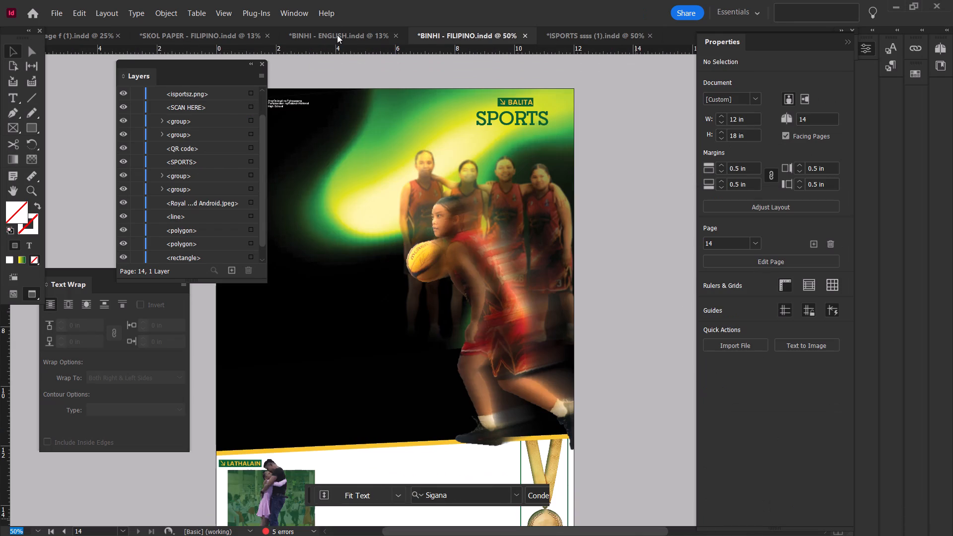
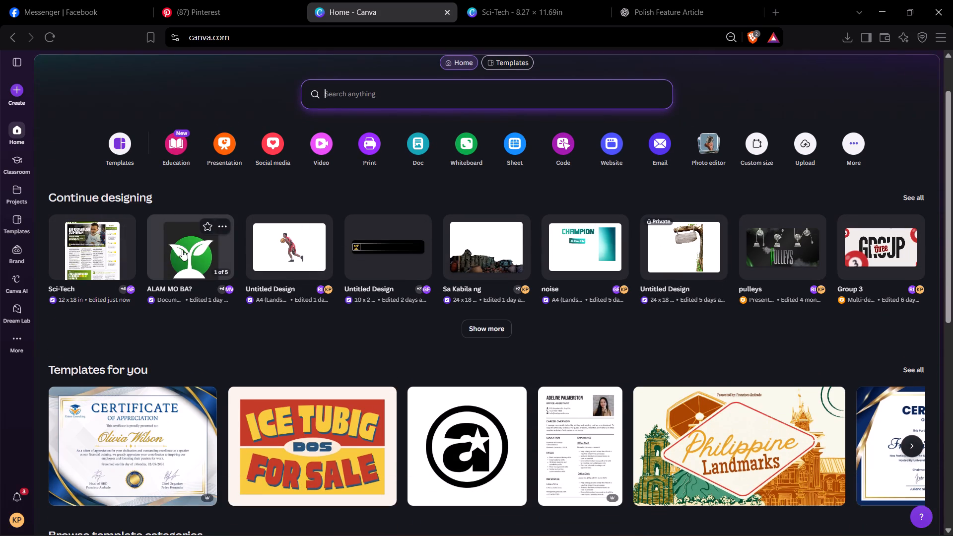
Show the full list of recent designs in Canva.
left_click(919, 195)
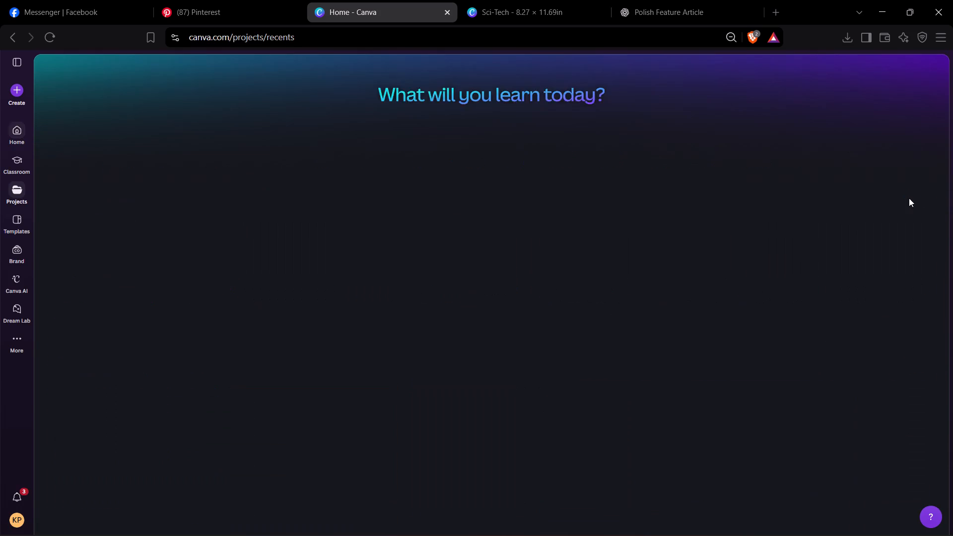
scroll(394, 261, "down", 3)
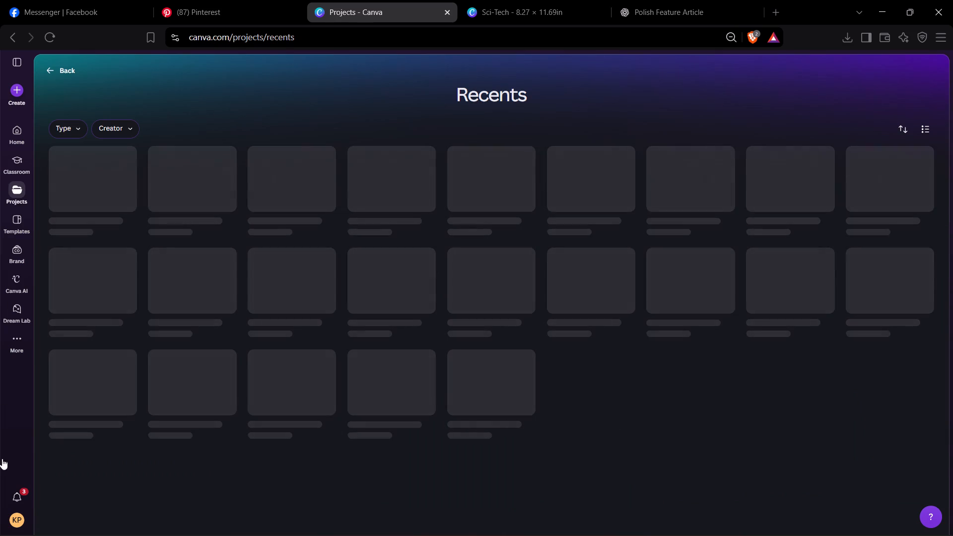
Check the Canva notifications, open the untitled design with the circular group photos, and look through its pages.
left_click(24, 504)
left_click(17, 494)
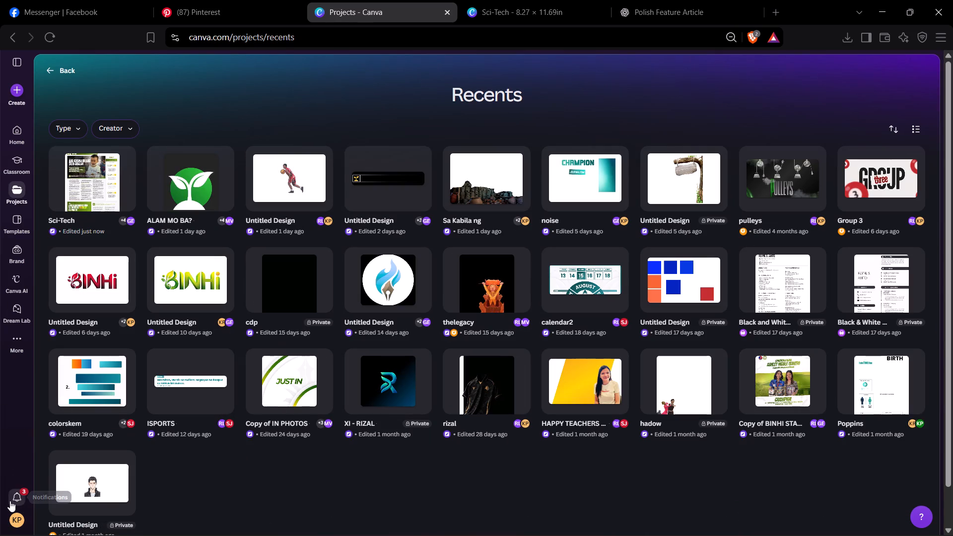
left_click(10, 495)
left_click(124, 262)
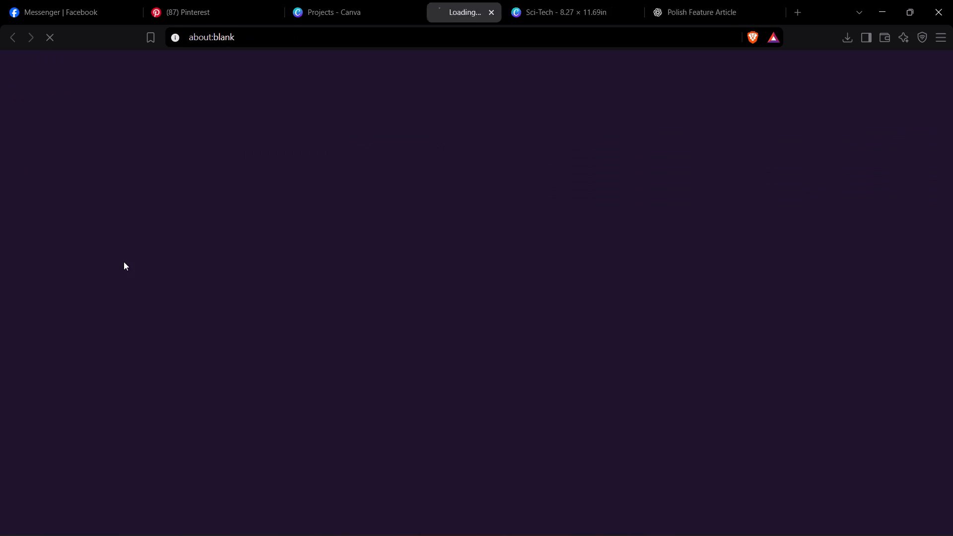
scroll(654, 255, "down", 3, "ctrl")
scroll(655, 255, "up", 3, "ctrl")
scroll(666, 252, "down", 4)
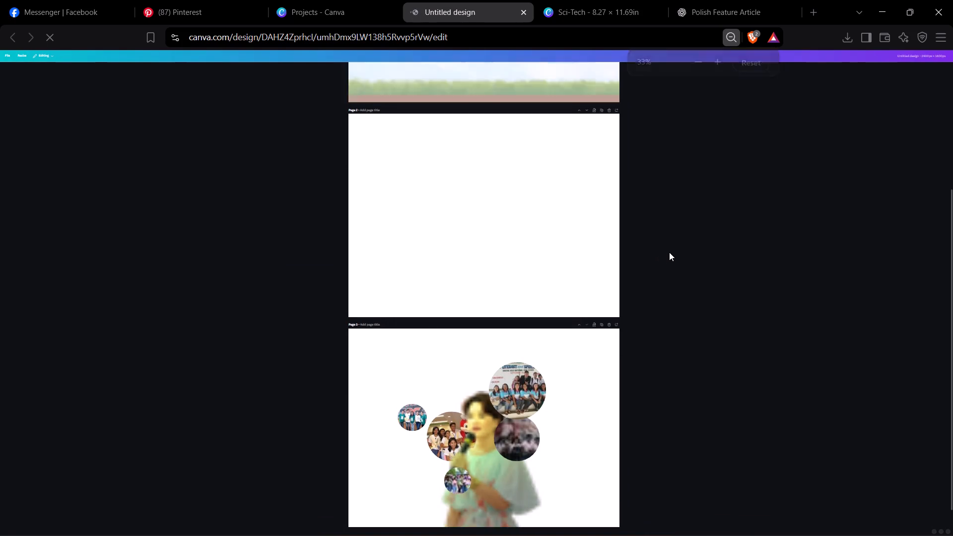
Download only page 3, the collage of circular photos, from the Canva design as a PNG with transparent background, saved to Downloads.
scroll(671, 252, "down", 8)
scroll(643, 367, "up", 3, "ctrl")
scroll(650, 357, "down", 6)
scroll(662, 342, "down", 2, "ctrl")
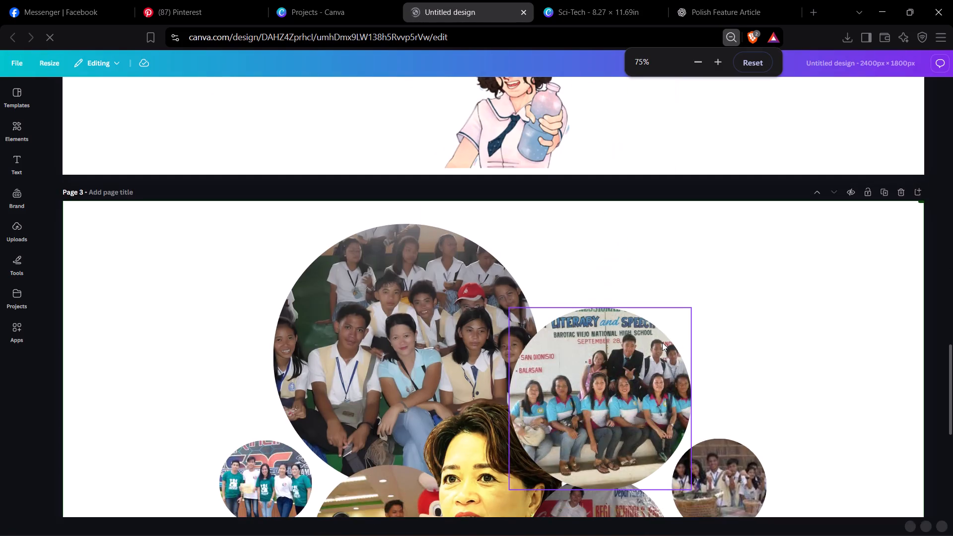
scroll(662, 342, "down", 2, "ctrl")
scroll(664, 342, "down", 4)
scroll(704, 343, "down", 4)
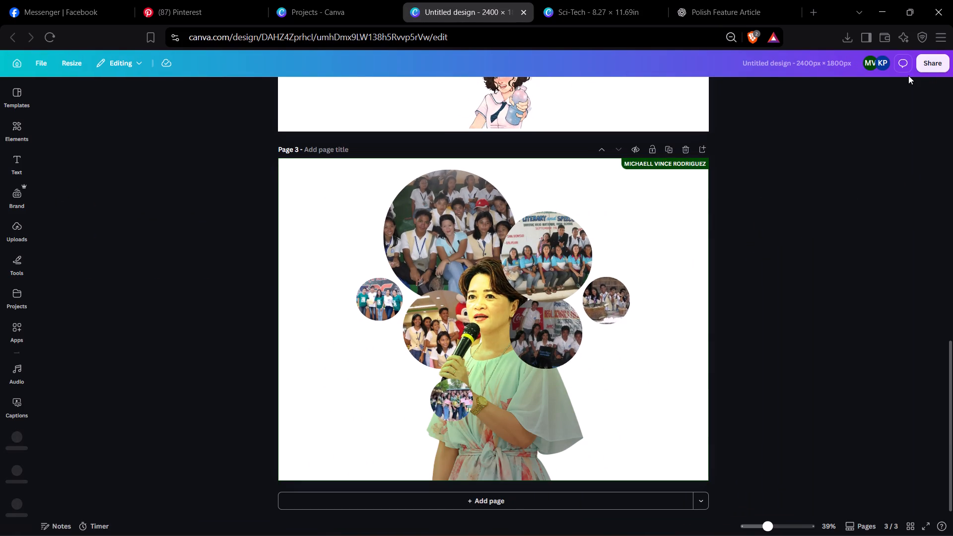
left_click(929, 69)
left_click(796, 273)
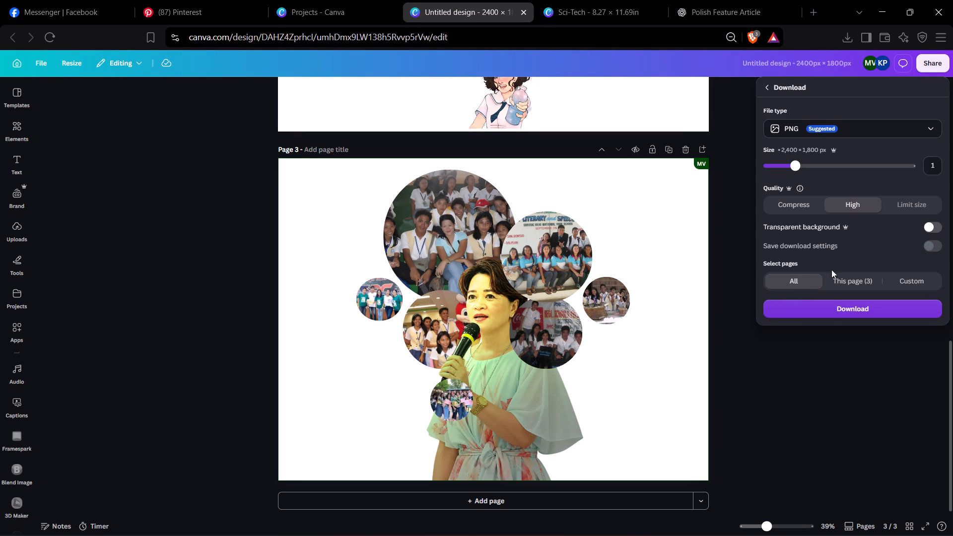
left_click(850, 279)
left_click(937, 225)
left_click(879, 346)
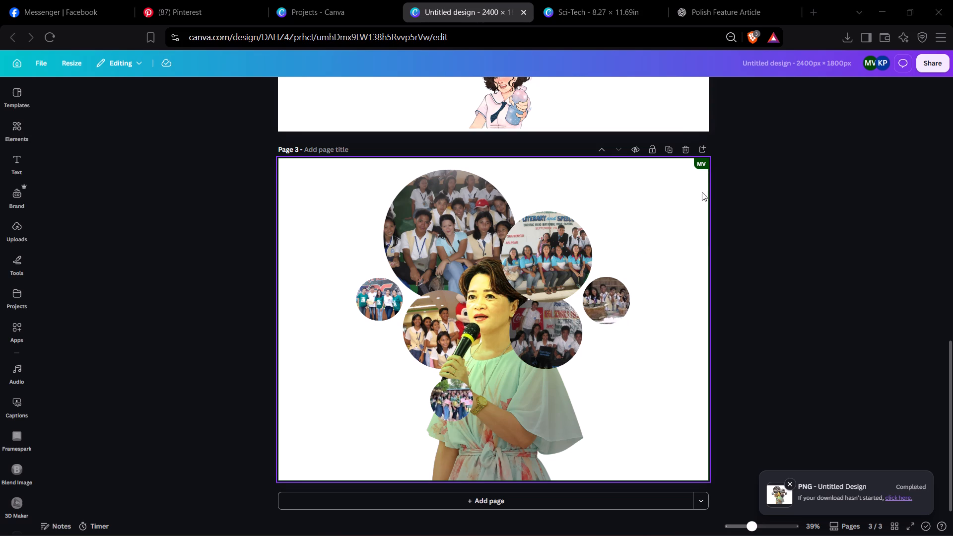
scroll(21, 148, "down", 1)
left_click(31, 145)
left_click(381, 274)
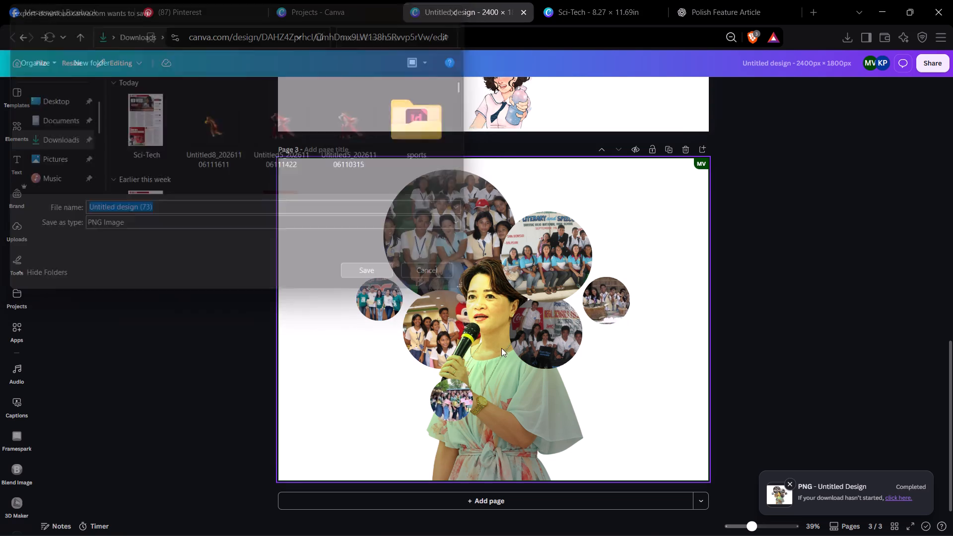
Switch to InDesign and unlock the hshud.png collage image on pages 8-9 of BINHI - ENGLISH.
left_click(560, 523)
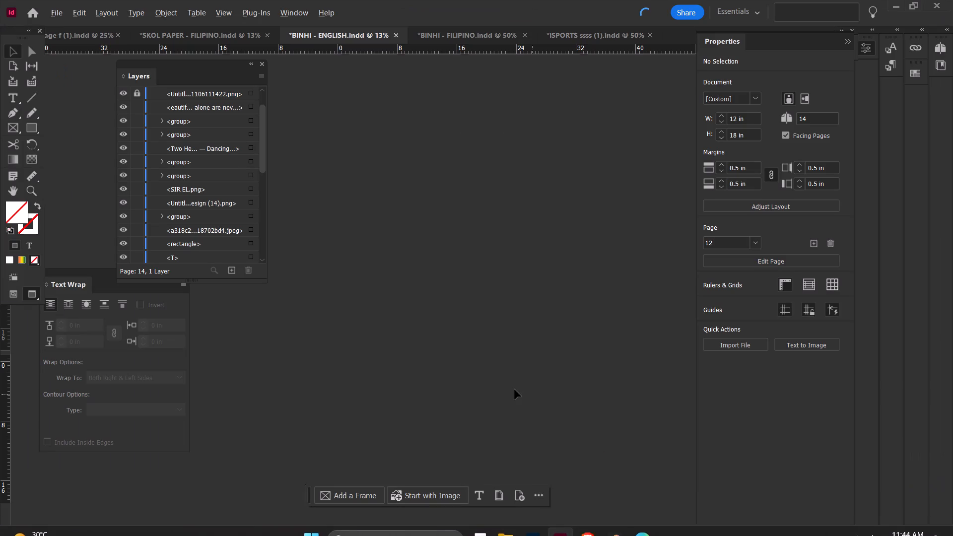
scroll(510, 389, "down", 1)
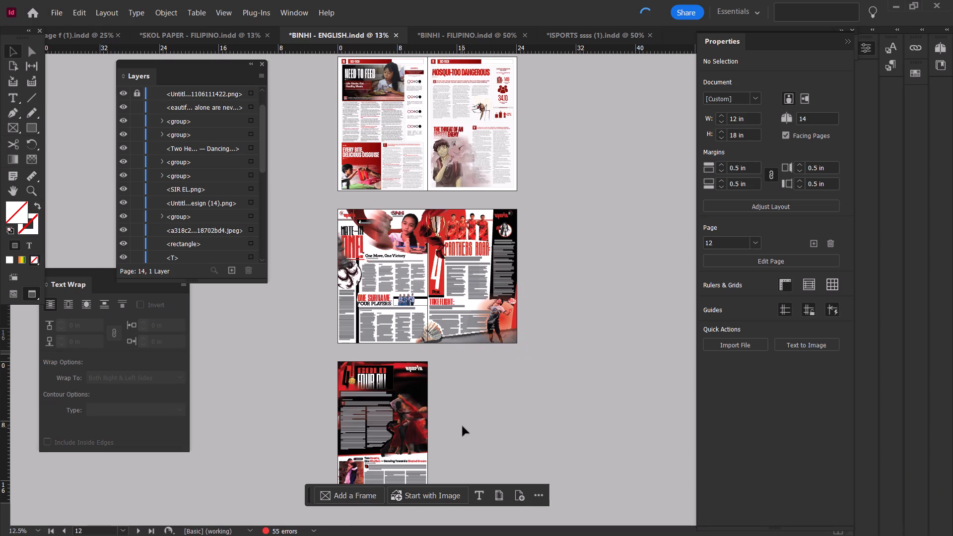
scroll(603, 372, "up", 9)
scroll(541, 283, "up", 2)
scroll(542, 281, "up", 1, "alt")
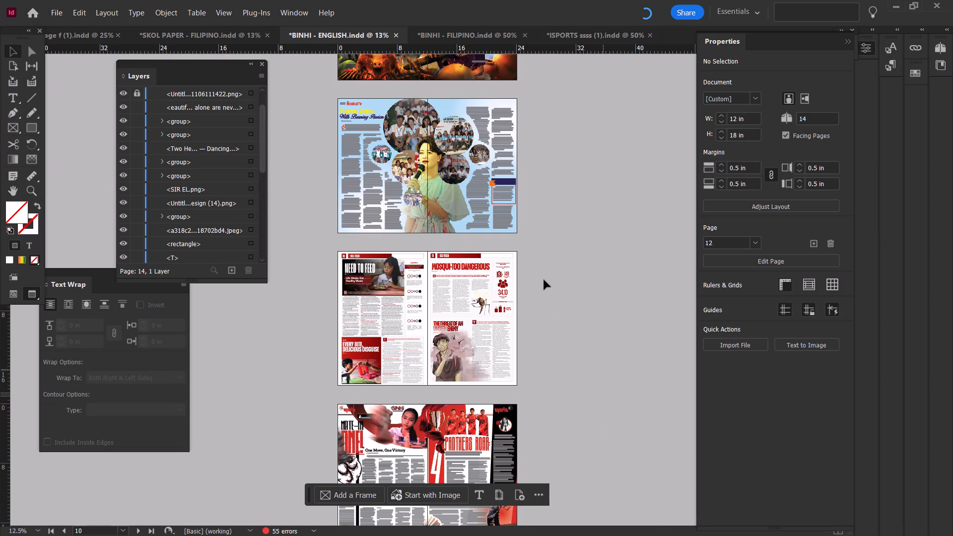
scroll(546, 279, "up", 1, "alt")
scroll(572, 310, "down", 9)
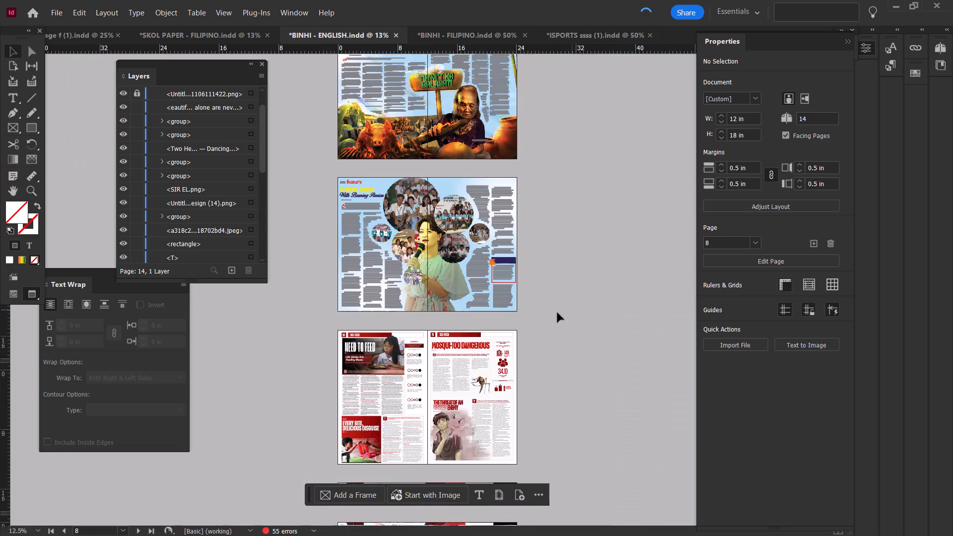
scroll(556, 313, "up", 1, "alt")
left_click(466, 291)
left_click(466, 290)
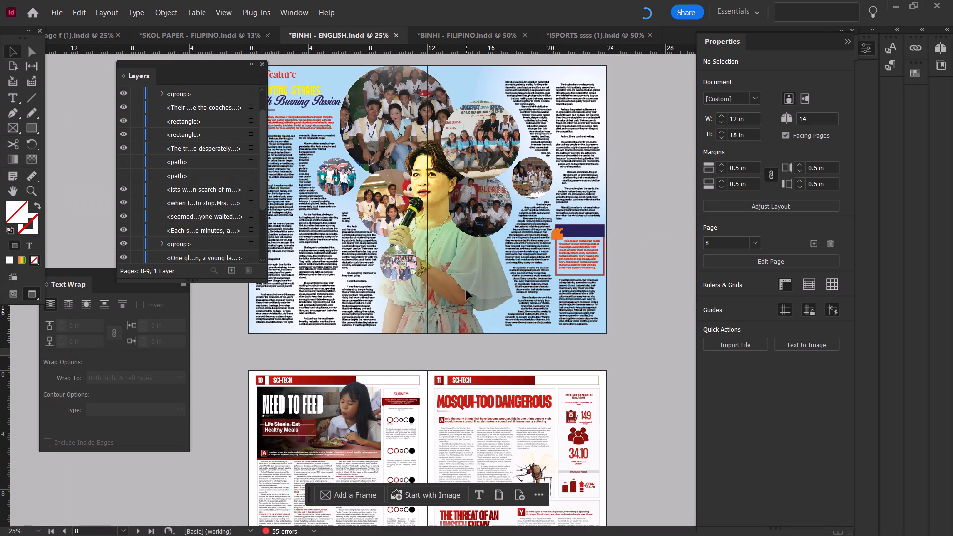
scroll(162, 175, "down", 8)
scroll(173, 217, "up", 8)
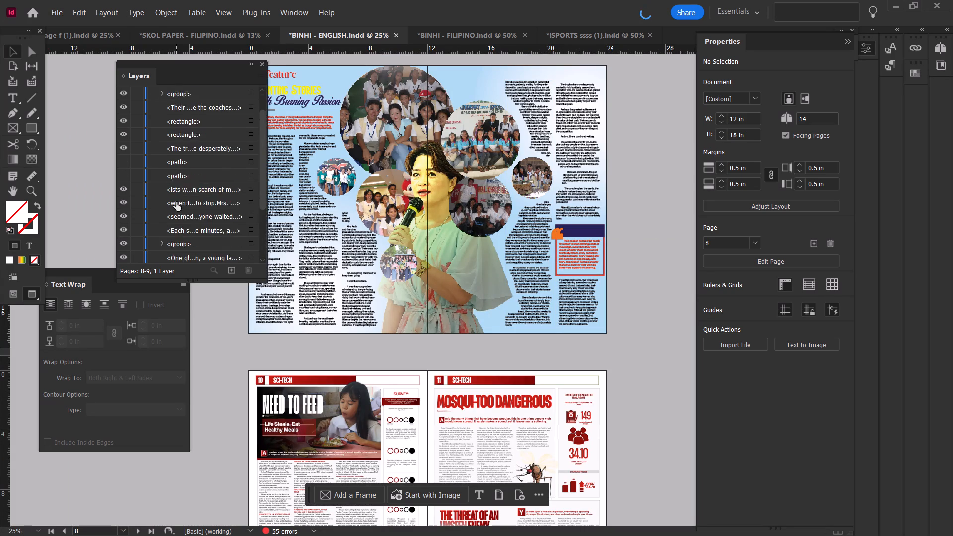
scroll(176, 202, "up", 8)
scroll(177, 198, "down", 11)
scroll(437, 215, "up", 3)
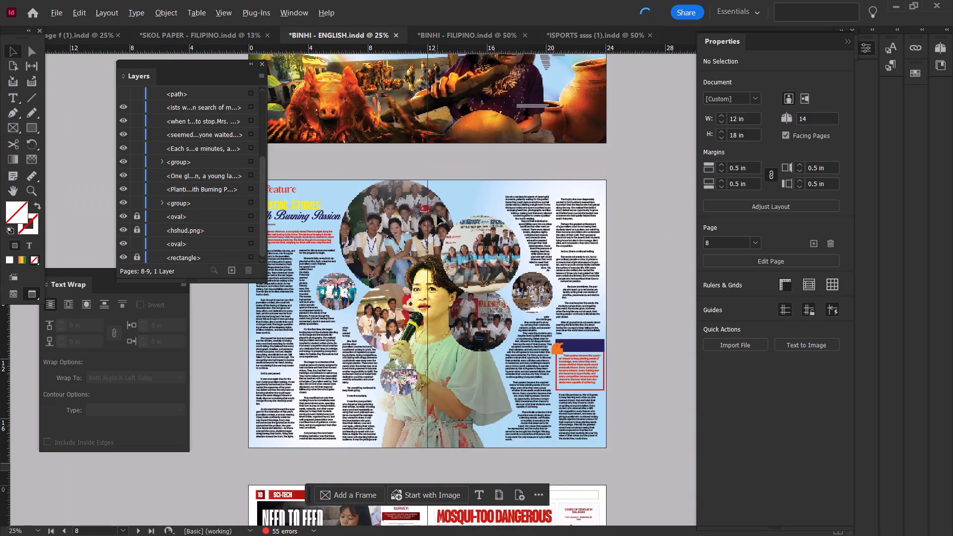
scroll(437, 215, "up", 1, "alt")
scroll(437, 215, "down", 3)
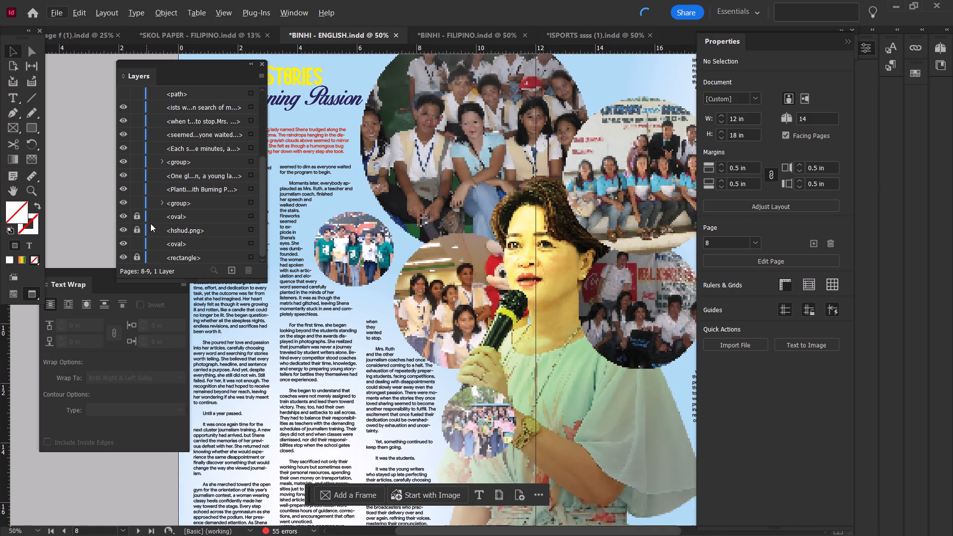
left_click(136, 224)
Select the hshud.png collage and change its display performance setting.
left_click(487, 253)
left_click(543, 251)
right_click(543, 251)
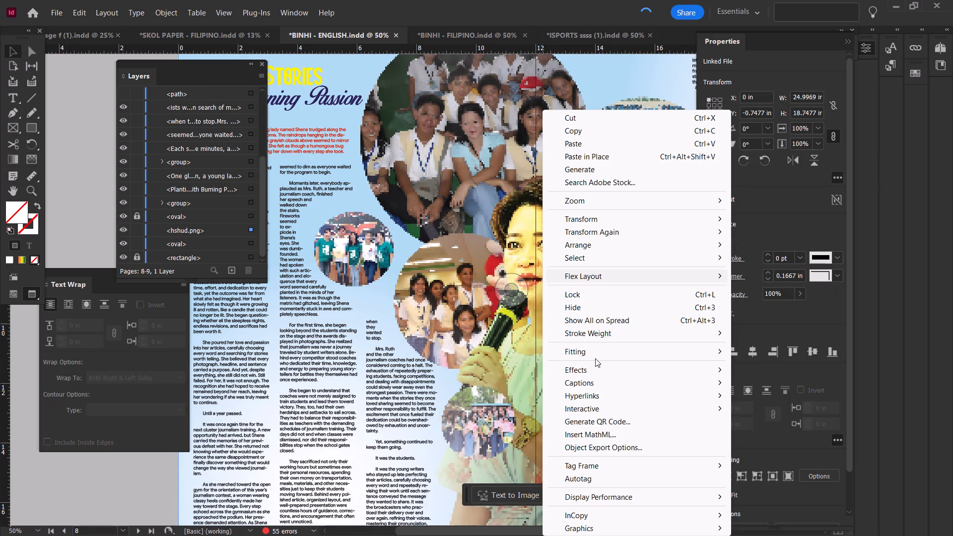
left_click(617, 498)
left_click(756, 476)
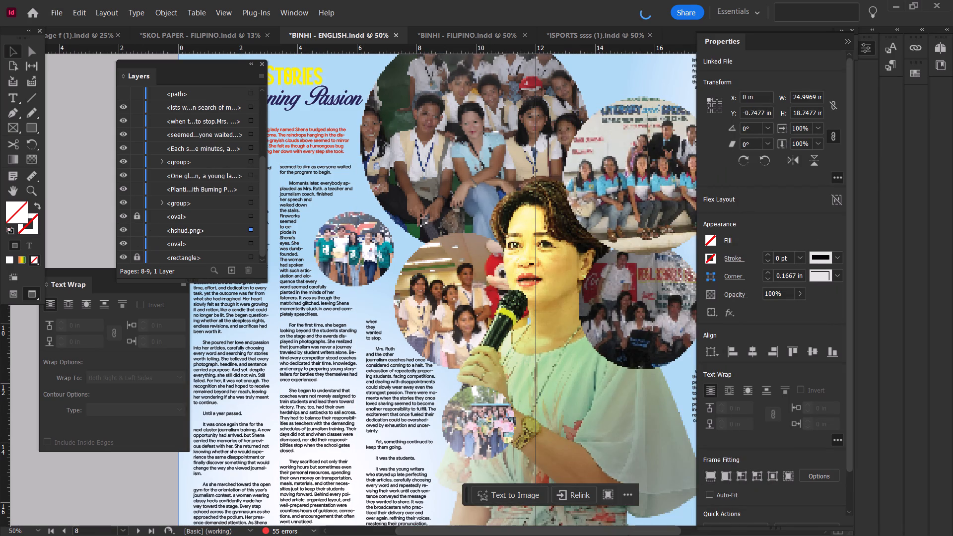
Replace the hshud.png collage on pages 8-9 with the Untitled design (73) image from the Downloads folder.
left_click(507, 527)
scroll(178, 196, "up", 9)
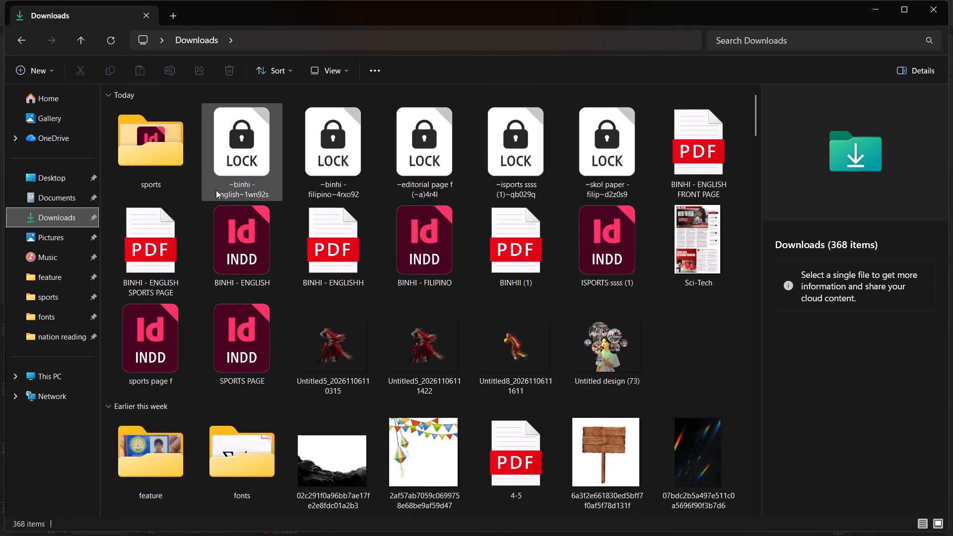
double_click(109, 38)
left_click(109, 38)
left_click(320, 374)
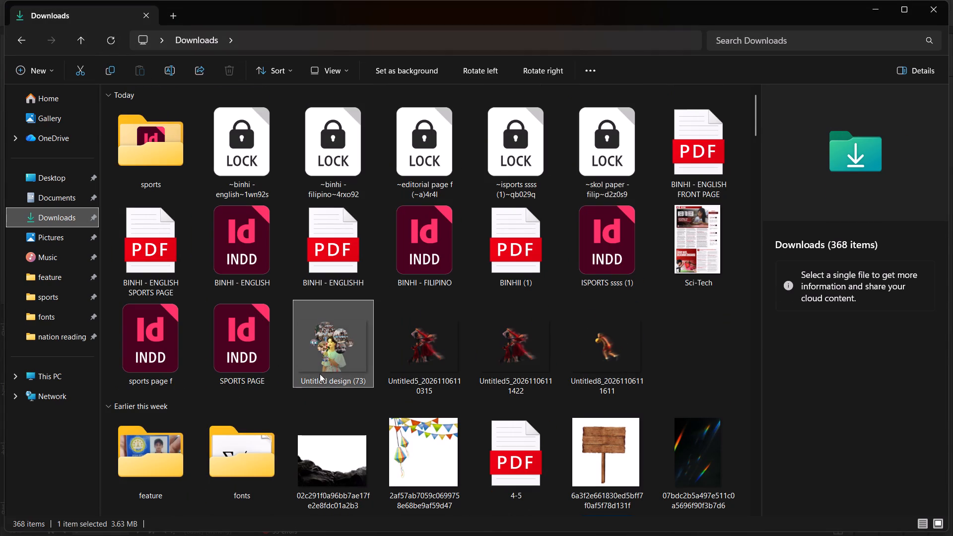
left_click_drag(325, 349, 585, 522)
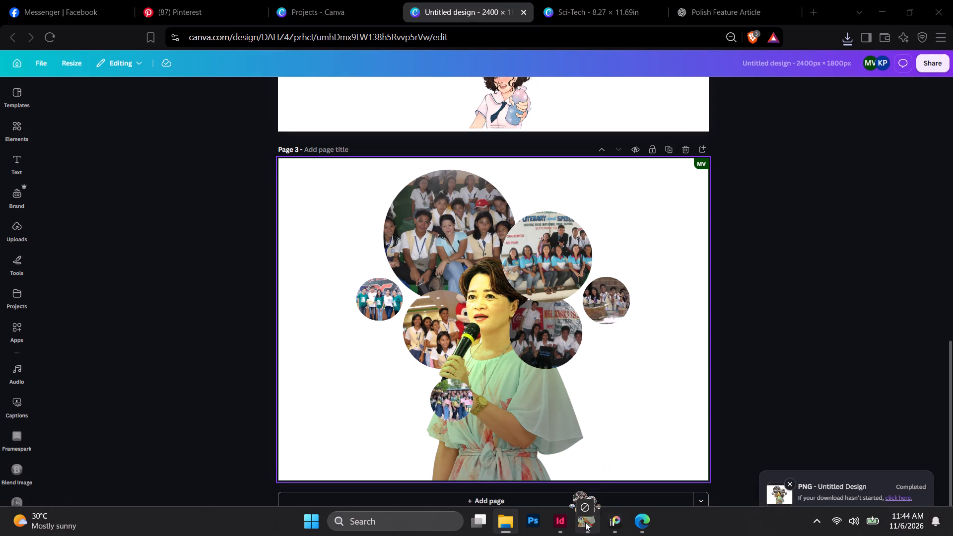
left_click_drag(585, 522, 556, 523)
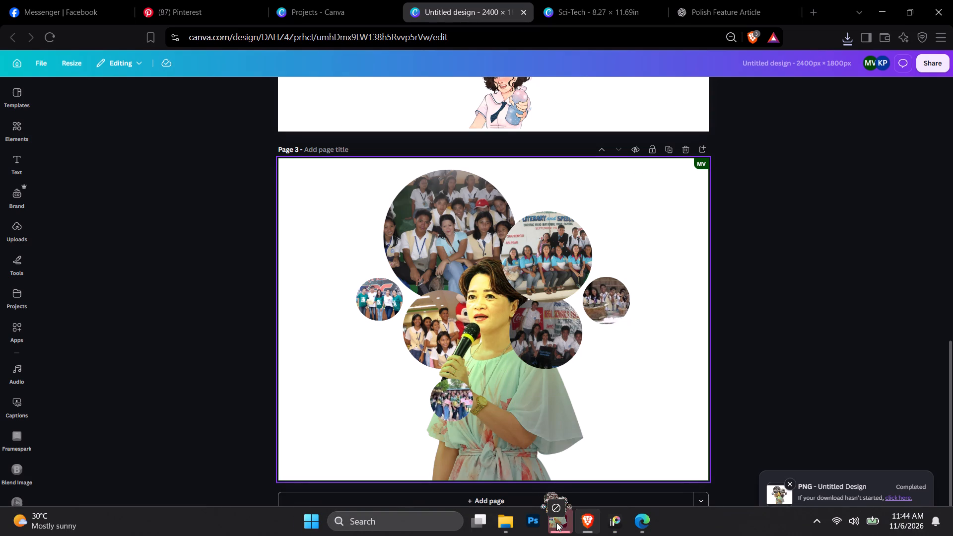
left_click_drag(556, 523, 561, 530)
left_click(561, 526)
left_click(508, 523)
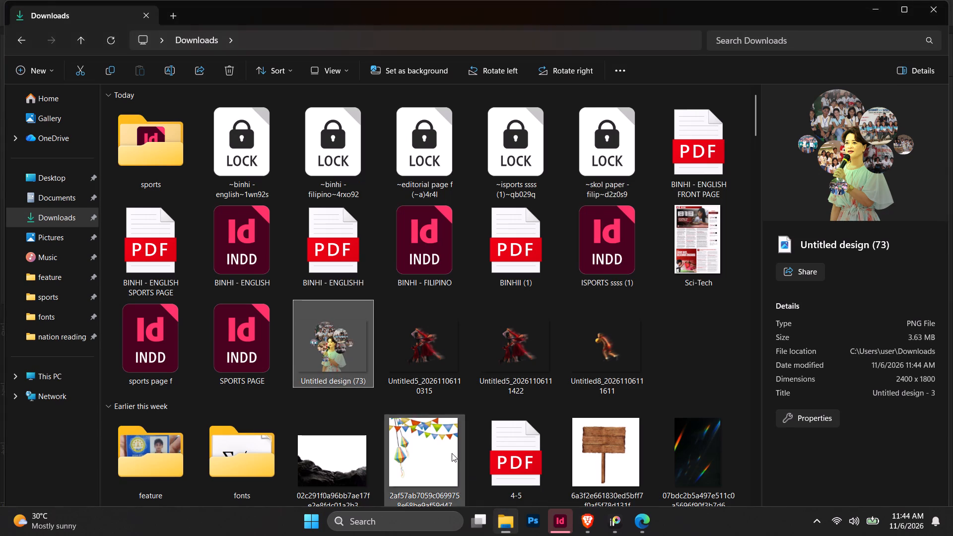
left_click_drag(341, 347, 558, 470)
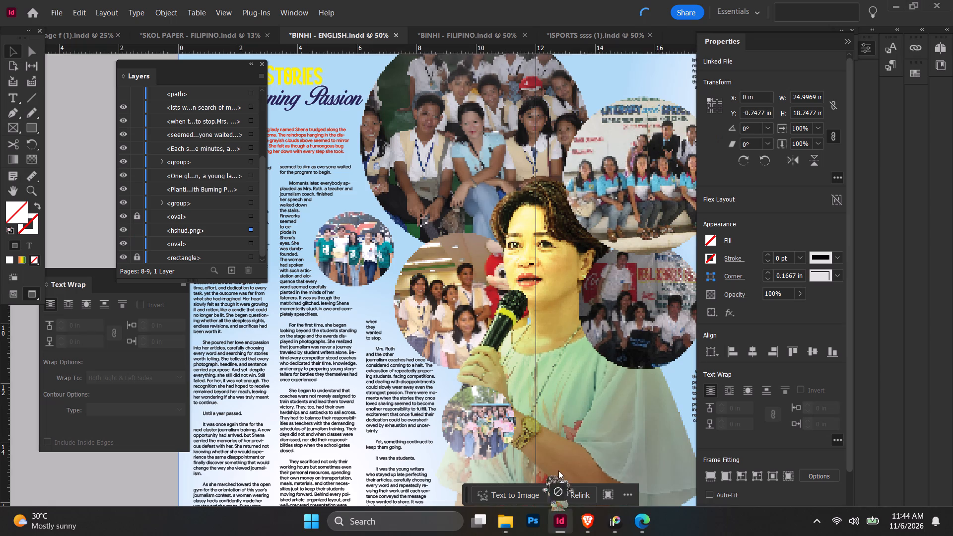
left_click_drag(558, 470, 547, 302)
Deselect the replaced collage and look over the spreads of the BINHI - ENGLISH document.
scroll(547, 302, "down", 2, "alt")
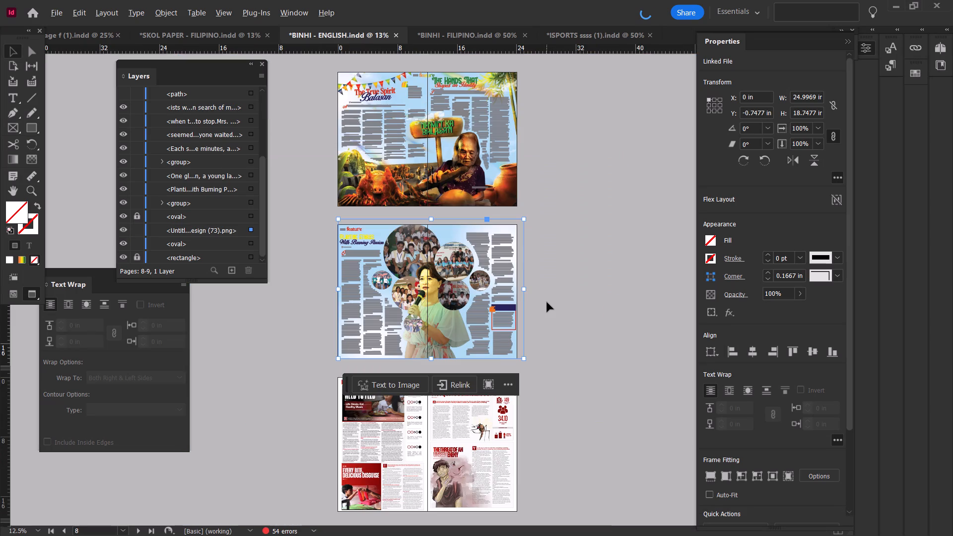
left_click(556, 304)
scroll(556, 304, "up", 7)
scroll(556, 304, "down", 5)
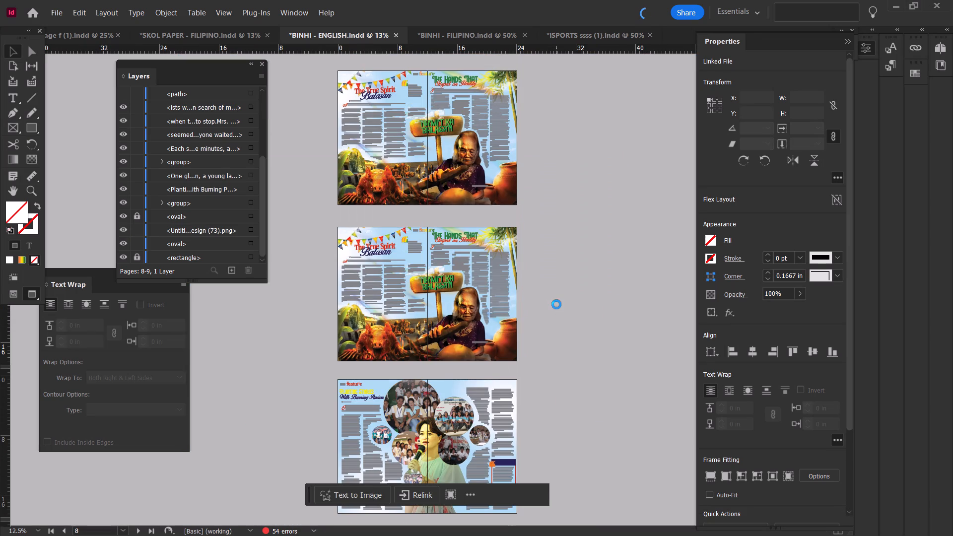
scroll(556, 304, "down", 2)
scroll(556, 304, "down", 2, "alt")
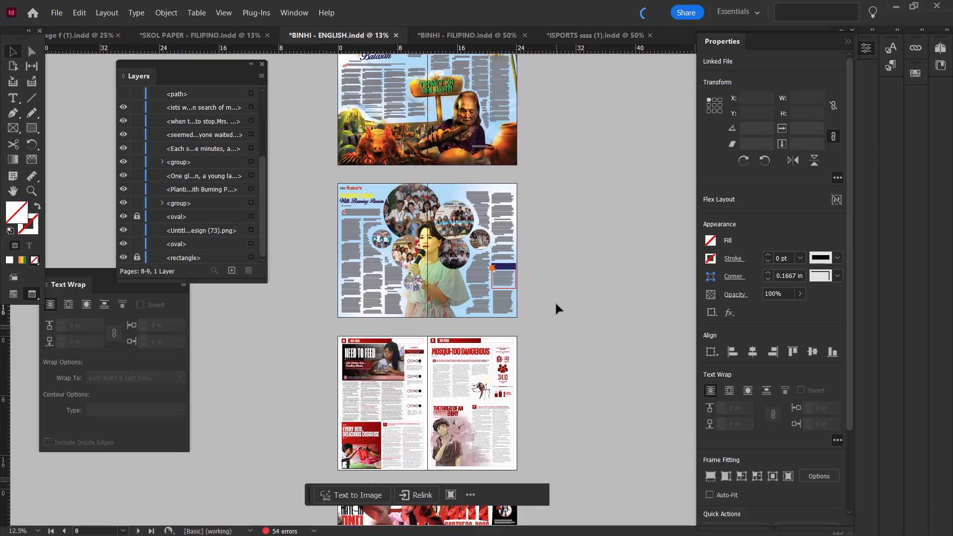
scroll(556, 304, "up", 7)
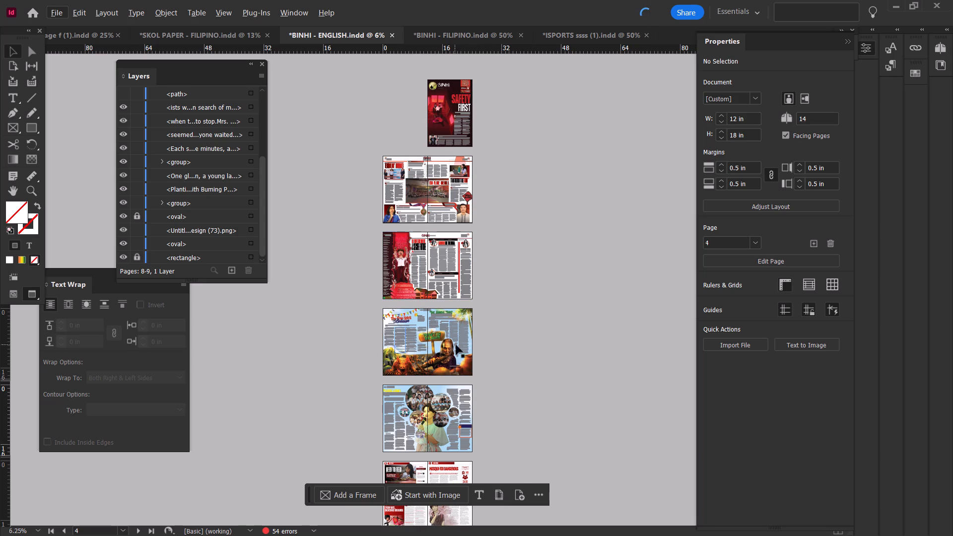
scroll(599, 399, "down", 4)
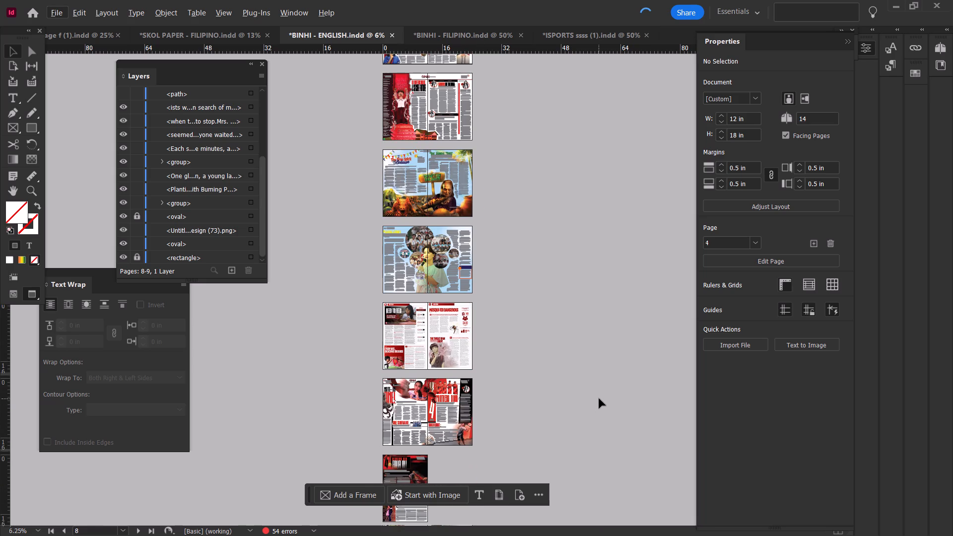
Export pages 1, 8-11 and 14 as a High Quality Print PDF, overwriting BINHI - ENGLISHH.pdf in Downloads and leaving missing fonts as they are.
key("ctrl+e")
scroll(350, 247, "down", 1)
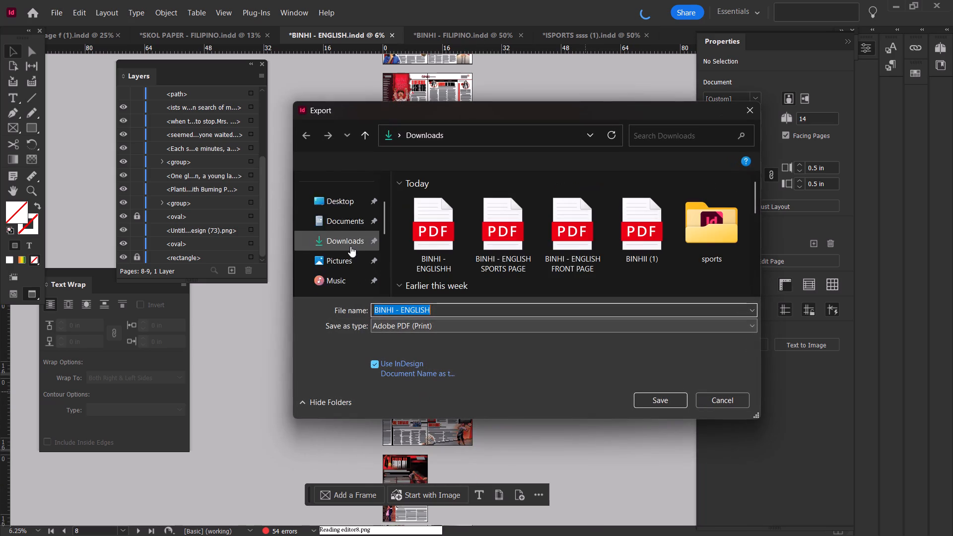
scroll(350, 246, "down", 1)
left_click(360, 185)
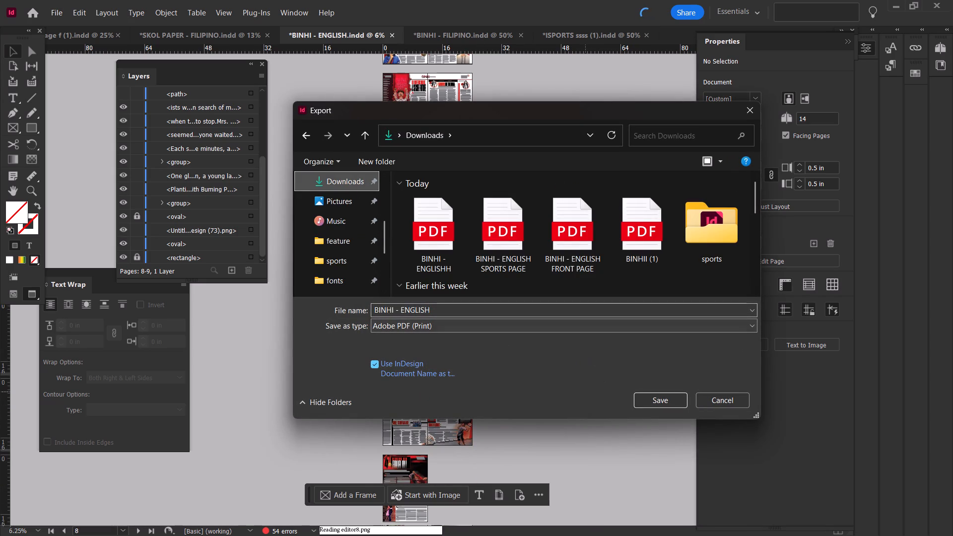
left_click(419, 308)
left_click(429, 309)
key("h")
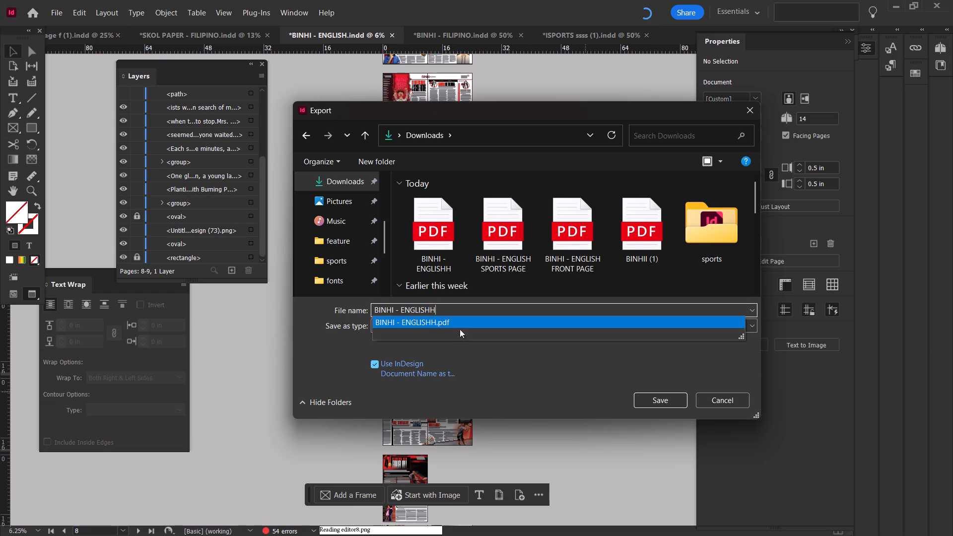
left_click(648, 397)
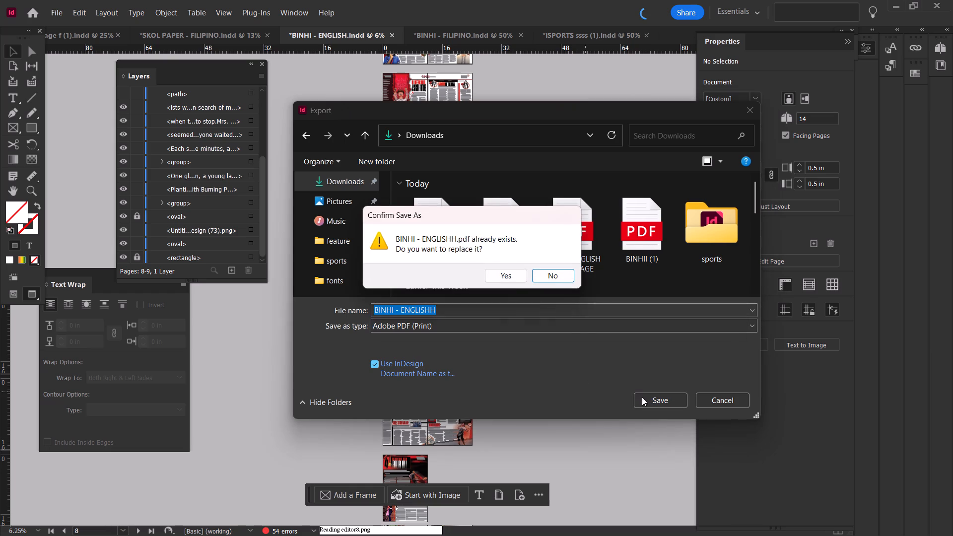
left_click(505, 279)
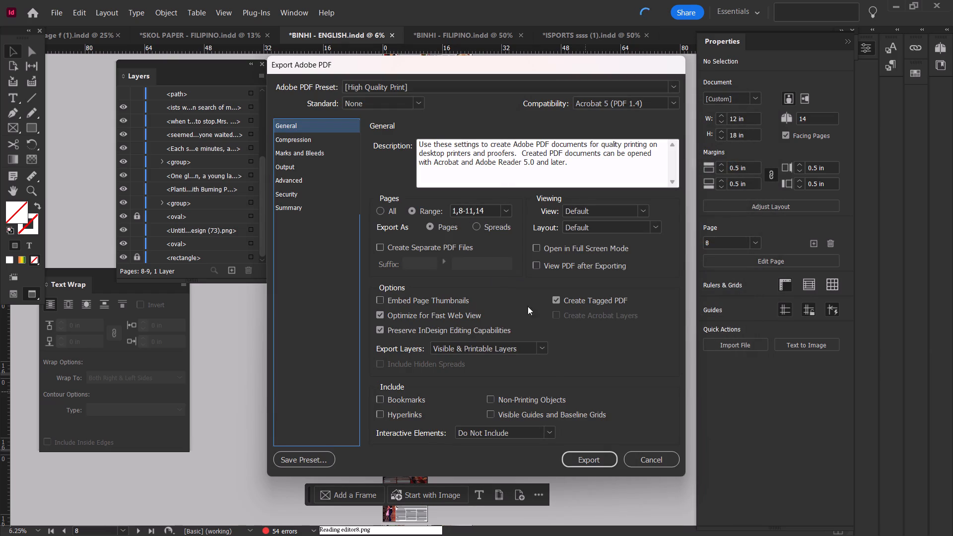
left_click(580, 455)
left_click(589, 224)
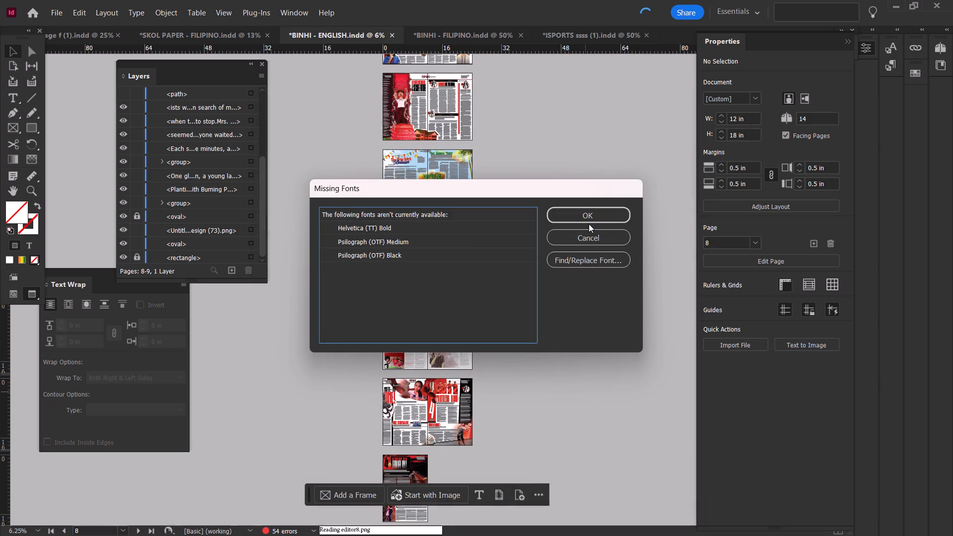
left_click(592, 217)
left_click(532, 296)
Look over the sports page 14, sci-tech page 10 and feature page 8 of the BINHI - ENGLISH document.
scroll(478, 428, "up", 1, "alt")
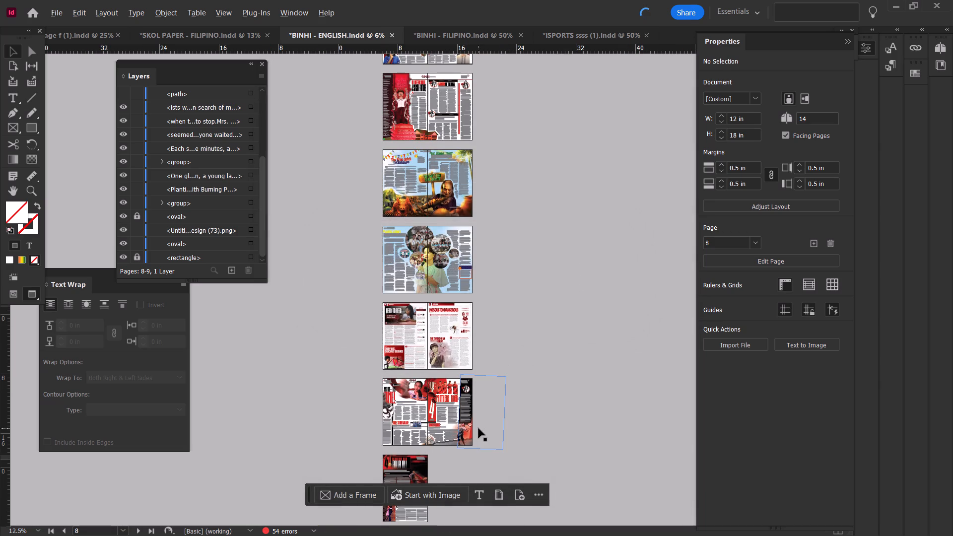
scroll(480, 424, "down", 11)
scroll(469, 422, "up", 2, "alt")
scroll(469, 422, "down", 7)
scroll(469, 422, "up", 2, "ctrl")
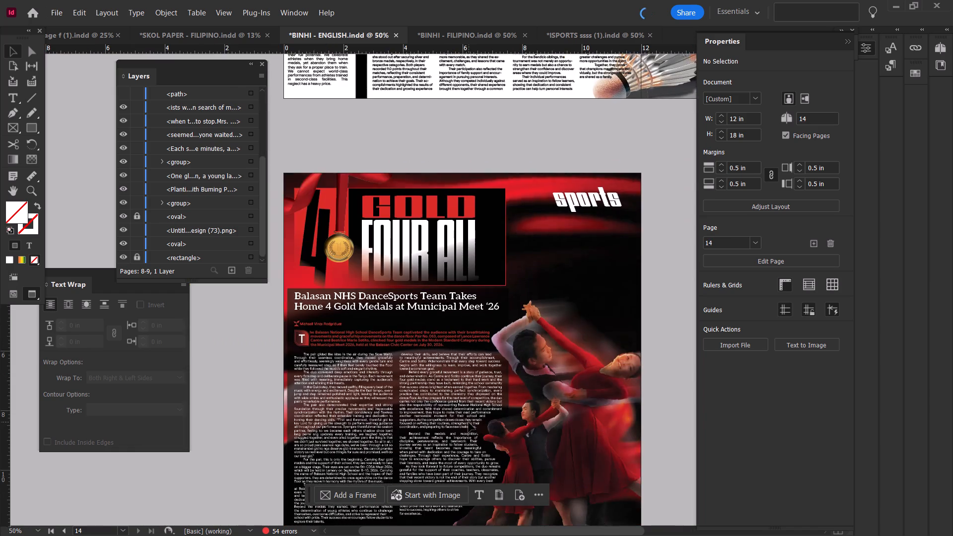
scroll(469, 422, "down", 4)
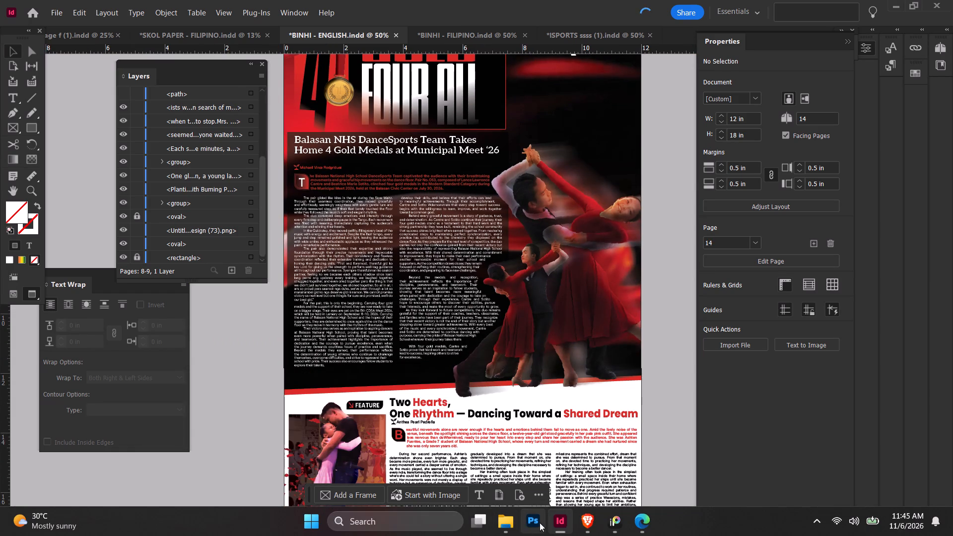
scroll(676, 313, "up", 4)
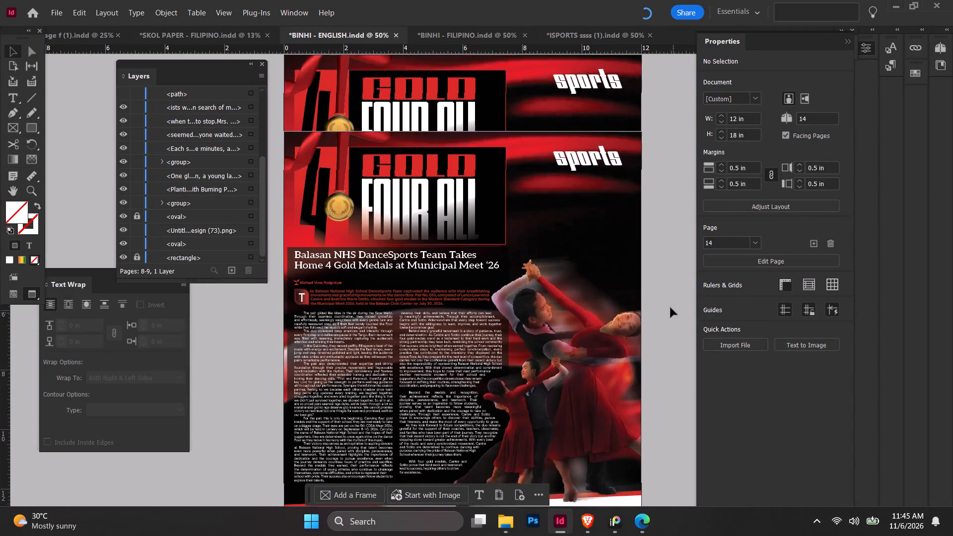
scroll(671, 308, "up", 20)
scroll(671, 308, "up", 11)
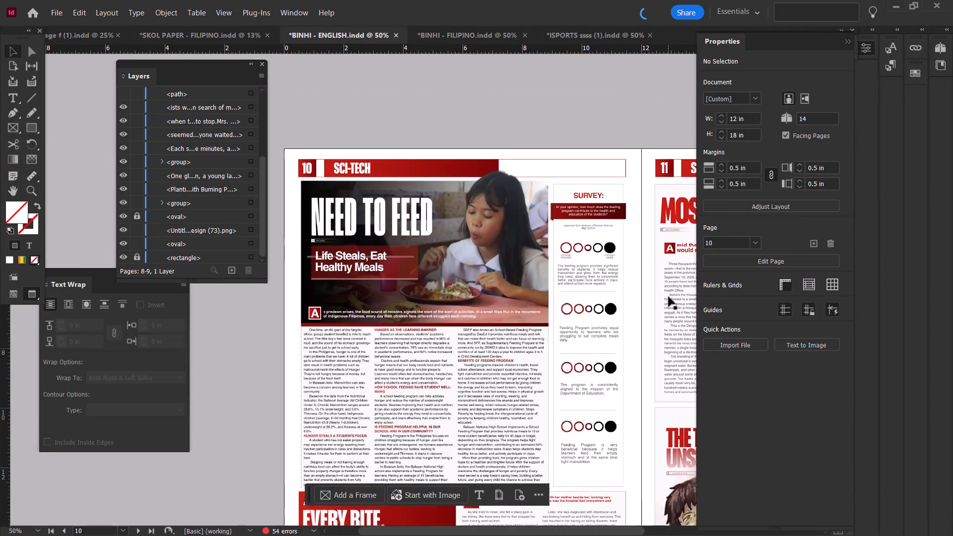
scroll(669, 297, "up", 13)
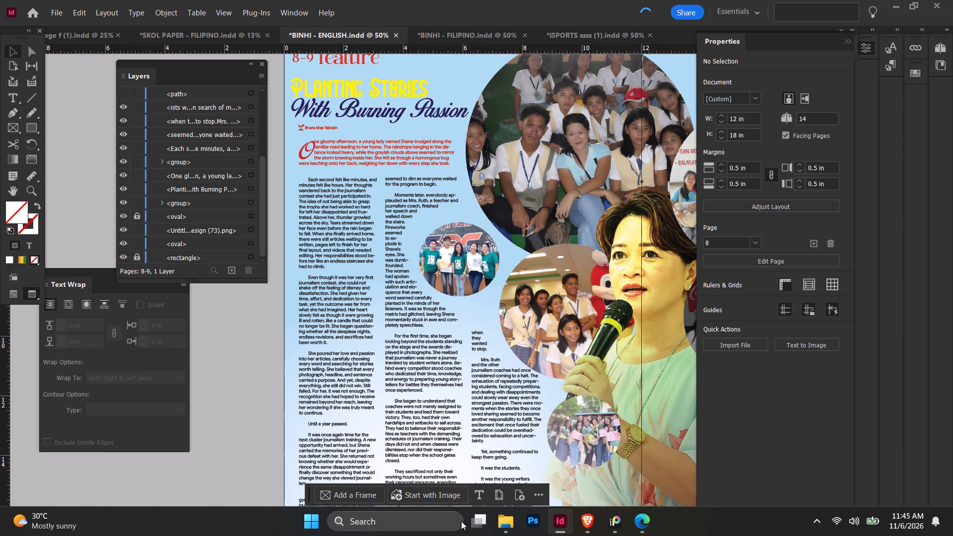
Open the newly exported BINHI - ENGLISHH PDF from the recent files in File Explorer and close its older browser copy.
left_click(503, 526)
left_click(82, 212)
triple_click(109, 38)
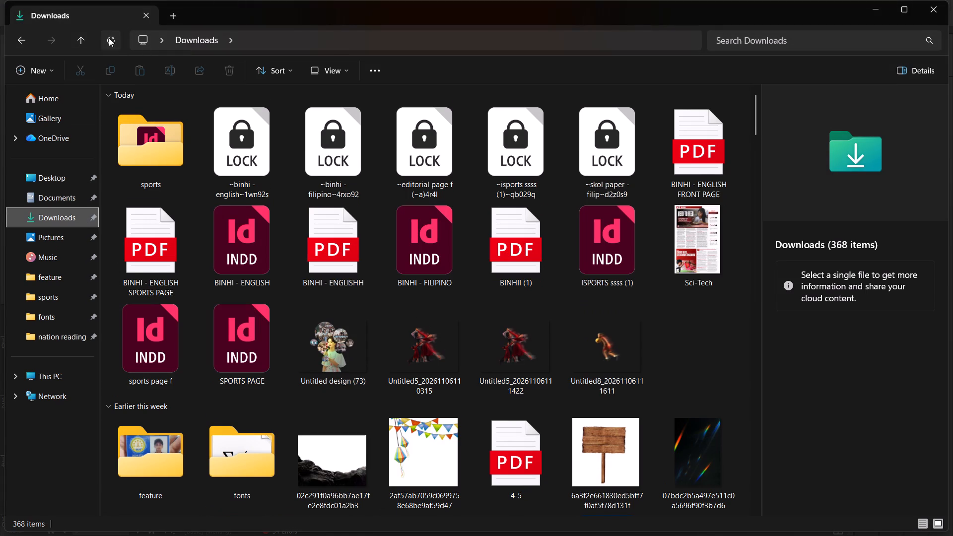
scroll(374, 286, "up", 4)
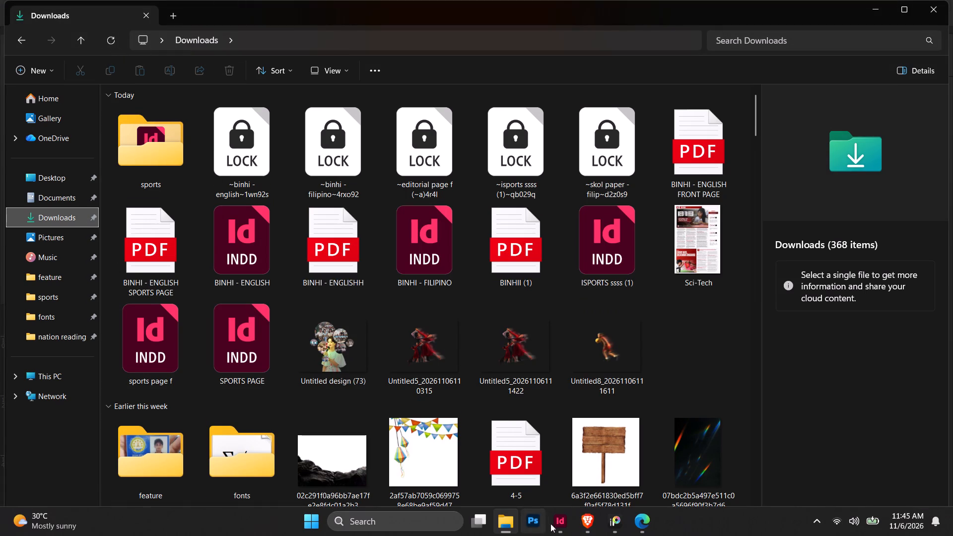
left_click(556, 523)
left_click(499, 530)
left_click(35, 90)
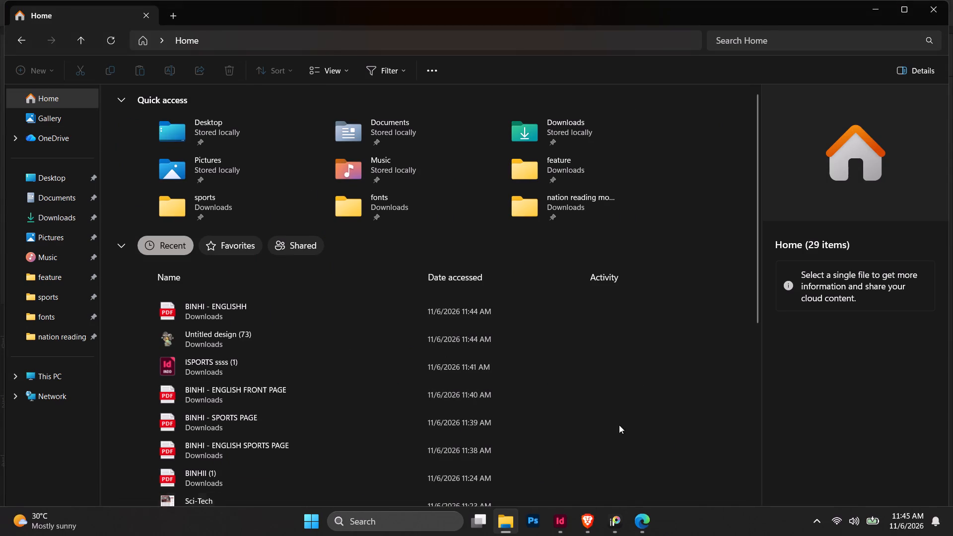
double_click(305, 313)
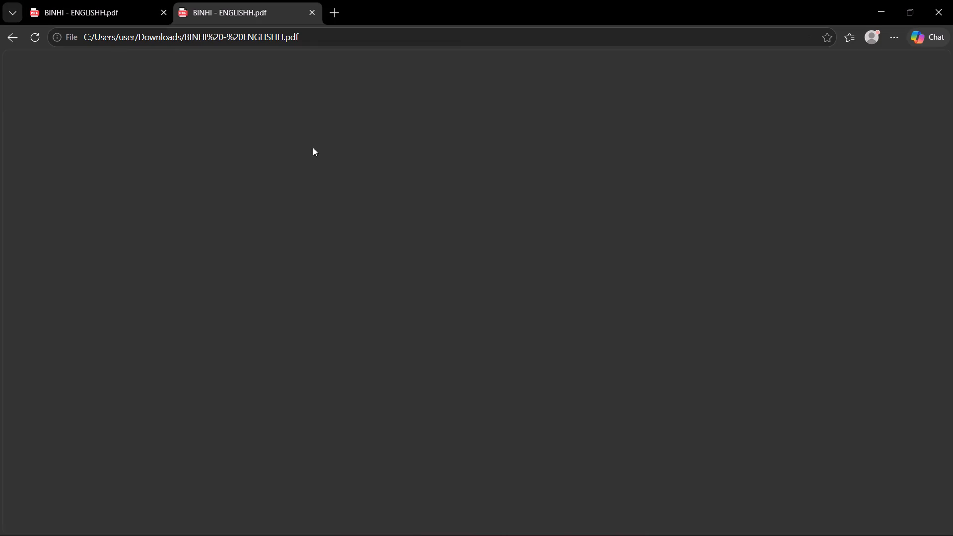
left_click(162, 9)
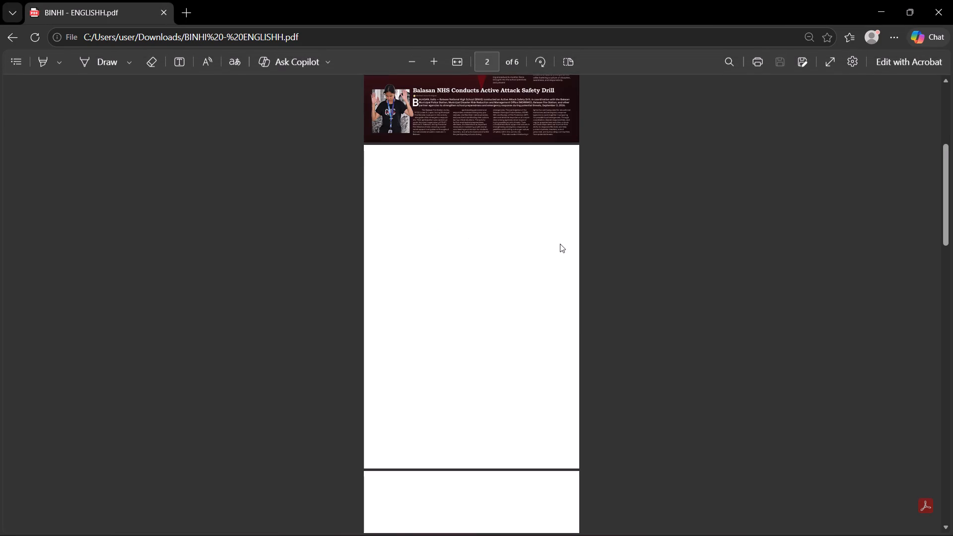
Inspect the feature spread with the replaced collage on pages 2-3 of the exported English PDF.
scroll(573, 243, "up", 5)
scroll(590, 245, "up", 1, "ctrl")
scroll(590, 245, "down", 7)
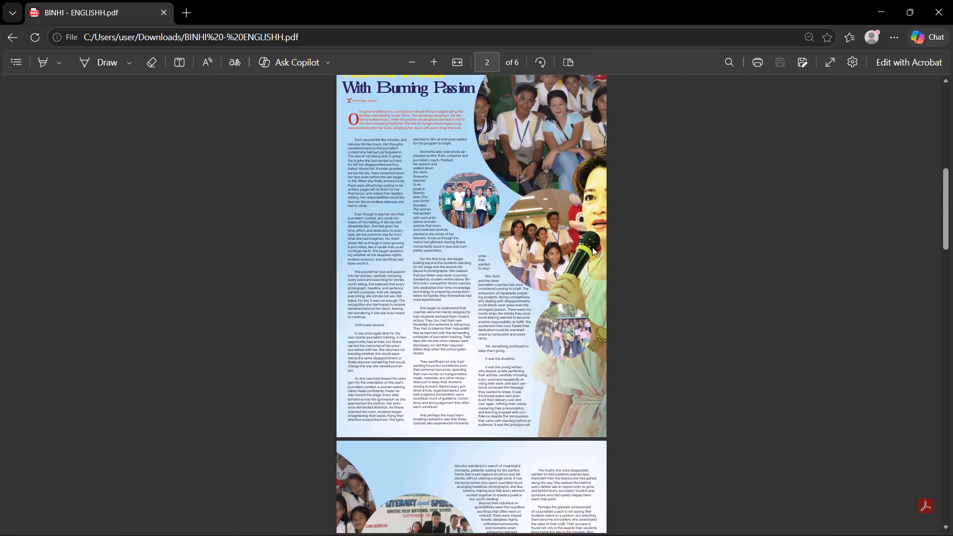
scroll(592, 247, "up", 2, "ctrl")
scroll(593, 248, "down", 1, "ctrl")
scroll(593, 248, "up", 3, "ctrl")
scroll(593, 248, "down", 2, "ctrl")
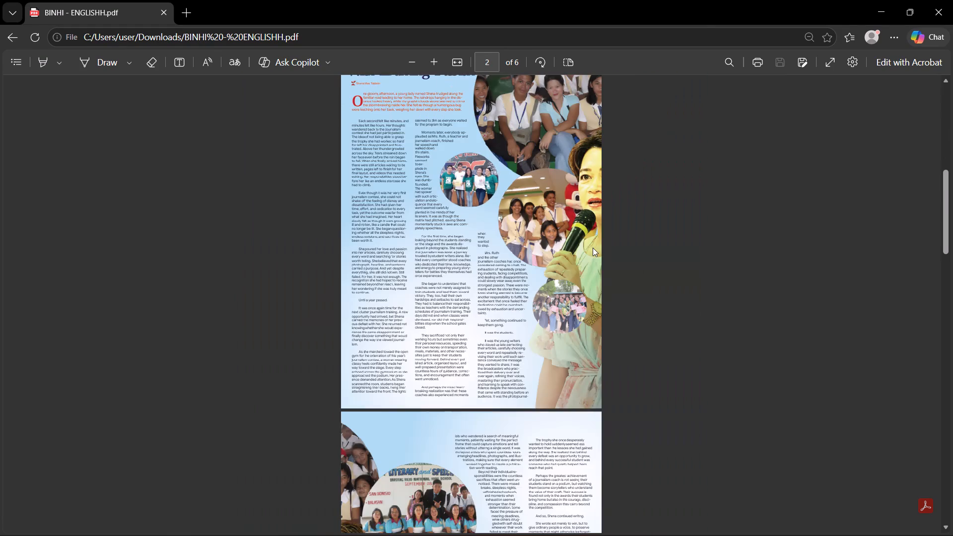
scroll(593, 248, "down", 1, "ctrl")
scroll(593, 248, "up", 1, "ctrl")
scroll(593, 248, "down", 6)
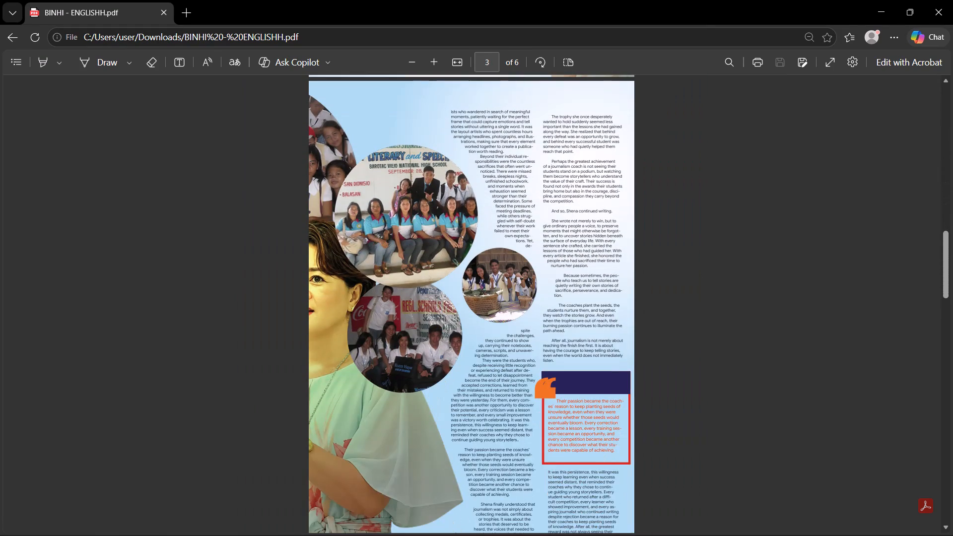
scroll(603, 281, "down", 9)
scroll(605, 261, "up", 1, "ctrl")
Examine the sci-tech and sports pages, 4 to 6, of the exported English PDF.
scroll(605, 261, "down", 2, "ctrl")
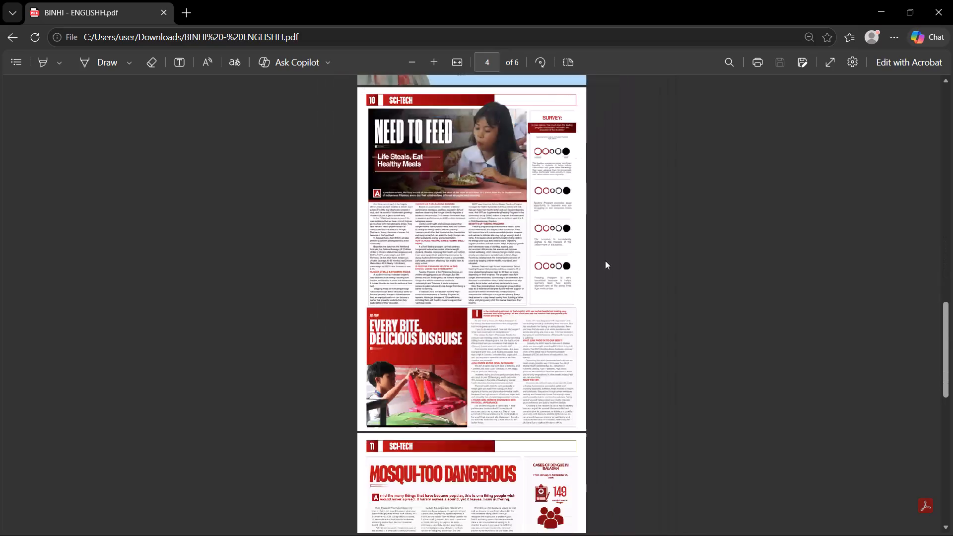
scroll(605, 261, "down", 6)
scroll(605, 261, "up", 3, "ctrl")
scroll(605, 261, "down", 3, "ctrl")
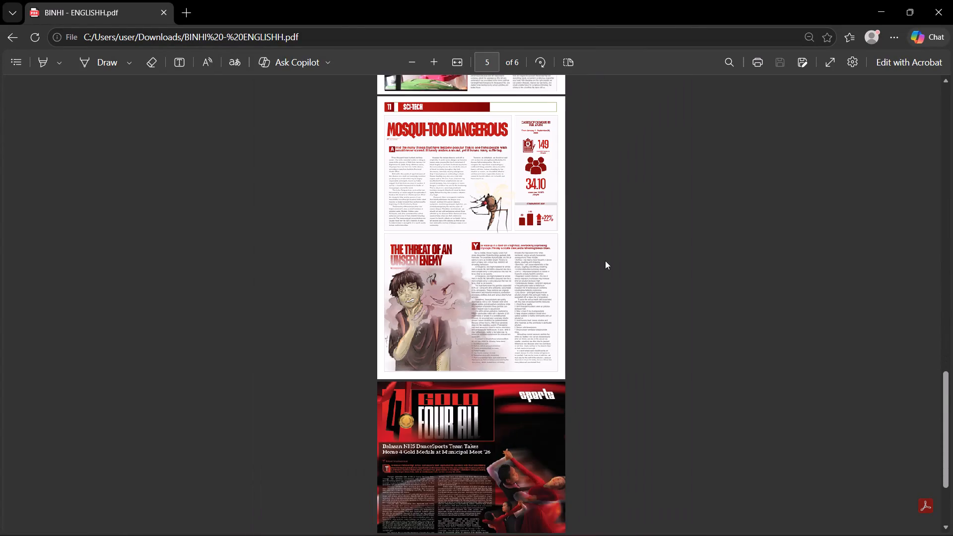
scroll(605, 261, "up", 1)
scroll(604, 259, "up", 4, "ctrl")
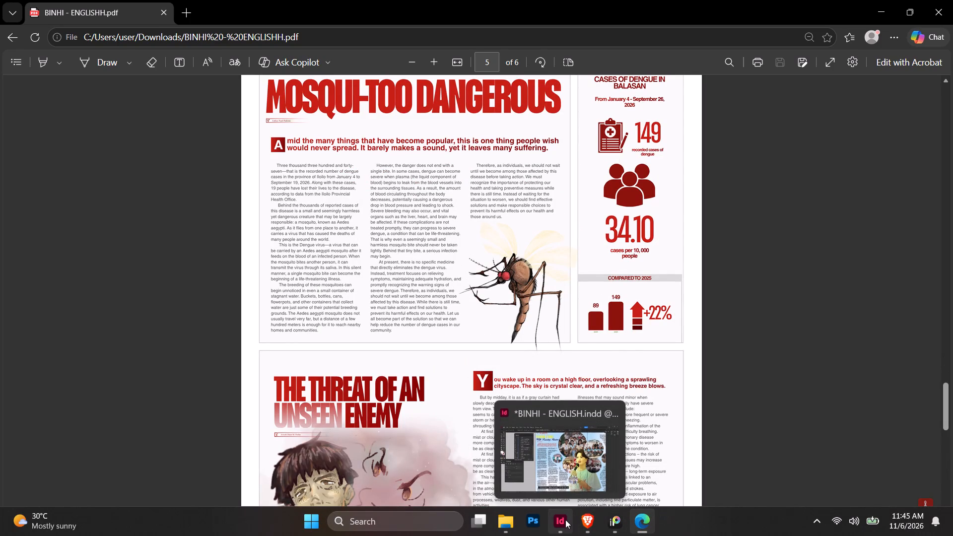
scroll(722, 311, "up", 11)
scroll(709, 334, "down", 3)
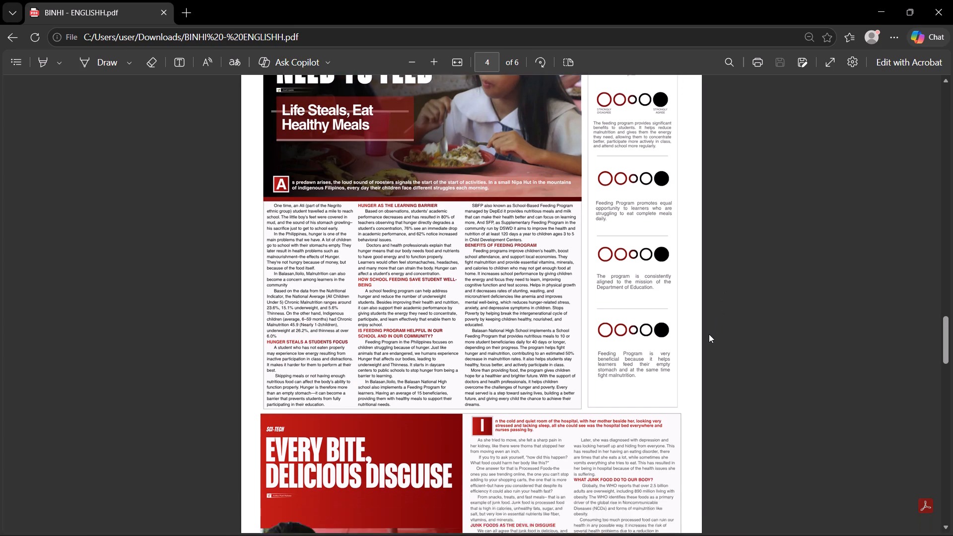
scroll(709, 334, "down", 7)
scroll(662, 409, "down", 17)
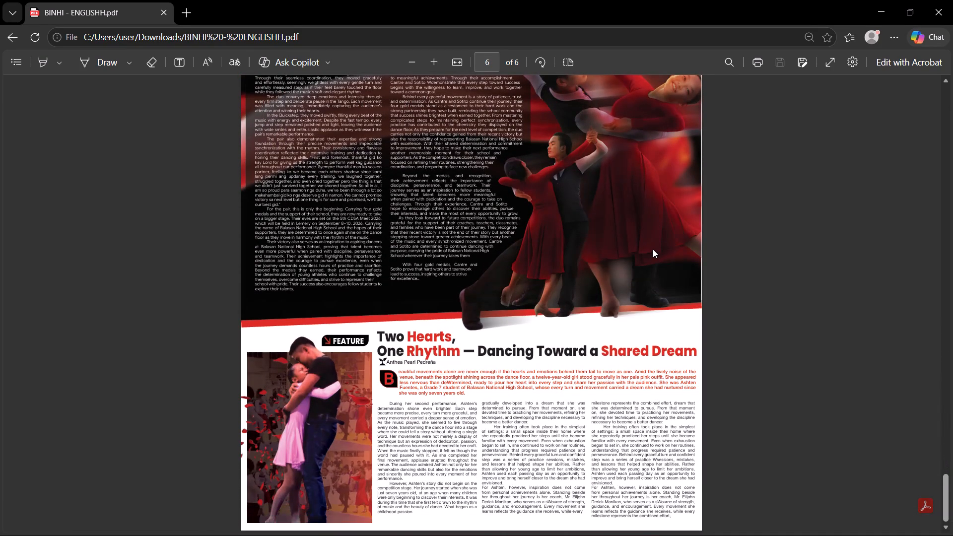
scroll(653, 249, "up", 2)
scroll(653, 249, "down", 4, "ctrl")
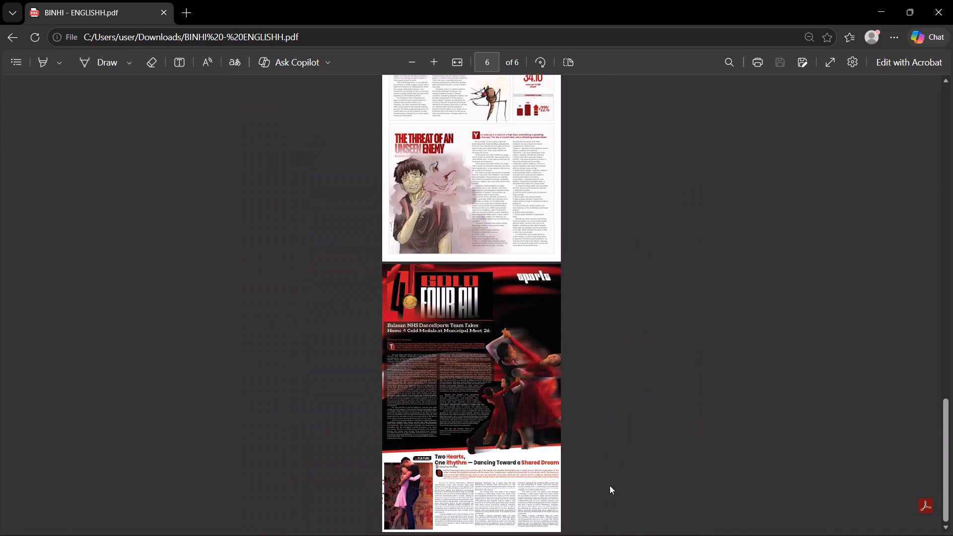
Export pages 1, 8-10 and 14 of BINHI - ENGLISH as a High Quality Print PDF, overwriting BINHI - ENGLISHH in Downloads and accepting the missing fonts.
left_click(567, 514)
key("ctrl+e")
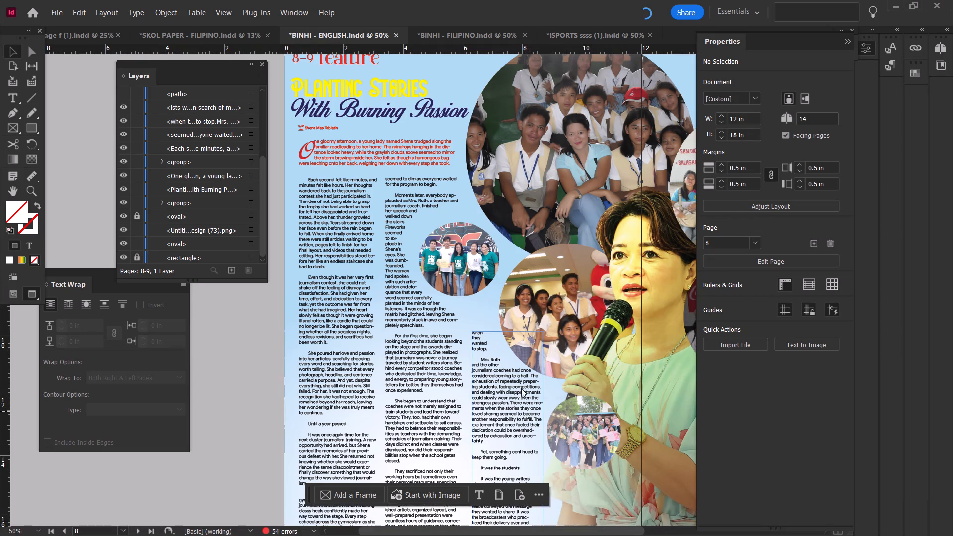
scroll(358, 260, "down", 1)
left_click(358, 242)
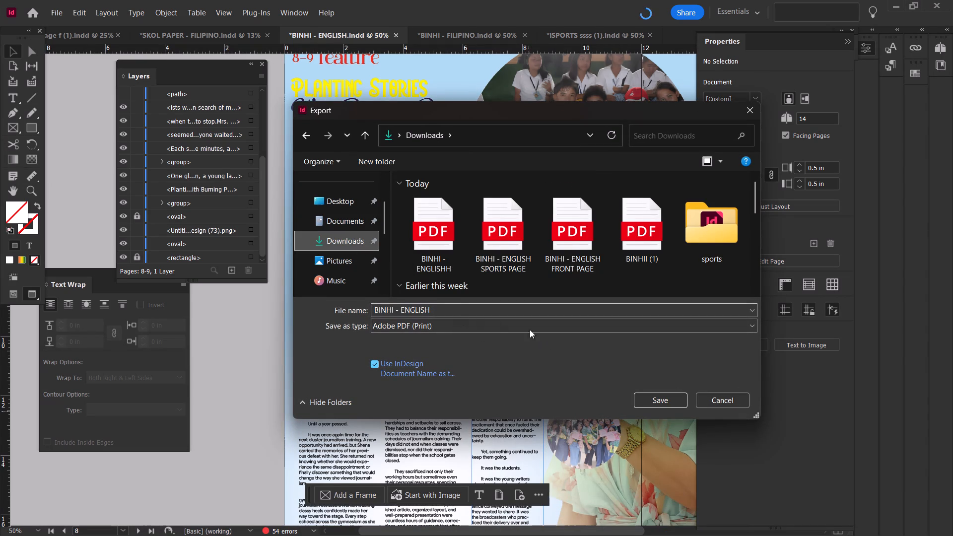
left_click(428, 308)
left_click(421, 308)
left_click(433, 309)
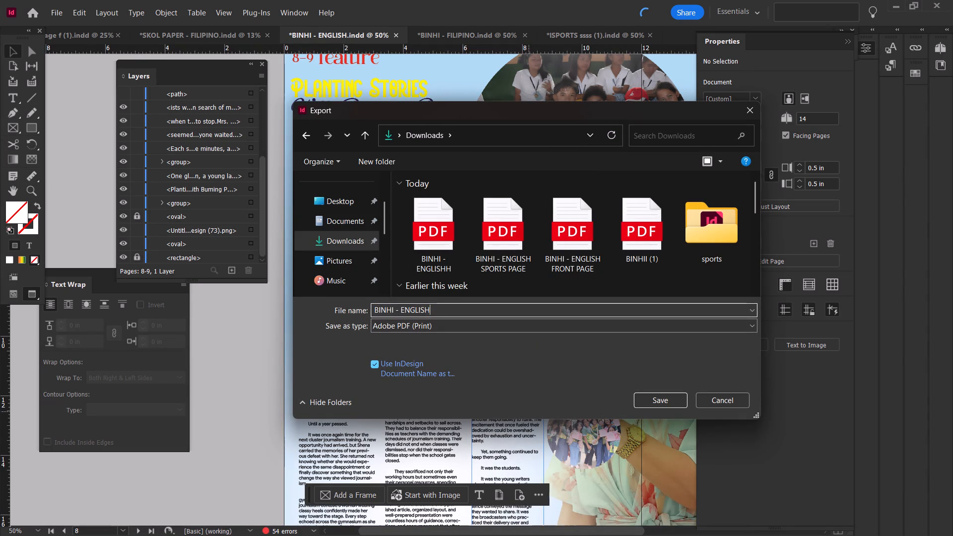
key("h")
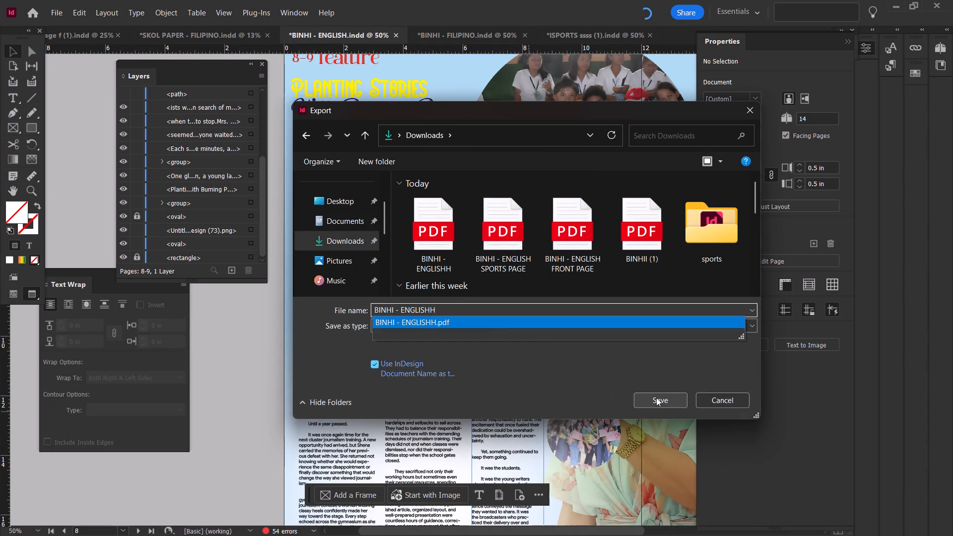
left_click(656, 398)
left_click(517, 275)
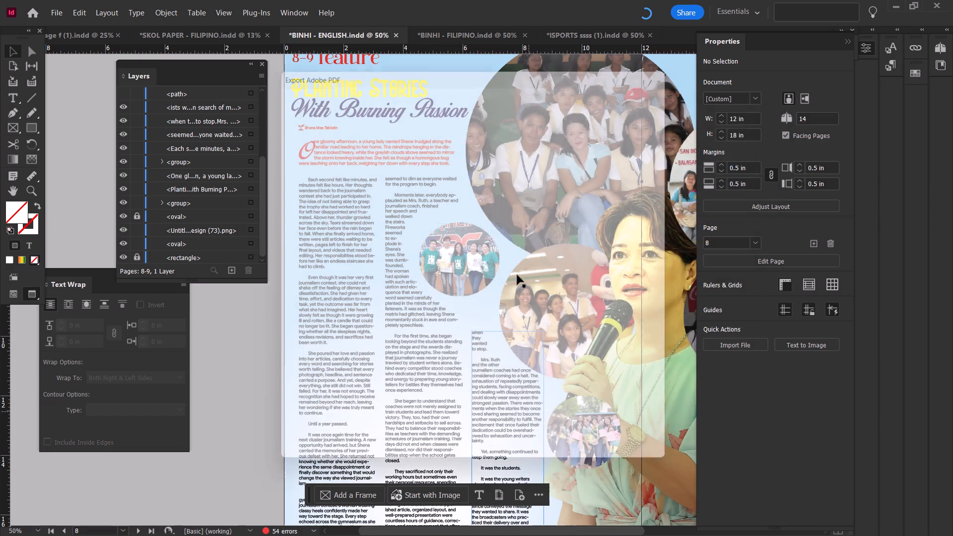
left_click(470, 211)
left_click(473, 211)
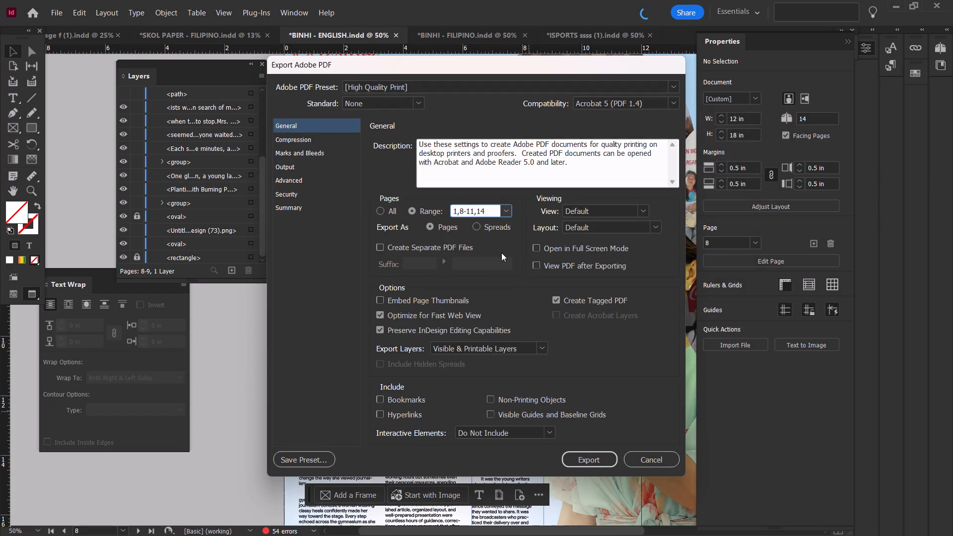
key("BackSpace")
key("0")
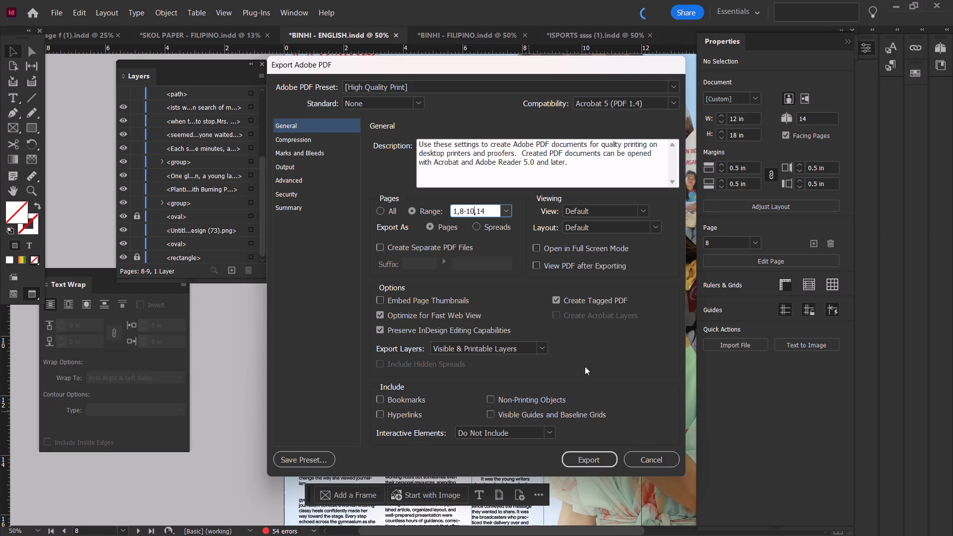
left_click(589, 462)
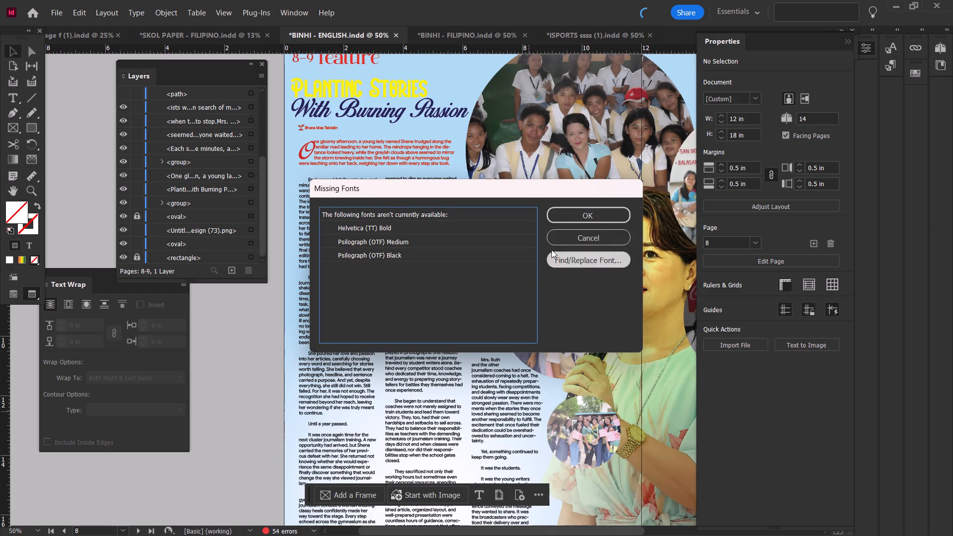
left_click(568, 217)
left_click(541, 298)
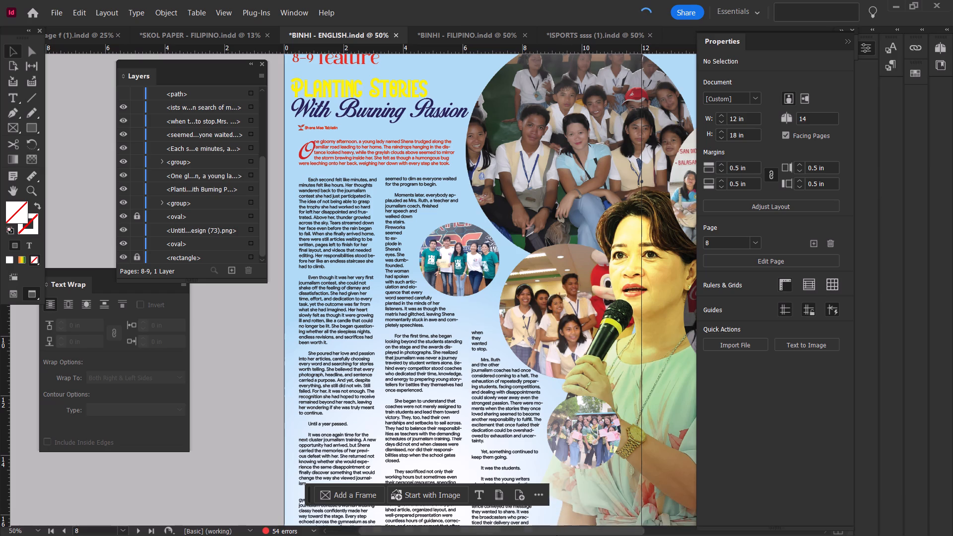
Open the newly exported BINHI - ENGLISHH PDF from the recent files in File Explorer and close its older browser copy.
left_click(515, 525)
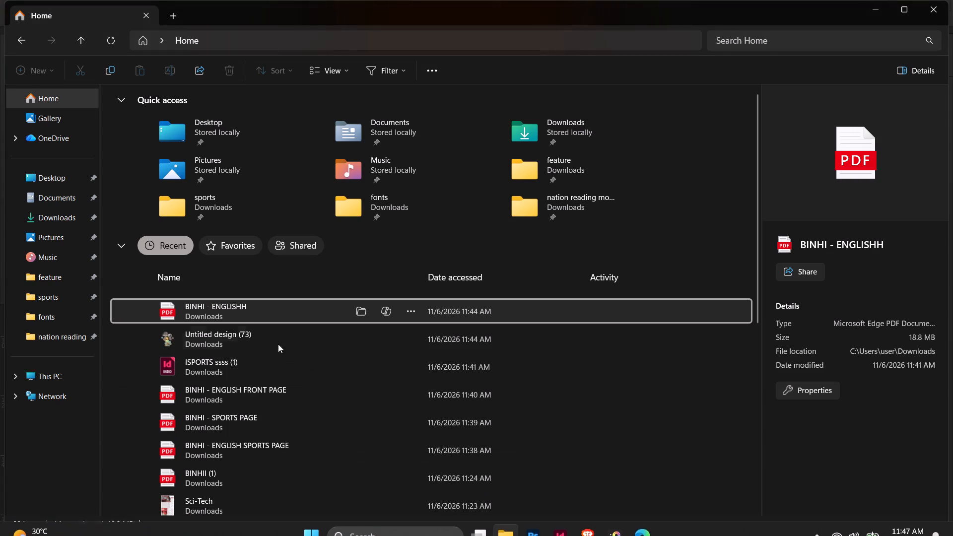
double_click(240, 313)
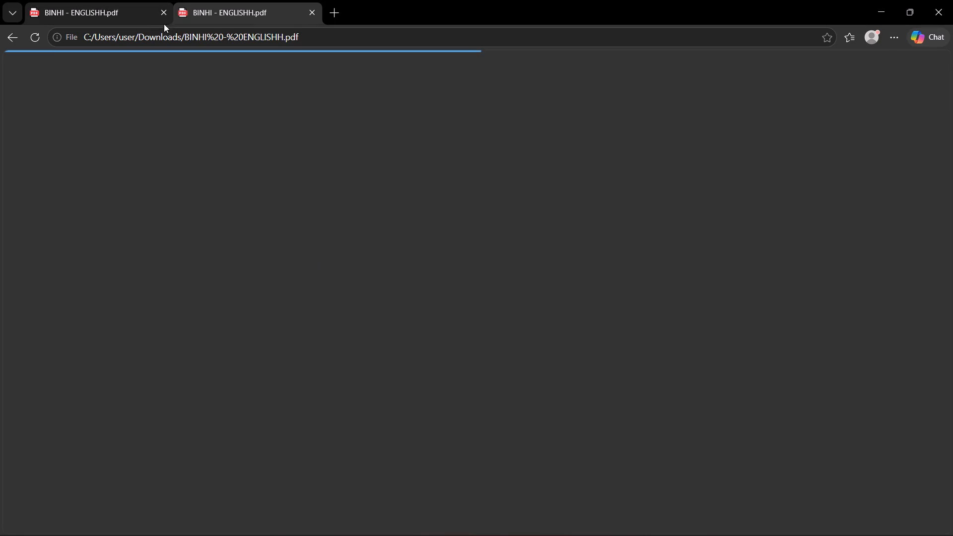
left_click(161, 14)
Look over all five pages of the re-exported English PDF, covering the front page, feature spread, sci-tech page and sports page.
scroll(539, 246, "up", 2, "ctrl")
scroll(539, 246, "down", 2, "ctrl")
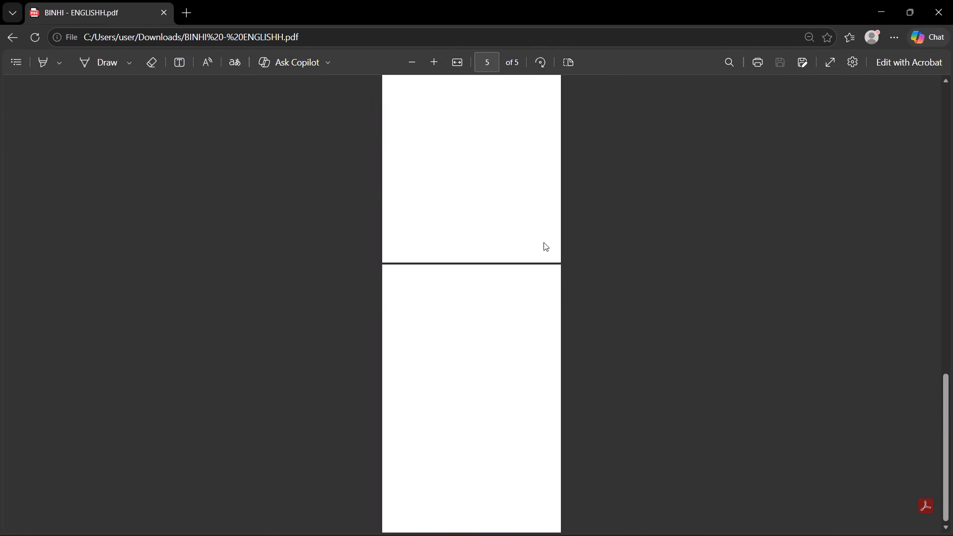
scroll(544, 242, "up", 5)
scroll(546, 239, "up", 1, "ctrl")
scroll(546, 239, "down", 10)
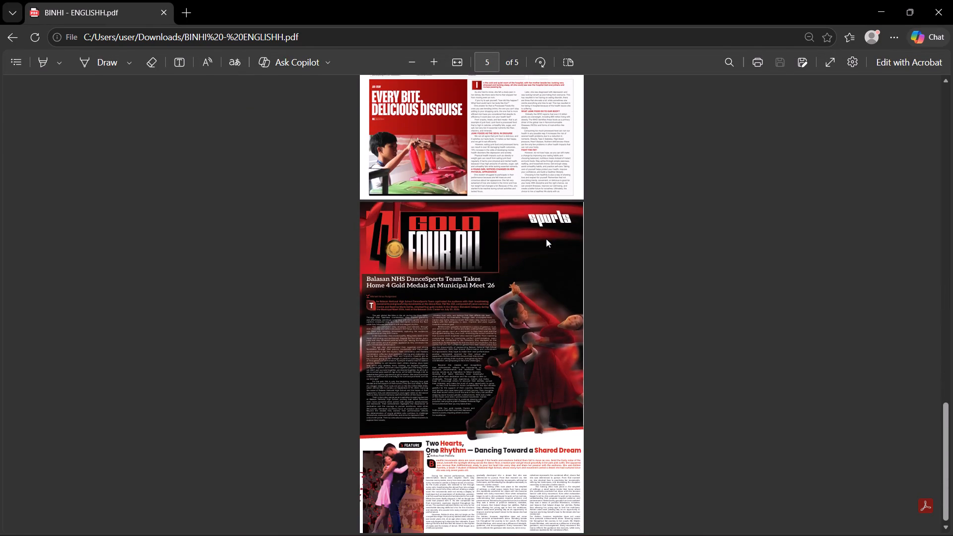
scroll(546, 239, "down", 3)
scroll(546, 239, "up", 20)
scroll(546, 239, "up", 3)
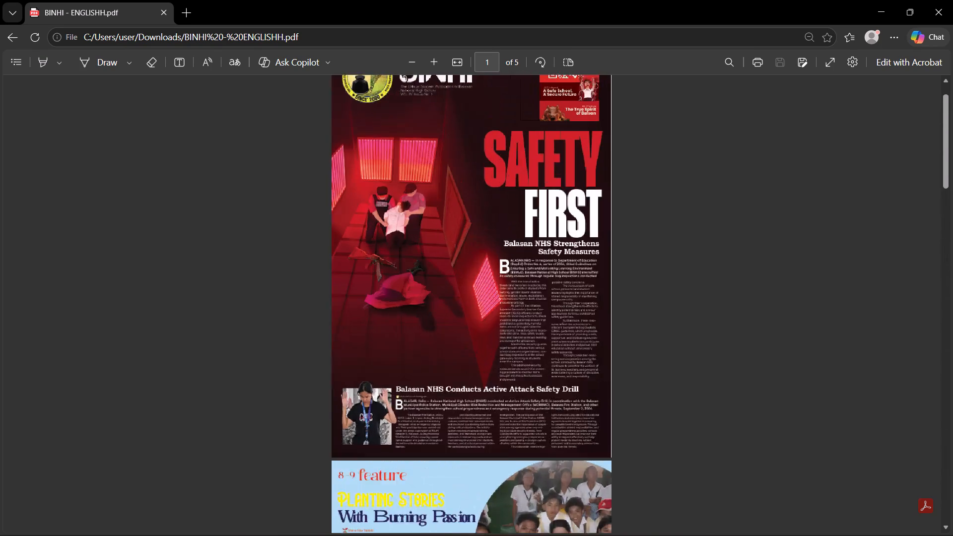
scroll(548, 237, "up", 1)
scroll(548, 237, "down", 2, "ctrl")
scroll(548, 237, "up", 1, "ctrl")
scroll(548, 237, "up", 3)
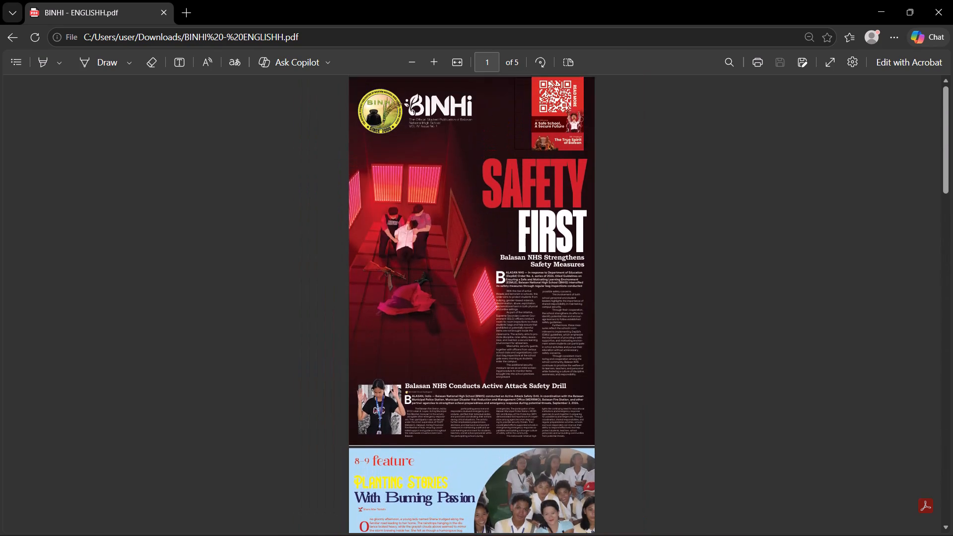
scroll(622, 252, "down", 20)
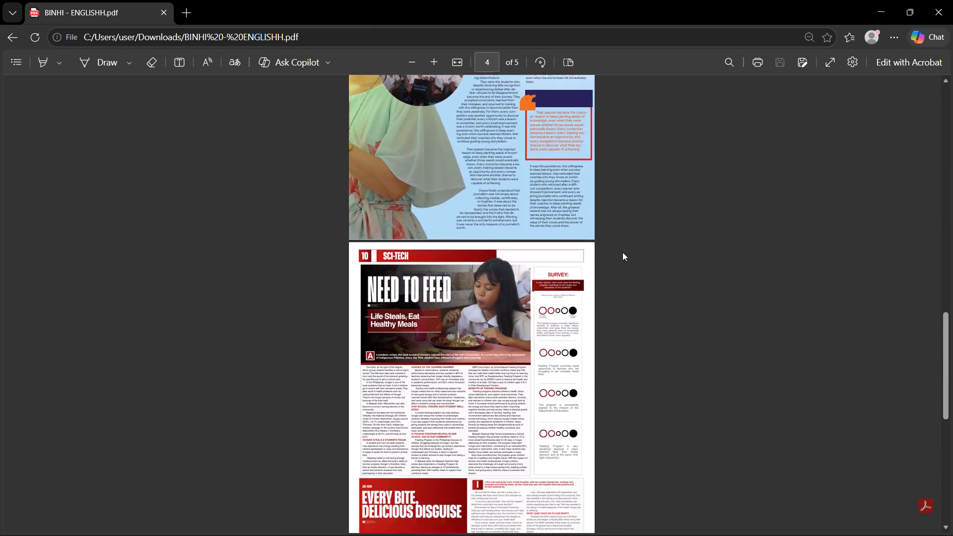
scroll(622, 252, "down", 8)
Switch to the Brave browser showing the Canva untitled design with the feature photo collage.
left_click(591, 522)
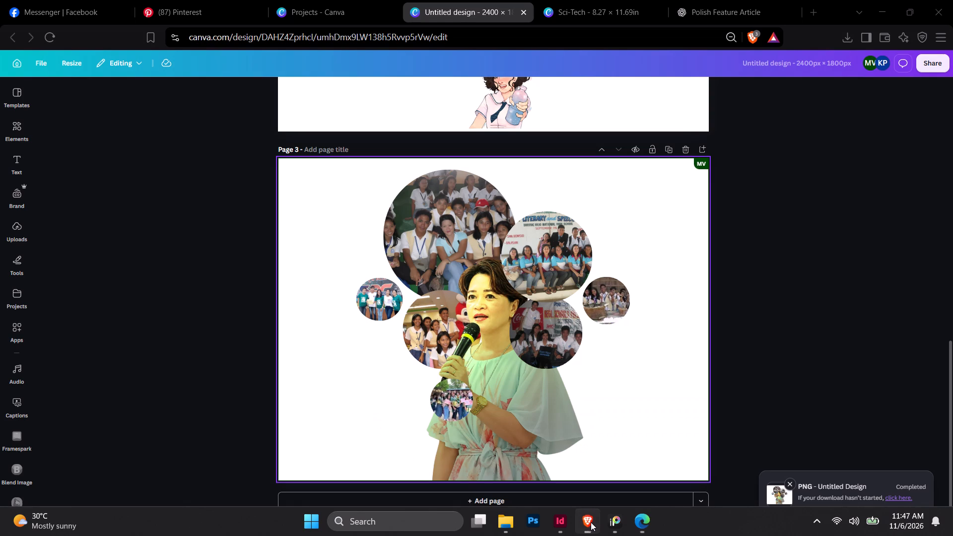
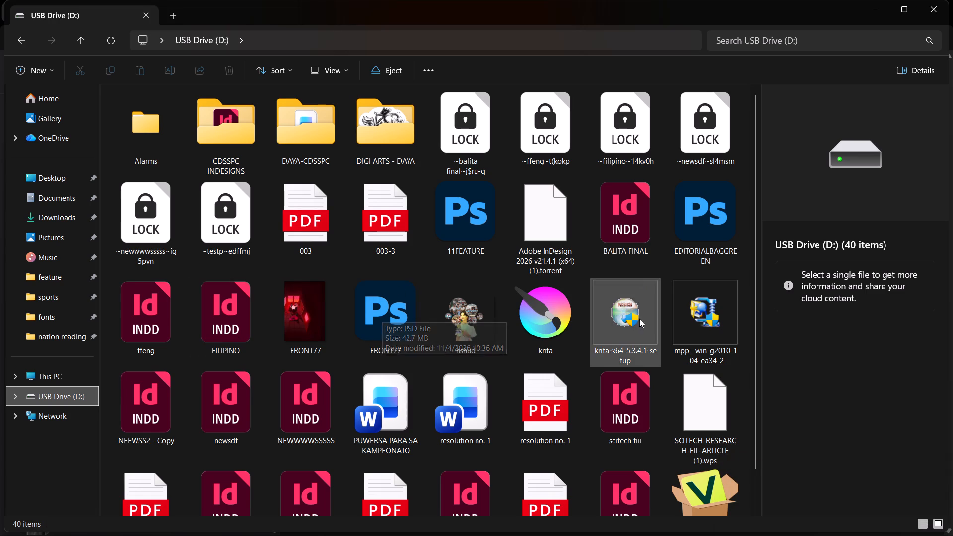
Open the scitech fiii InDesign document from the USB drive, accepting the missing links and skipping the missing fonts.
scroll(574, 367, "down", 4)
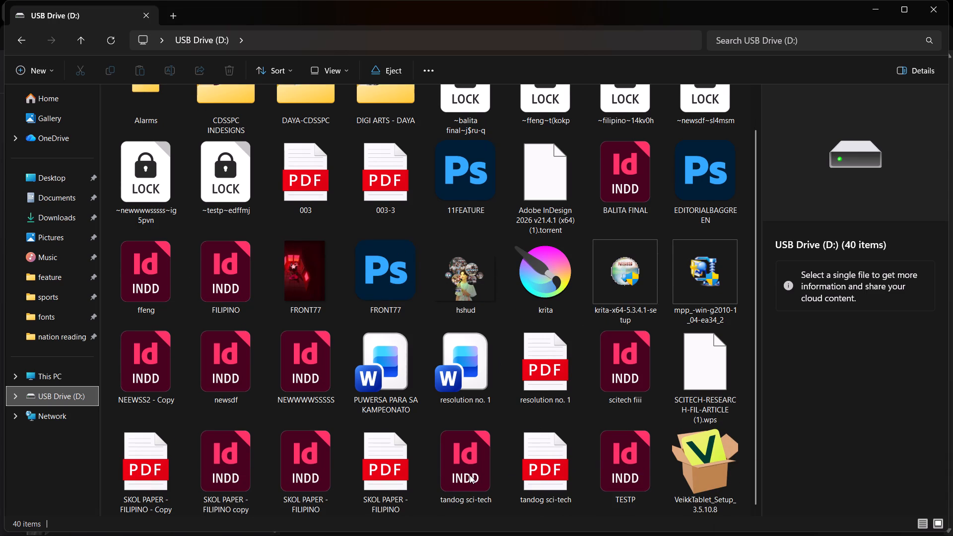
double_click(639, 382)
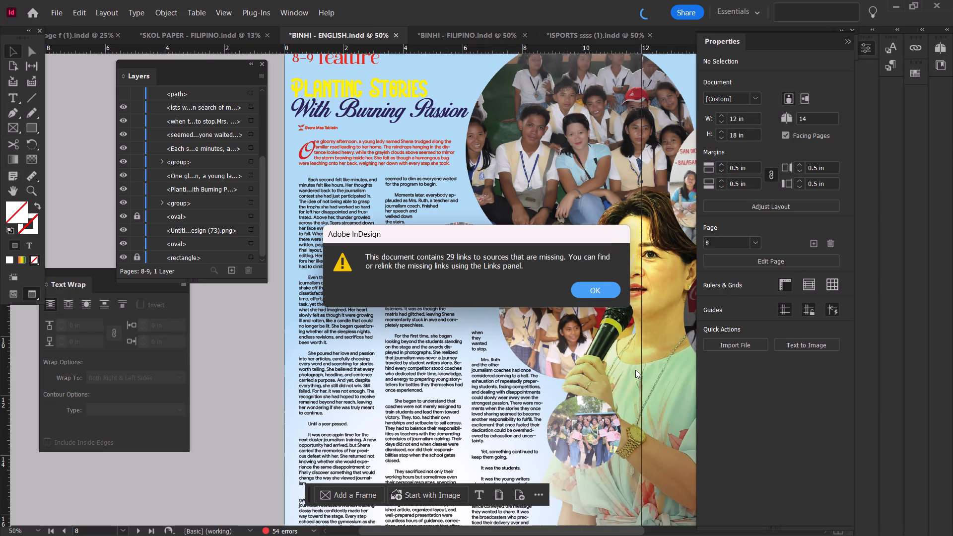
left_click(606, 293)
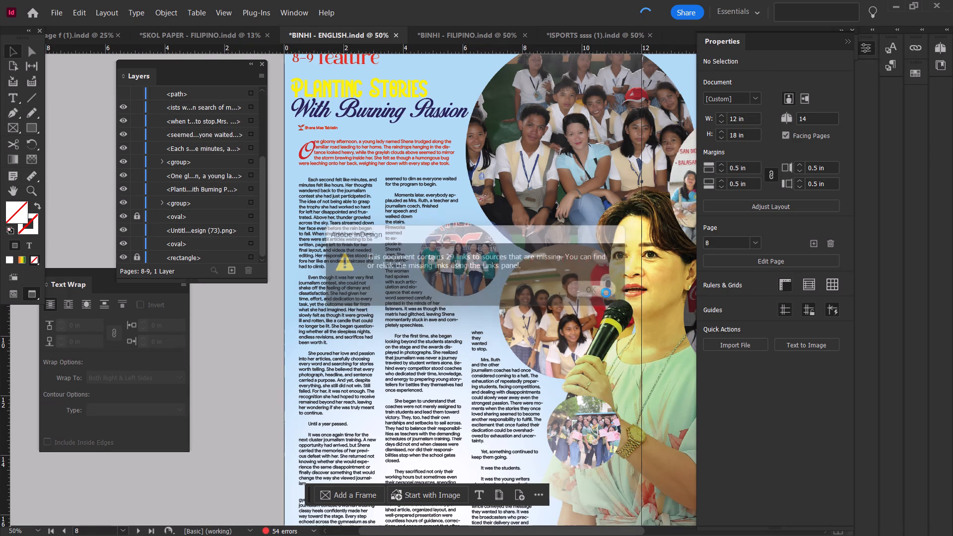
left_click(600, 370)
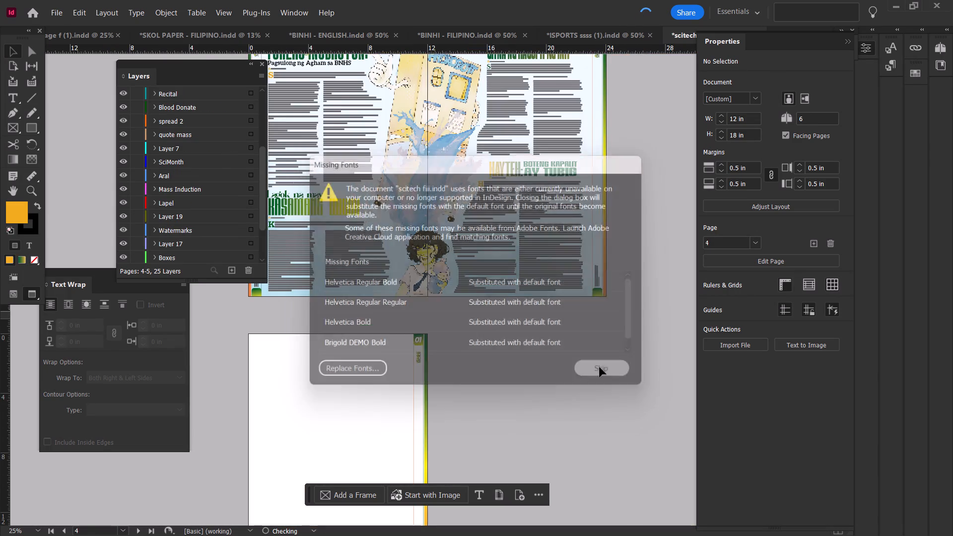
scroll(591, 354, "up", 4)
scroll(591, 354, "up", 1, "alt")
scroll(591, 354, "up", 2)
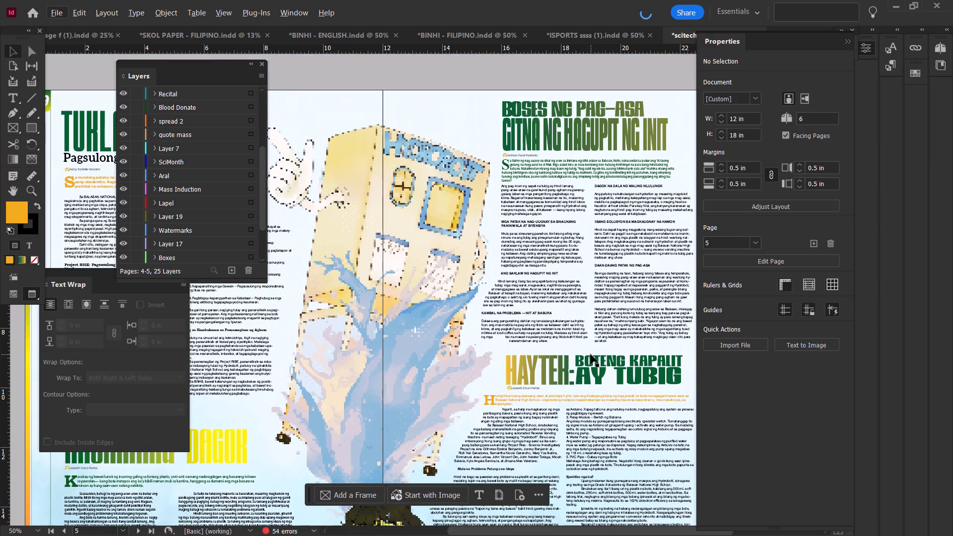
scroll(591, 354, "up", 4, "ctrl")
scroll(591, 354, "down", 2)
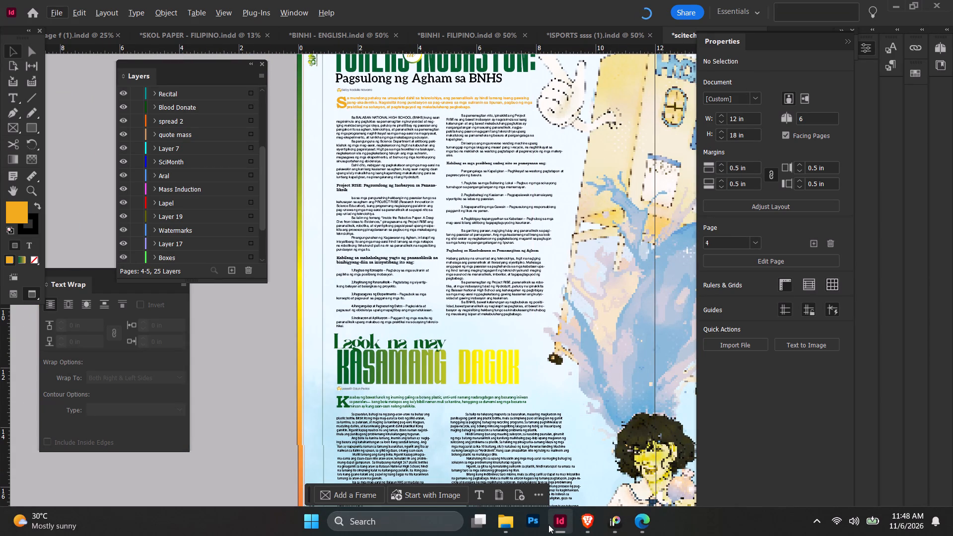
Return to BINHI - ENGLISH and review its feature and sci-tech spreads and the staff list and artwork on page 4.
left_click(459, 37)
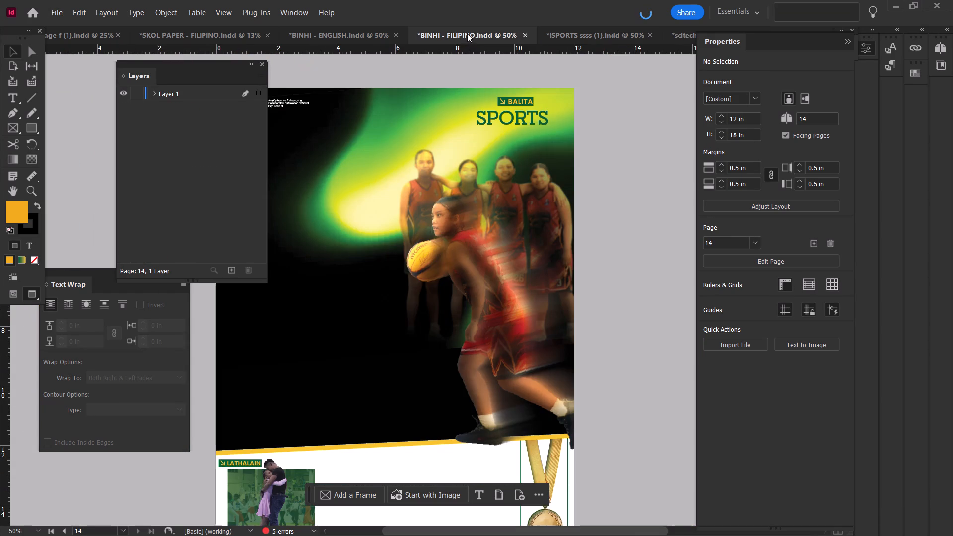
left_click(358, 35)
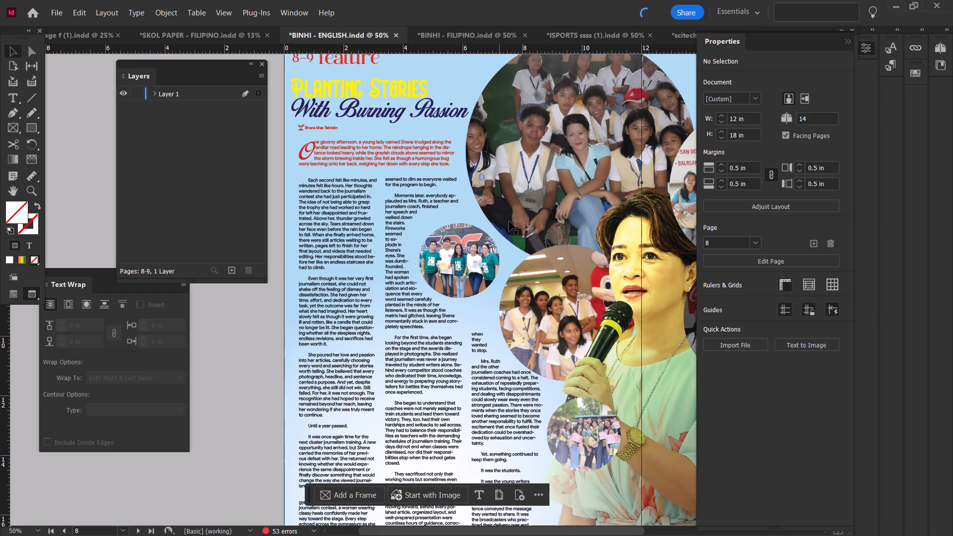
scroll(520, 249, "down", 5, "alt")
scroll(523, 267, "down", 8)
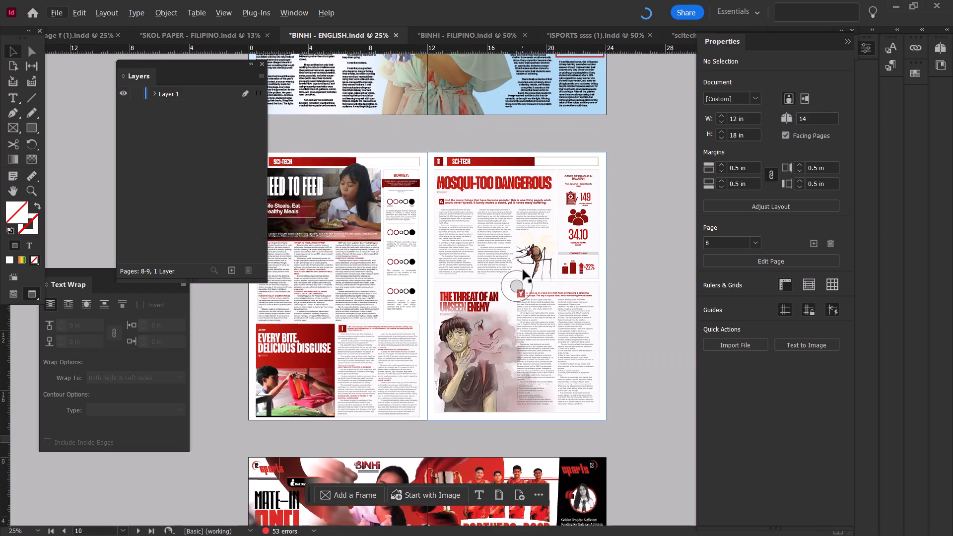
scroll(523, 270, "up", 2)
scroll(523, 270, "down", 6)
scroll(523, 270, "up", 13)
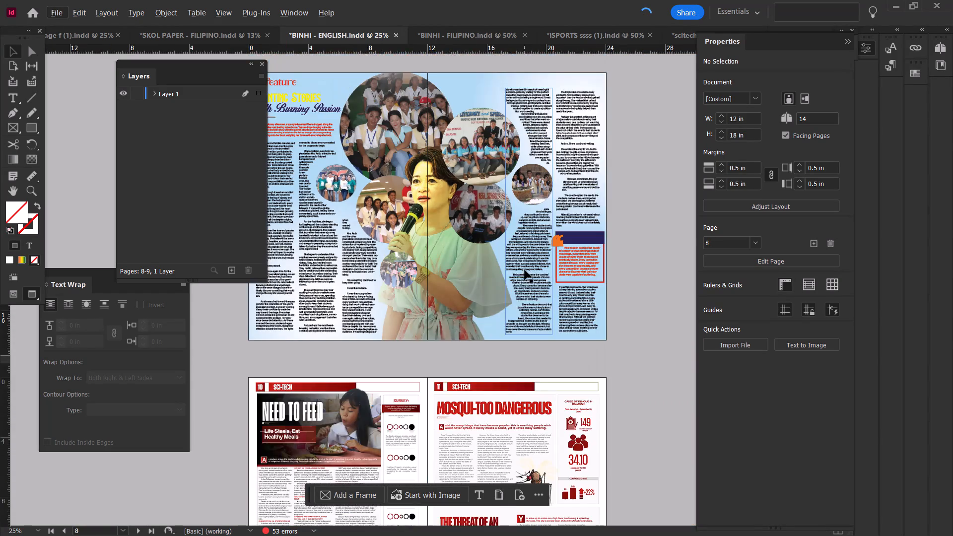
scroll(525, 270, "up", 3)
scroll(525, 270, "down", 13)
scroll(526, 268, "up", 11)
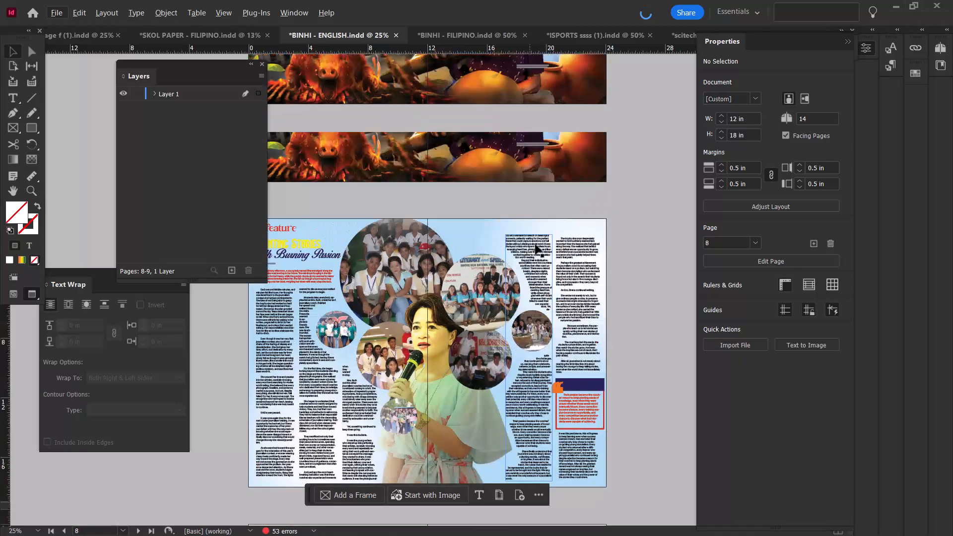
scroll(536, 245, "up", 14)
scroll(427, 247, "up", 1, "alt")
scroll(431, 248, "up", 2, "ctrl")
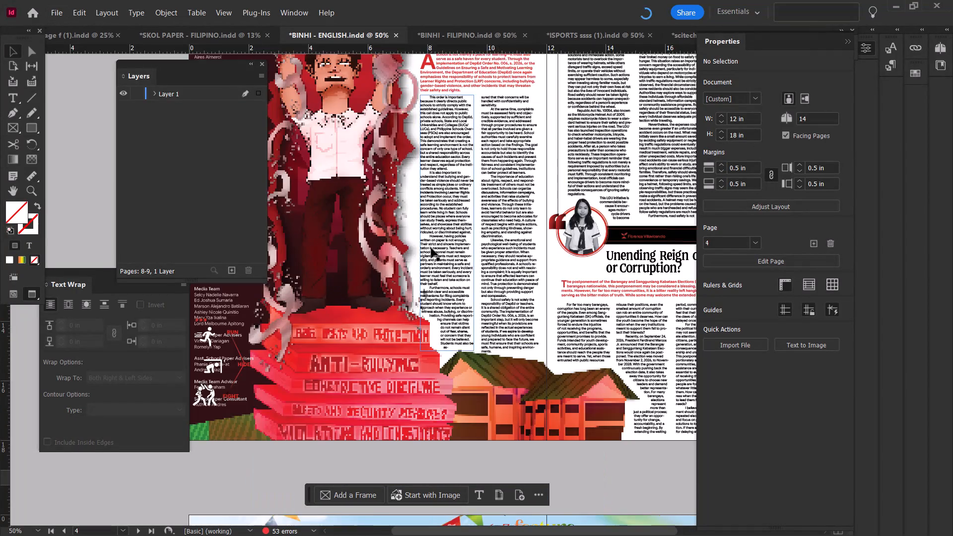
scroll(431, 248, "up", 2, "ctrl")
scroll(420, 319, "up", 1, "alt")
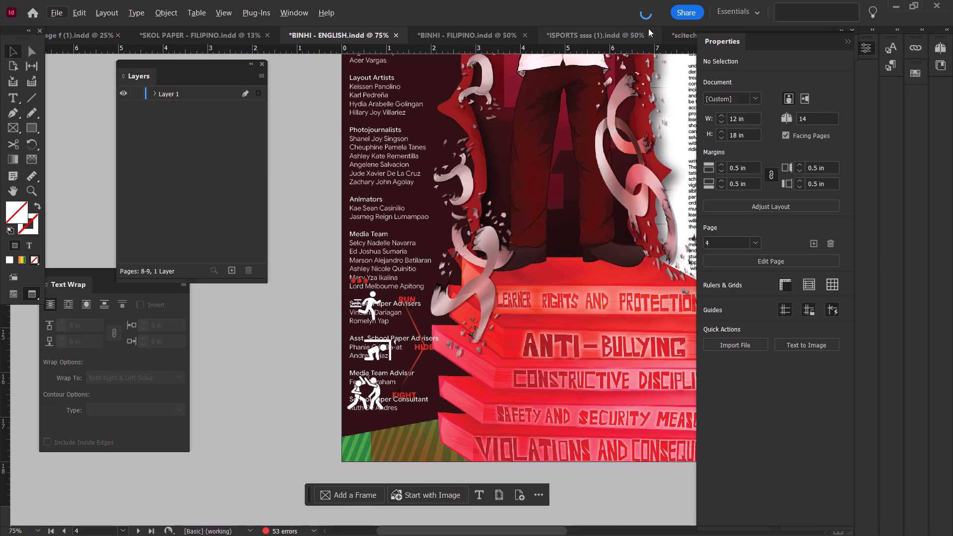
Examine page 4 of the scitech fiii document, covering the Kasamang Dagok and Tuklas at Inobasyon articles.
left_click(672, 34)
scroll(536, 240, "down", 1, "alt")
scroll(350, 362, "up", 1, "alt")
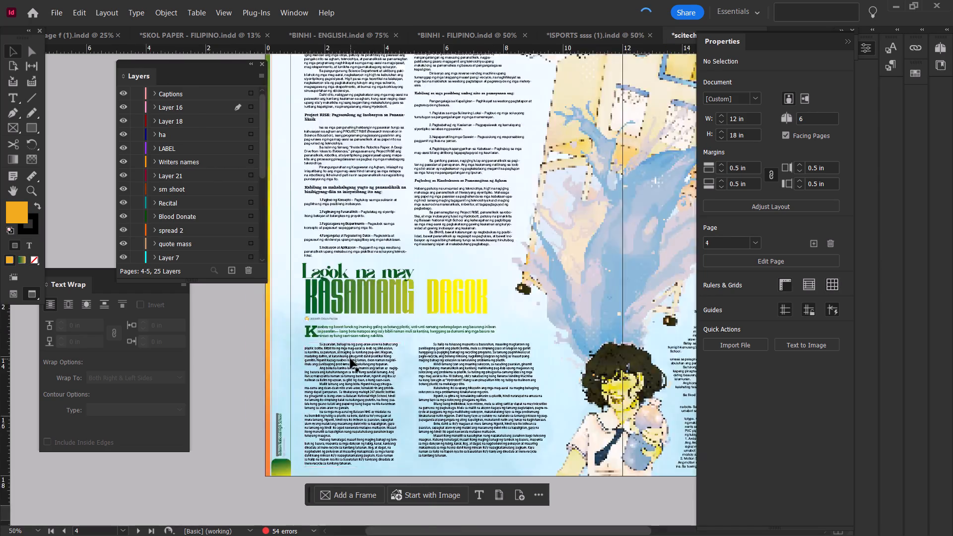
scroll(350, 359, "up", 1, "alt")
scroll(365, 343, "up", 2, "ctrl")
scroll(365, 343, "down", 2, "ctrl")
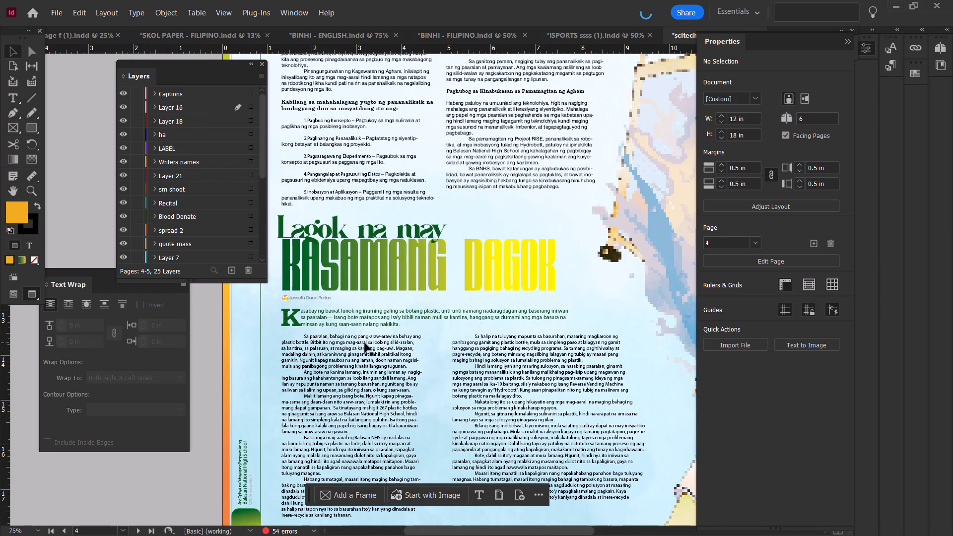
scroll(365, 343, "down", 1, "alt")
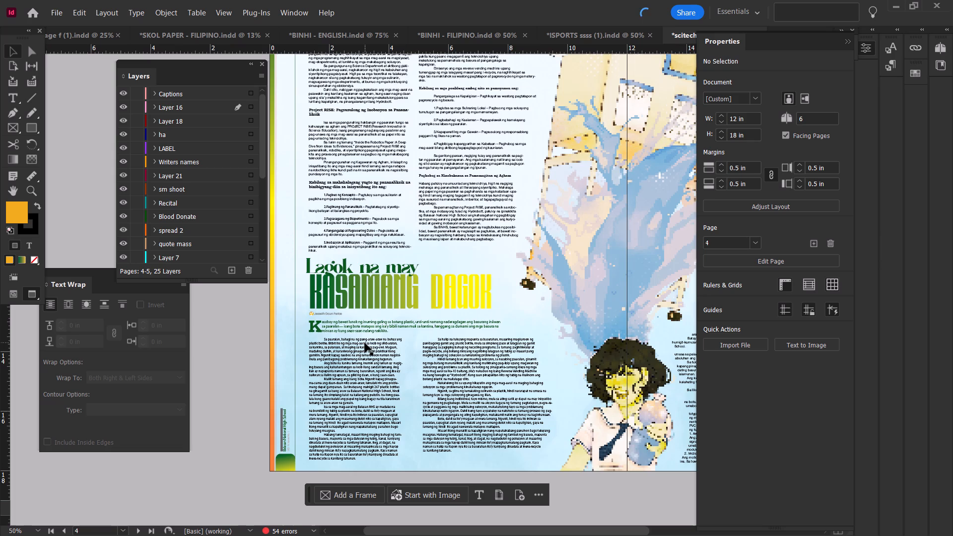
scroll(371, 337, "up", 8)
scroll(391, 260, "up", 3, "alt")
scroll(391, 260, "down", 2, "alt")
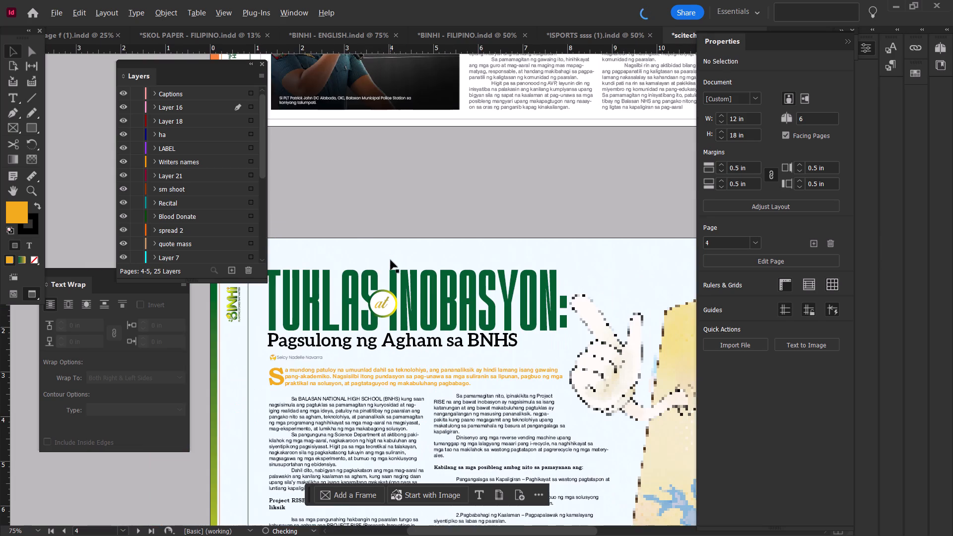
scroll(398, 324, "up", 1, "alt")
scroll(398, 324, "down", 1, "alt")
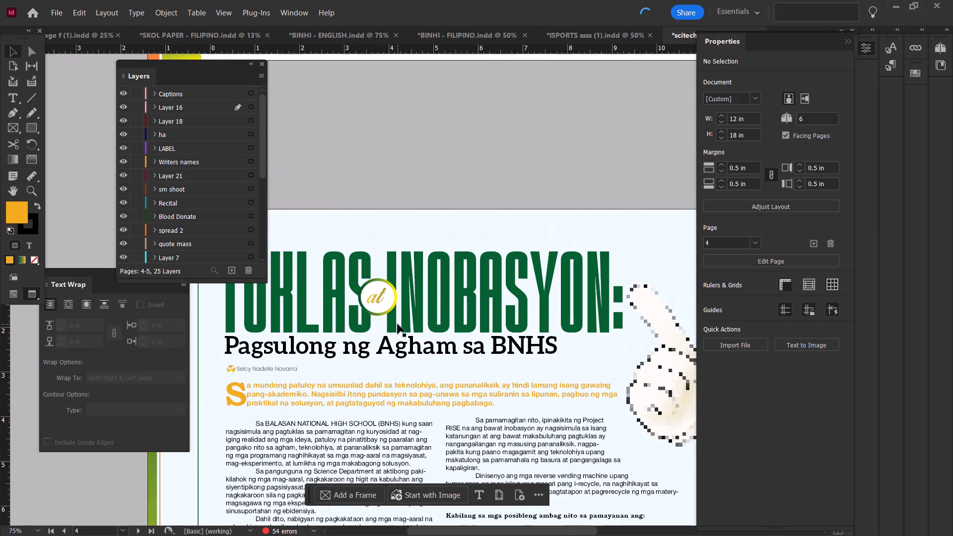
scroll(398, 324, "down", 1, "ctrl")
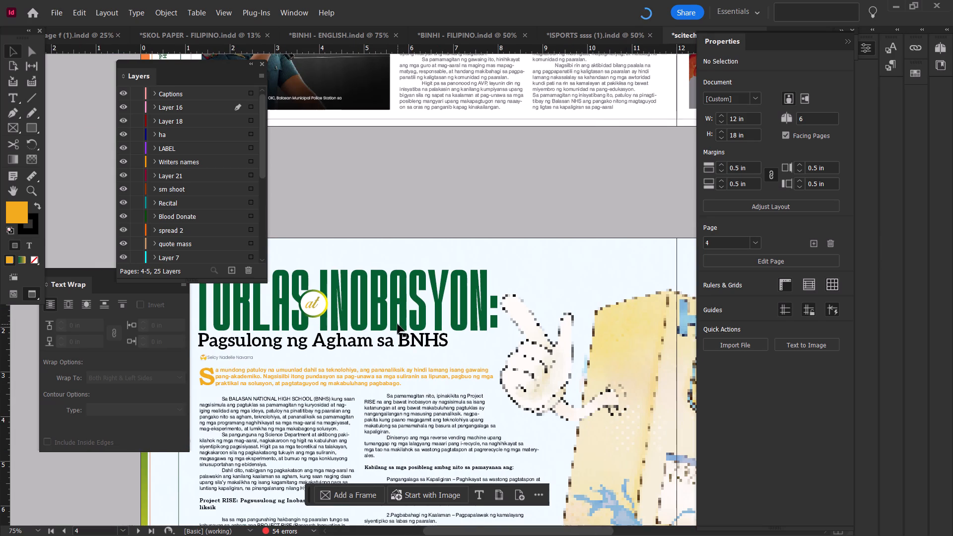
Examine the Boses ng Pag-asa headline and article on page 5 of the scitech fiii document.
scroll(398, 324, "down", 11, "ctrl")
scroll(398, 324, "up", 3, "ctrl")
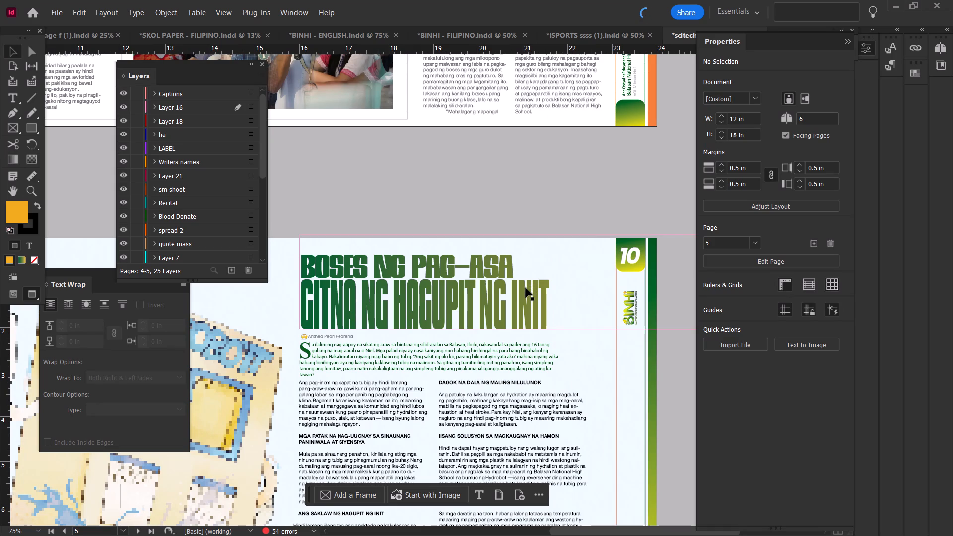
scroll(509, 275, "up", 1, "alt")
scroll(509, 275, "down", 1, "alt")
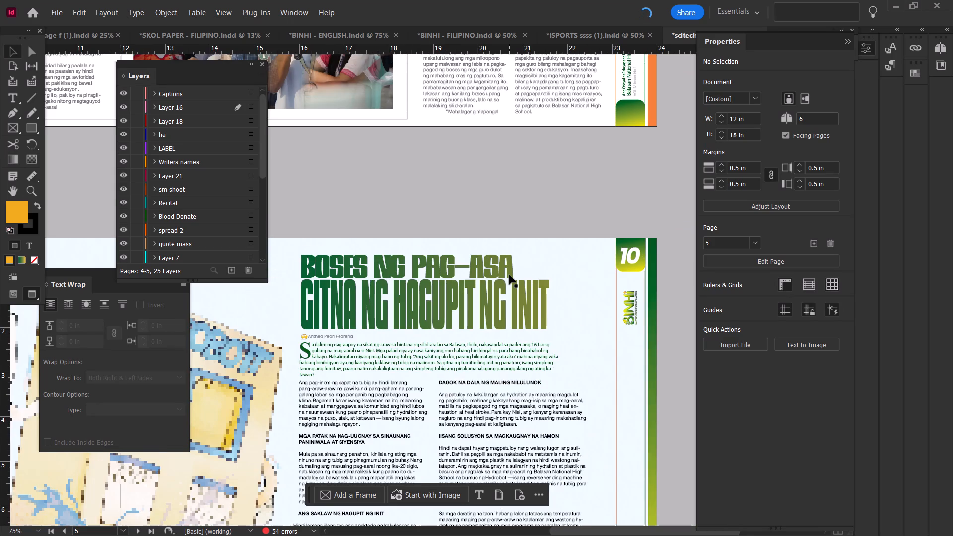
scroll(509, 275, "down", 2)
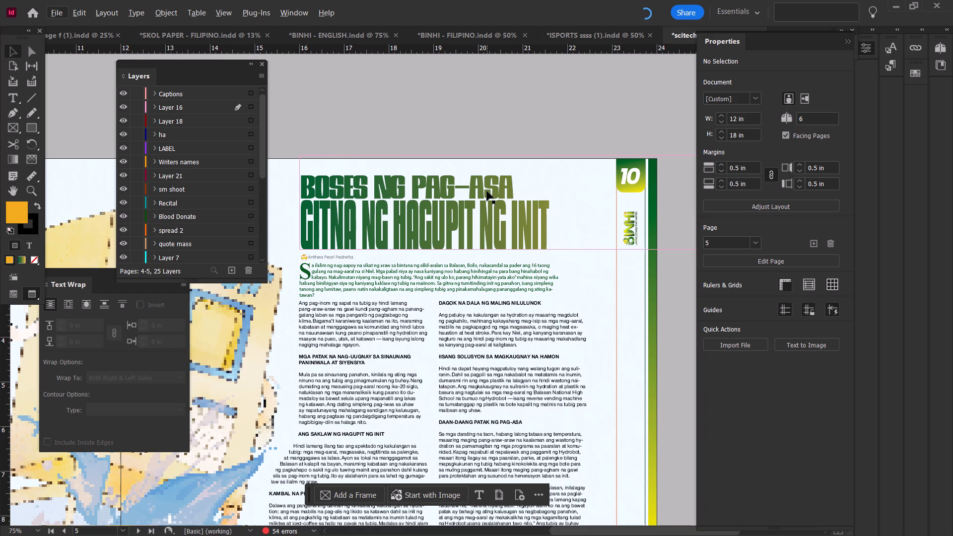
scroll(487, 191, "down", 1)
scroll(487, 191, "up", 1)
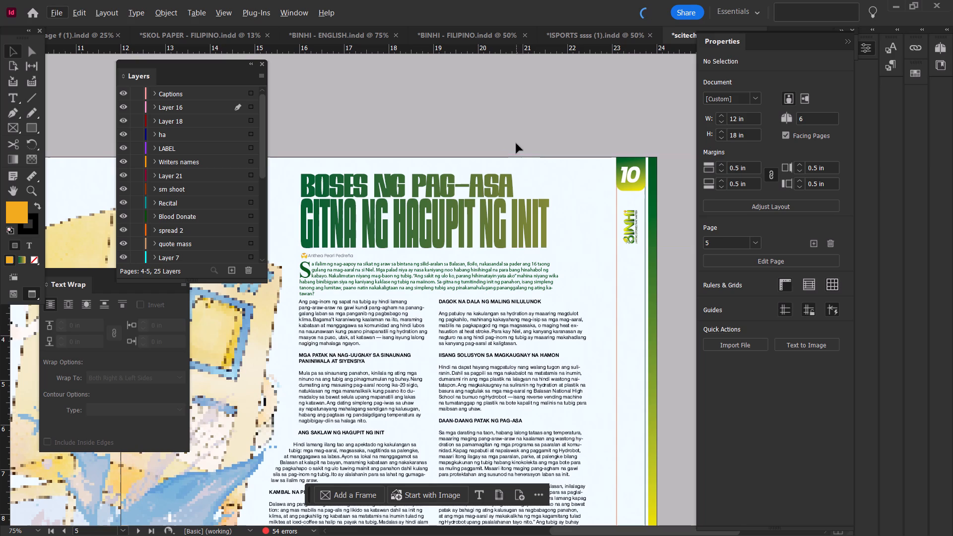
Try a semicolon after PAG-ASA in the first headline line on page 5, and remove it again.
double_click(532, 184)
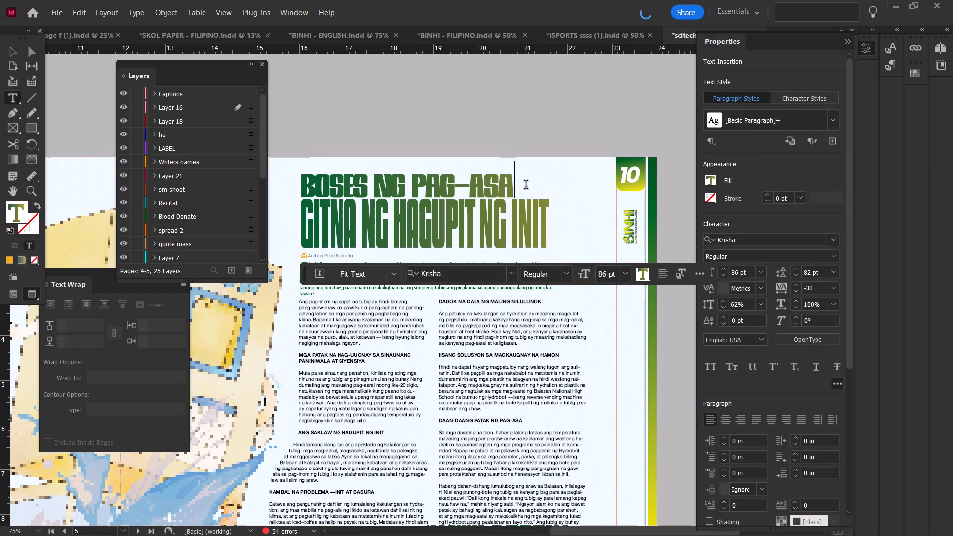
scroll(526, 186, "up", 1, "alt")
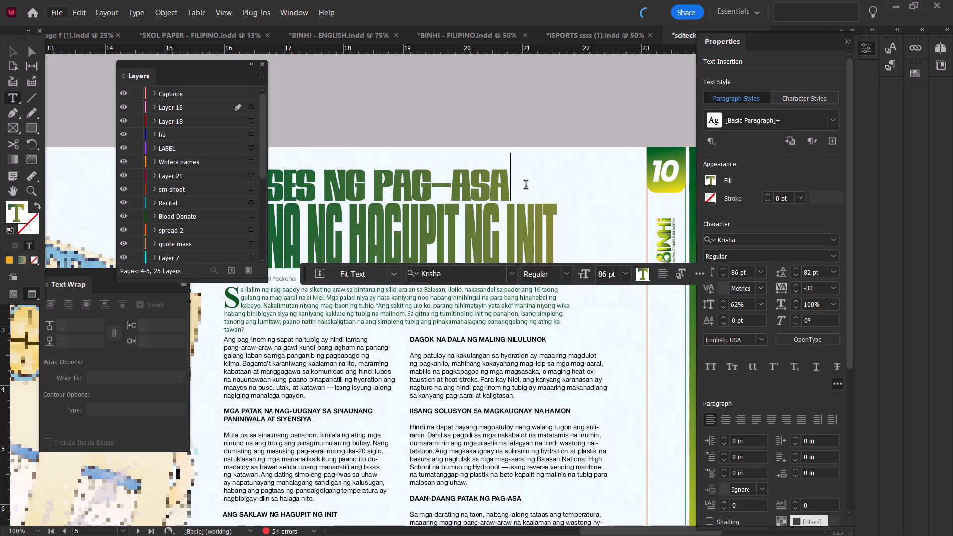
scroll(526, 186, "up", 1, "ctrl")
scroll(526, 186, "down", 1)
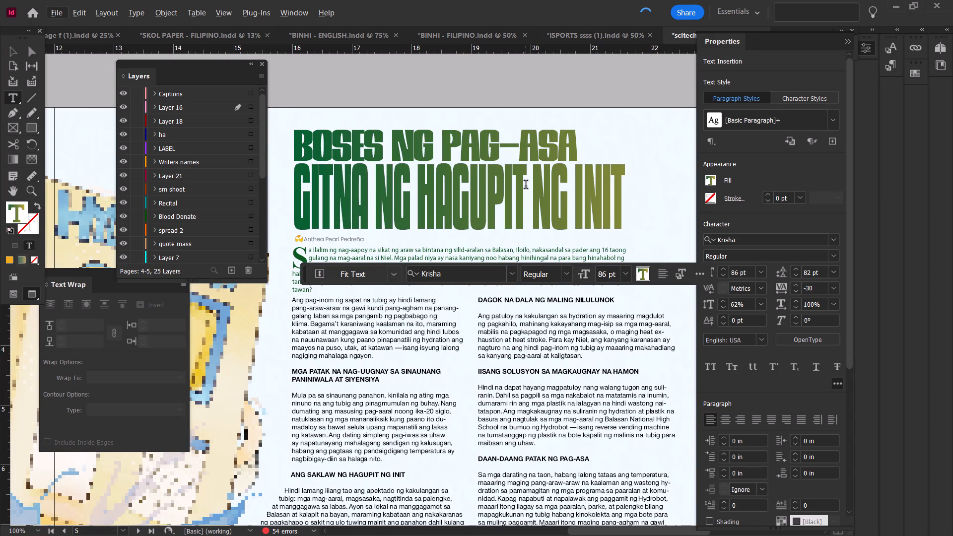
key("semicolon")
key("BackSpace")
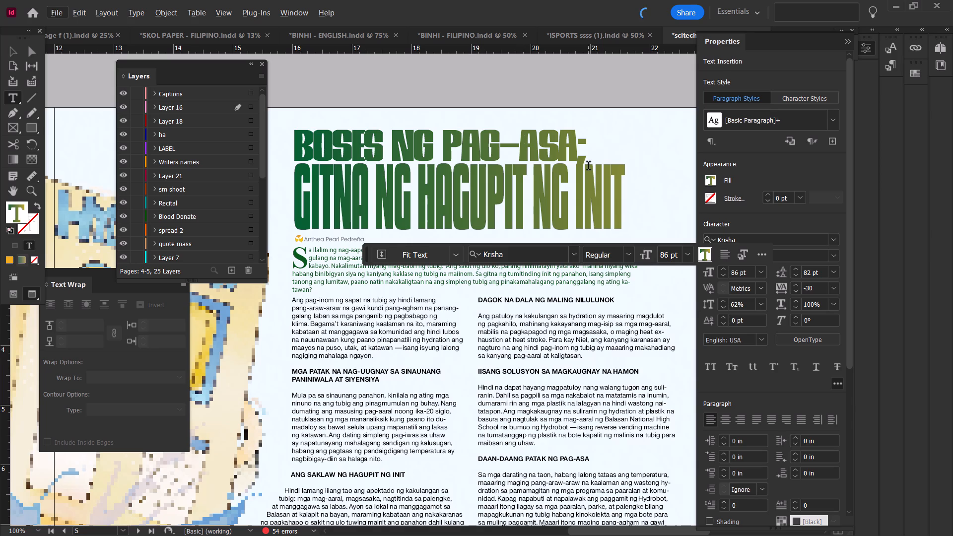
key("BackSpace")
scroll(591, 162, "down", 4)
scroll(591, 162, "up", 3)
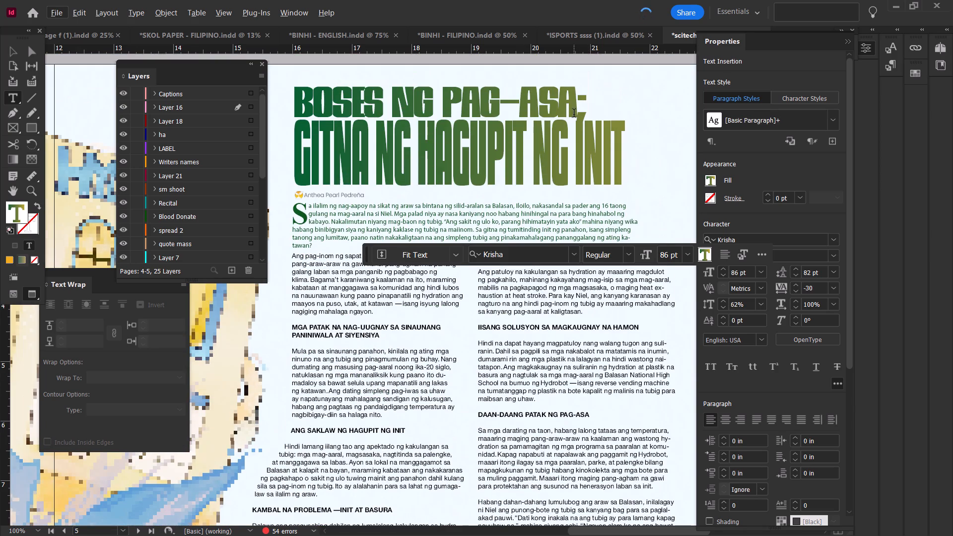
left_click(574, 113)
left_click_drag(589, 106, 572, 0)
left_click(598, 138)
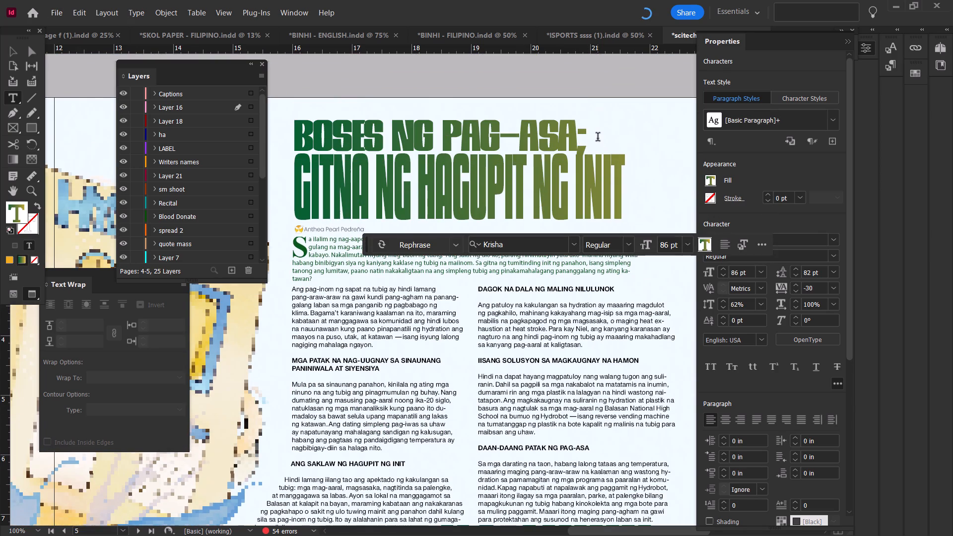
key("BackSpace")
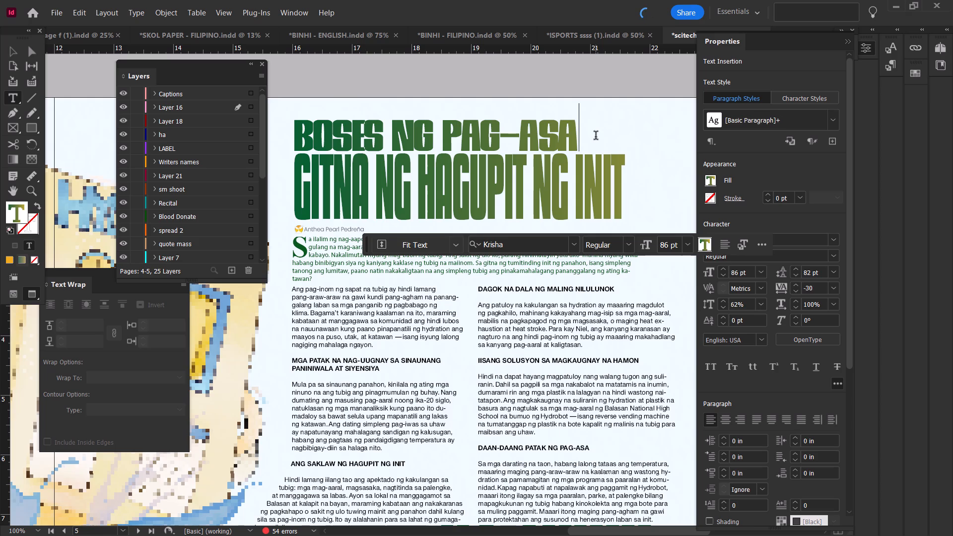
Inspect the rest of page 5, from the Pag-asa article body down to the Boteng Kapalit ay Tubig headline.
left_click(550, 412)
scroll(550, 412, "down", 7)
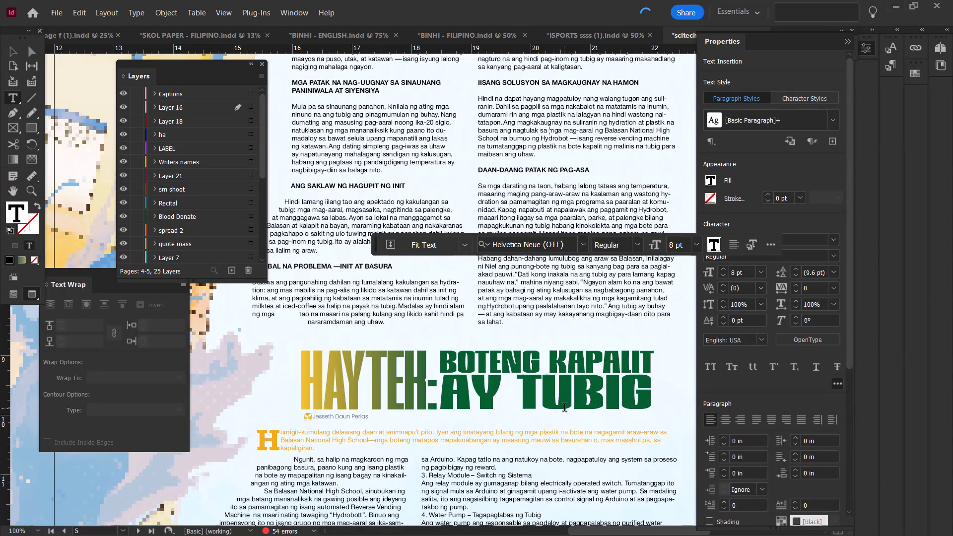
scroll(473, 393, "up", 1, "alt")
scroll(473, 393, "down", 1, "alt")
scroll(523, 390, "down", 2, "ctrl")
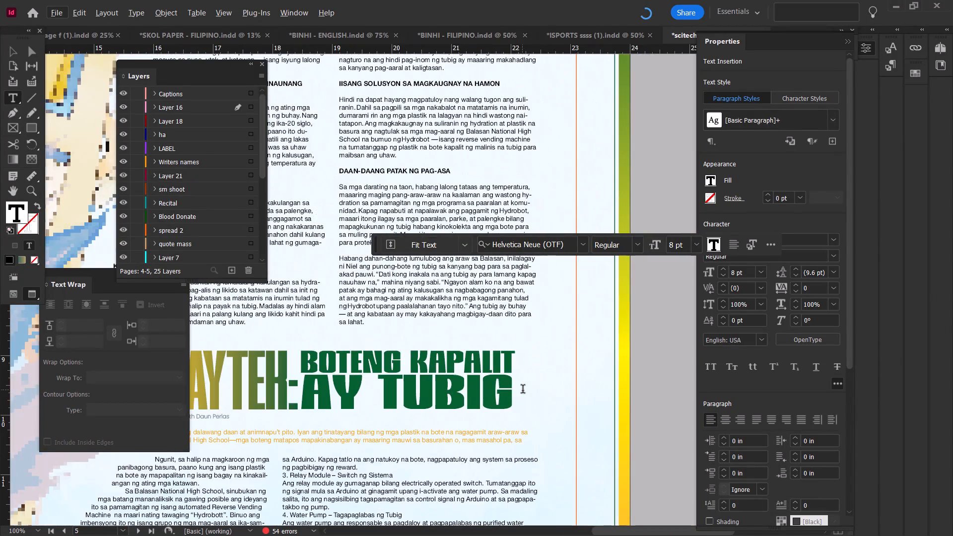
scroll(523, 390, "up", 1, "ctrl")
scroll(523, 390, "down", 1)
scroll(523, 390, "up", 1)
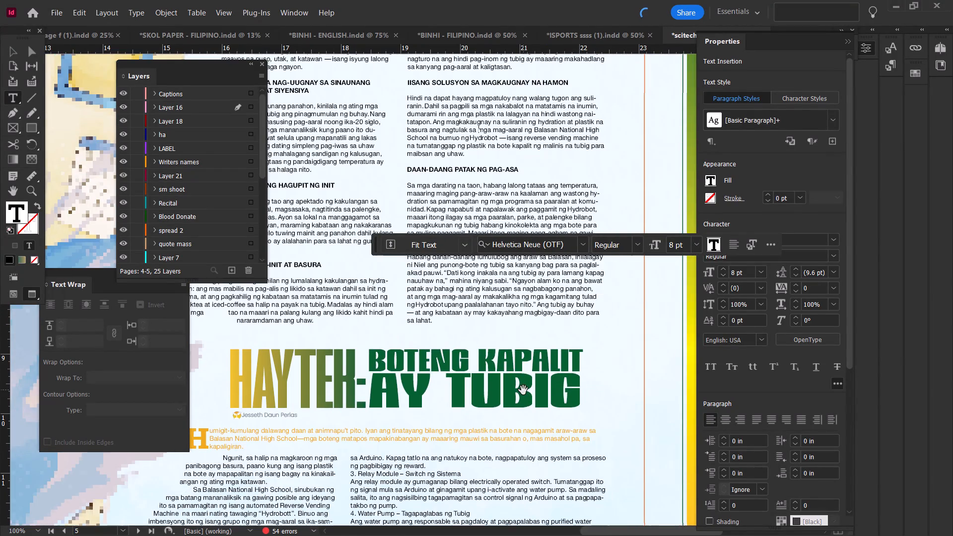
scroll(523, 390, "down", 1, "alt")
scroll(523, 390, "down", 2)
scroll(507, 369, "up", 5)
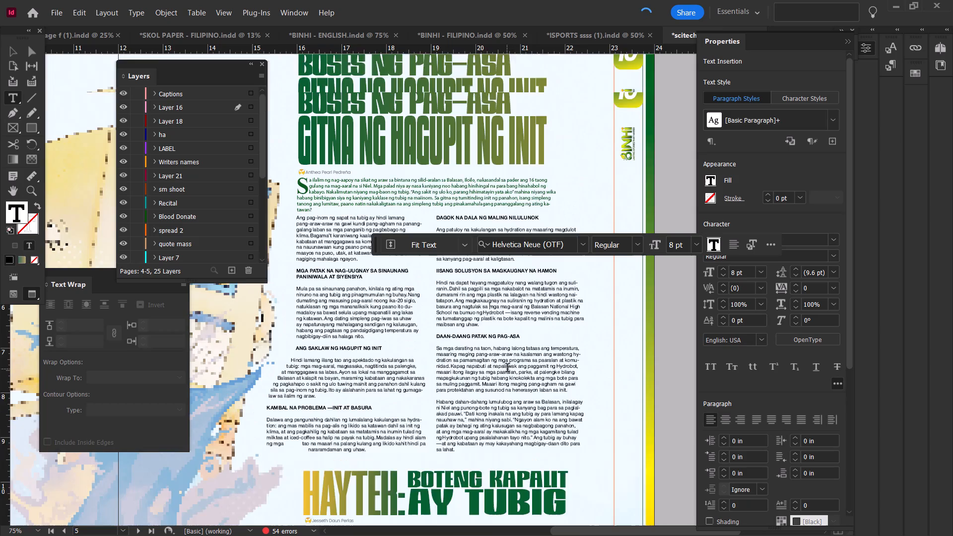
Change the display performance setting of the pixelated Hydrobot illustration on the page 4-5 spread.
scroll(507, 369, "up", 1)
scroll(316, 345, "up", 2, "ctrl")
scroll(316, 345, "down", 2, "ctrl")
scroll(345, 344, "up", 4, "ctrl")
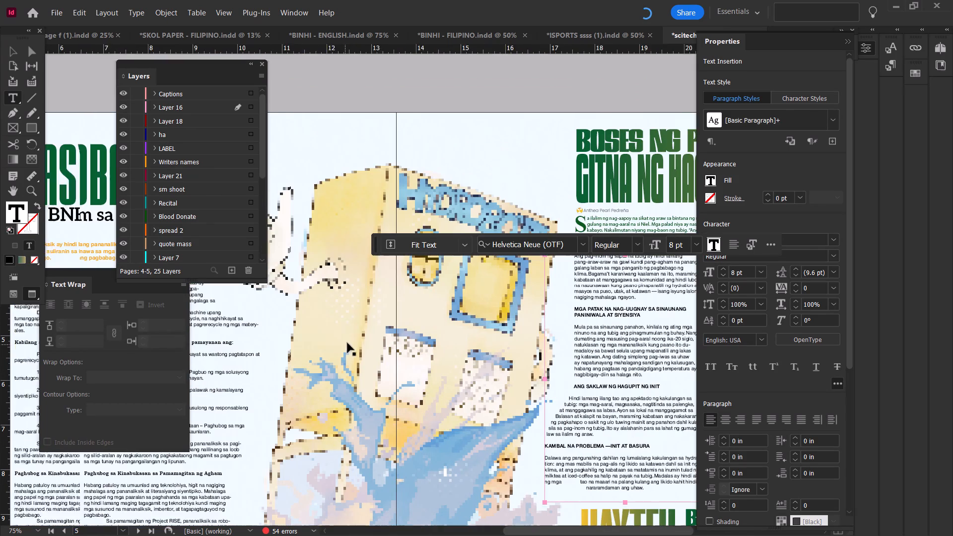
left_click(10, 49)
left_click(373, 270)
right_click(373, 270)
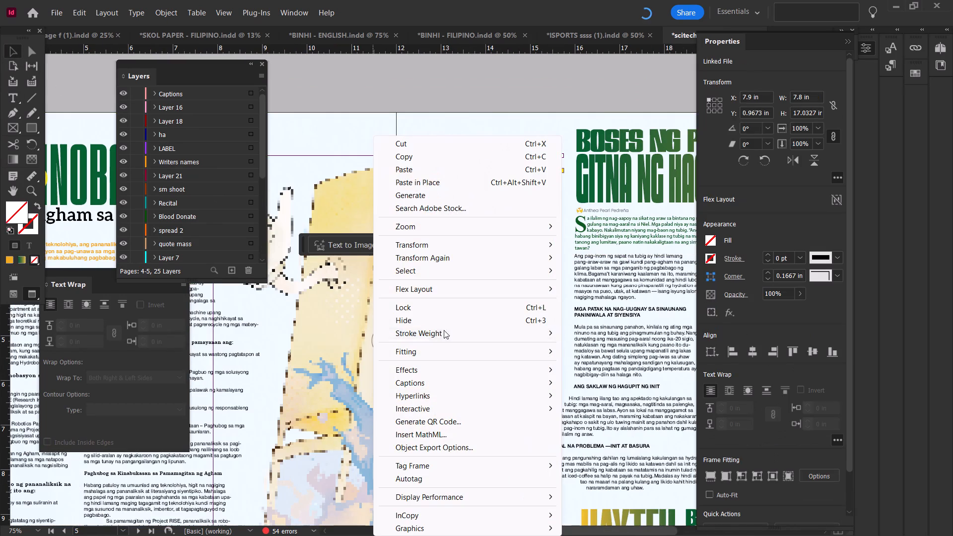
left_click(520, 491)
left_click(591, 482)
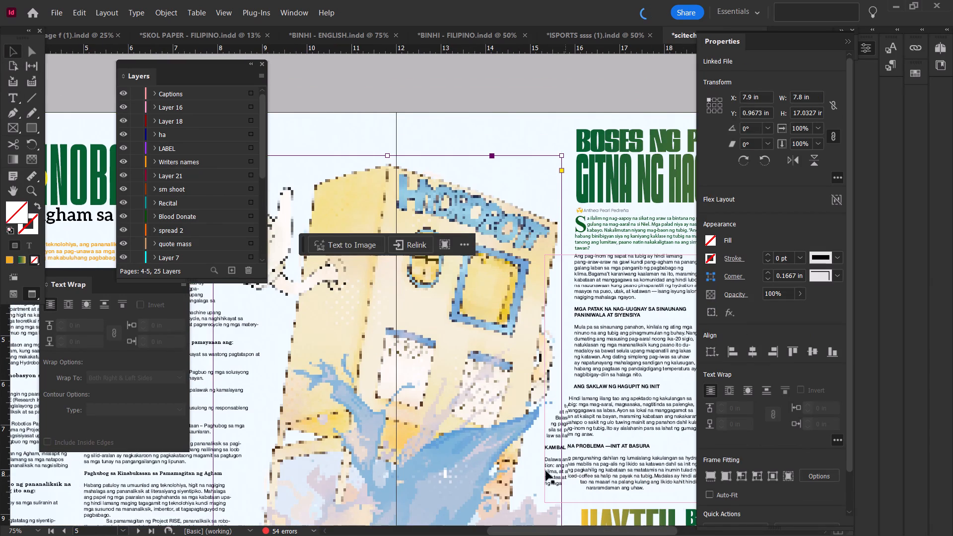
scroll(503, 457, "down", 1, "alt")
Find the HDR image in the Downloads folder in File Explorer and place it in InDesign as the Hydrobot illustration on pages 4-5.
left_click(509, 519)
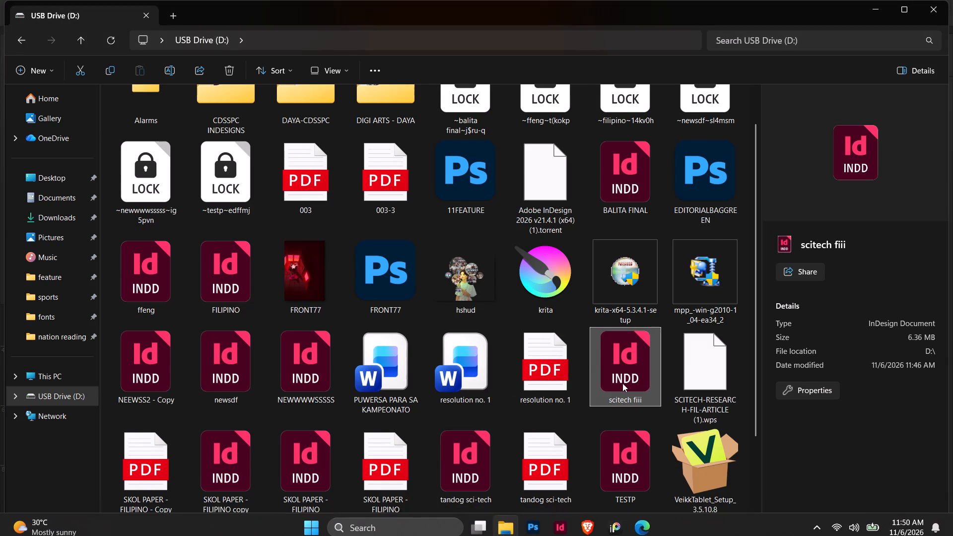
scroll(636, 371, "up", 3)
left_click(26, 214)
scroll(594, 278, "down", 3)
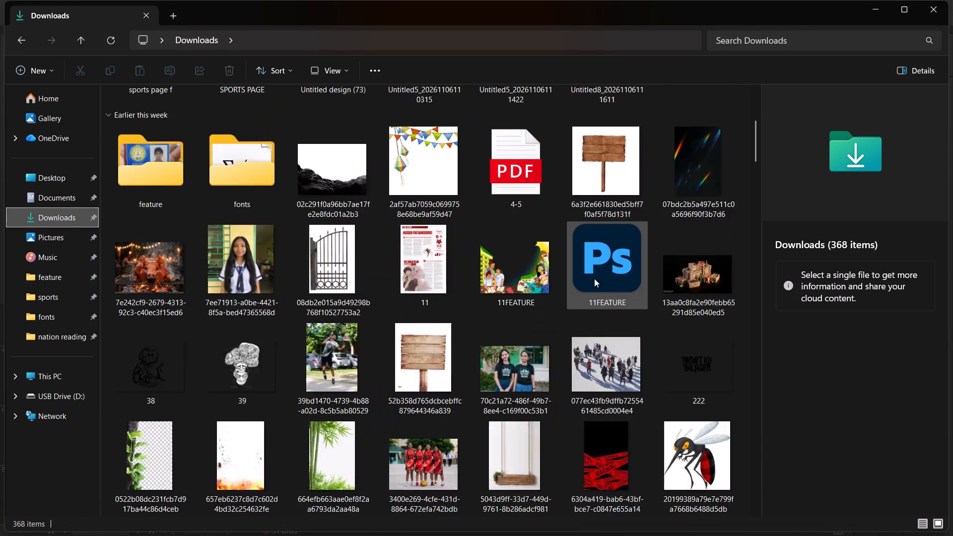
scroll(594, 278, "down", 6)
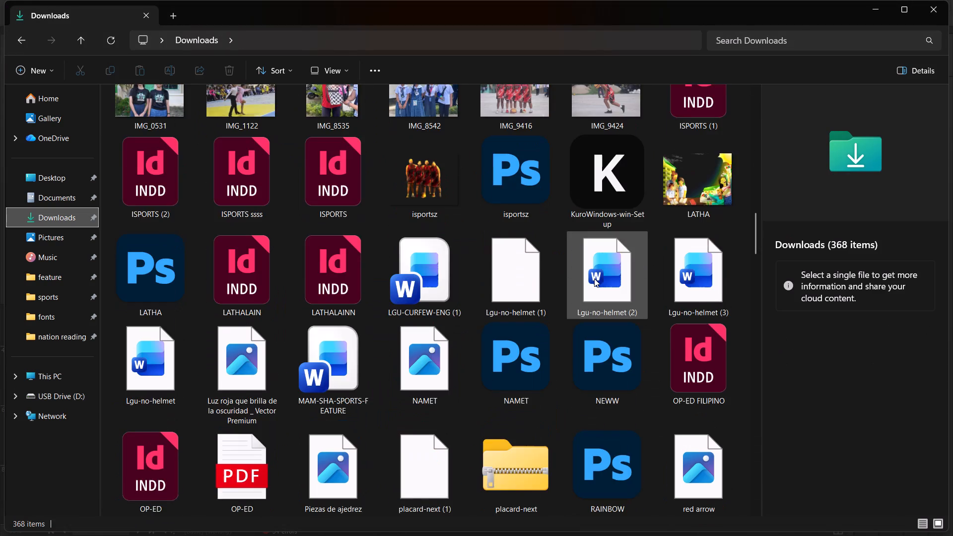
scroll(594, 278, "down", 3)
scroll(594, 278, "up", 12)
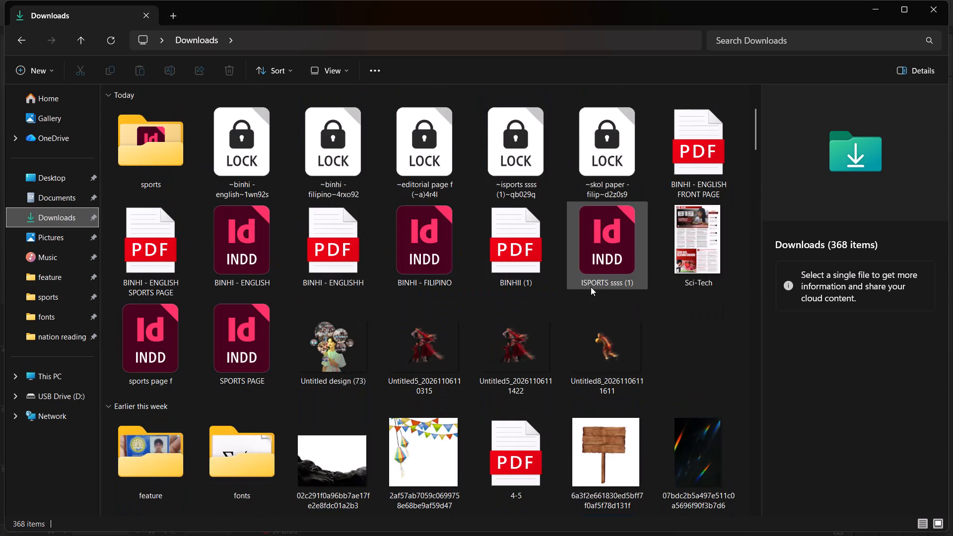
scroll(591, 287, "down", 1)
scroll(591, 287, "up", 1)
scroll(591, 287, "down", 2)
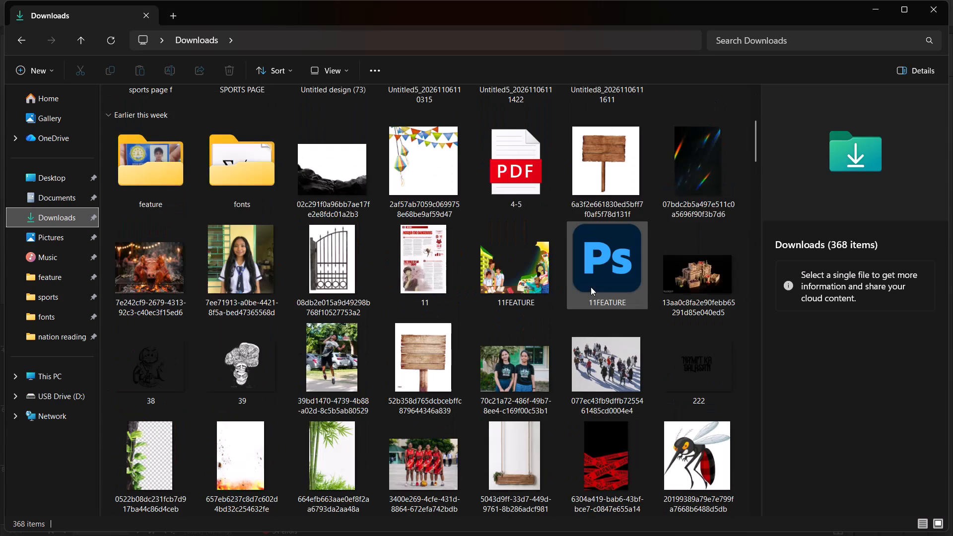
scroll(591, 287, "down", 2)
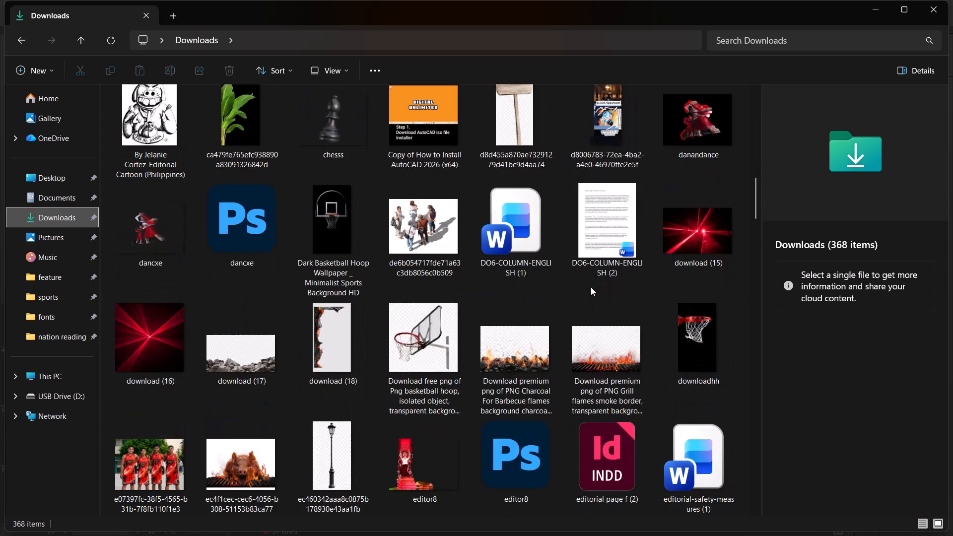
scroll(591, 287, "down", 4)
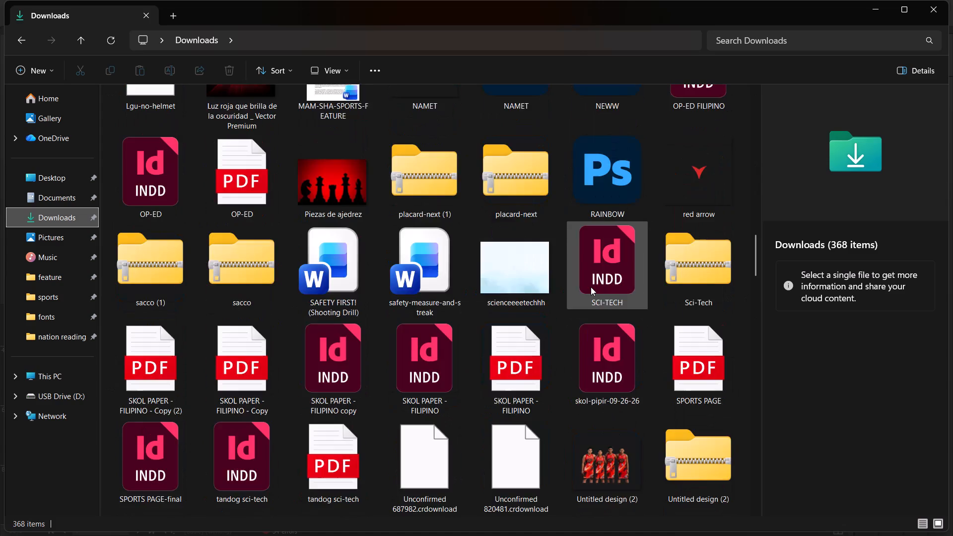
scroll(591, 287, "up", 2)
scroll(591, 287, "down", 1)
scroll(591, 287, "up", 1)
left_click(451, 219)
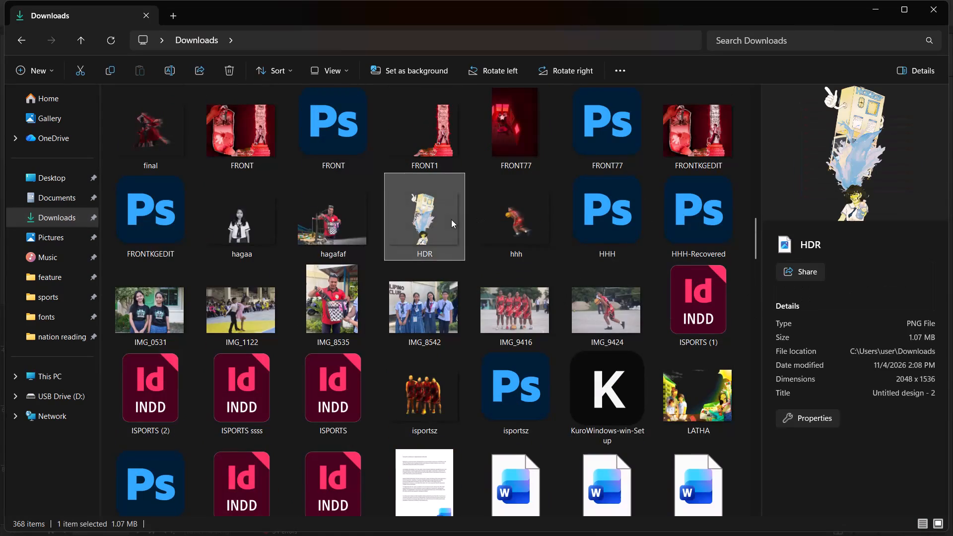
left_click_drag(416, 219, 441, 390)
left_click(411, 192)
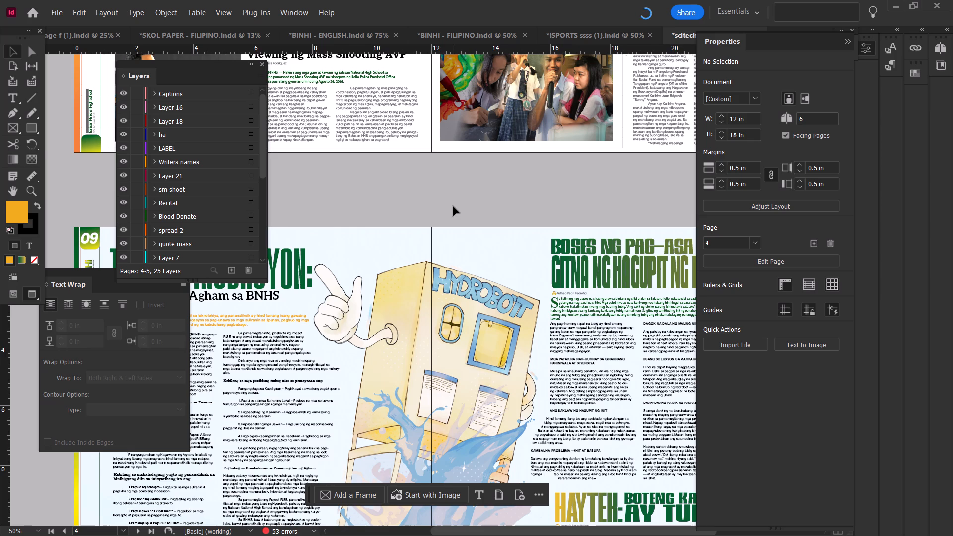
Review the page 4-5 spread with the new illustration and the Boses ng Pag-asa article on page 5.
scroll(453, 206, "down", 3, "ctrl")
scroll(455, 294, "up", 1, "alt")
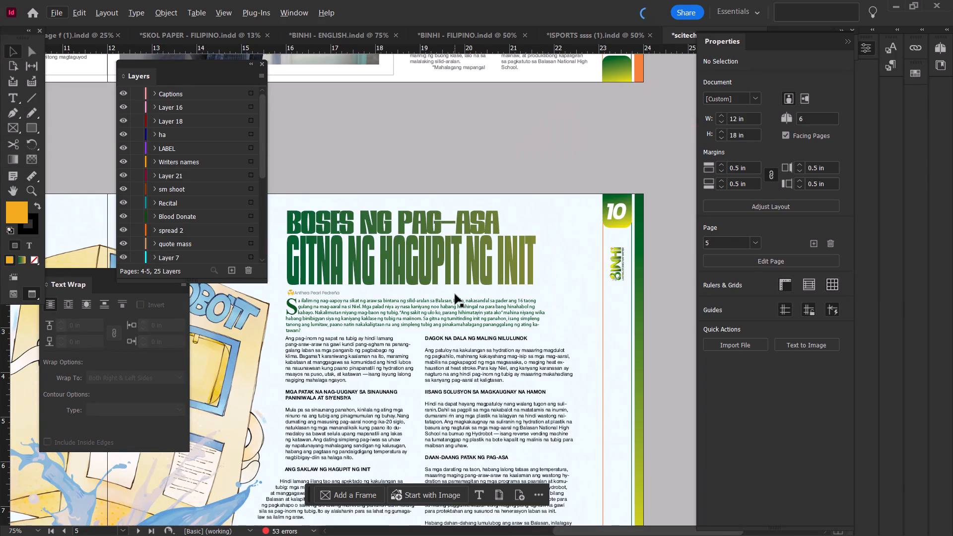
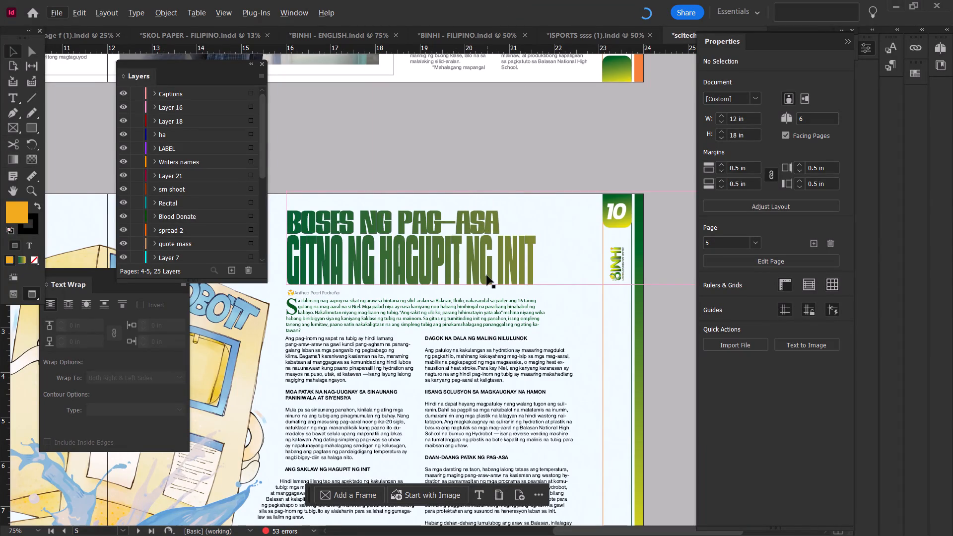
Examine the Filipino sci-tech spread on pages 4-5, including the Hydrobot illustration and the article headlines.
scroll(487, 275, "down", 2, "alt")
scroll(487, 275, "down", 4)
scroll(487, 275, "up", 4)
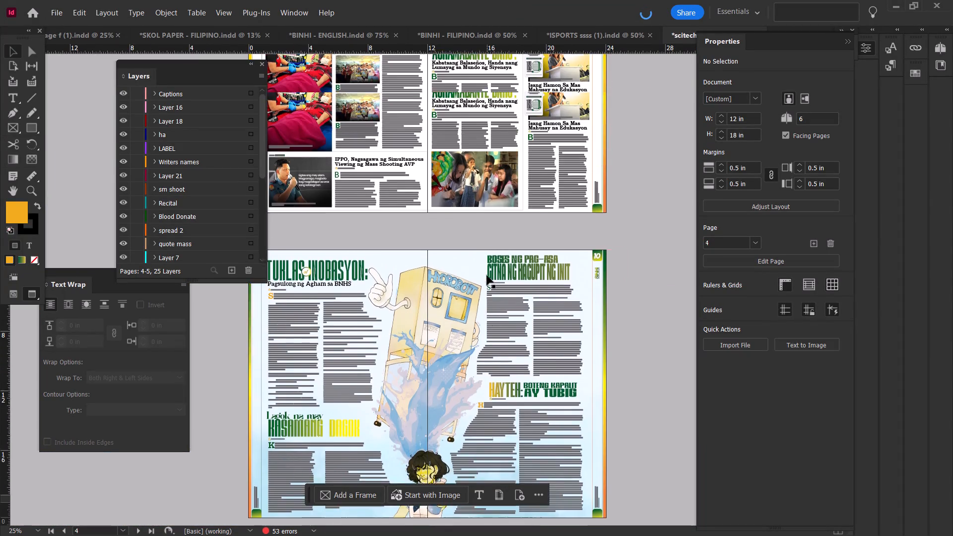
scroll(487, 275, "up", 11)
scroll(558, 392, "down", 5)
scroll(502, 398, "down", 9)
scroll(535, 388, "up", 6, "alt")
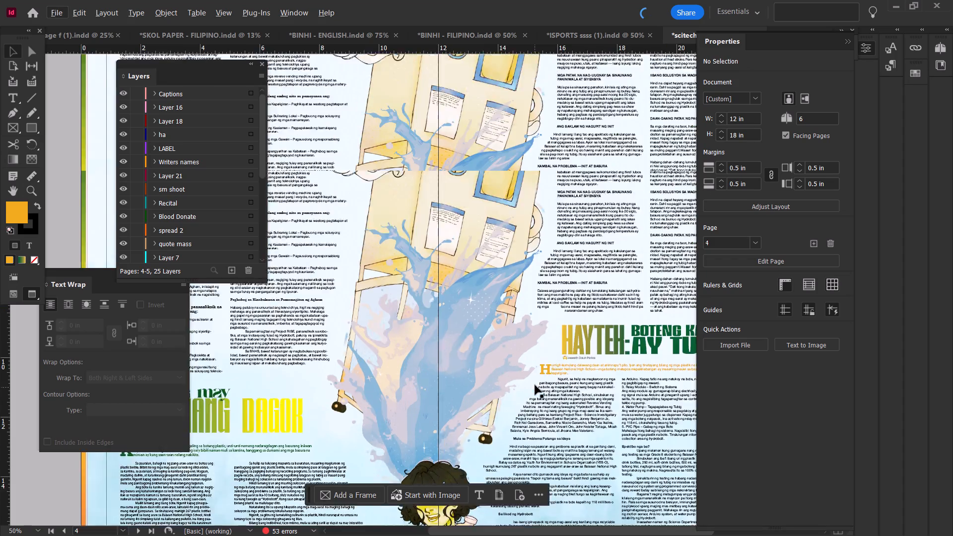
scroll(535, 385, "up", 5, "alt")
scroll(536, 384, "down", 5)
scroll(536, 384, "up", 1, "alt")
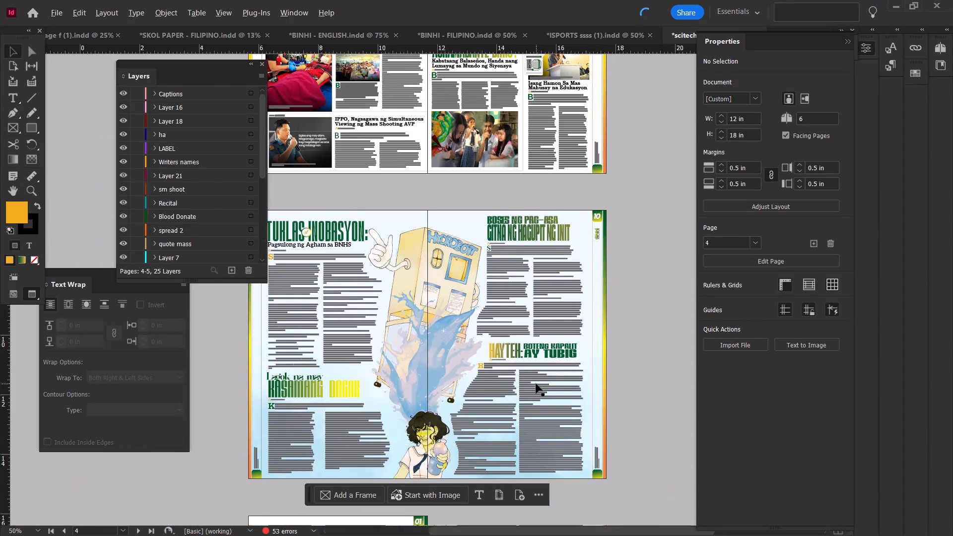
scroll(536, 384, "down", 5)
scroll(536, 384, "up", 3, "ctrl")
scroll(536, 384, "down", 6, "ctrl")
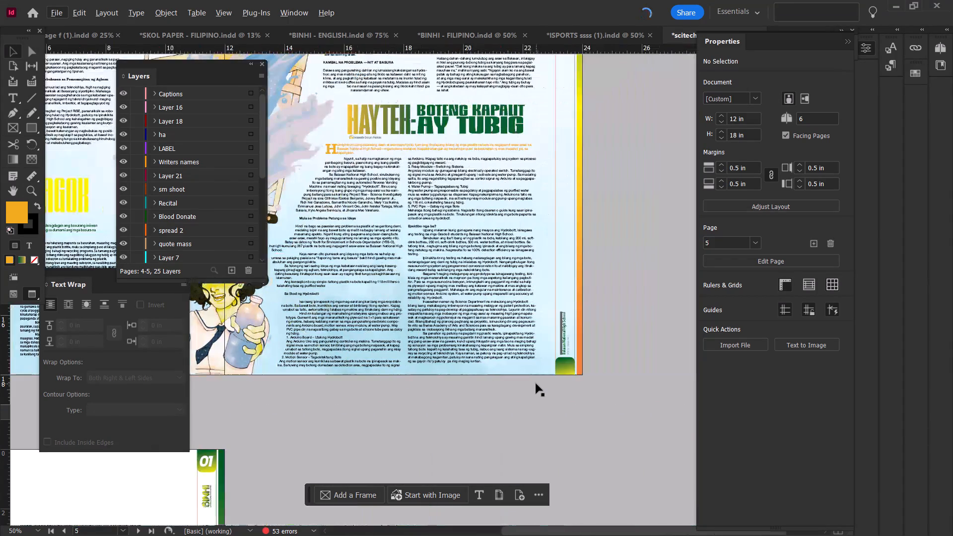
scroll(536, 384, "up", 2)
scroll(536, 384, "down", 2, "alt")
scroll(536, 384, "up", 4)
scroll(536, 384, "down", 5)
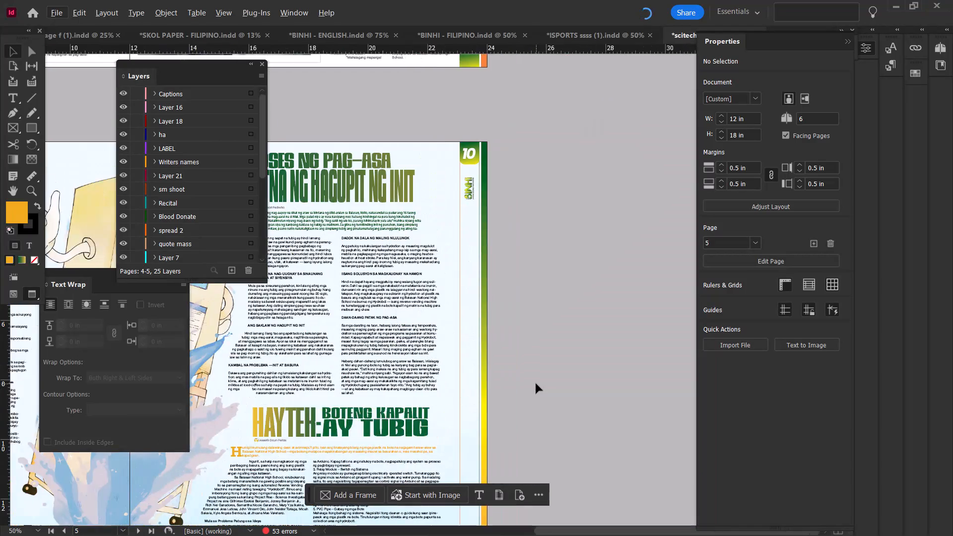
Add the word SA to the end of the first line of the page 5 headline BOSES NG PAG-ASA.
scroll(536, 384, "down", 11)
scroll(536, 384, "up", 4, "alt")
scroll(536, 384, "up", 10)
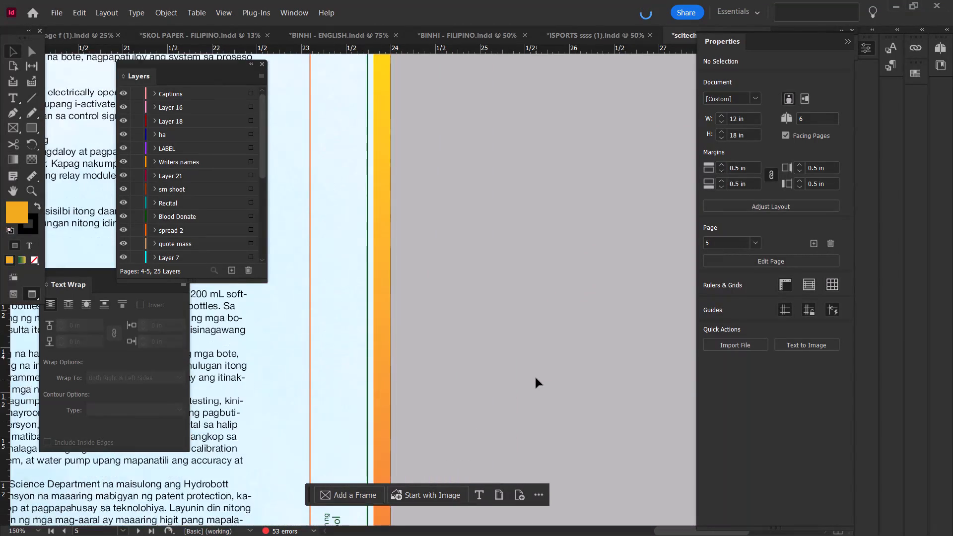
scroll(536, 378, "up", 11)
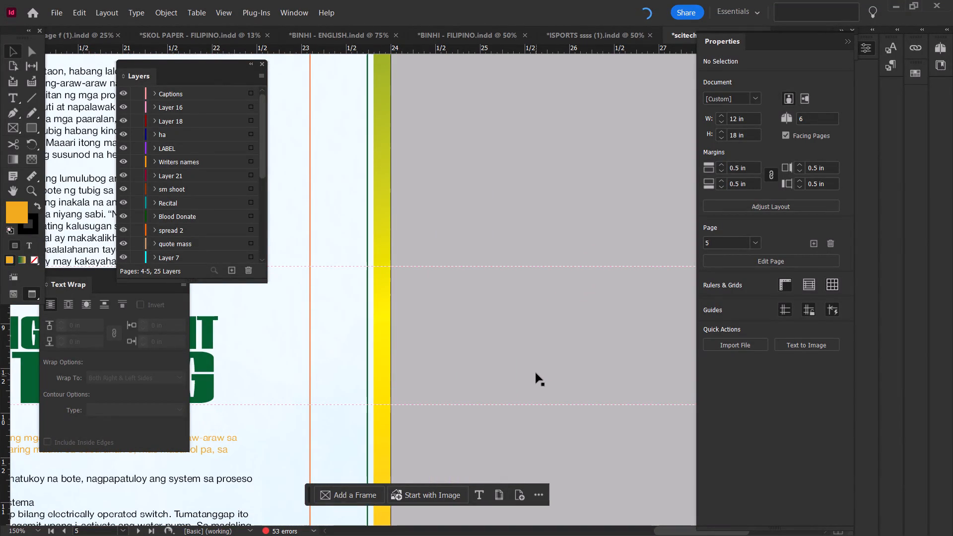
scroll(539, 357, "up", 20)
scroll(539, 357, "up", 3)
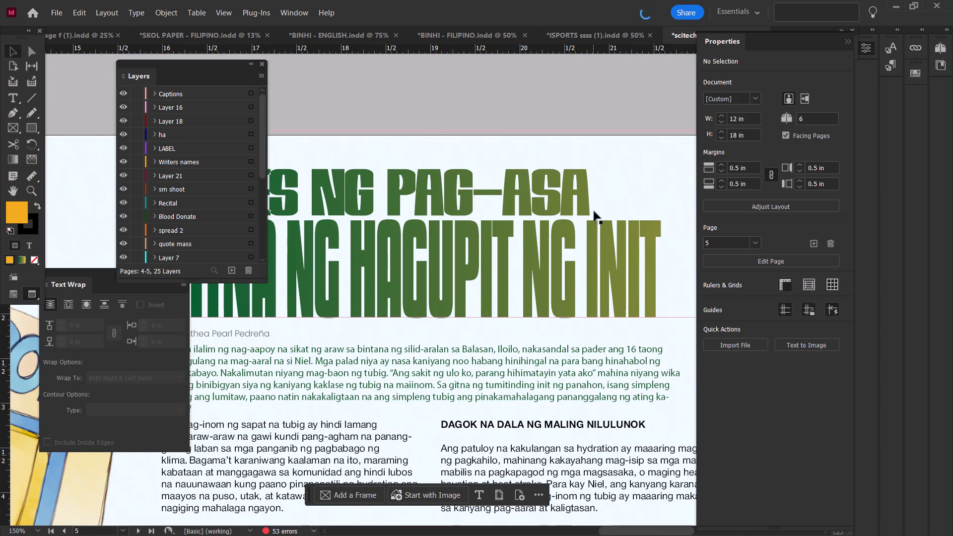
left_click(601, 187)
double_click(581, 188)
key("space")
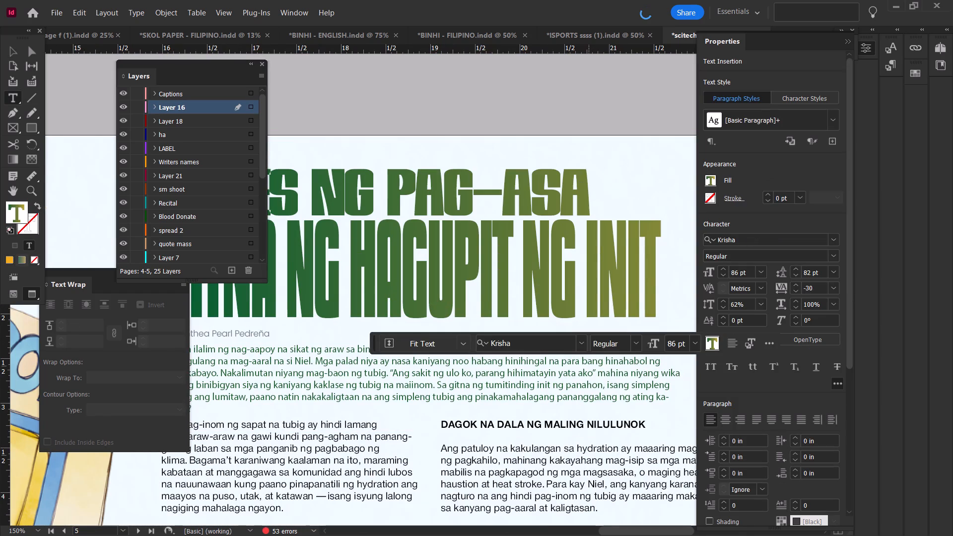
key("d")
key("BackSpace")
type("SA")
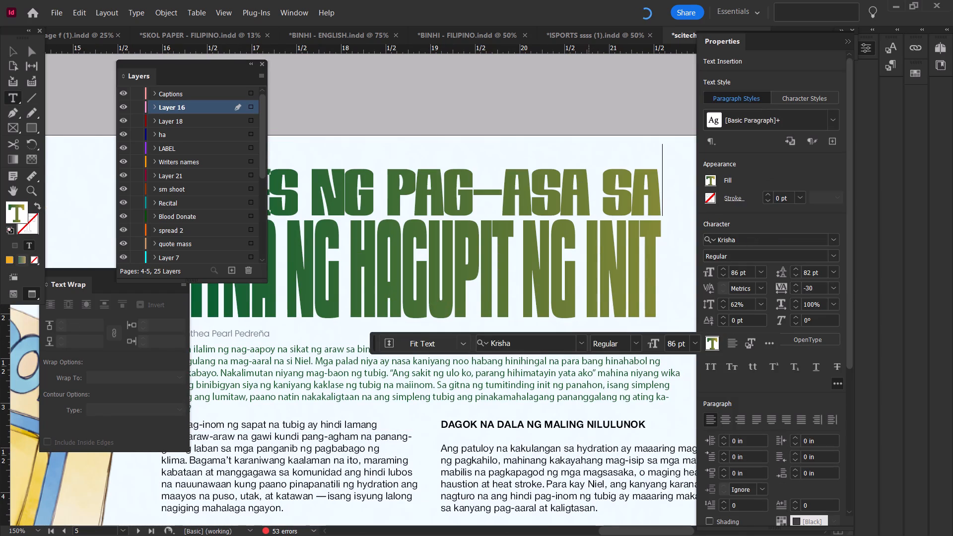
scroll(544, 153, "down", 4, "alt")
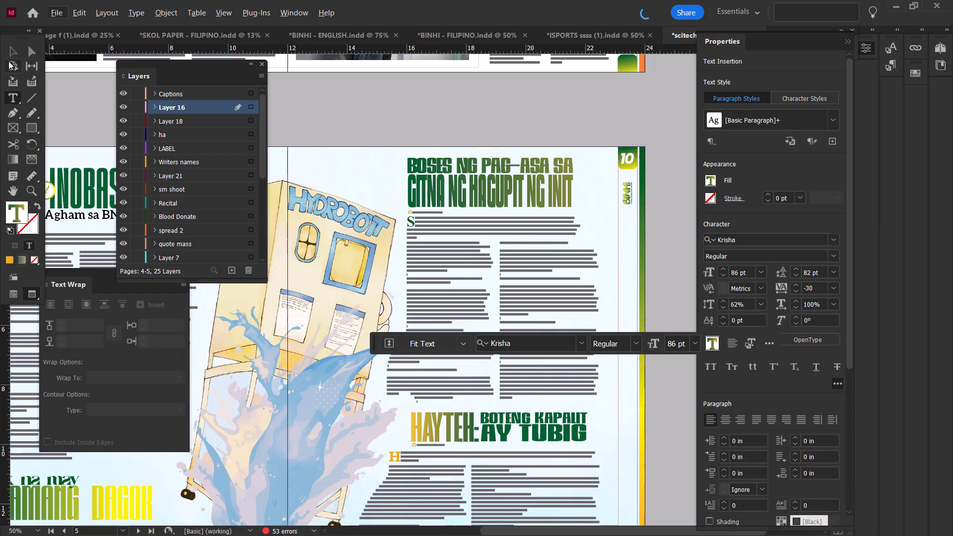
left_click(12, 51)
left_click(445, 120)
Review the edited page 5 headline in its layout and the neighbouring spread on pages 2-3.
scroll(447, 117, "up", 1, "alt")
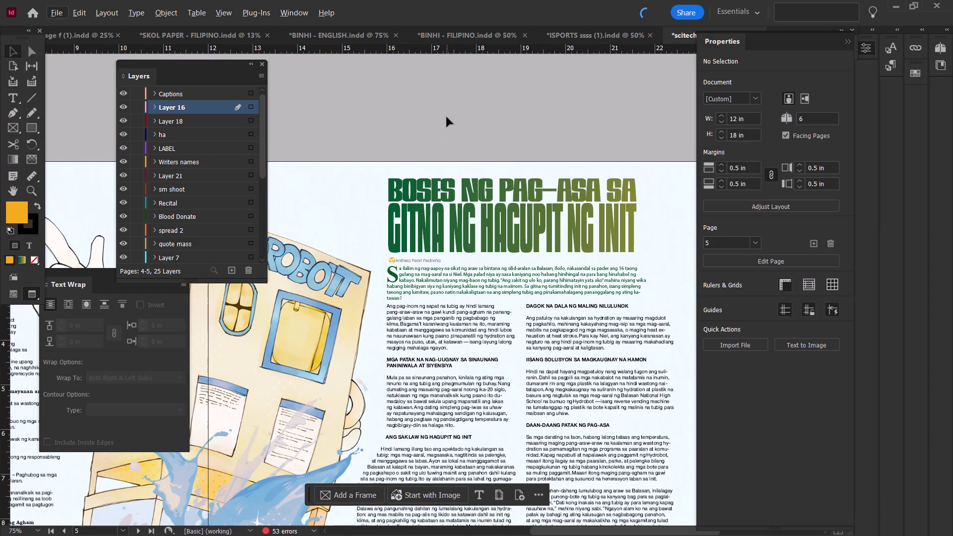
scroll(564, 158, "down", 2, "alt")
scroll(567, 173, "up", 3, "alt")
scroll(574, 173, "down", 8, "ctrl")
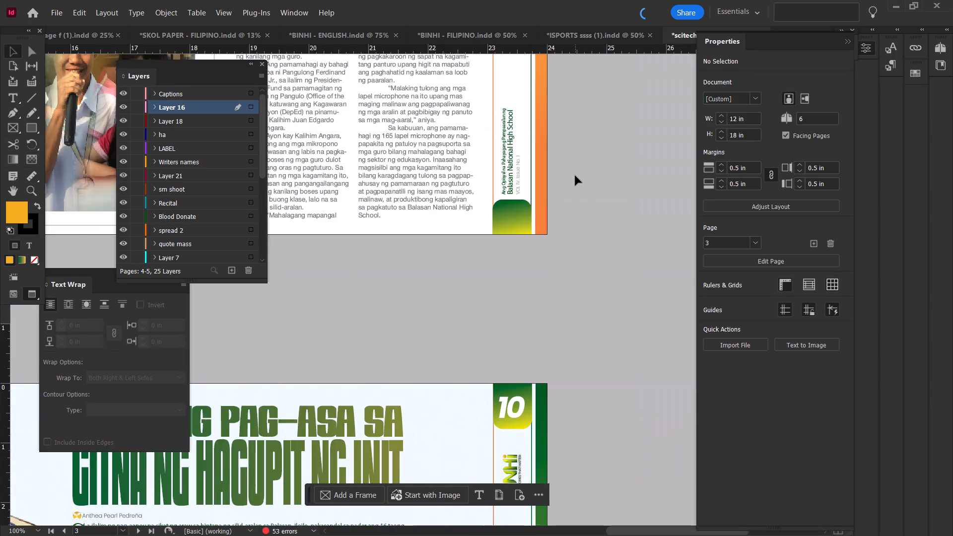
scroll(575, 176, "down", 2, "ctrl")
scroll(575, 176, "up", 5, "ctrl")
scroll(575, 176, "down", 1, "alt")
scroll(575, 176, "down", 1)
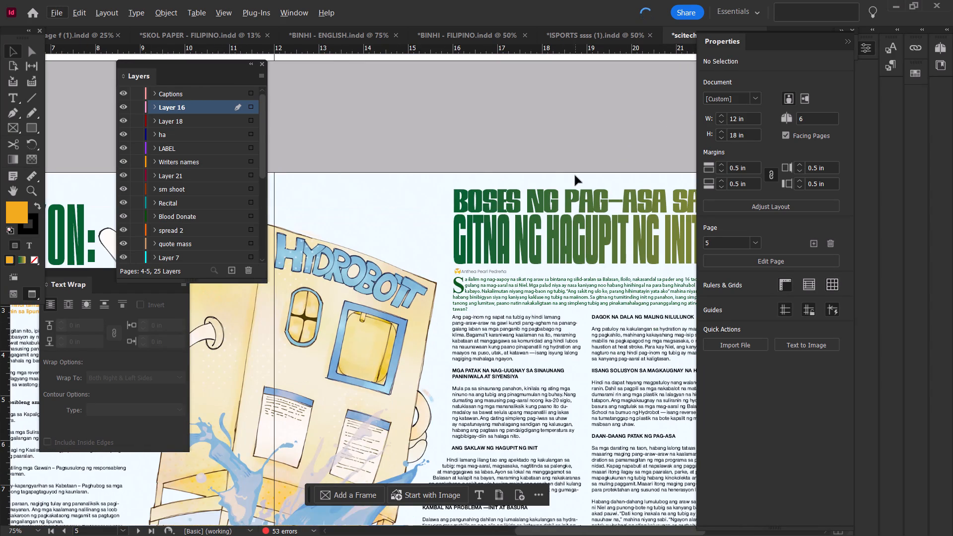
scroll(575, 176, "down", 4, "ctrl")
scroll(575, 176, "up", 1)
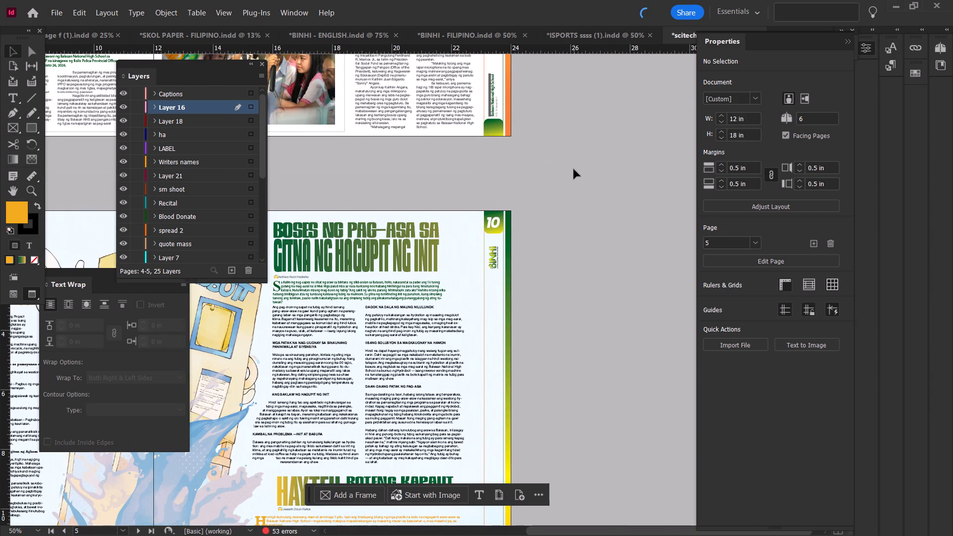
scroll(575, 166, "up", 1)
scroll(575, 164, "down", 1, "alt")
scroll(576, 164, "up", 4)
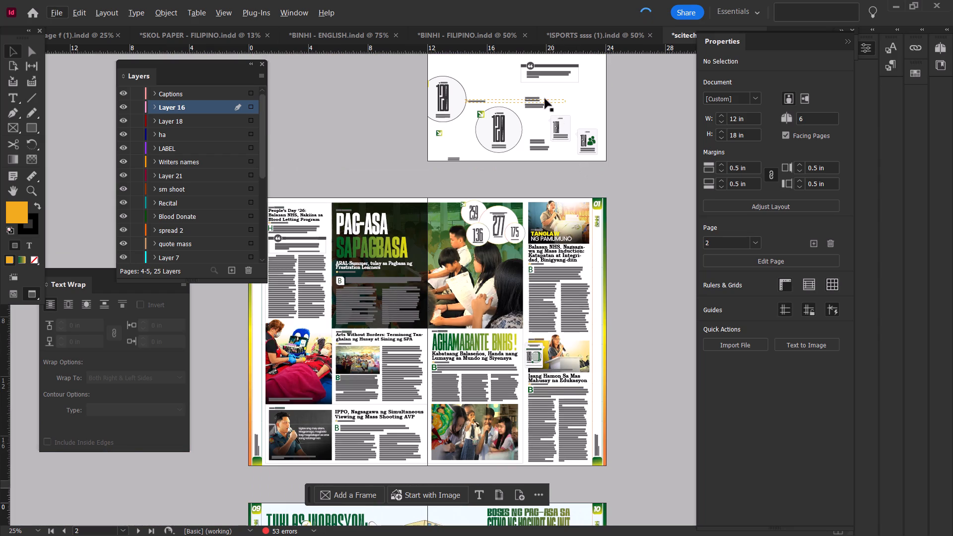
scroll(553, 325, "down", 3)
Start exporting the document as Adobe PDF (Print) to the Downloads folder, named BINHI - FILIPINOO.
key("ctrl+e")
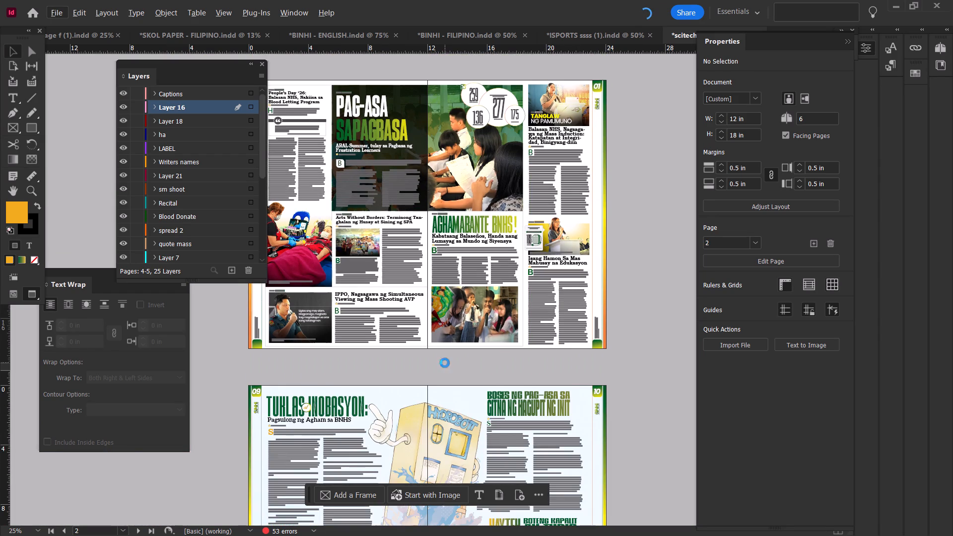
scroll(361, 275, "down", 2)
scroll(346, 193, "up", 3)
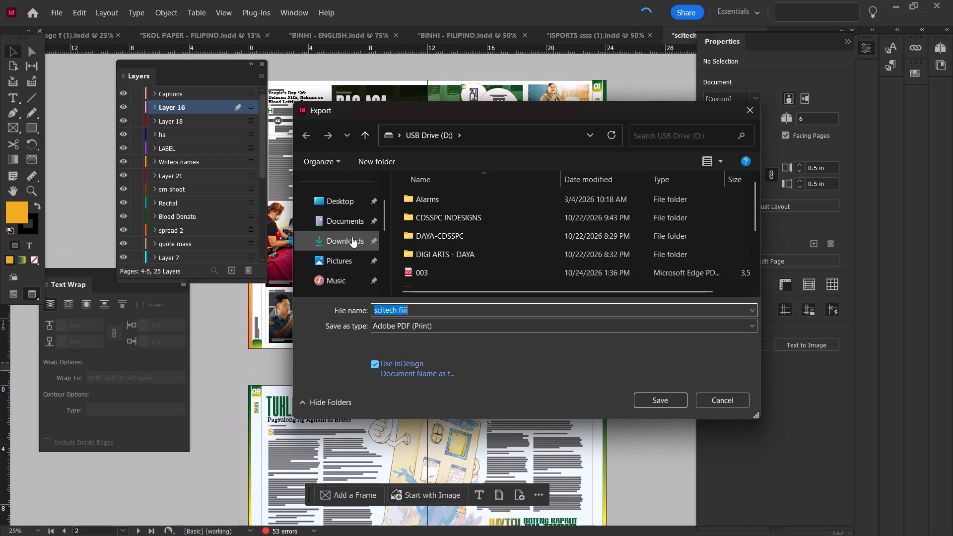
left_click(352, 237)
left_click(413, 307)
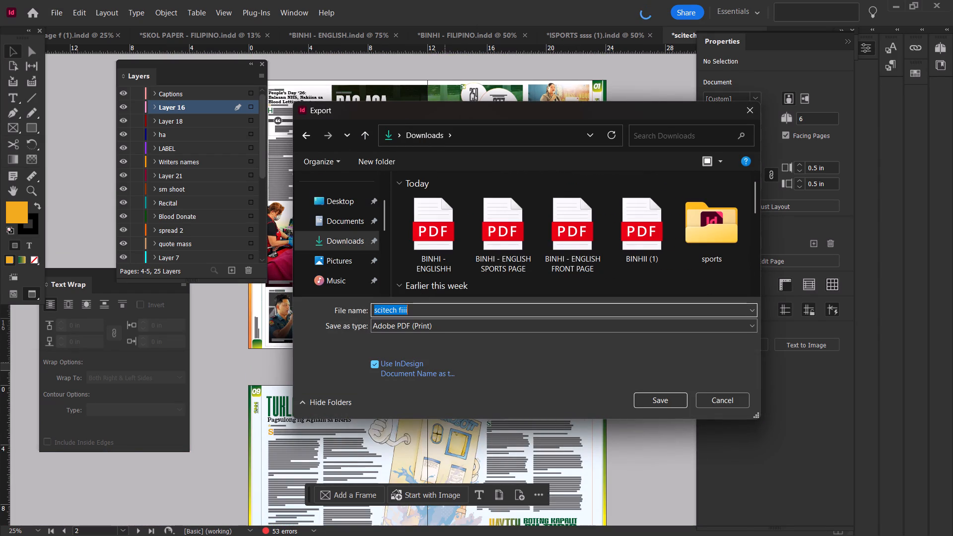
key("backslash")
type("BINHI")
key("BackSpace")
key("BackSpace")
key("BackSpace")
key("BackSpace")
key("BackSpace")
key("BackSpace")
key("BackSpace")
key("BackSpace")
key("BackSpace")
key("BackSpace")
key("BackSpace")
key("BackSpace")
key("BackSpace")
key("BackSpace")
key("BackSpace")
key("BackSpace")
key("BackSpace")
key("BackSpace")
key("BackSpace")
key("BackSpace")
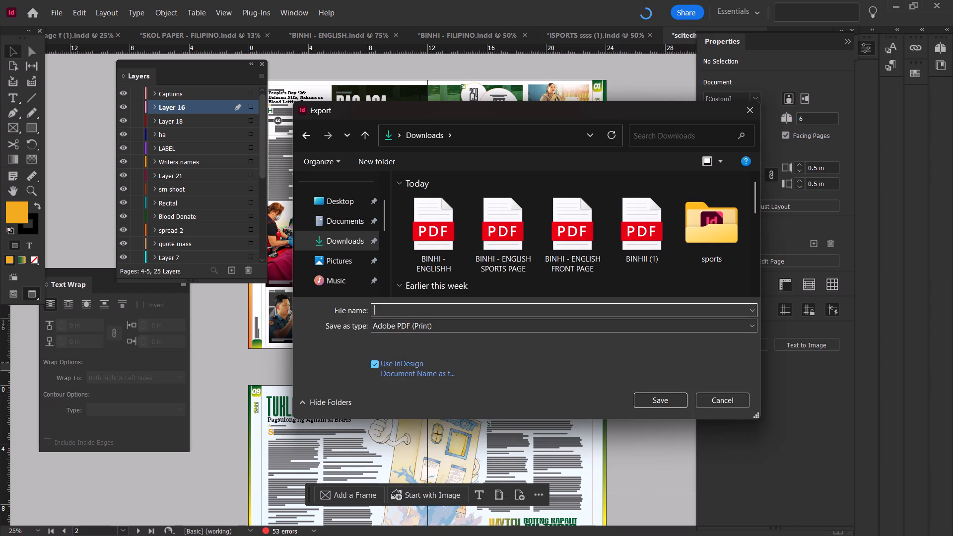
type("NIH")
key("BackSpace")
key("BackSpace")
key("BackSpace")
key("BackSpace")
key("BackSpace")
key("BackSpace")
key("BackSpace")
key("BackSpace")
key("BackSpace")
key("BackSpace")
key("BackSpace")
type("BINHI - FILIPINOO")
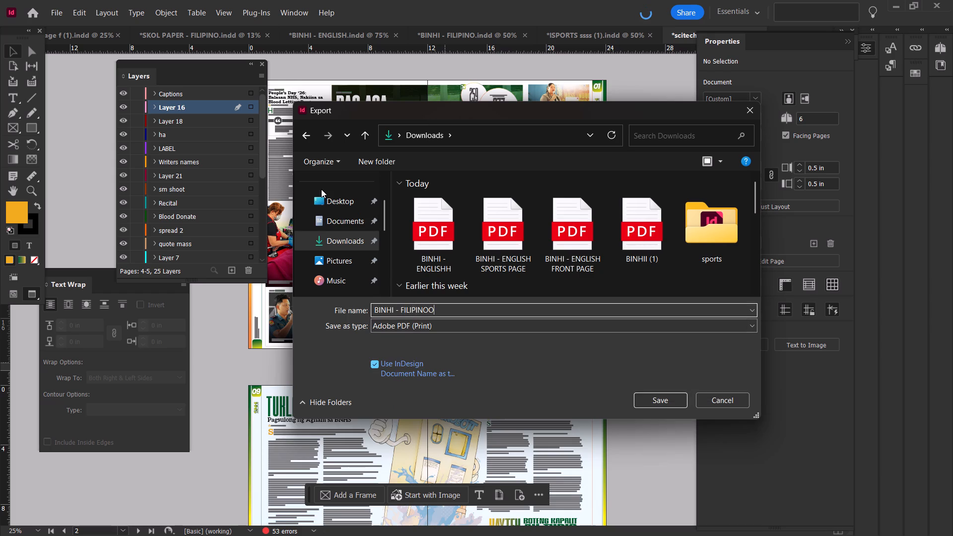
left_click(666, 409)
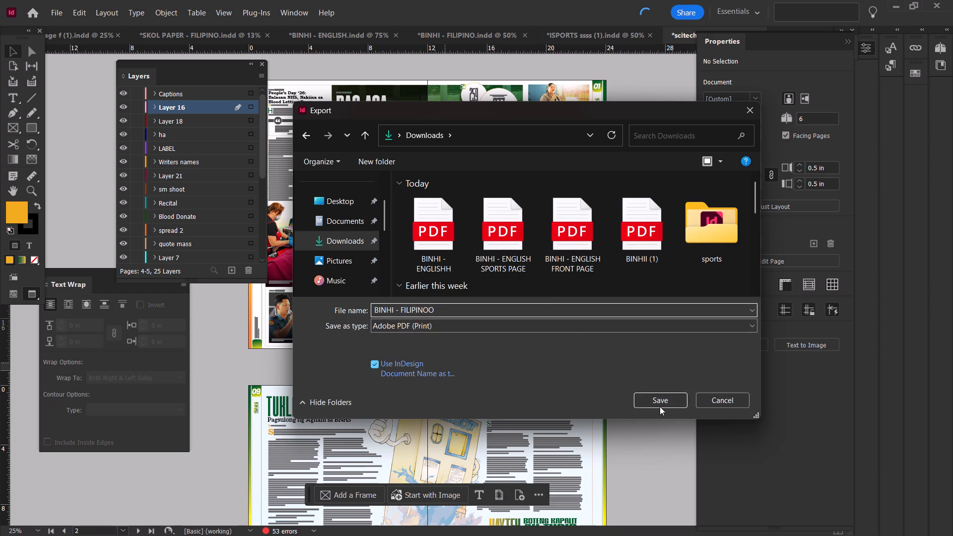
left_click(660, 406)
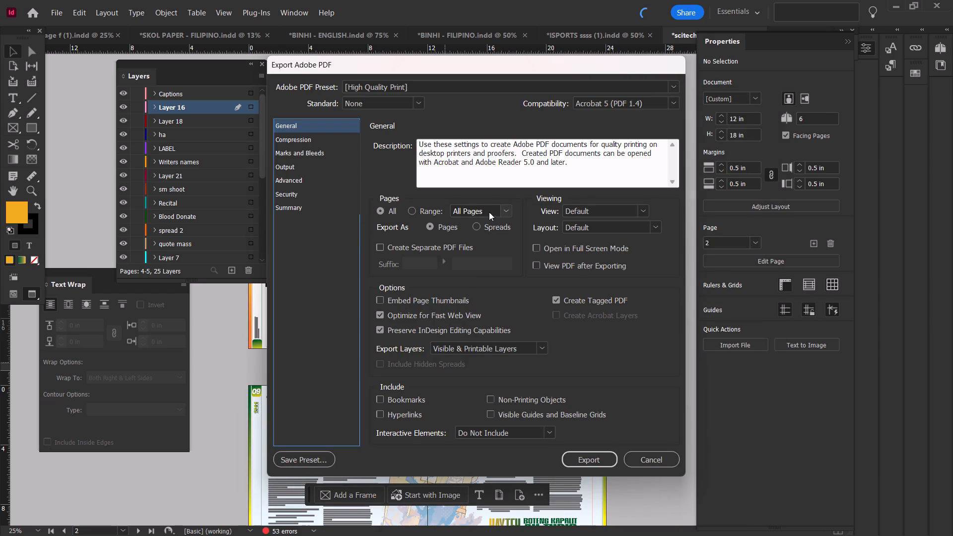
Limit the PDF export to page range 4-5 and export it despite the missing fonts and links.
left_click(408, 211)
left_click(481, 210)
left_click_drag(488, 209, 410, 209)
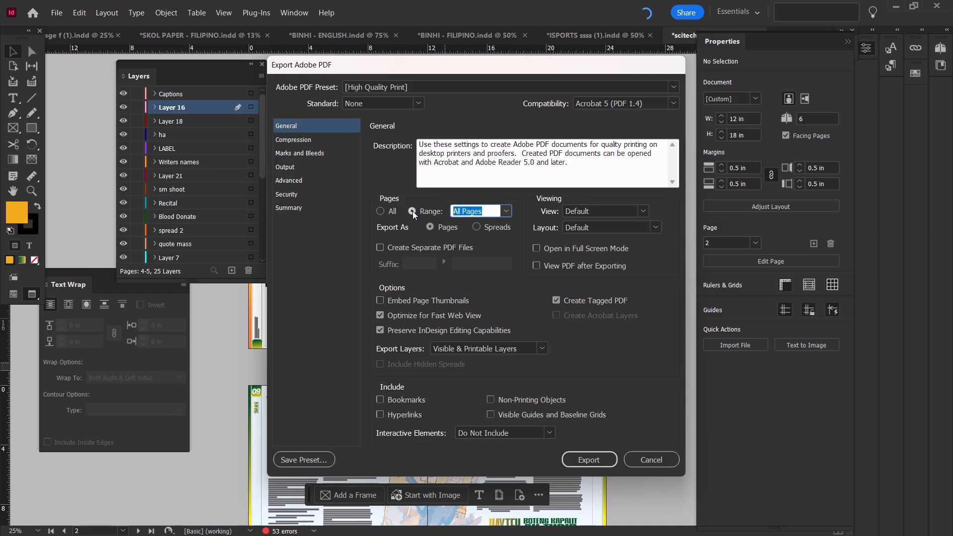
key("4")
key("minus")
key("5")
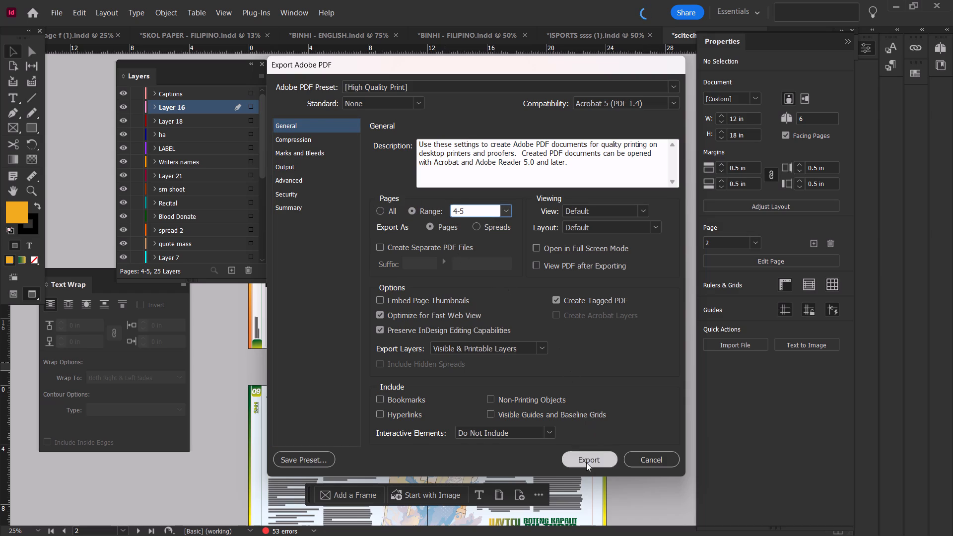
left_click(586, 463)
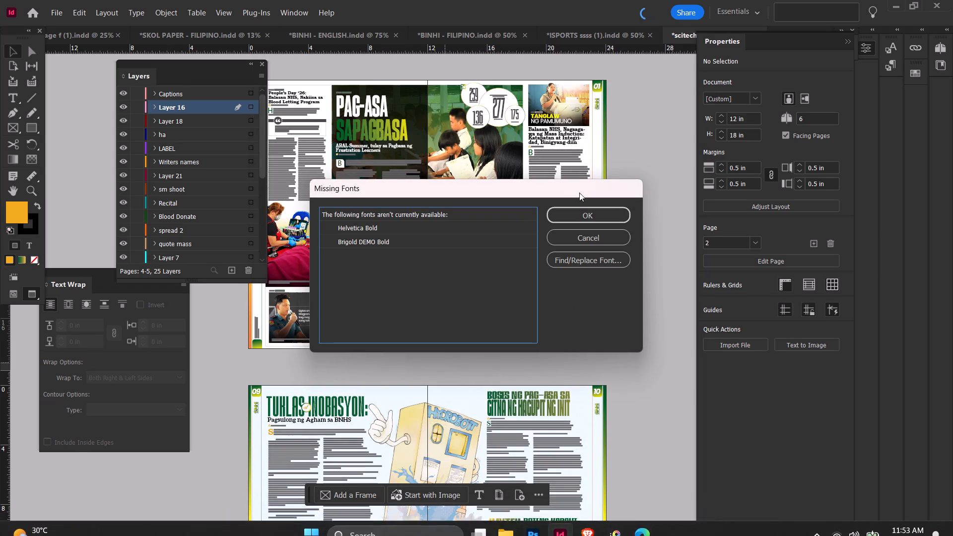
left_click(590, 221)
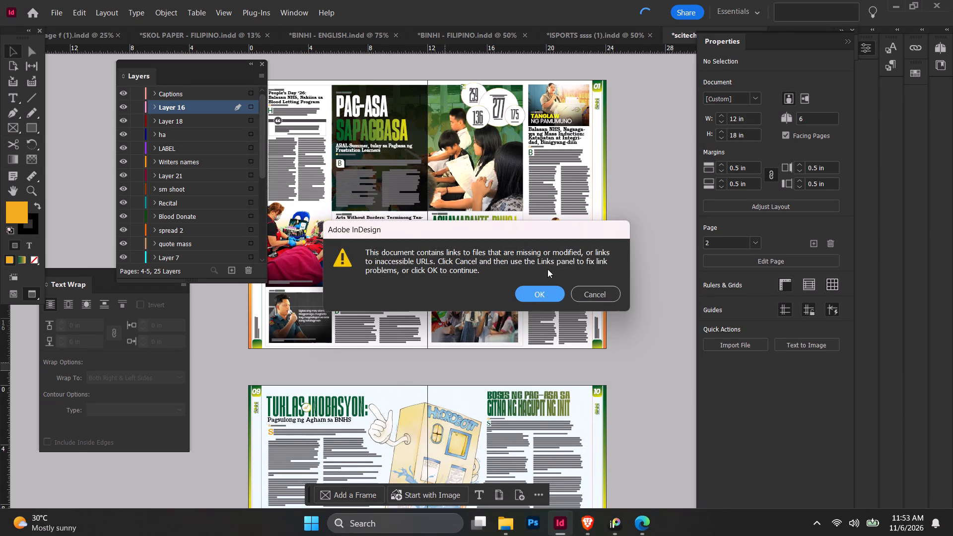
left_click(542, 289)
Switch to File Explorer and open the BINHI - FILIPINOO PDF from the recent files.
left_click(506, 524)
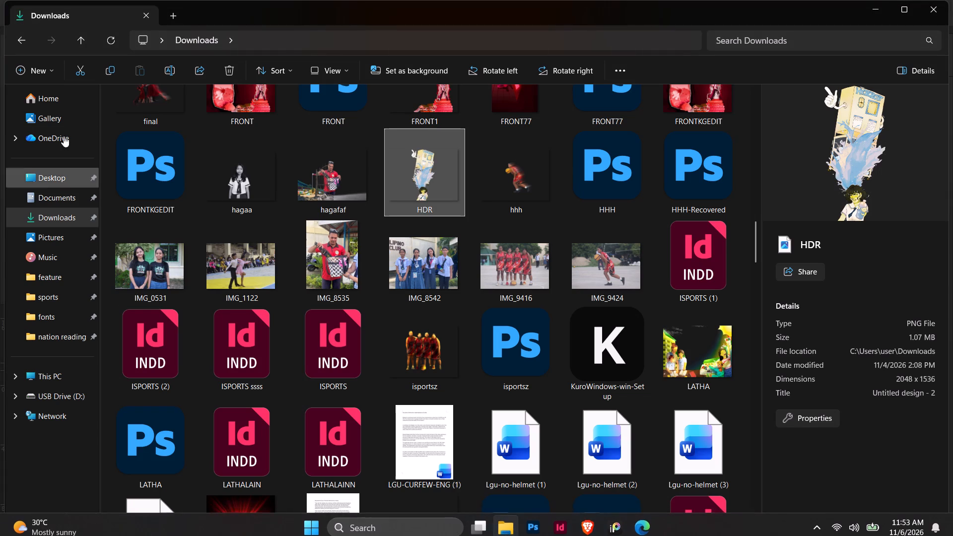
left_click(62, 101)
scroll(241, 293, "down", 1)
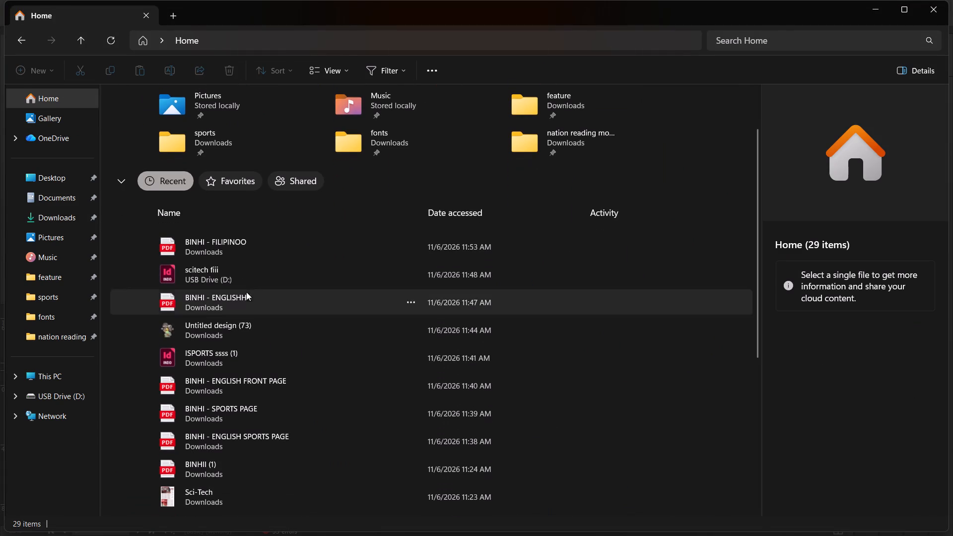
double_click(283, 250)
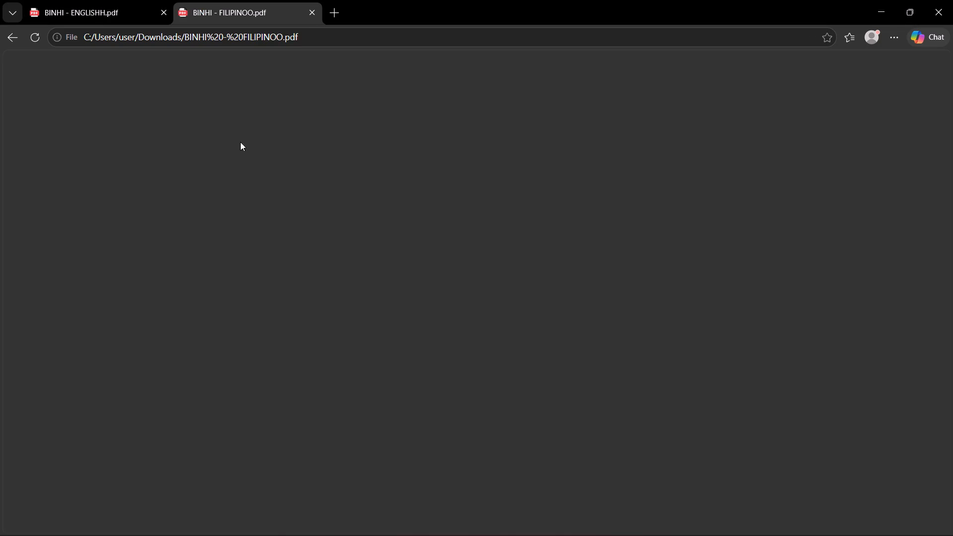
Look over the BINHI - ENGLISHH PDF and both pages of the exported BINHI - FILIPINOO PDF in Edge.
left_click(95, 5)
scroll(422, 279, "down", 4)
scroll(436, 282, "up", 11)
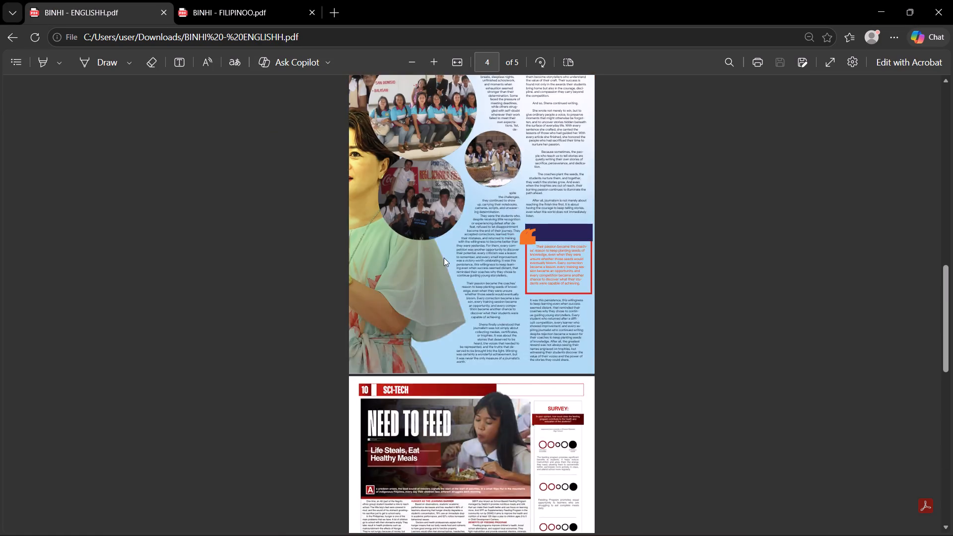
scroll(445, 257, "up", 11)
left_click(233, 0)
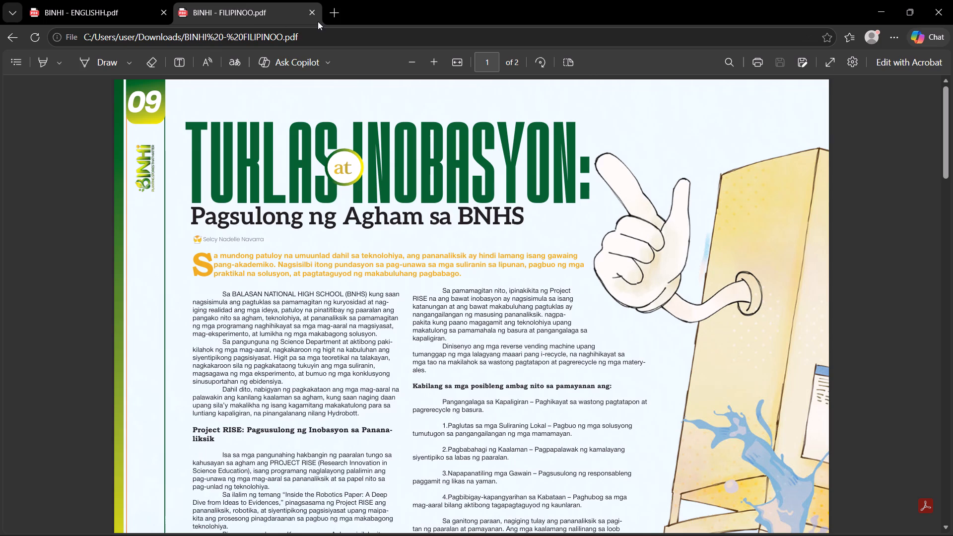
scroll(375, 238, "down", 4, "ctrl")
scroll(375, 238, "down", 8)
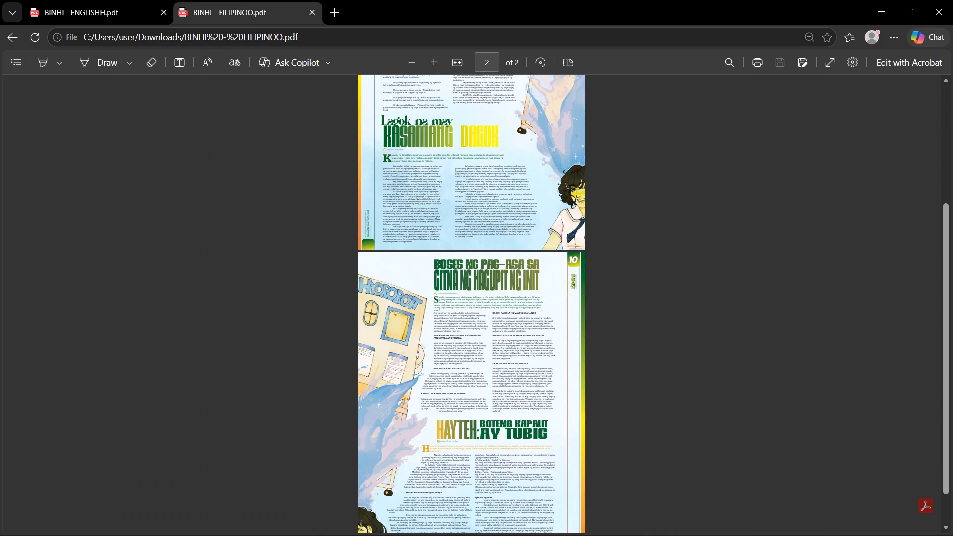
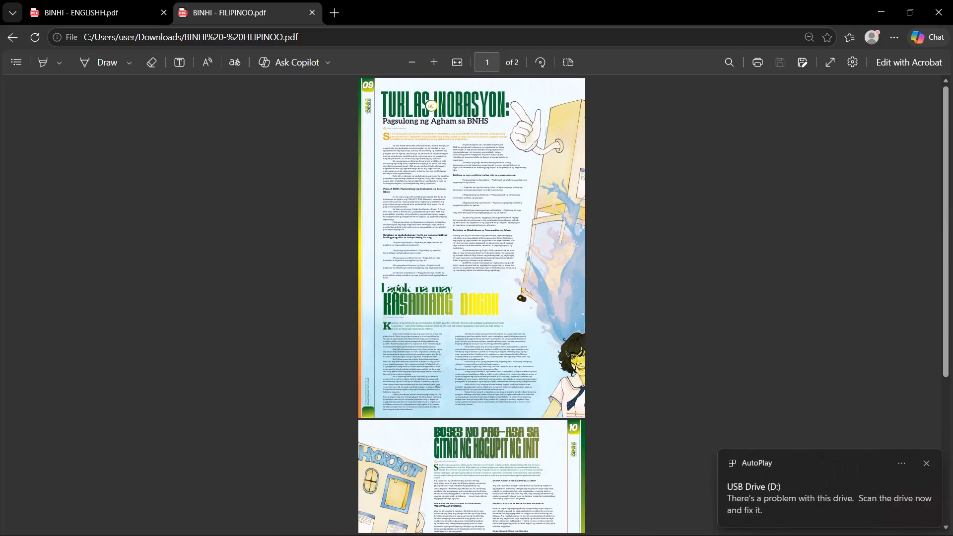
Review both sci-tech pages of the BINHI - FILIPINOO PDF, checking the headlines, article text and illustration across pages 09 and 10.
scroll(437, 234, "up", 1)
scroll(556, 404, "down", 16)
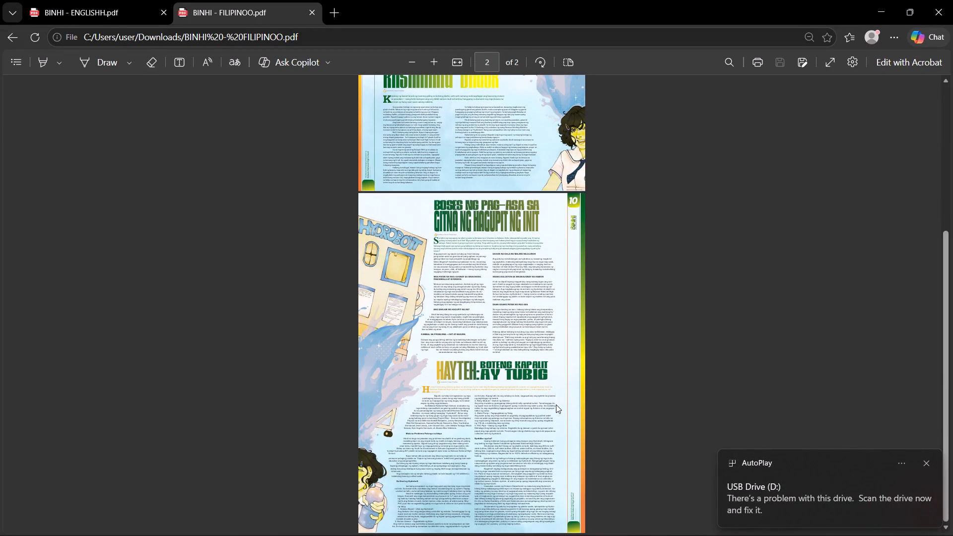
scroll(556, 404, "up", 4)
scroll(586, 300, "down", 7)
scroll(586, 300, "up", 5)
scroll(586, 300, "down", 9)
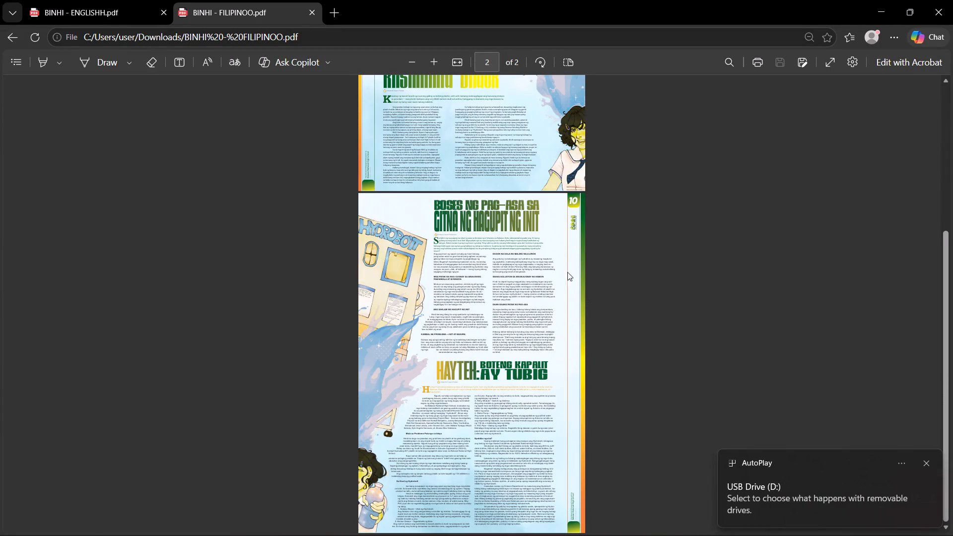
scroll(328, 170, "up", 4)
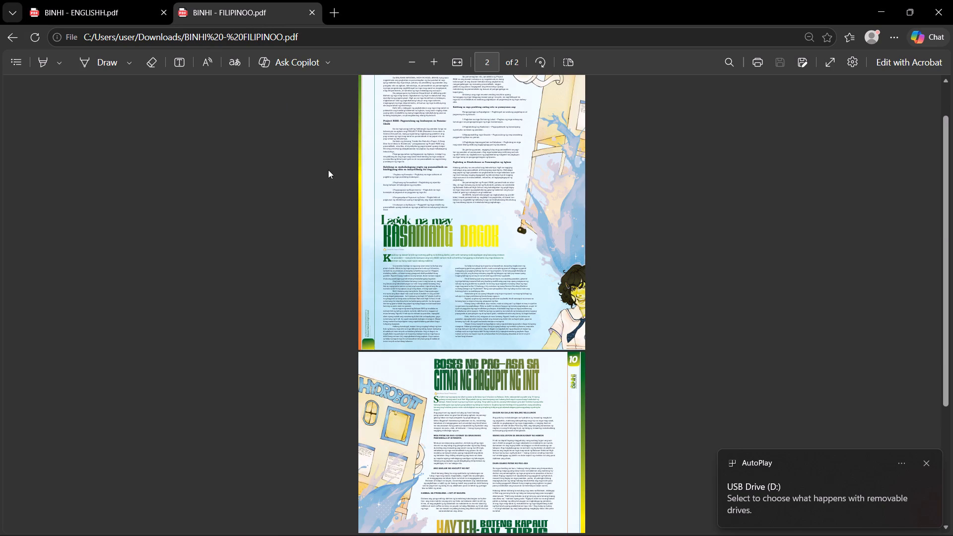
Look through the BINHI - ENGLISHH PDF from the front page to the sports page, comparing it with the BINHI - FILIPINOO PDF.
left_click(79, 0)
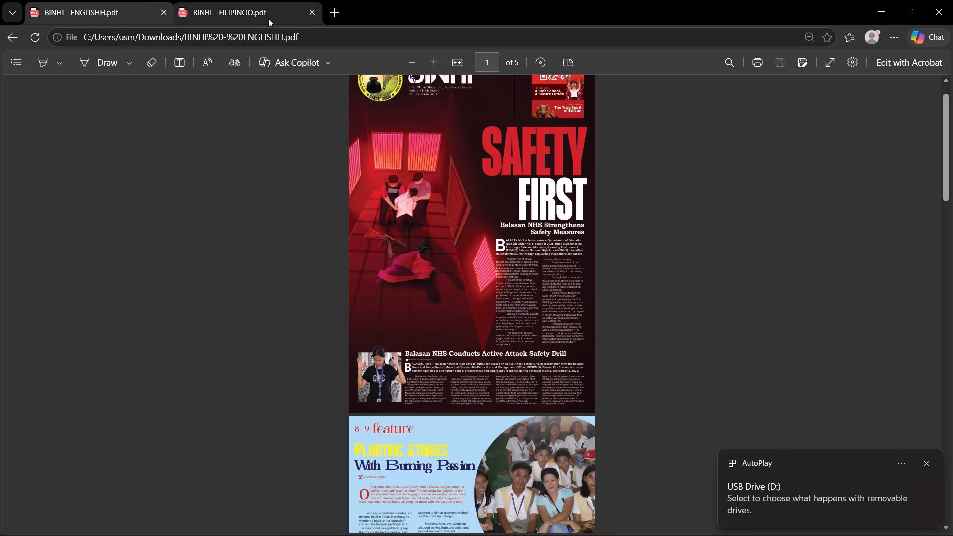
scroll(442, 238, "down", 19)
scroll(442, 238, "down", 9)
scroll(442, 238, "up", 10)
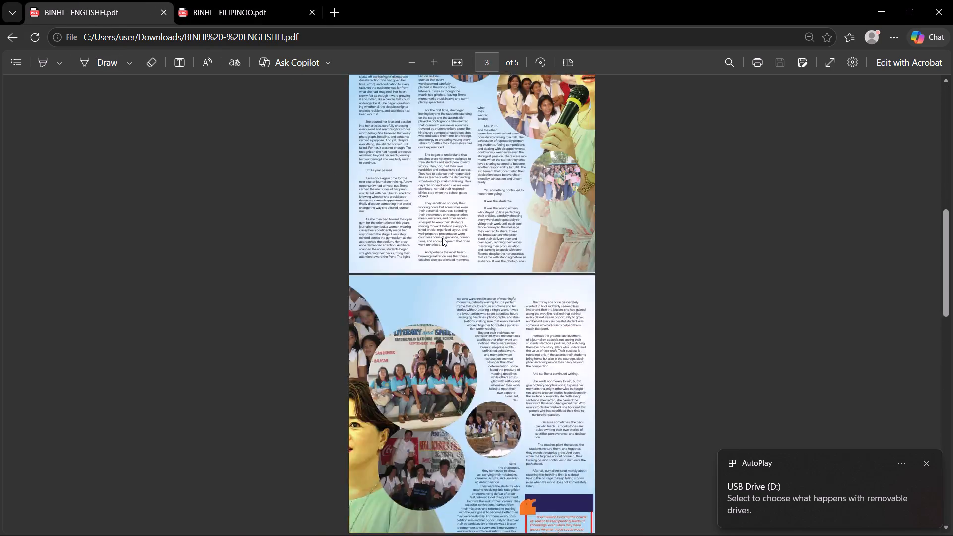
scroll(442, 238, "up", 4)
left_click(271, 6)
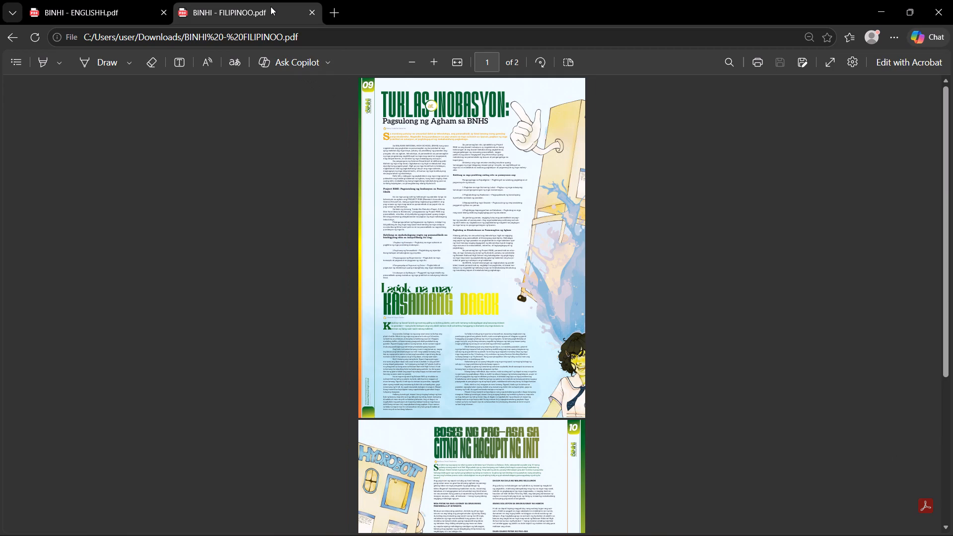
left_click(54, 0)
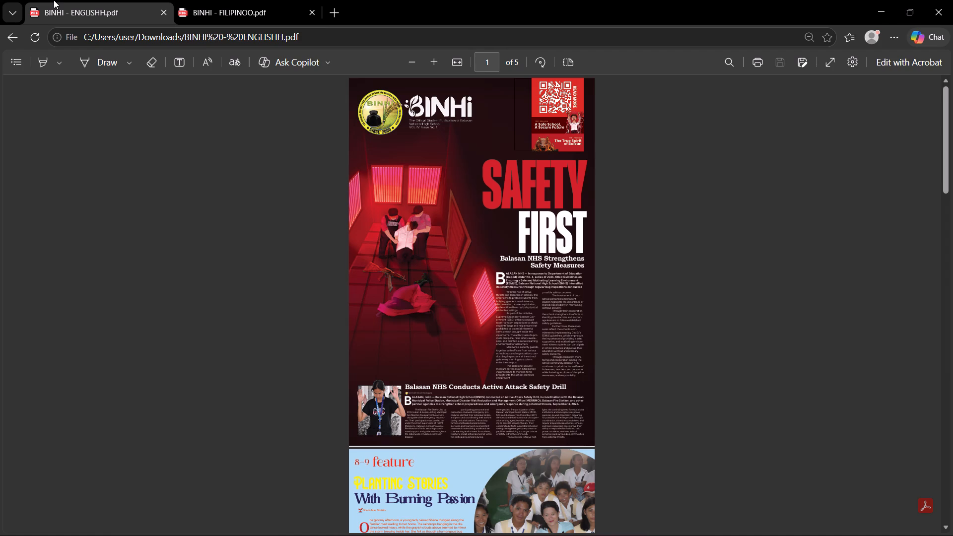
scroll(438, 213, "down", 12)
scroll(438, 213, "down", 16)
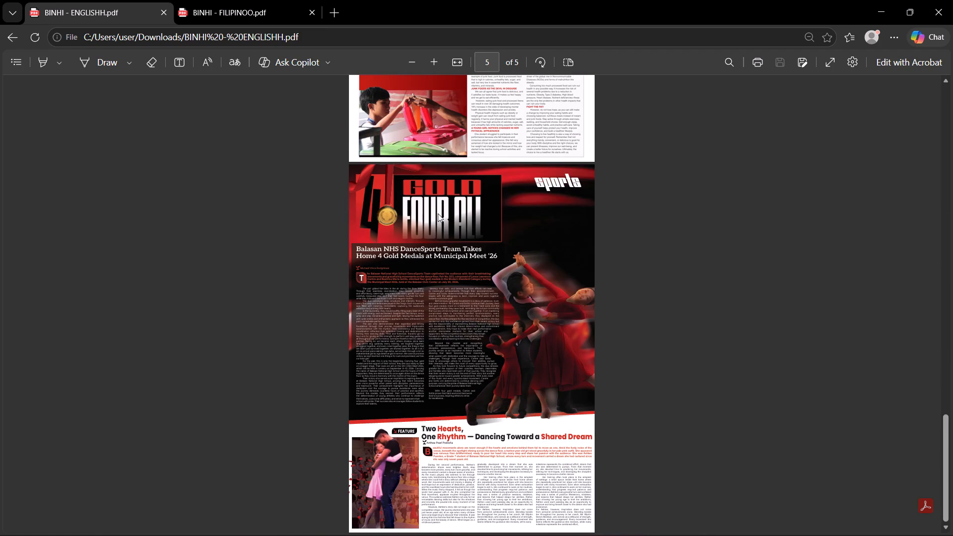
scroll(438, 213, "up", 9)
scroll(438, 213, "up", 12)
scroll(438, 213, "down", 15)
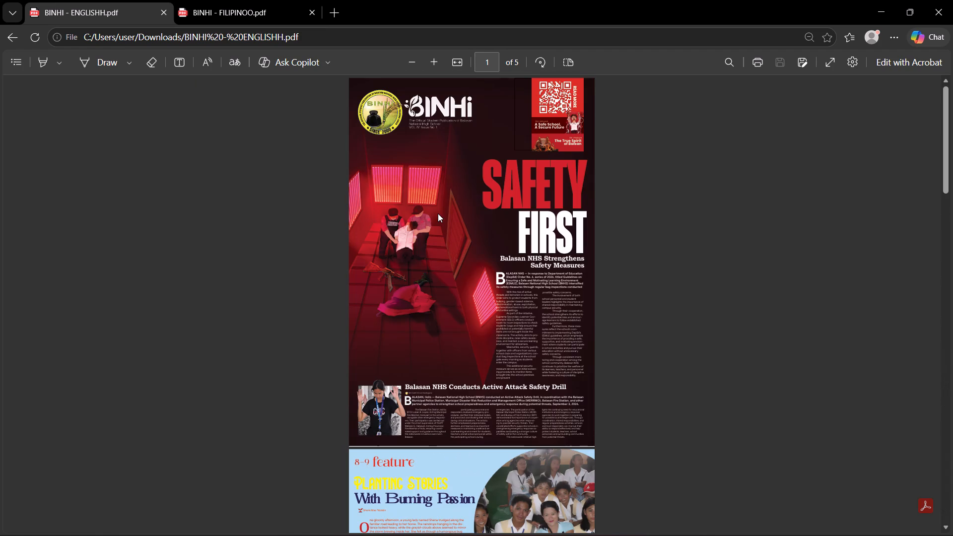
scroll(438, 213, "right", 2)
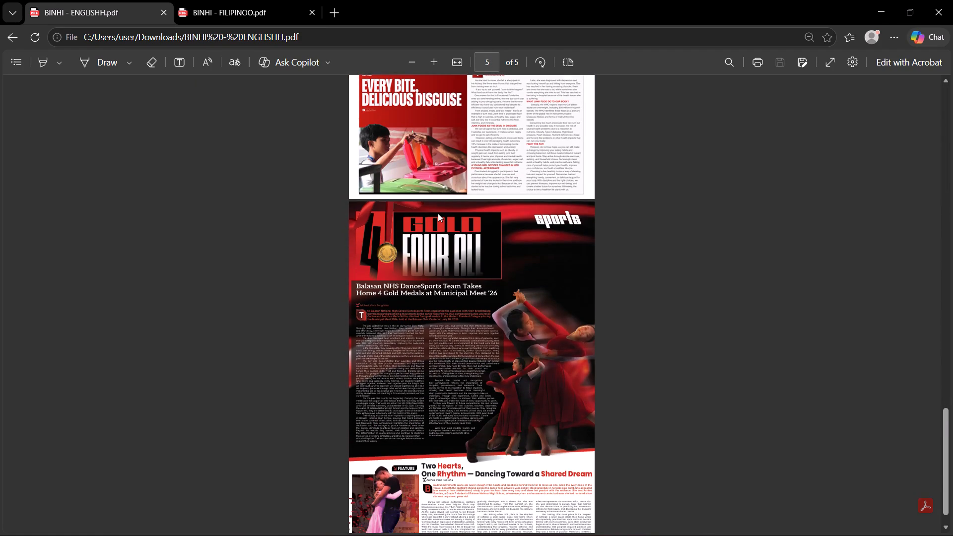
scroll(438, 213, "up", 13)
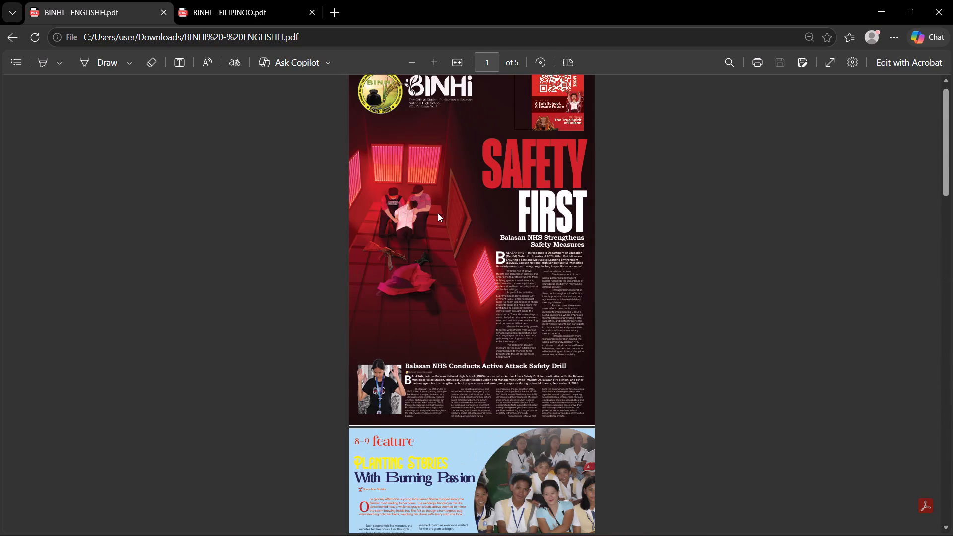
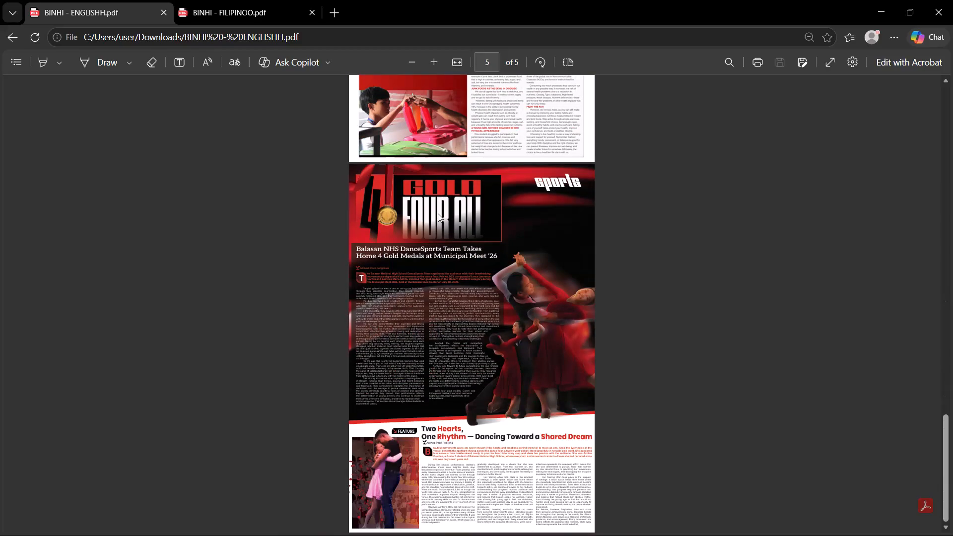
Review the feature, sci-tech and sports pages of the BINHI - ENGLISHH PDF, checking headlines, article text and photos.
scroll(438, 213, "up", 9)
scroll(438, 213, "down", 3)
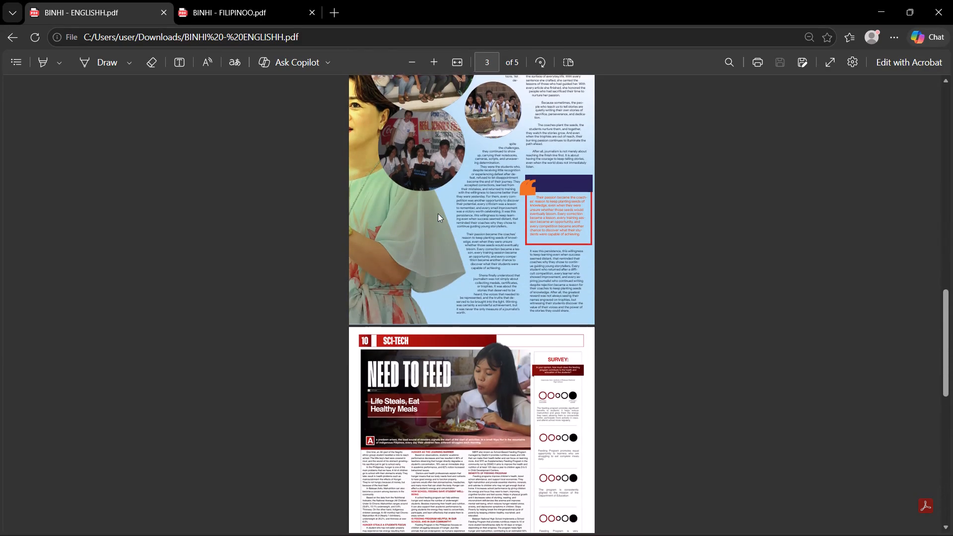
scroll(438, 213, "down", 4)
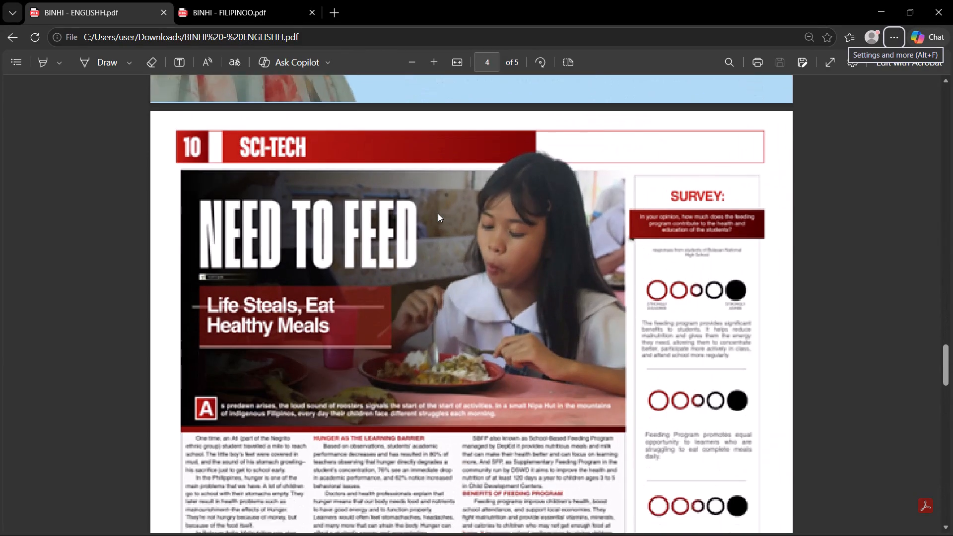
scroll(438, 213, "down", 2)
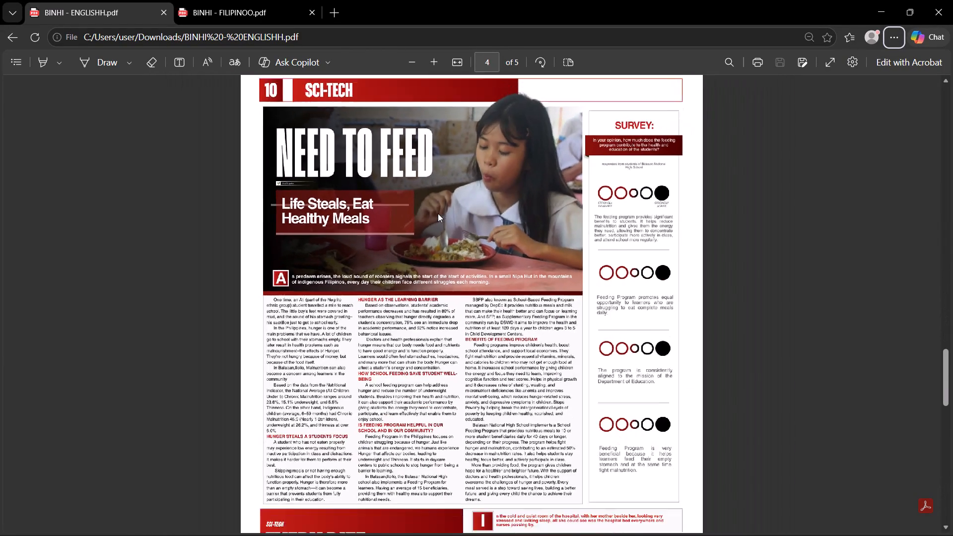
scroll(451, 238, "down", 6)
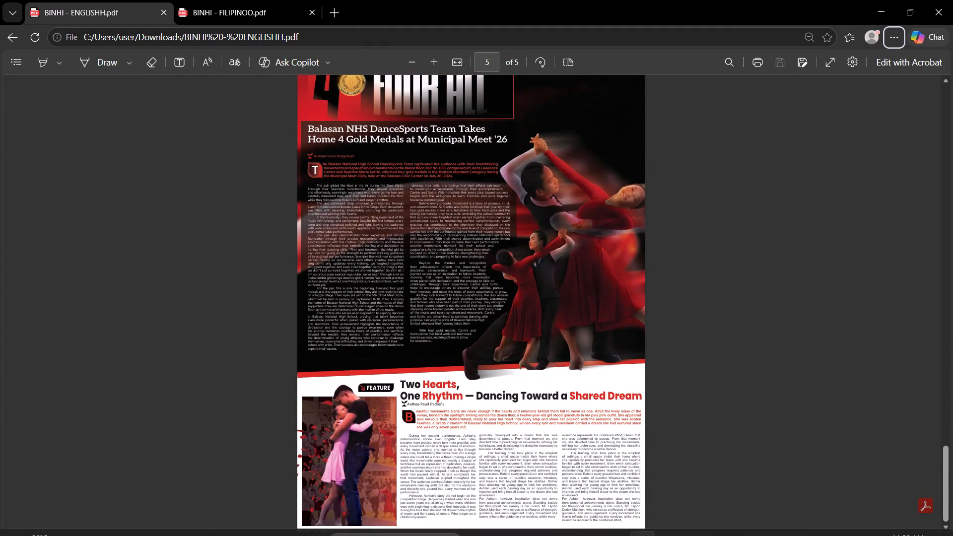
Switch to InDesign and look over the BINHI - ENGLISH layout from the editorial spread down to the sci-tech spread.
left_click(568, 514)
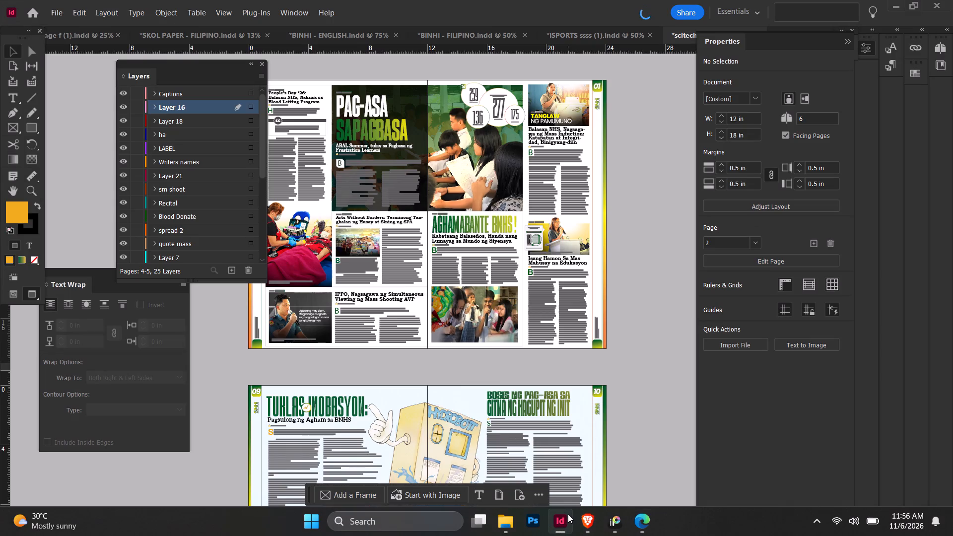
left_click(338, 35)
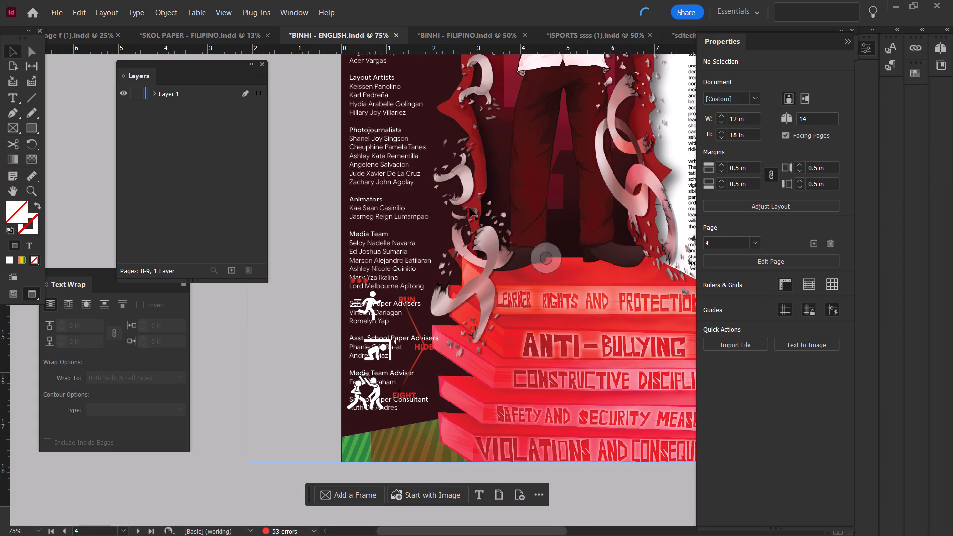
scroll(470, 208, "down", 2, "ctrl")
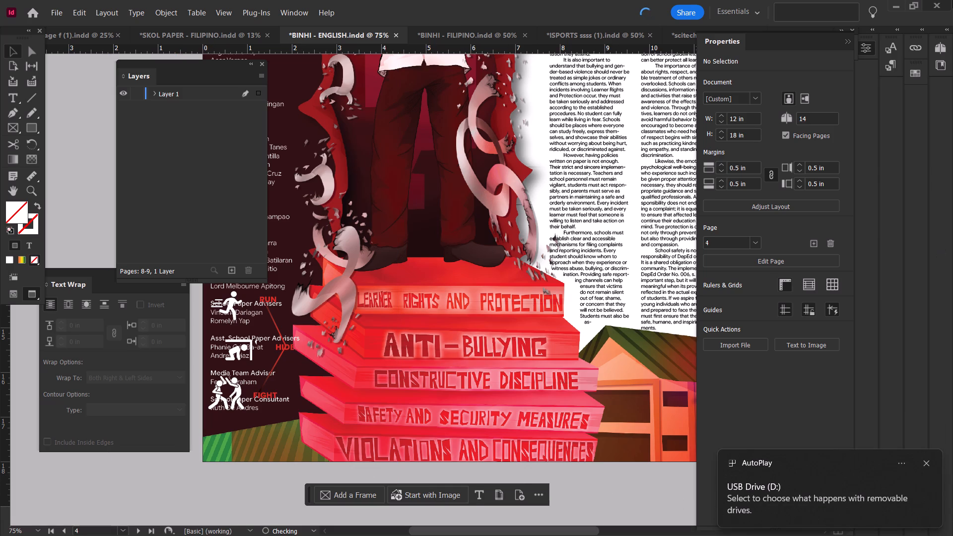
scroll(521, 245, "down", 1, "alt")
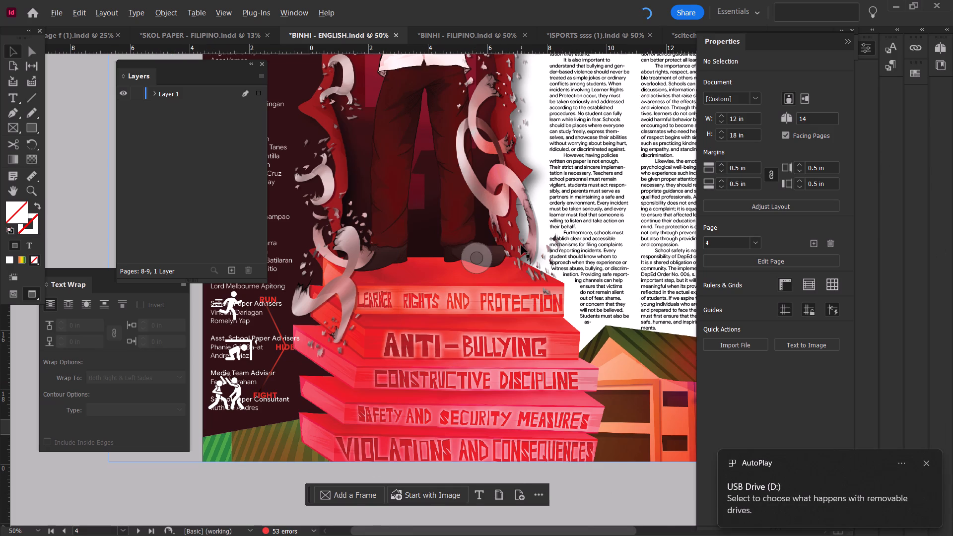
scroll(521, 245, "down", 17)
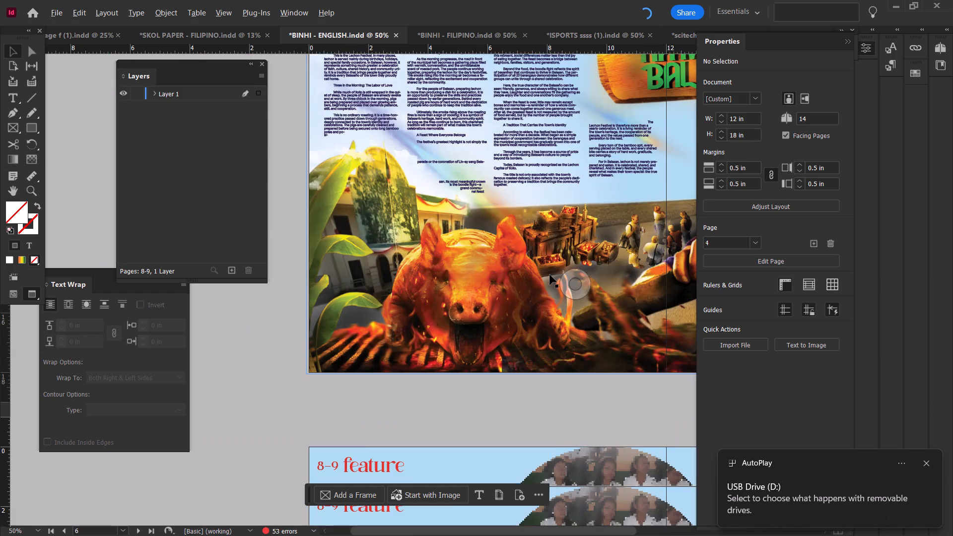
scroll(550, 275, "down", 6)
scroll(550, 275, "down", 2, "alt")
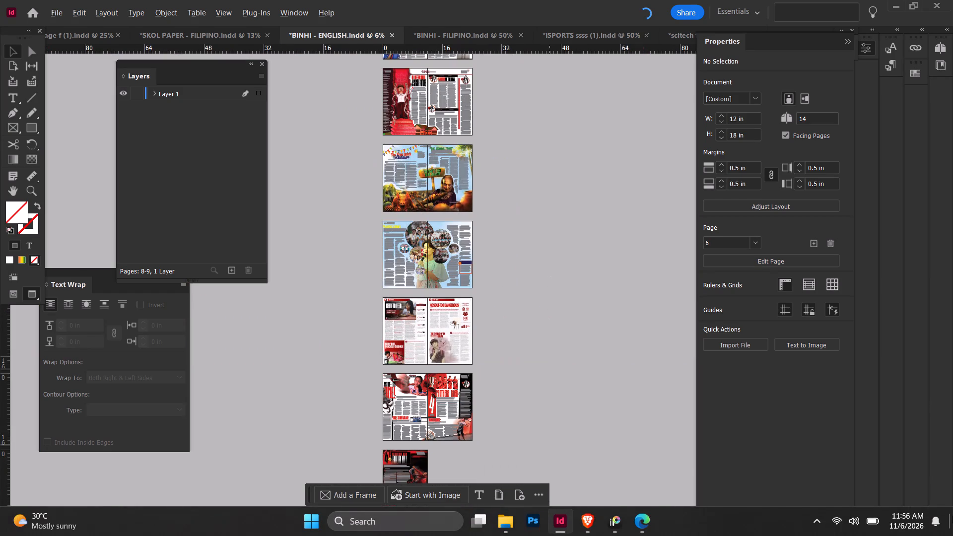
scroll(508, 408, "up", 1, "alt")
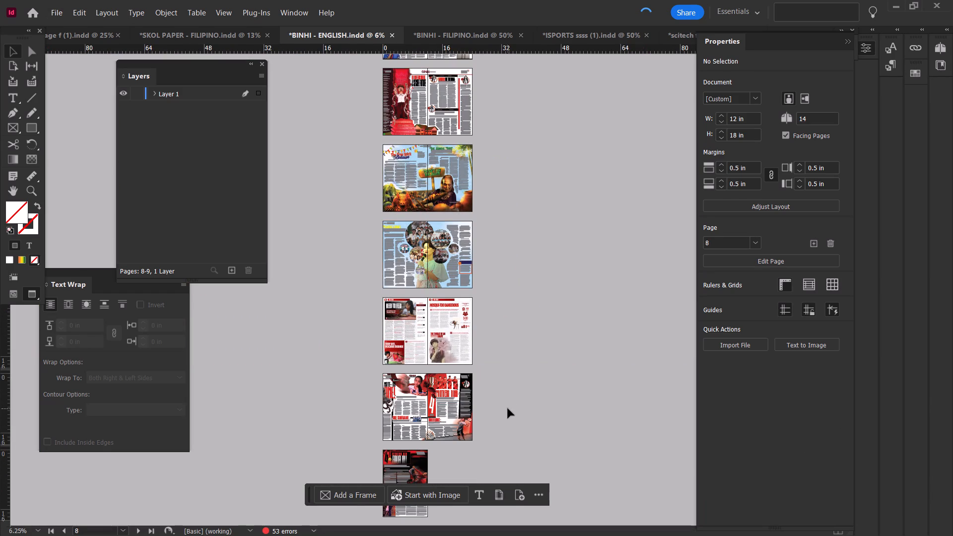
scroll(508, 408, "up", 1, "alt")
scroll(508, 408, "down", 4)
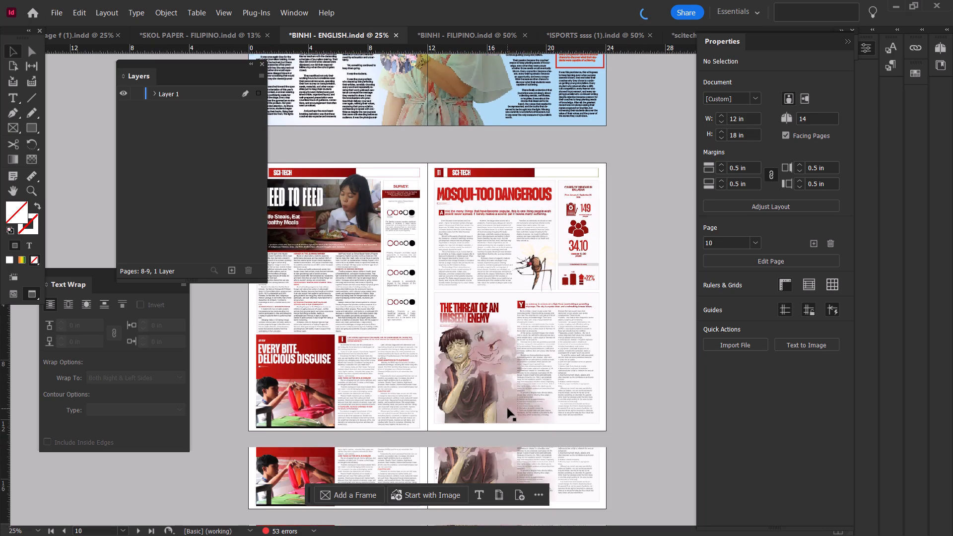
Examine the feature, sci-tech, sports and opinion spreads of the BINHI - ENGLISH layout.
scroll(508, 408, "up", 5)
scroll(577, 291, "up", 5)
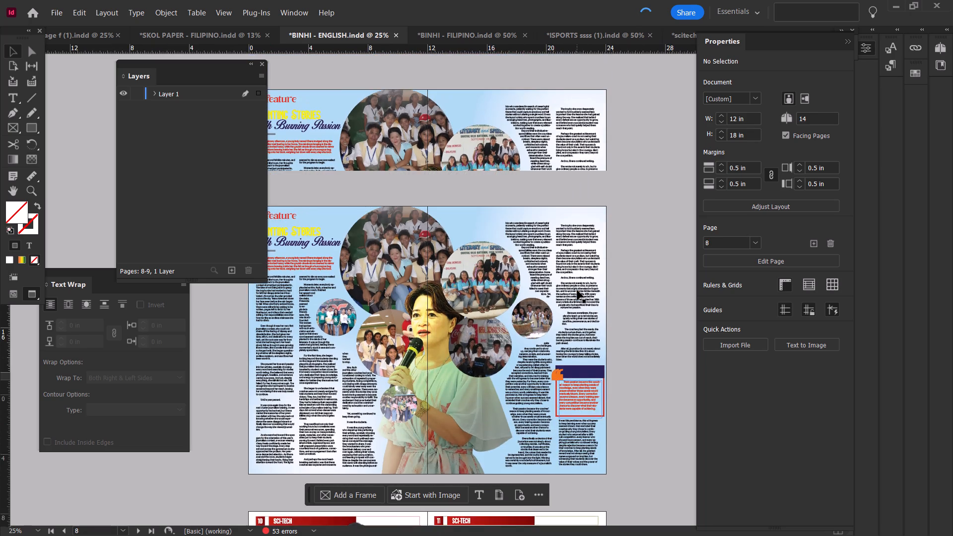
scroll(577, 290, "up", 3)
scroll(577, 290, "down", 1)
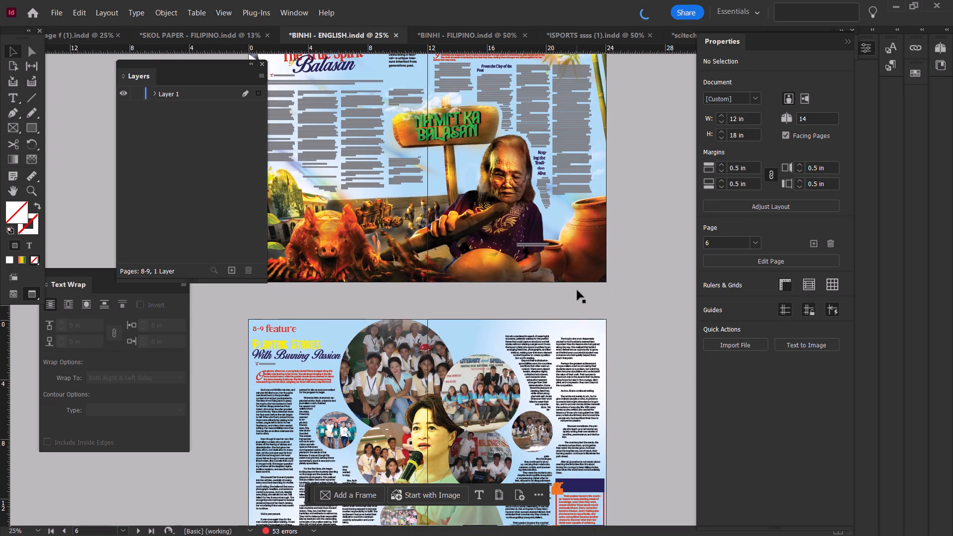
scroll(577, 290, "down", 6)
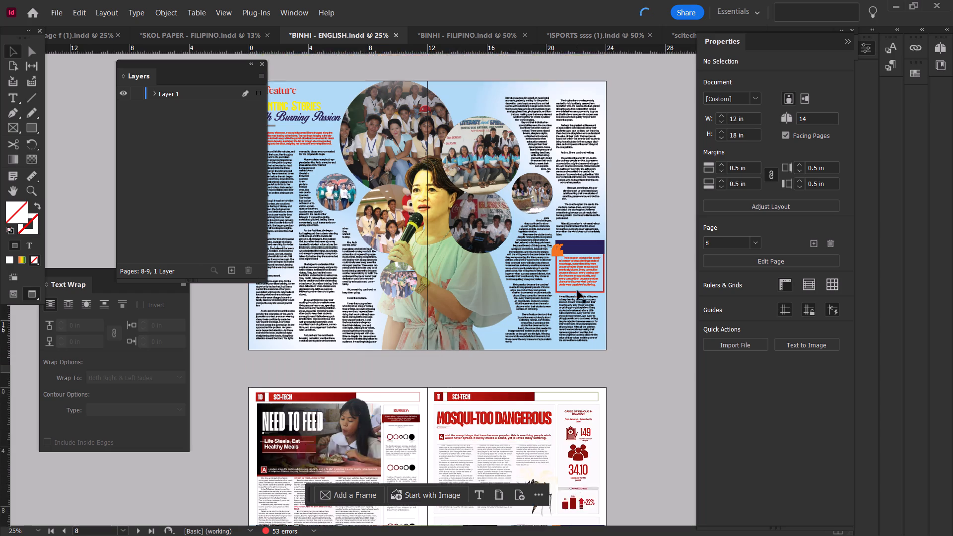
scroll(577, 290, "down", 3)
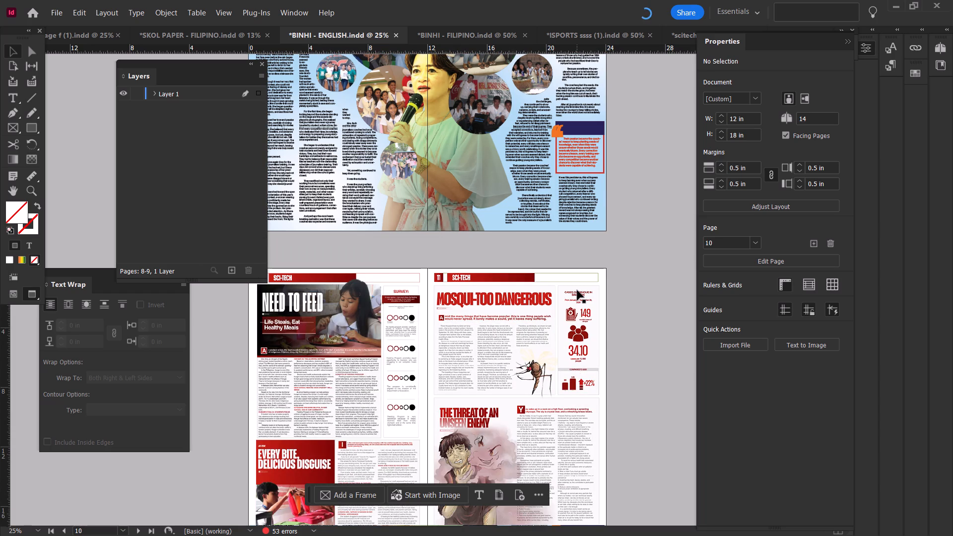
scroll(577, 290, "up", 2)
scroll(577, 290, "down", 9)
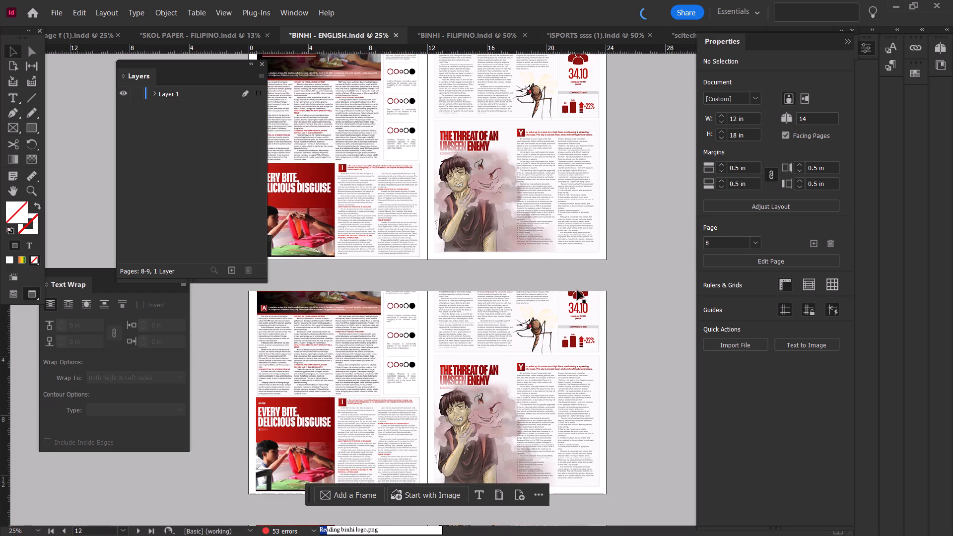
scroll(577, 290, "down", 3)
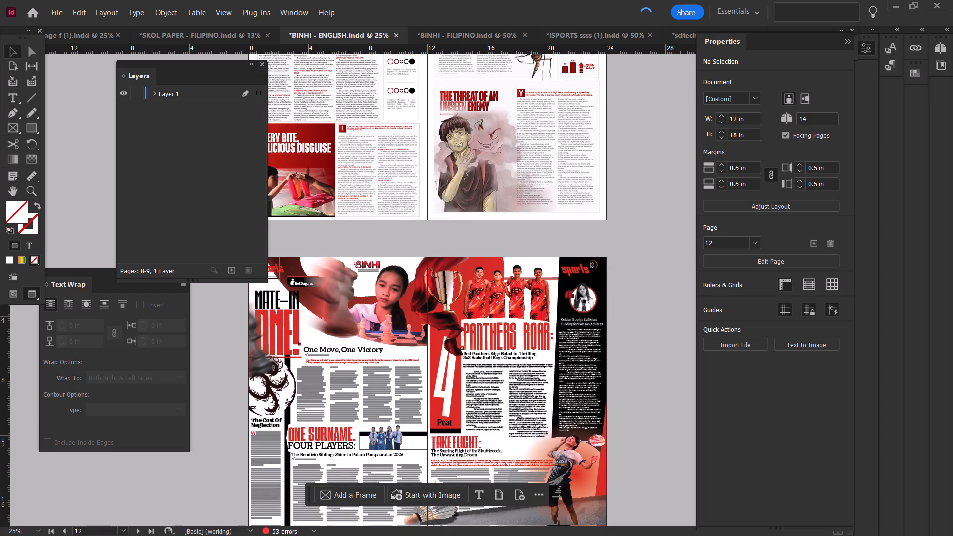
scroll(577, 290, "down", 3)
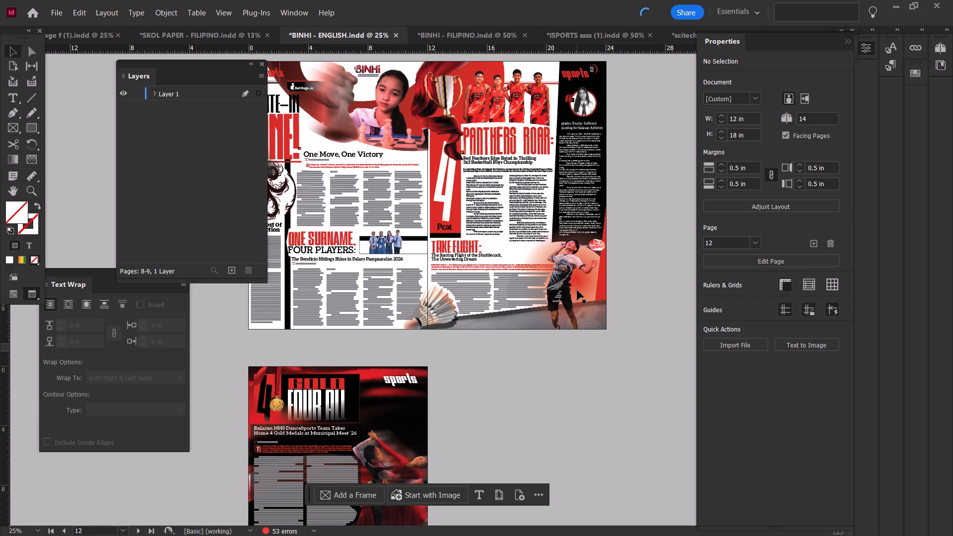
scroll(592, 296, "up", 11)
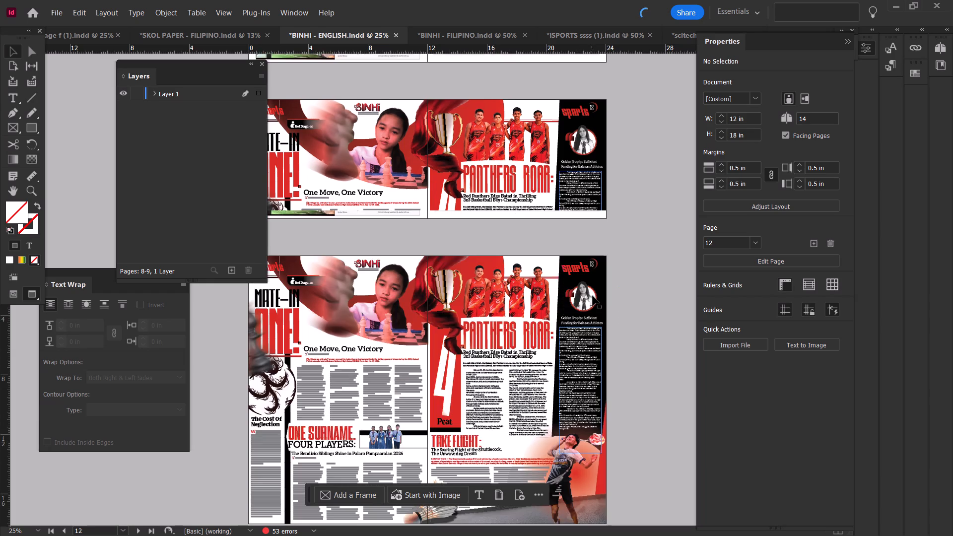
scroll(593, 296, "up", 20)
scroll(593, 296, "up", 5)
scroll(622, 281, "down", 3)
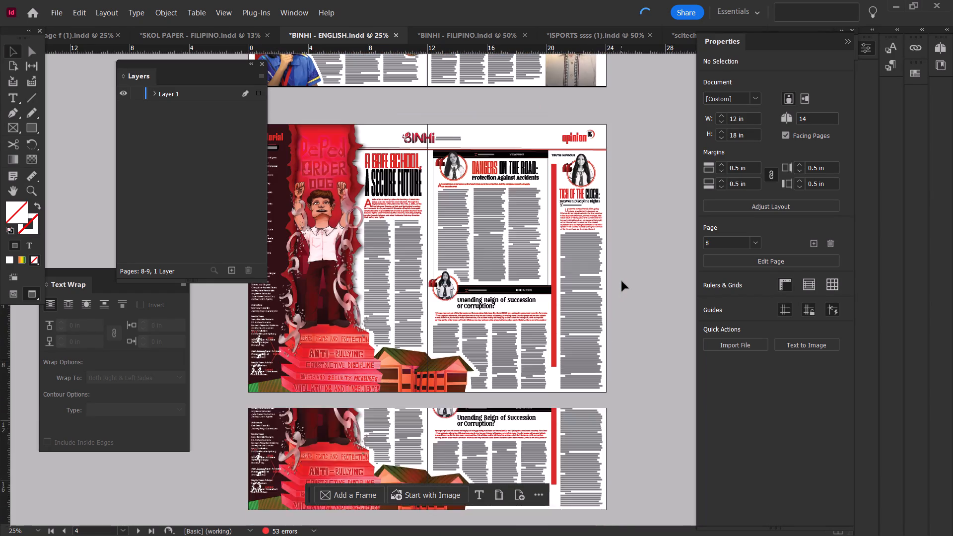
scroll(622, 281, "down", 20)
scroll(622, 281, "down", 14)
scroll(622, 281, "up", 9)
Start an Adobe PDF (Print) export of the BINHI - ENGLISH layout to Downloads with the file name FRONT PAGE ENG.
key("ctrl+e")
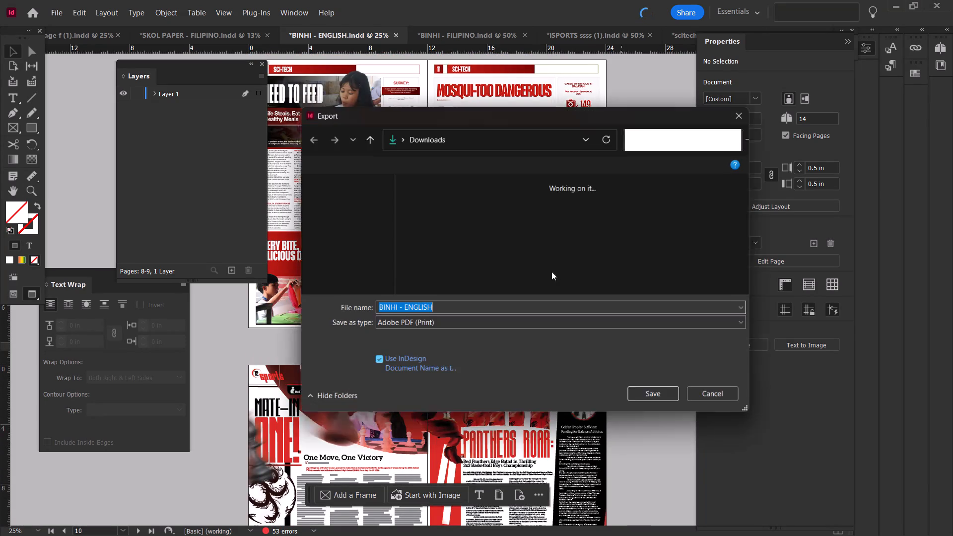
scroll(365, 249, "down", 2)
left_click(342, 184)
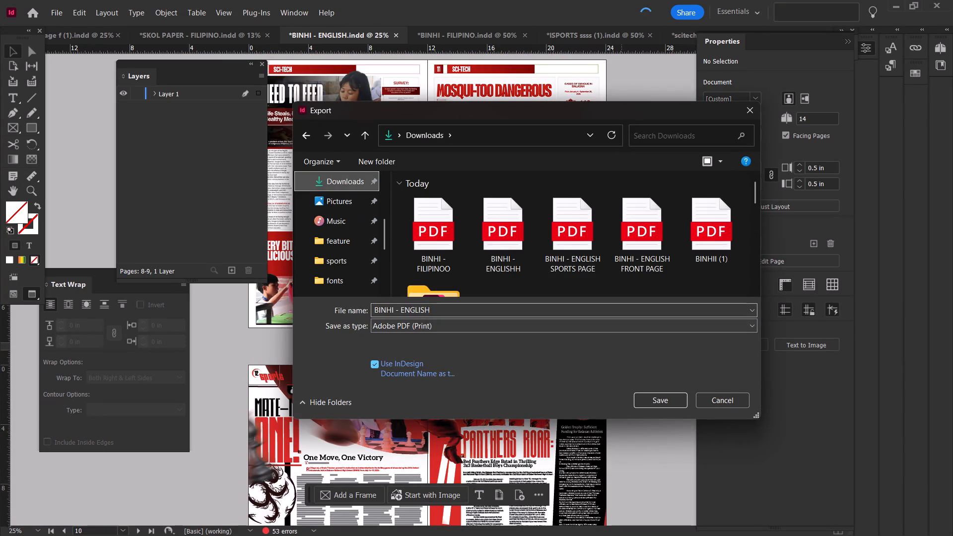
left_click(430, 309)
key("BackSpace")
type("FR")
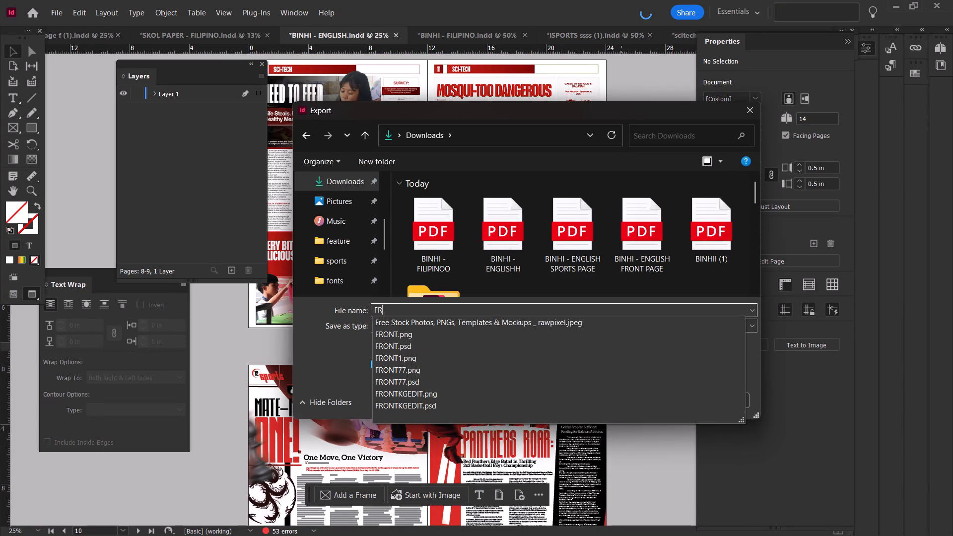
key("BackSpace")
key("BackSpace")
key("BackSpace")
type("FRONG")
key("space")
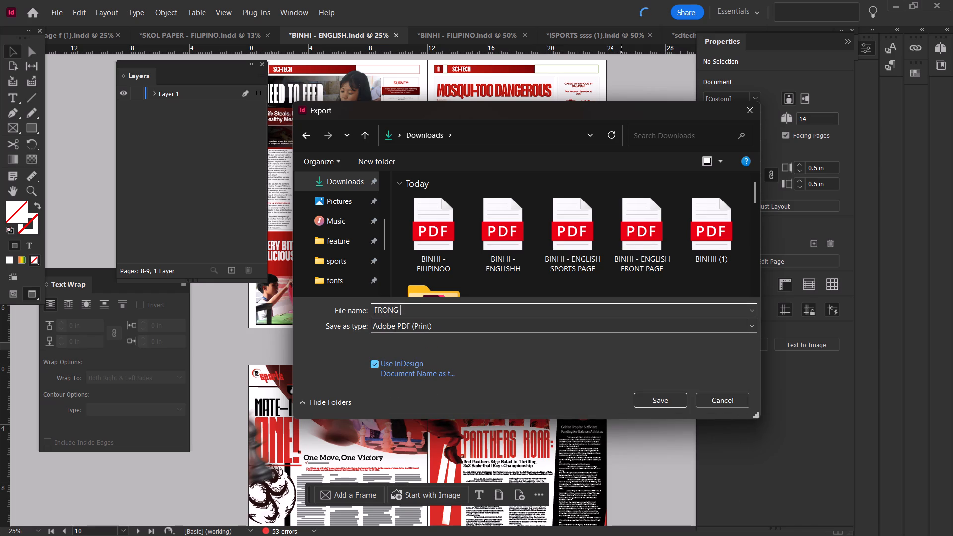
key("BackSpace")
key("BackSpace")
type("T PAGE ENG")
left_click(648, 396)
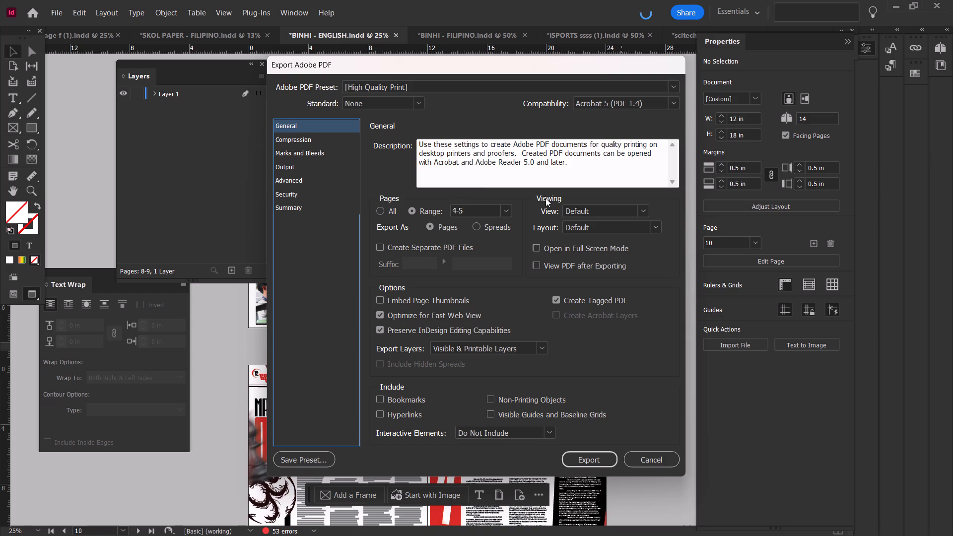
Set the export page range to 1 and export the PDF, continuing despite the missing or modified links.
double_click(470, 210)
left_click_drag(470, 210, 448, 211)
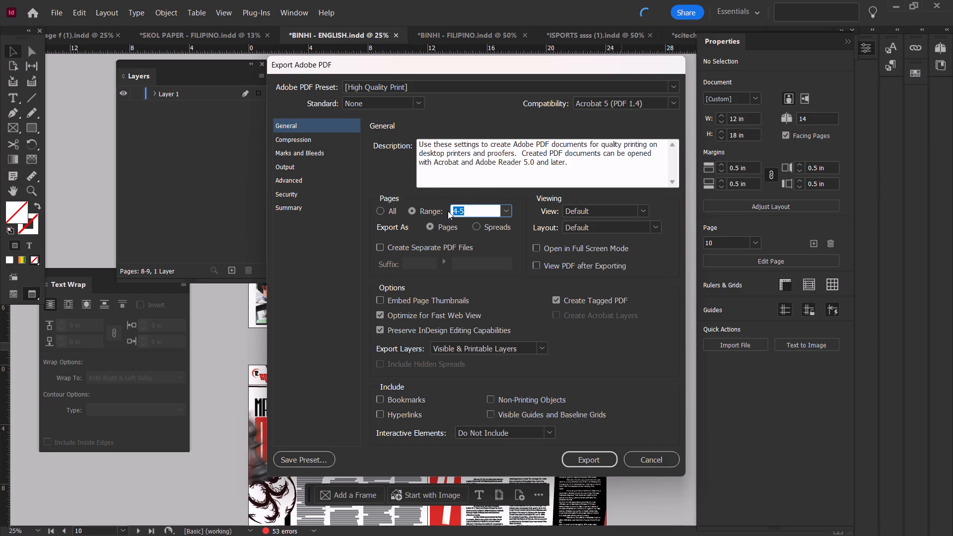
key("1")
left_click(584, 456)
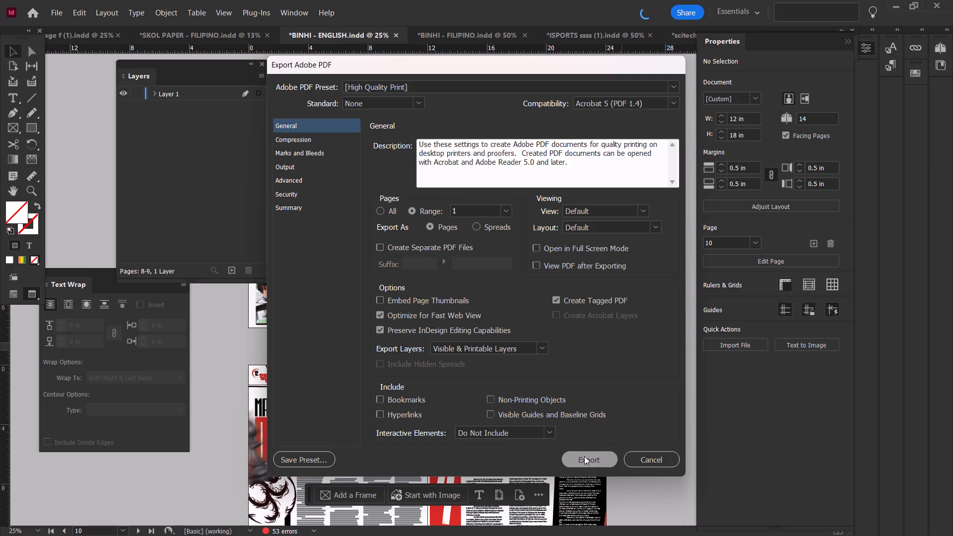
left_click(606, 217)
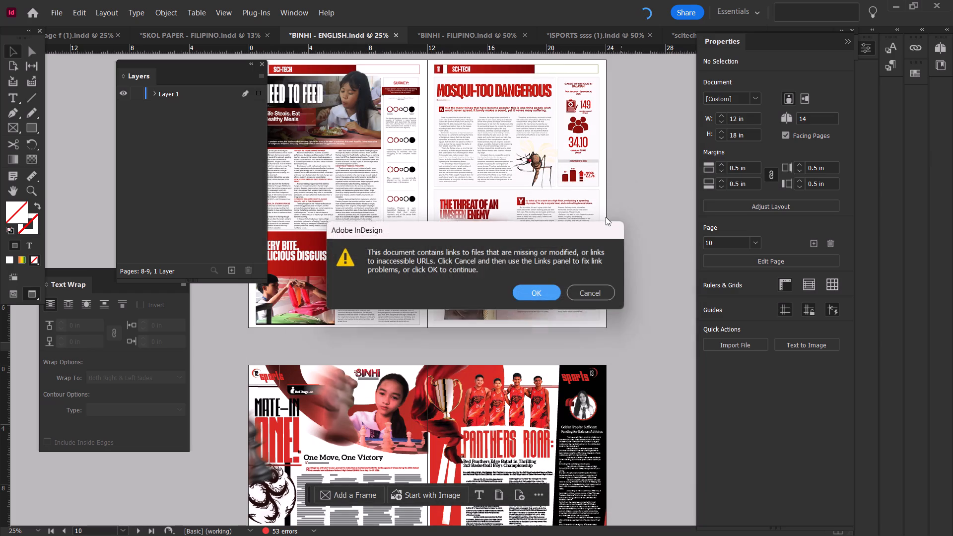
left_click(544, 290)
Look through the BINHI - ENGLISH spreads from the sports pages back up to the news pages.
scroll(543, 291, "down", 5)
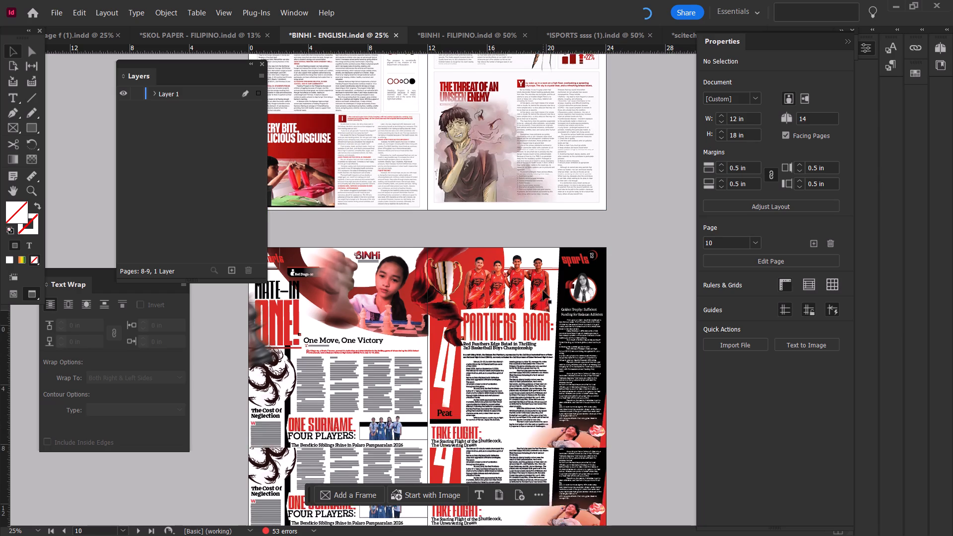
scroll(543, 291, "down", 2)
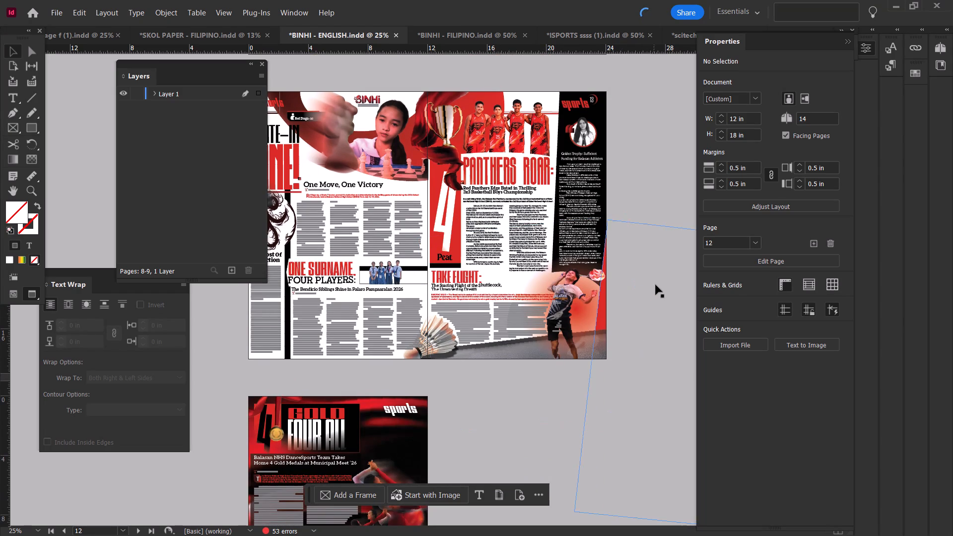
scroll(645, 273, "down", 1, "alt")
scroll(645, 273, "down", 1)
scroll(645, 273, "up", 1)
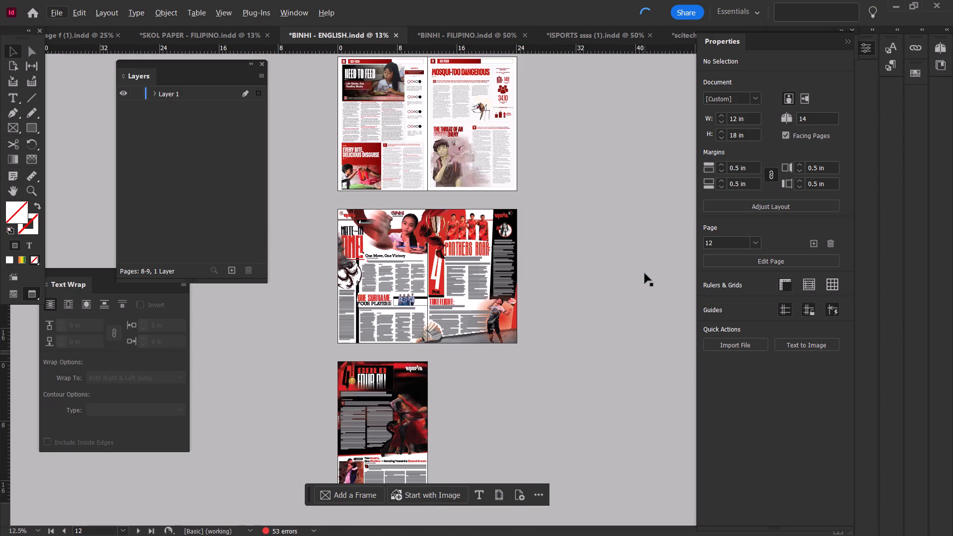
scroll(645, 273, "up", 17)
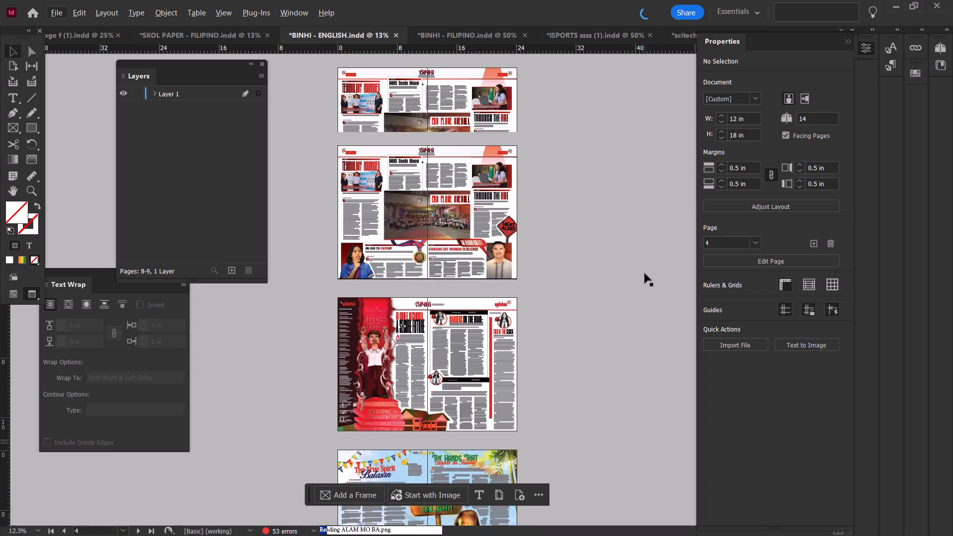
Look through the BINHI - ENGLISH layout from the front page down to the feature and sci-tech spreads.
scroll(645, 273, "up", 1)
scroll(645, 273, "down", 10)
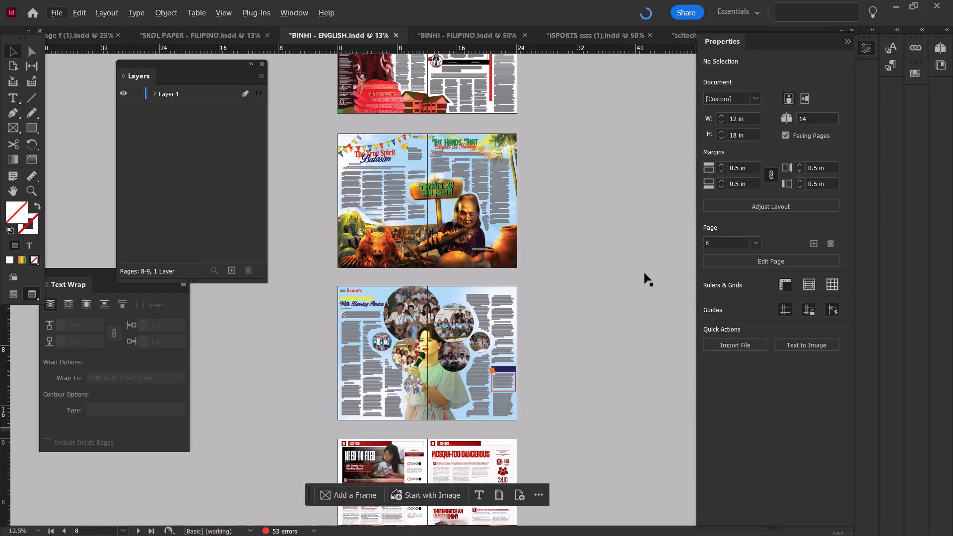
scroll(645, 273, "down", 2)
scroll(579, 196, "up", 13)
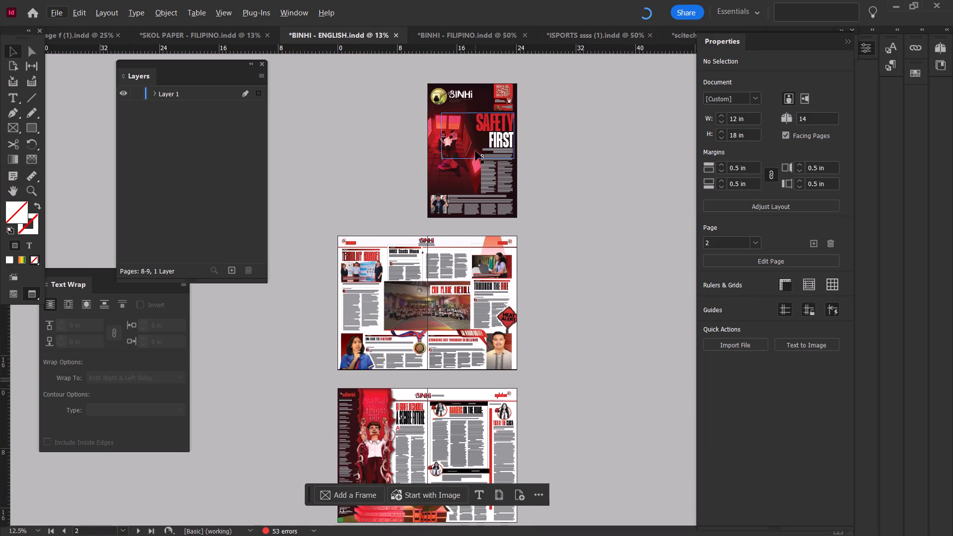
scroll(531, 294, "down", 4)
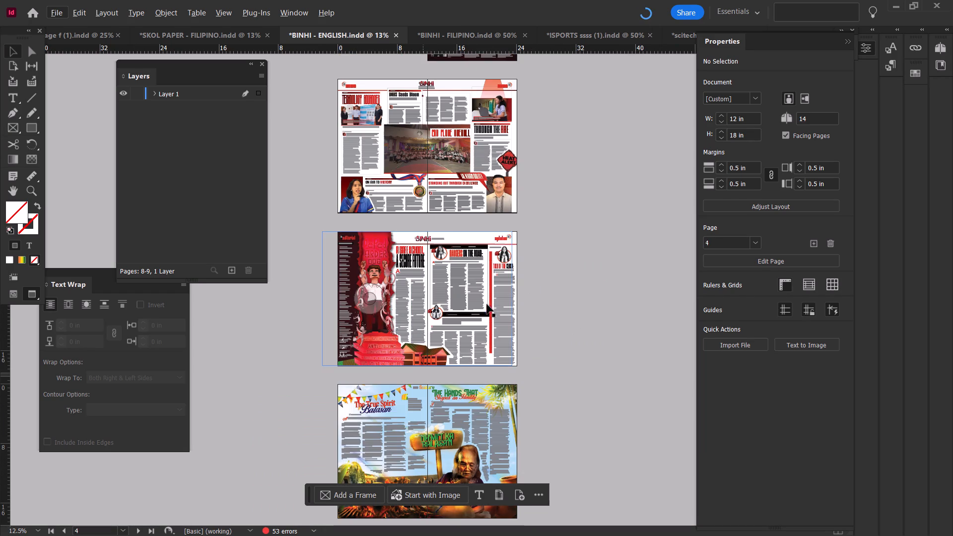
scroll(501, 303, "down", 4)
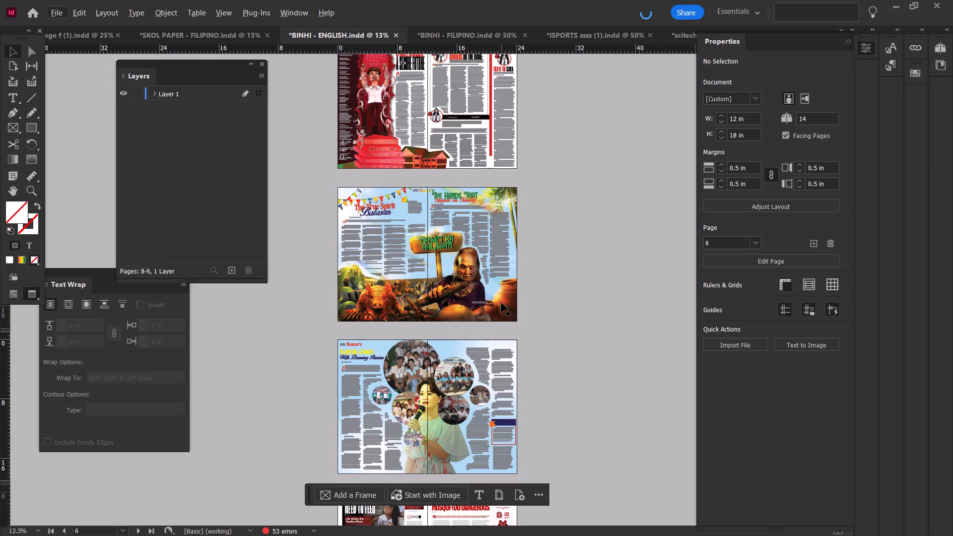
scroll(502, 282, "down", 2)
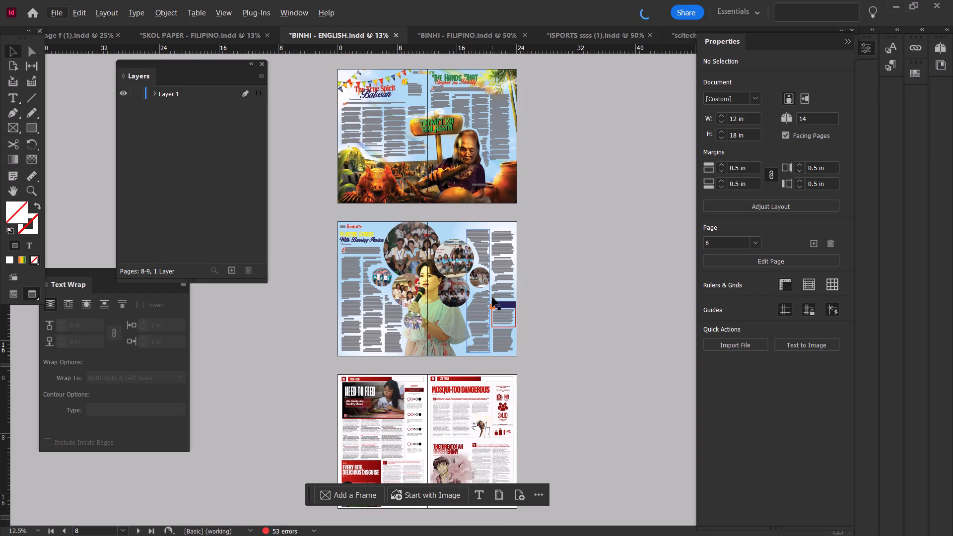
Start an Adobe PDF (Print) export of the BINHI - ENGLISH layout to Downloads with the file name BINHI - SPORTS.
key("ctrl+e")
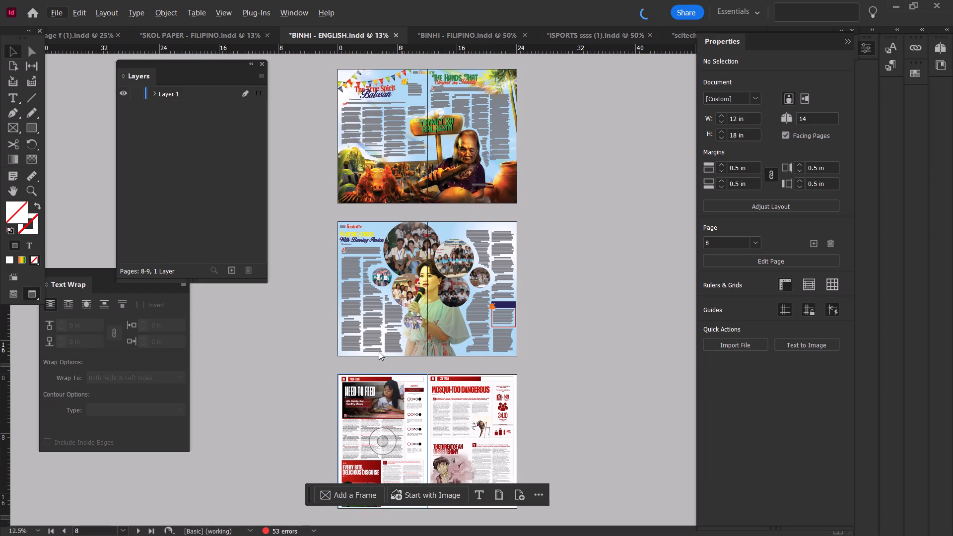
scroll(325, 218, "down", 2)
left_click(350, 183)
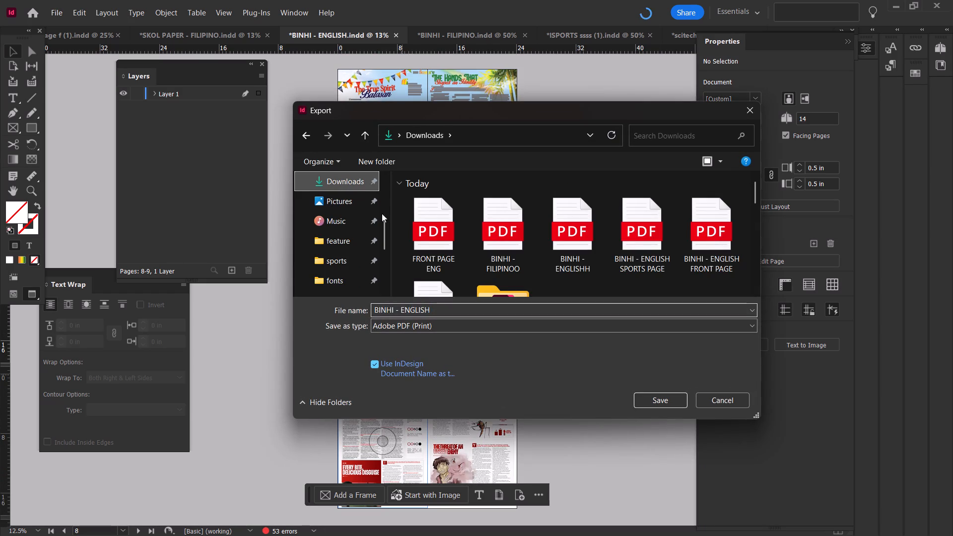
left_click(440, 311)
left_click_drag(438, 310, 425, 310)
left_click_drag(427, 309, 415, 309)
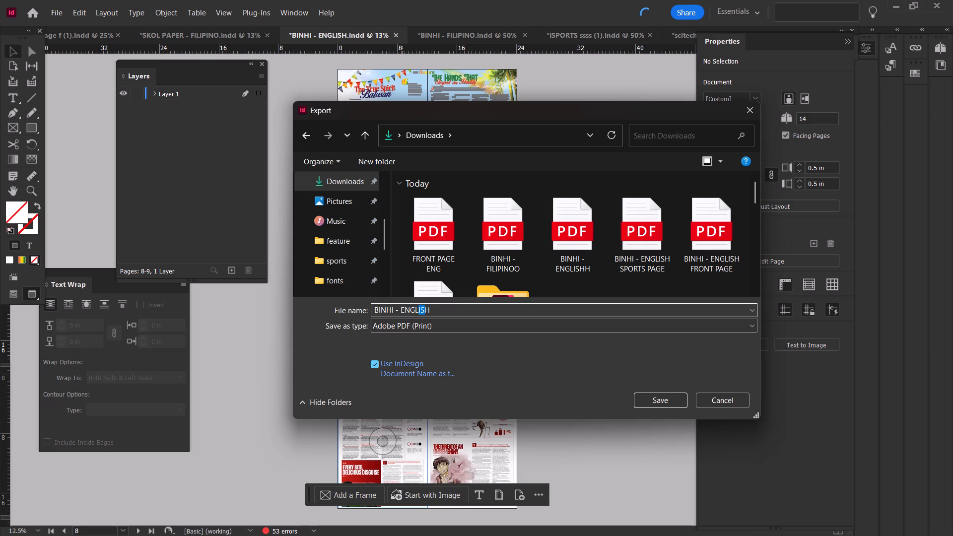
left_click_drag(415, 309, 401, 310)
key("BackSpace")
key("BackSpace")
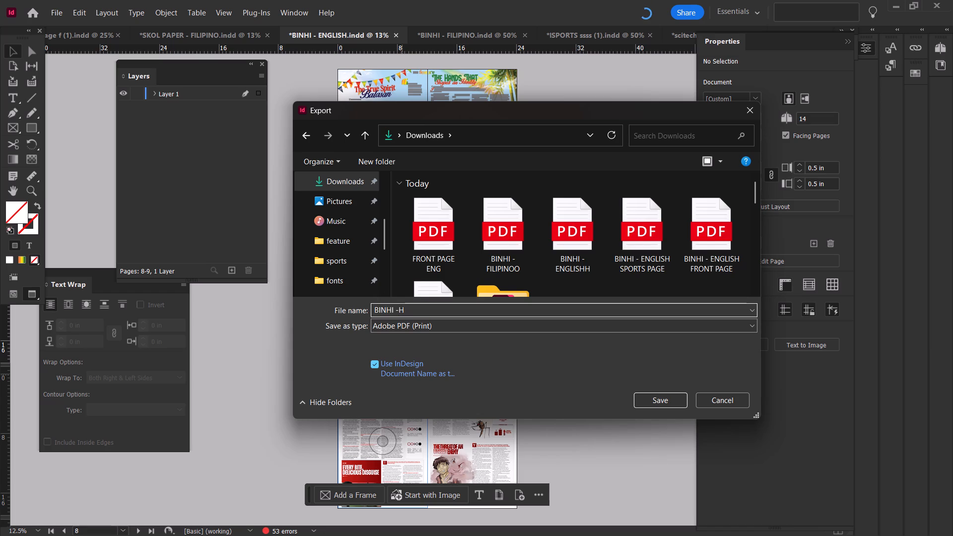
left_click(407, 310)
key("BackSpace")
key("space")
left_click(647, 401)
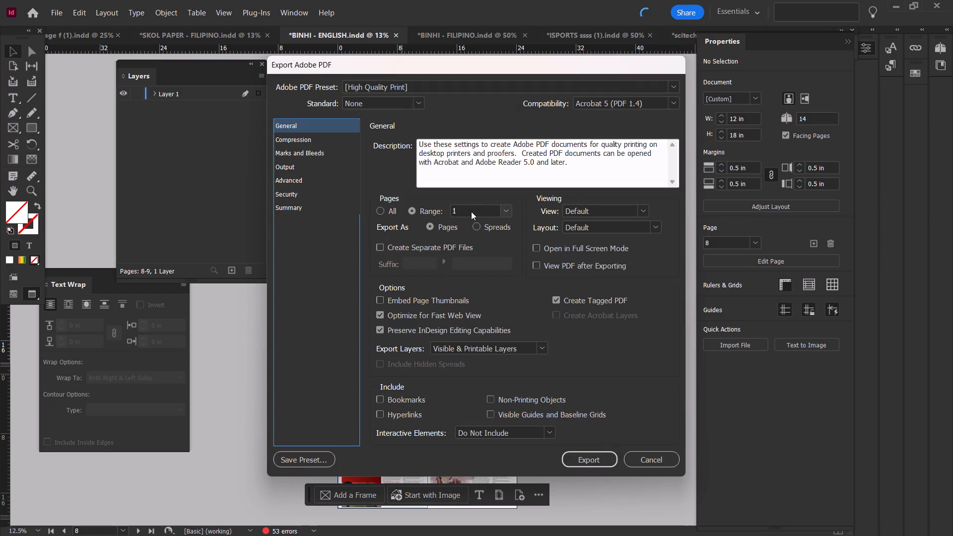
Set the export page range to 7-10 and export the PDF.
left_click(472, 211)
key("BackSpace")
key("BackSpace")
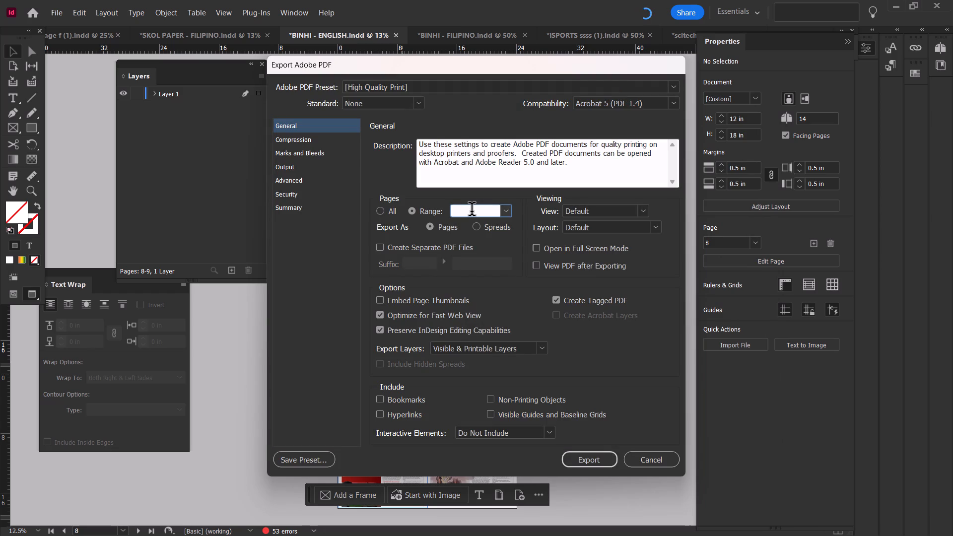
key("7")
type("-10")
left_click(573, 460)
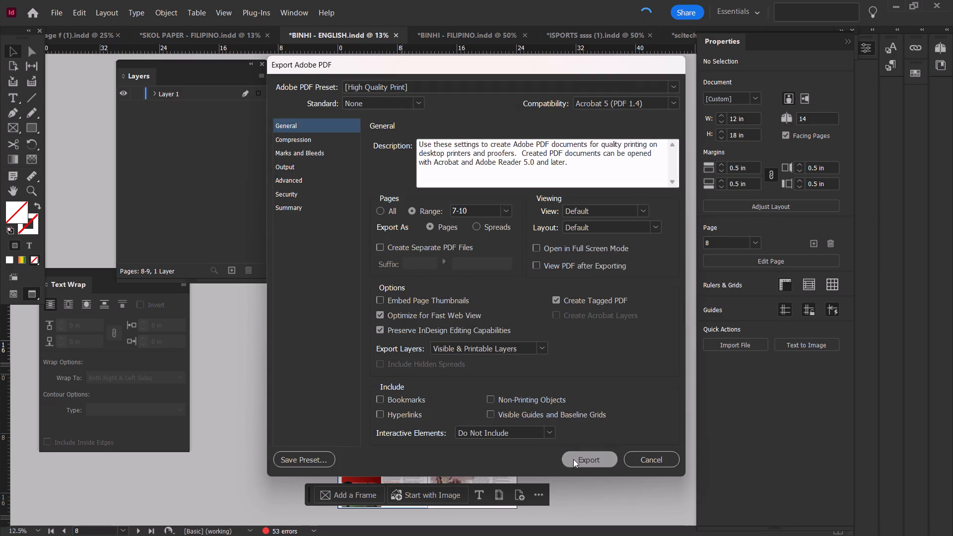
Start another Adobe PDF (Print) export to Downloads and try saving it as BINHI - SPORTS.
scroll(531, 402, "down", 15)
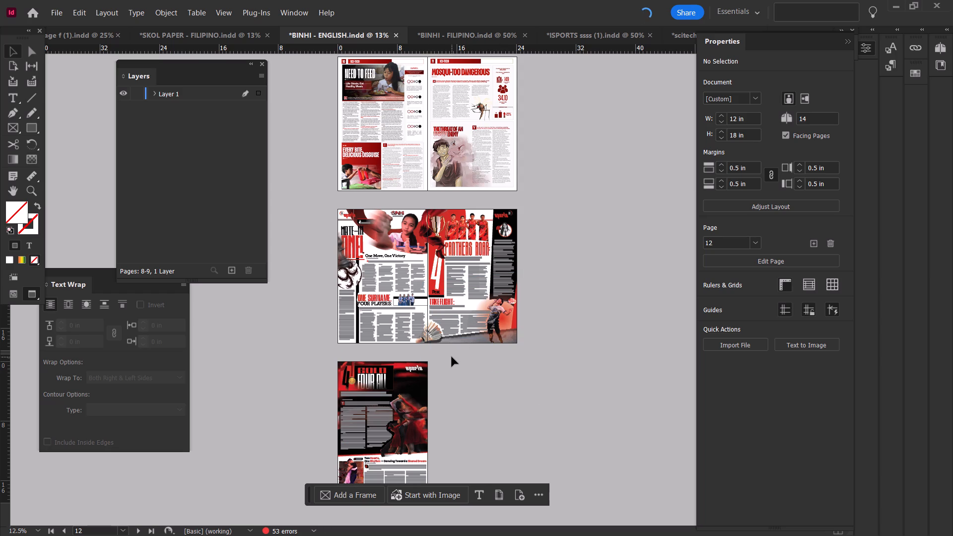
key("ctrl+e")
scroll(367, 237, "down", 2)
left_click(357, 187)
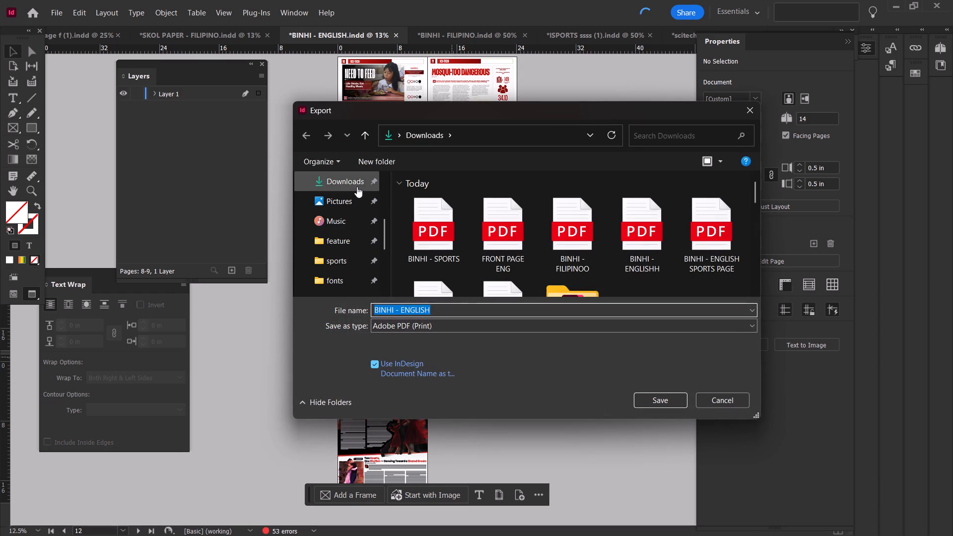
left_click(442, 309)
left_click_drag(434, 307, 396, 310)
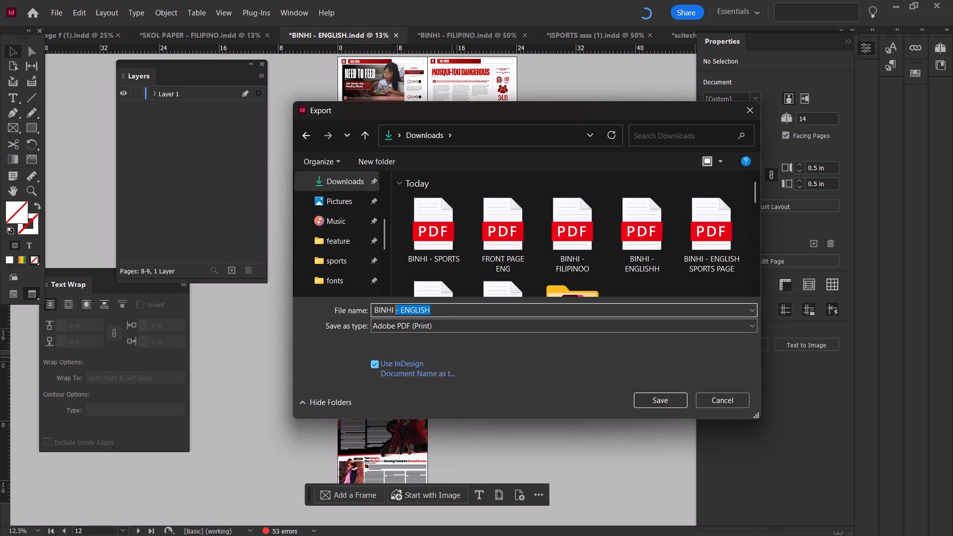
left_click_drag(396, 310, 402, 313)
key("BackSpace")
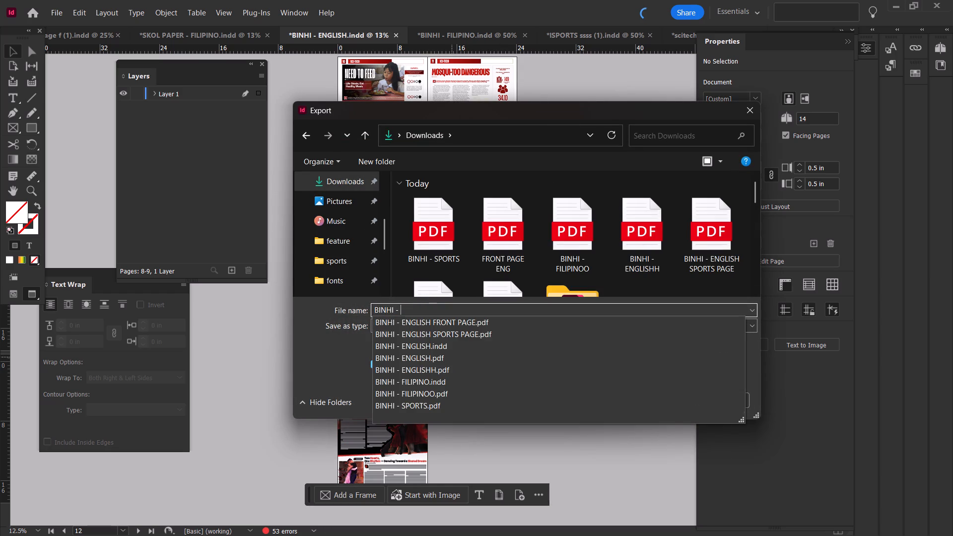
key("s")
key("p")
type("ORTS")
left_click(653, 402)
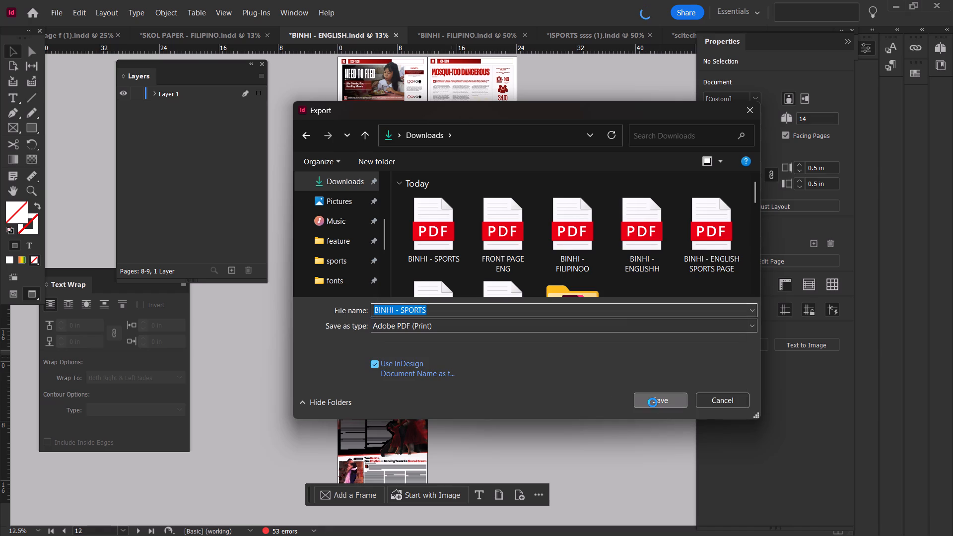
Change the export file name to BINHI - SPORTSS and save it.
left_click(570, 275)
left_click(435, 306)
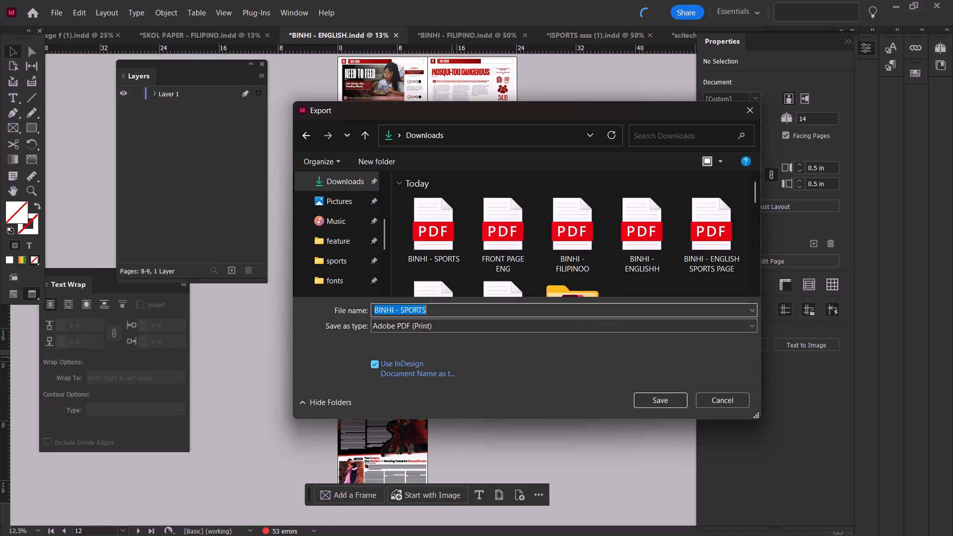
left_click(422, 307)
left_click(425, 308)
key("s")
left_click(674, 401)
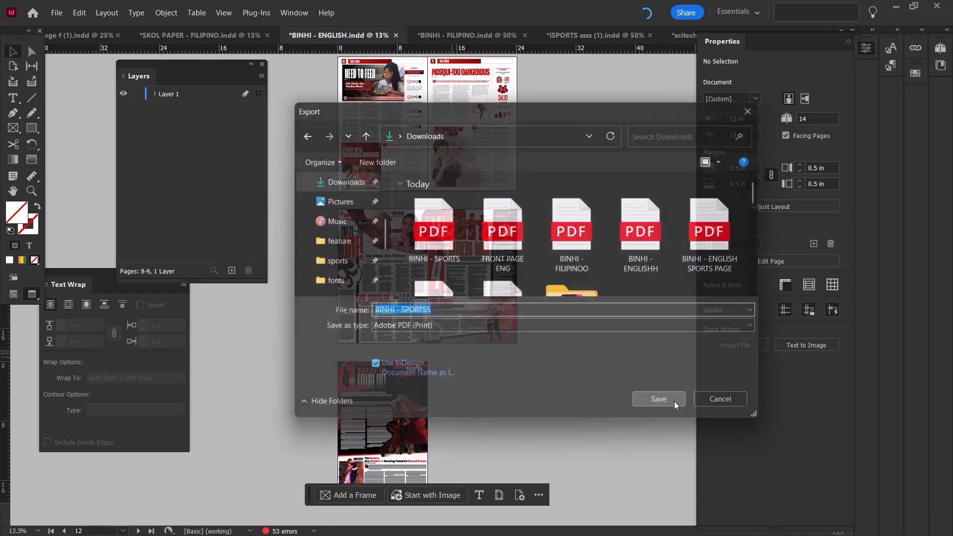
Set the export page range to 13-14 and export the PDF, continuing despite the missing or modified links.
left_click(472, 209)
left_click_drag(472, 209, 442, 205)
type("14")
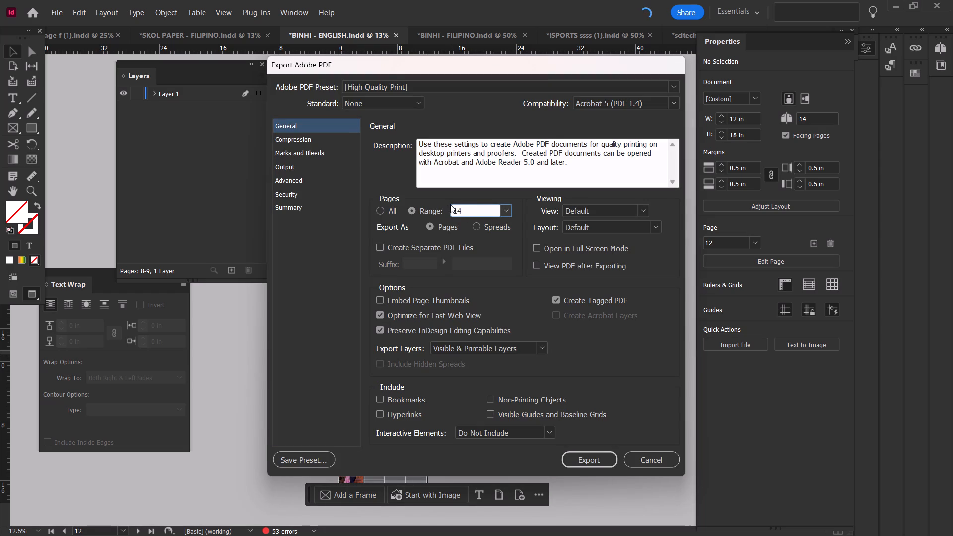
key("minus")
key("BackSpace")
key("BackSpace")
key("BackSpace")
key("1")
key("3")
type("-1")
key("4")
left_click(597, 466)
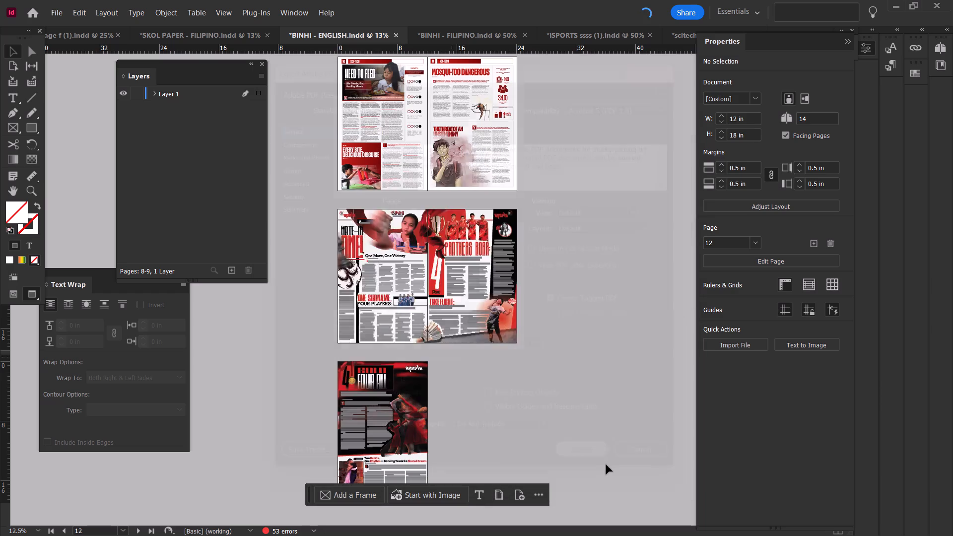
left_click(615, 222)
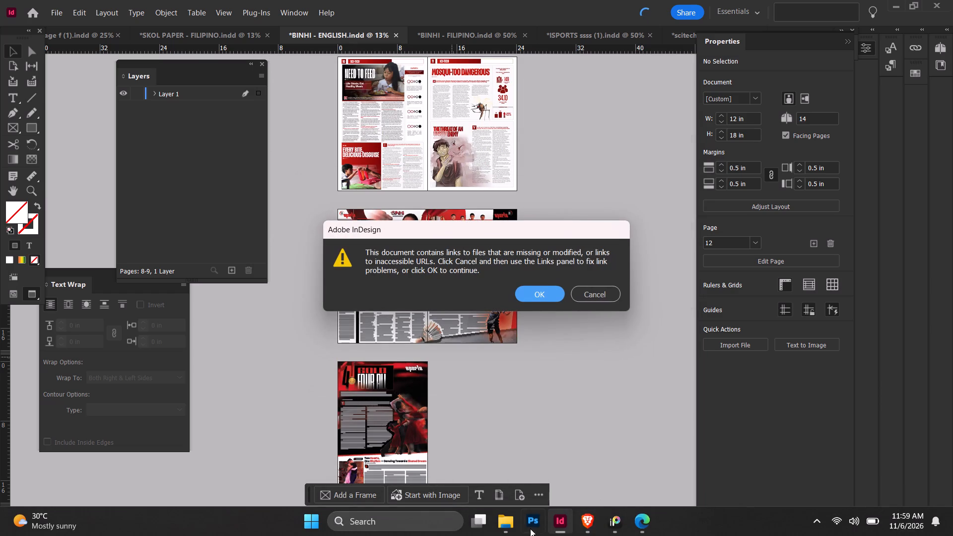
left_click(541, 289)
Switch to File Explorer and open the exported FRONT PAGE ENG PDF from the recent files in Microsoft Edge.
left_click(510, 523)
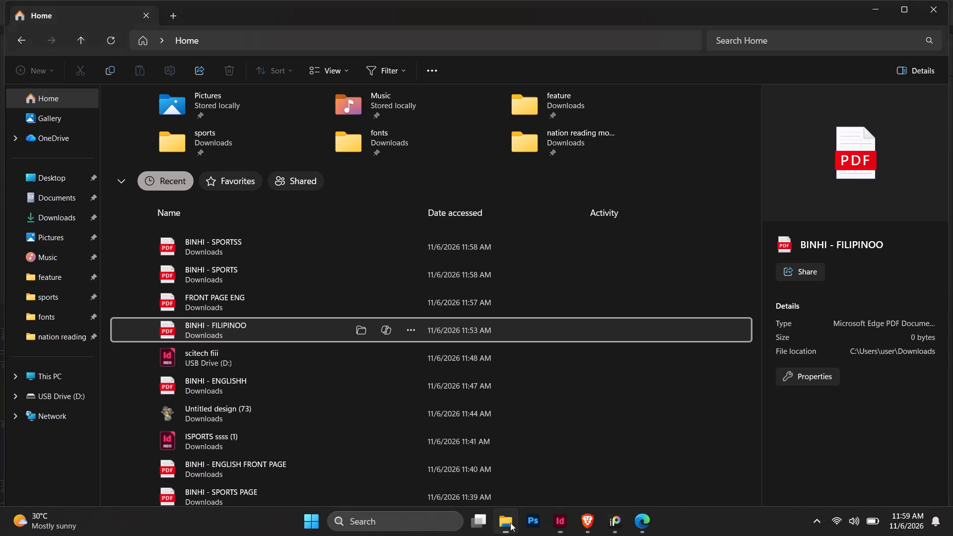
left_click(261, 242)
triple_click(244, 307)
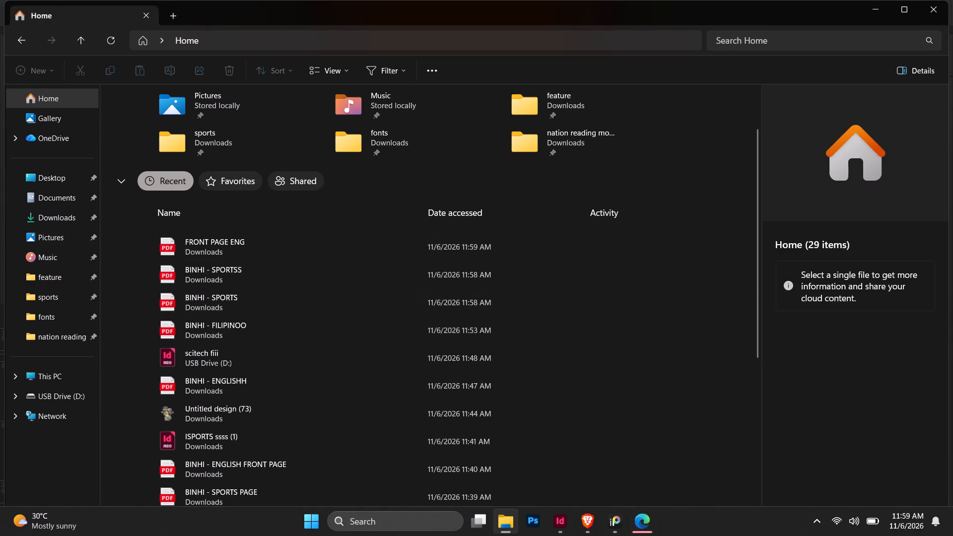
left_click(640, 522)
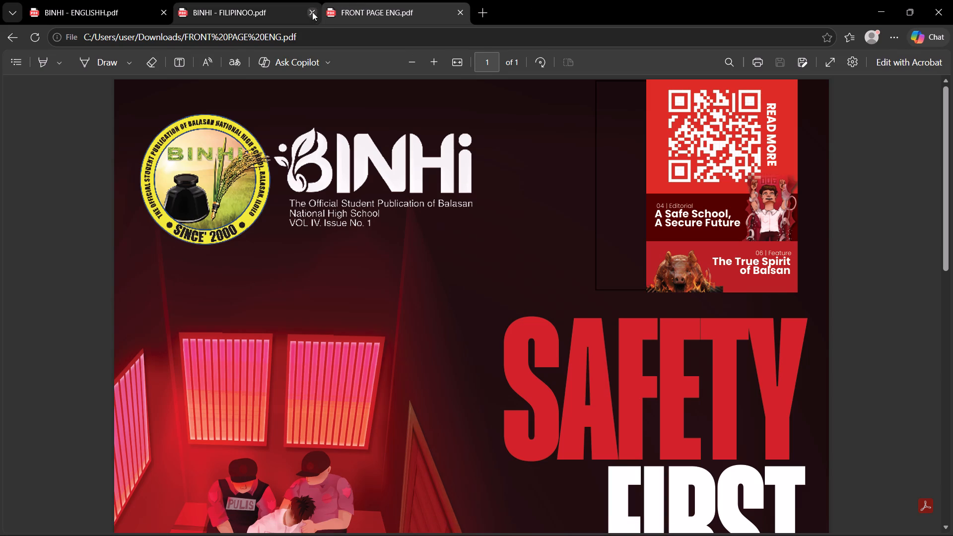
Close the previously opened BINHI - ENGLISHH and BINHI - FILIPINOO PDFs in Edge.
left_click(309, 12)
left_click(156, 12)
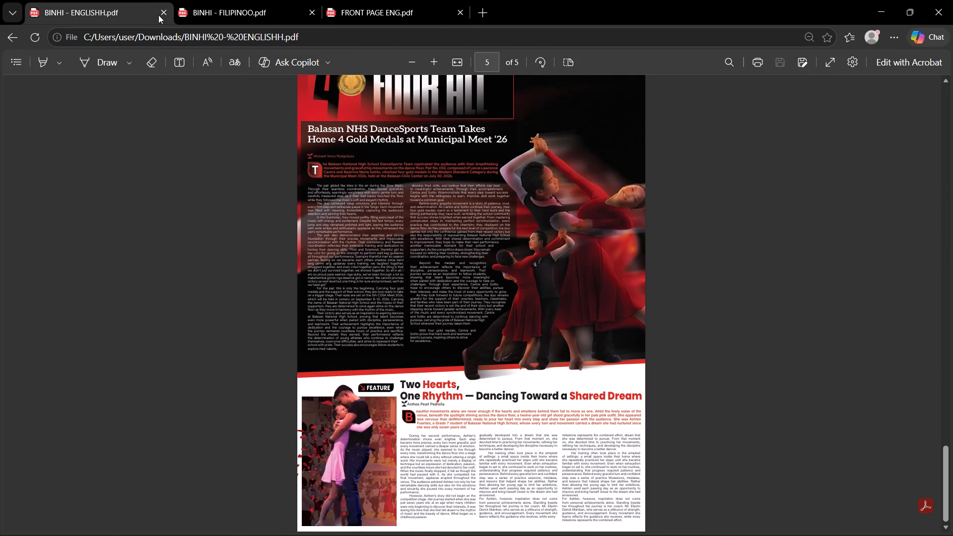
left_click(162, 11)
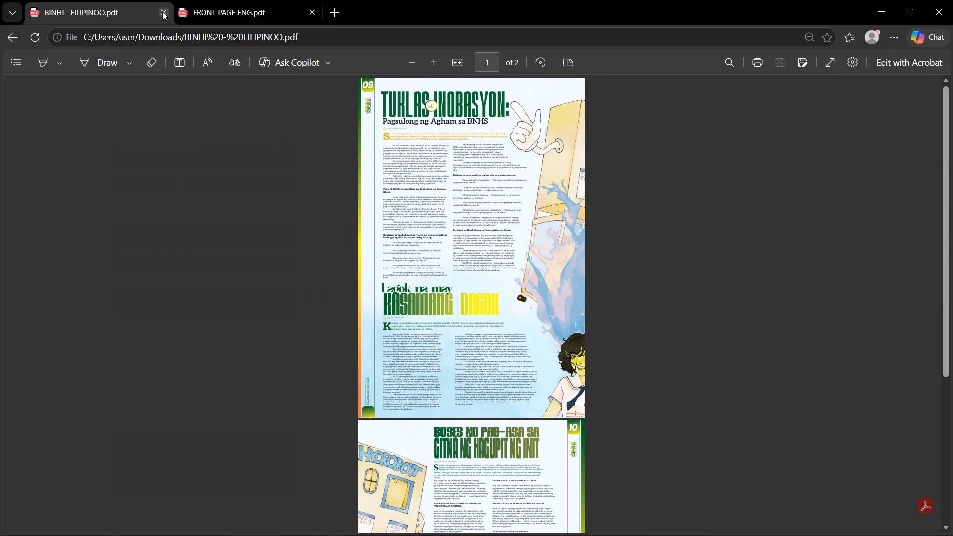
left_click(164, 10)
Reopen FRONT PAGE ENG from File Explorer, close its duplicate copy, and examine the front page down to the bottom.
left_click(503, 535)
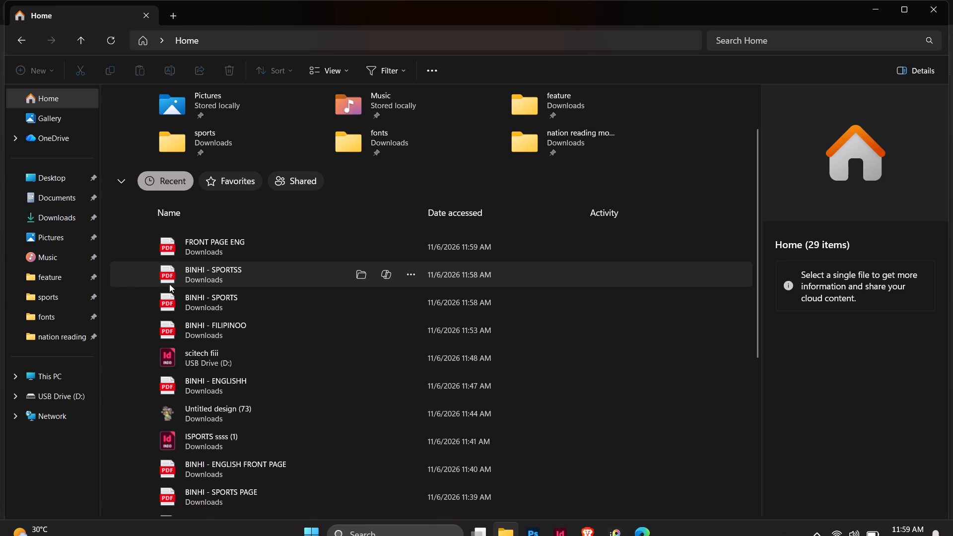
double_click(261, 243)
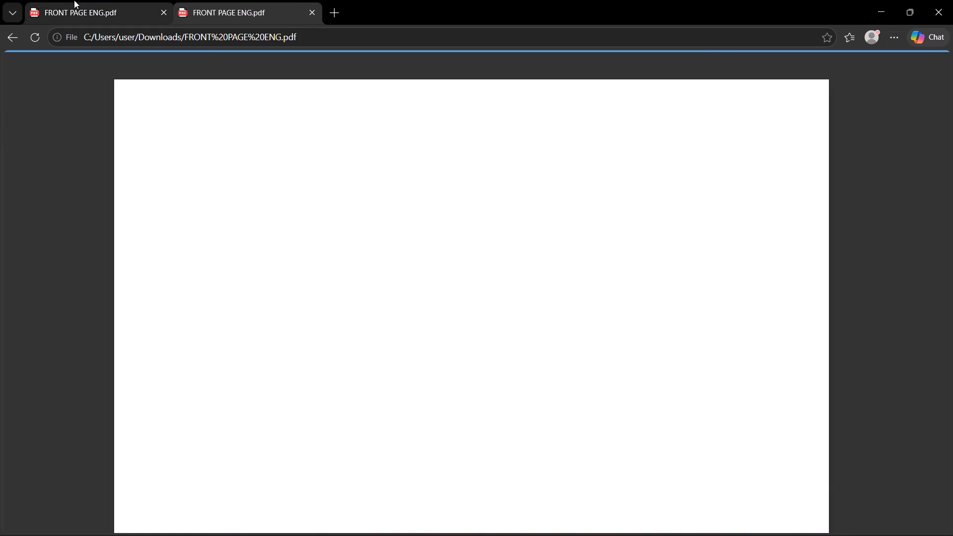
left_click(310, 9)
scroll(570, 386, "down", 2)
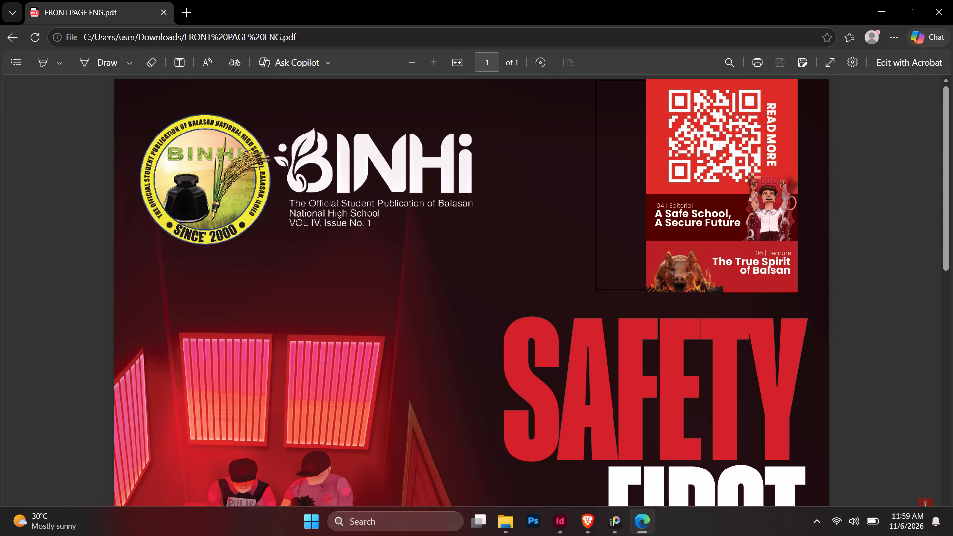
scroll(570, 386, "down", 2)
scroll(579, 376, "down", 6, "ctrl")
scroll(579, 376, "up", 1, "ctrl")
scroll(579, 376, "down", 4)
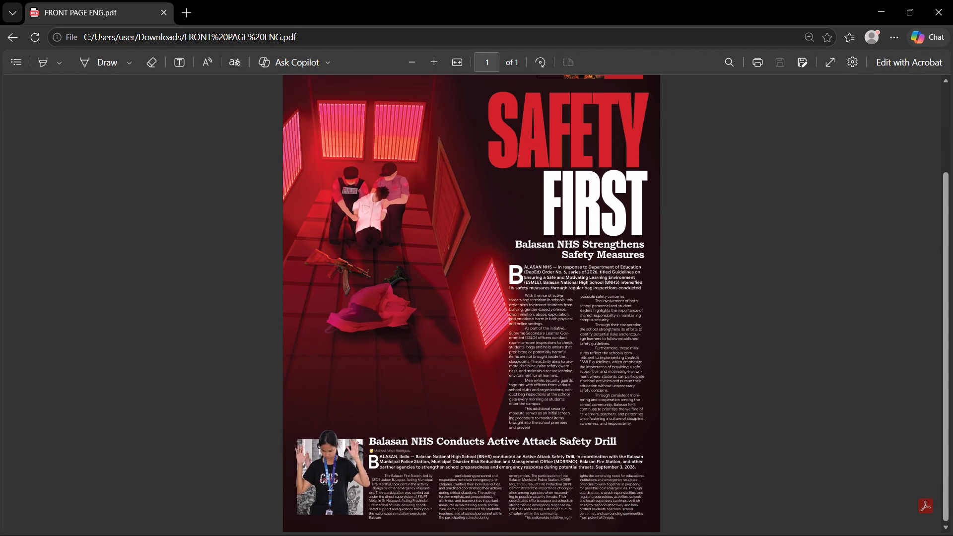
Open the exported BINHI - SPORTSS PDF from File Explorer's recent files in Edge and examine both of its pages.
left_click(510, 520)
double_click(259, 285)
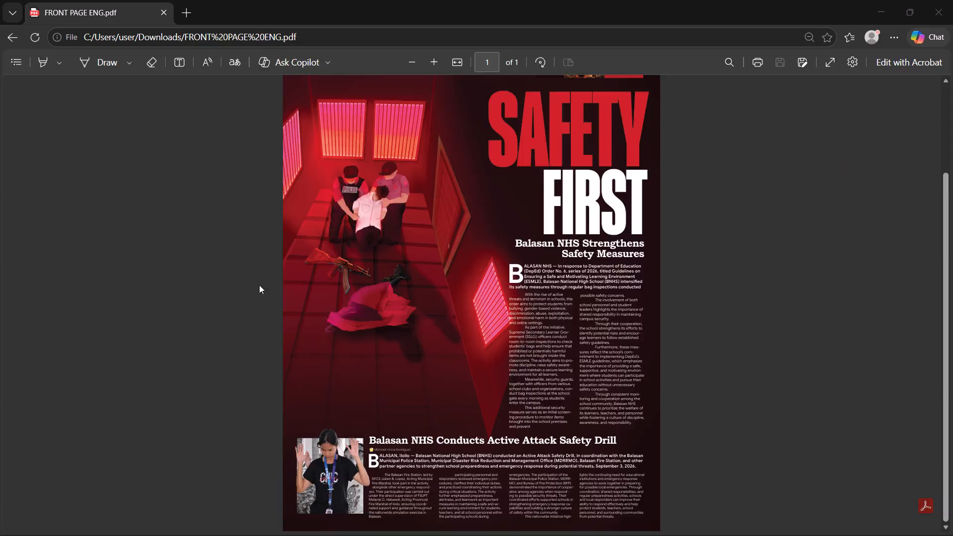
scroll(343, 264, "down", 3, "ctrl")
scroll(413, 277, "down", 4, "ctrl")
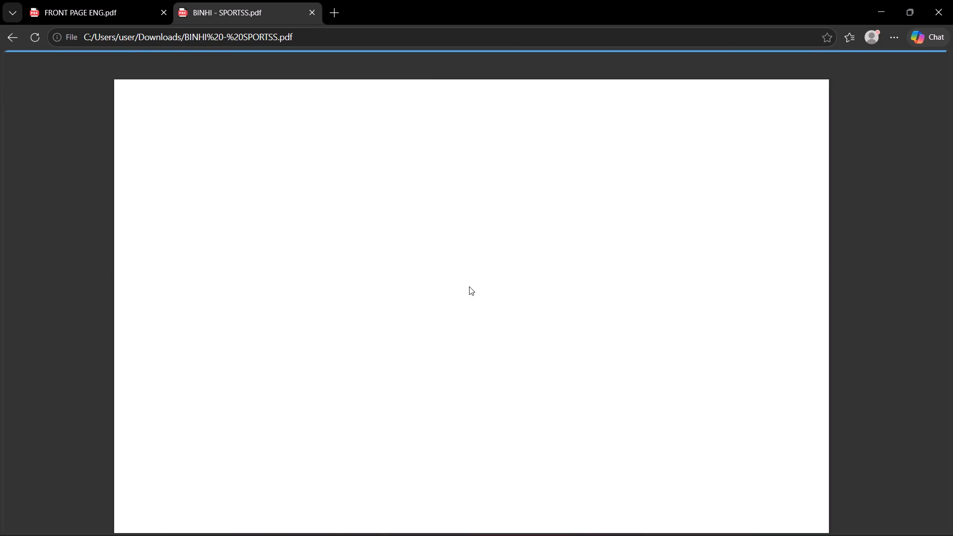
scroll(477, 287, "down", 3, "ctrl")
scroll(505, 291, "up", 2, "ctrl")
scroll(505, 291, "up", 4)
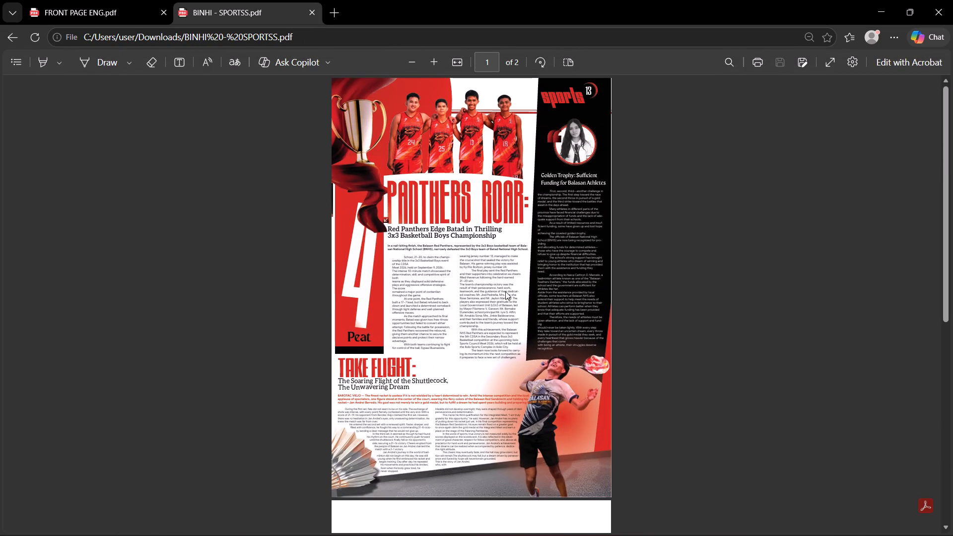
scroll(505, 291, "down", 9)
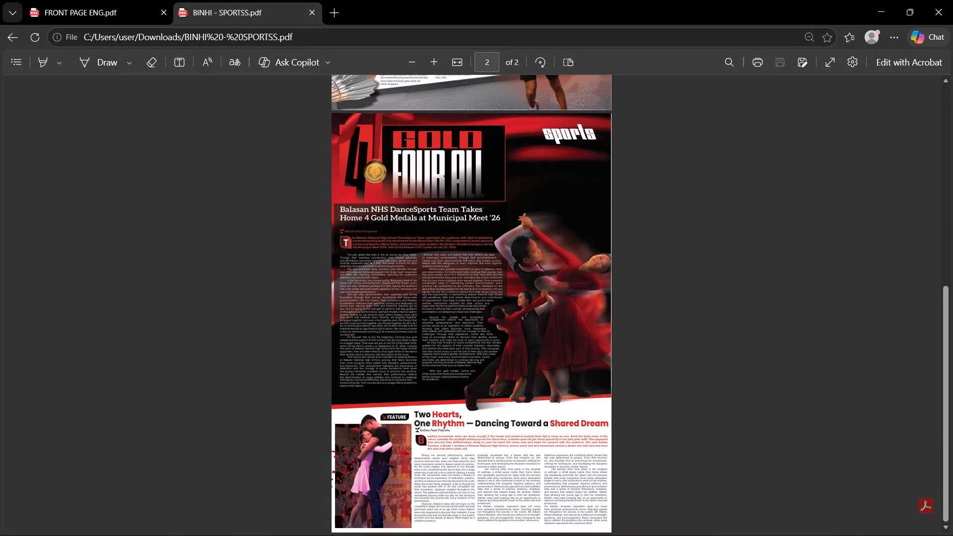
Open the BINHI - SPORTS PDF from File Explorer's recent files and examine which pages it contains.
left_click(506, 521)
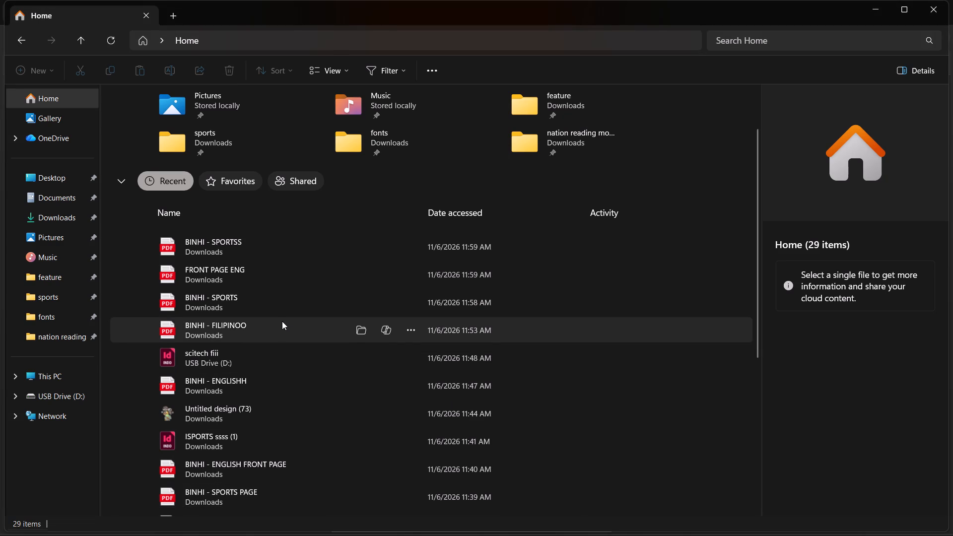
double_click(280, 309)
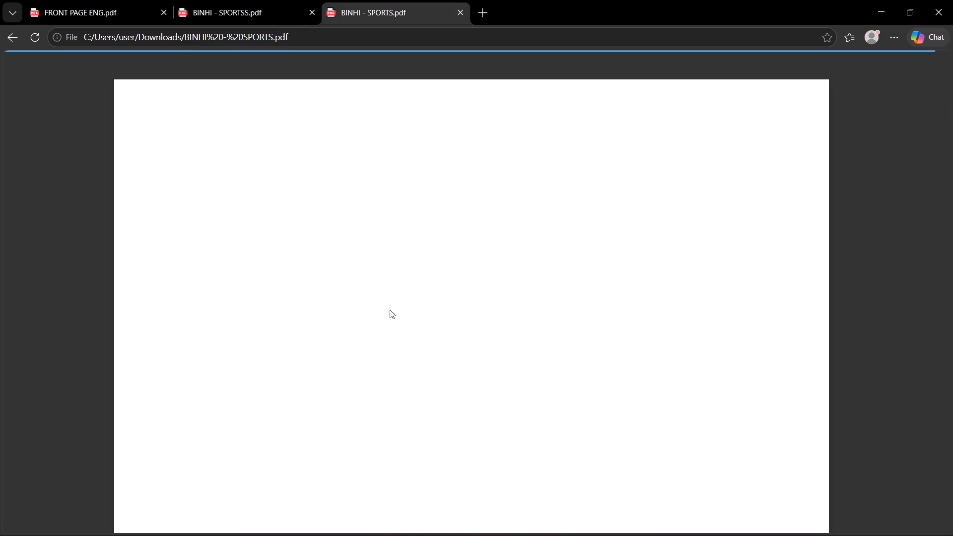
scroll(390, 310, "down", 6, "ctrl")
scroll(487, 335, "up", 5, "ctrl")
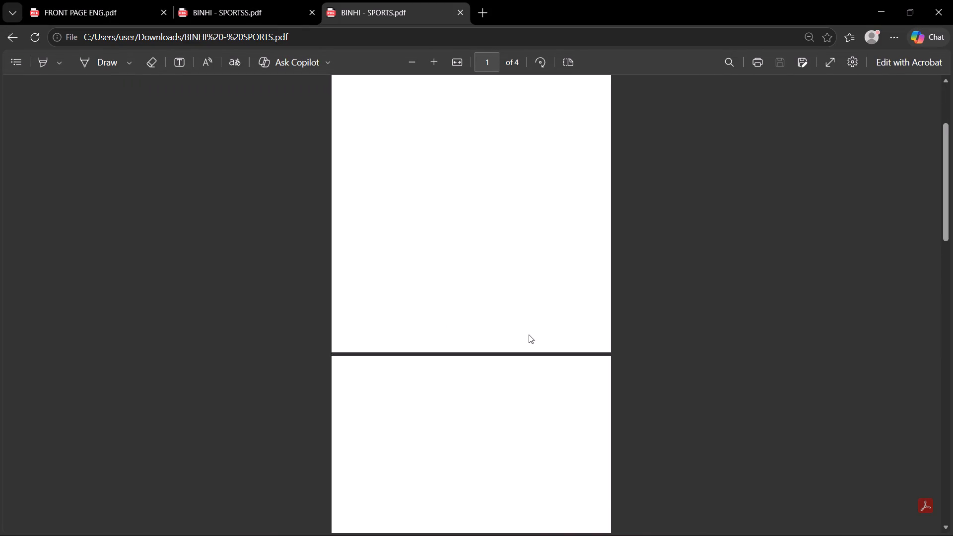
scroll(529, 335, "up", 4, "ctrl")
scroll(549, 330, "down", 2, "ctrl")
scroll(549, 330, "down", 16)
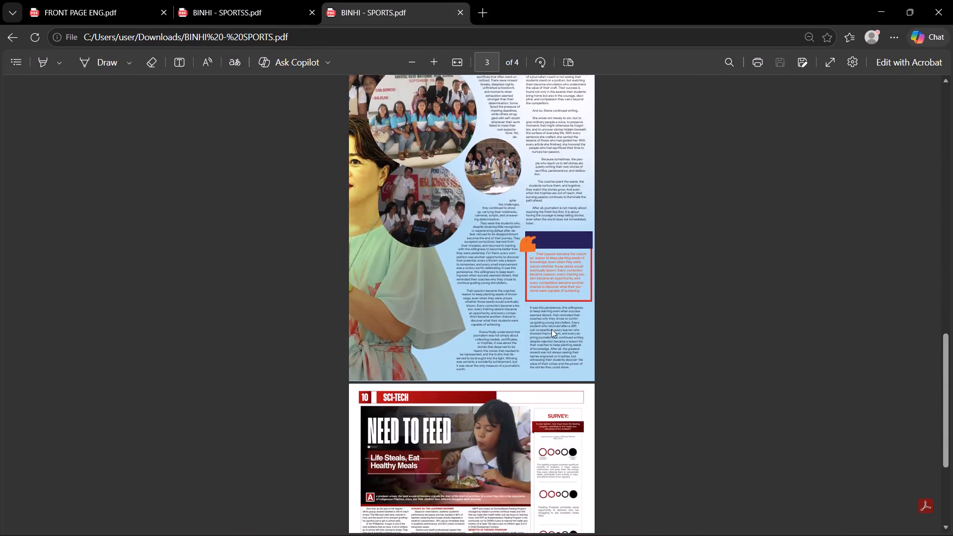
scroll(551, 329, "down", 5)
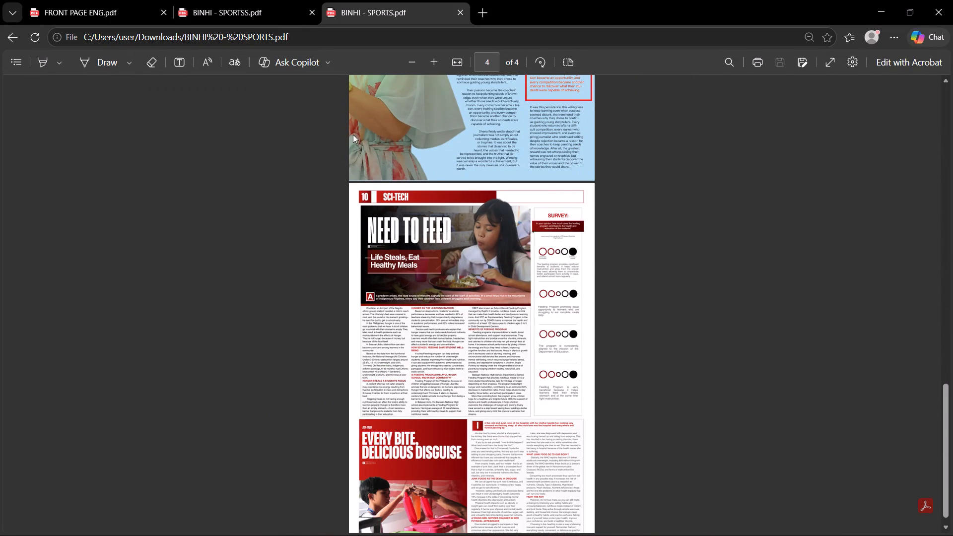
scroll(599, 259, "up", 12)
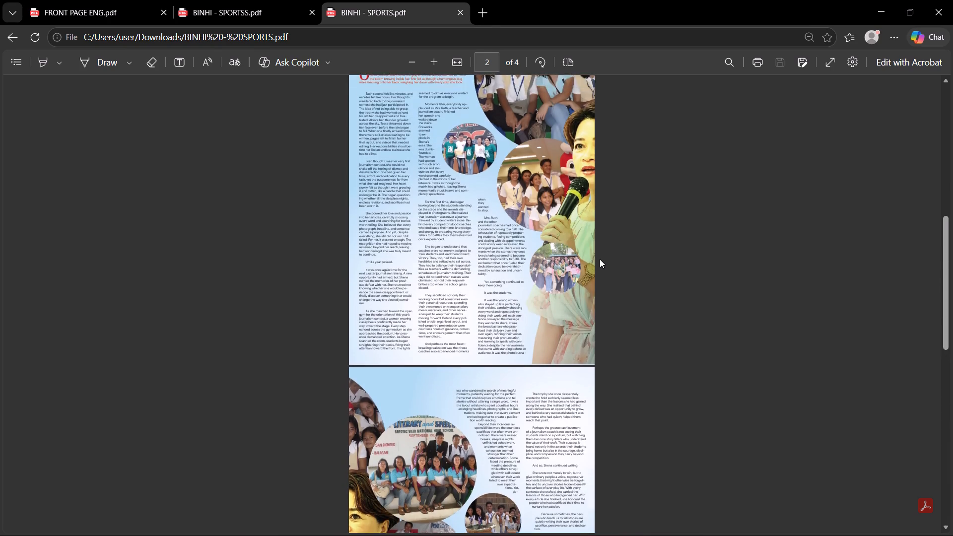
scroll(600, 259, "up", 7)
scroll(601, 255, "down", 4)
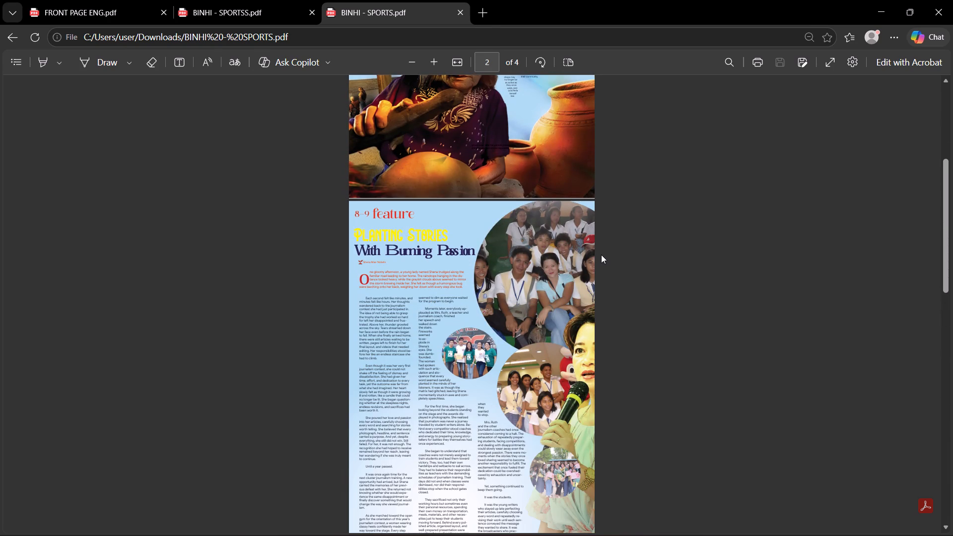
scroll(601, 255, "down", 10)
Recheck the already open BINHI - SPORTSS and FRONT PAGE ENG PDFs, and open a new blank browser page.
left_click(205, 6)
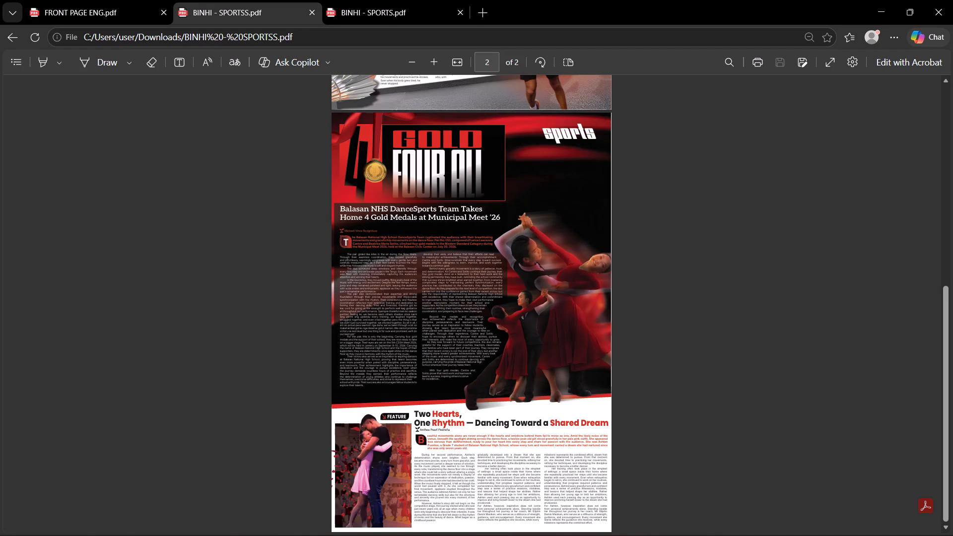
scroll(451, 188, "down", 1)
scroll(456, 190, "up", 3)
left_click(64, 1)
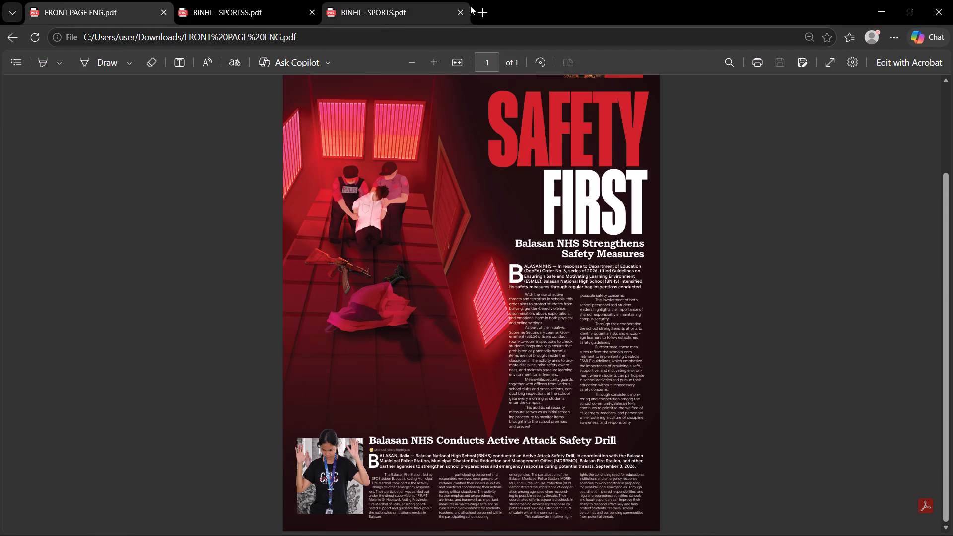
left_click(484, 6)
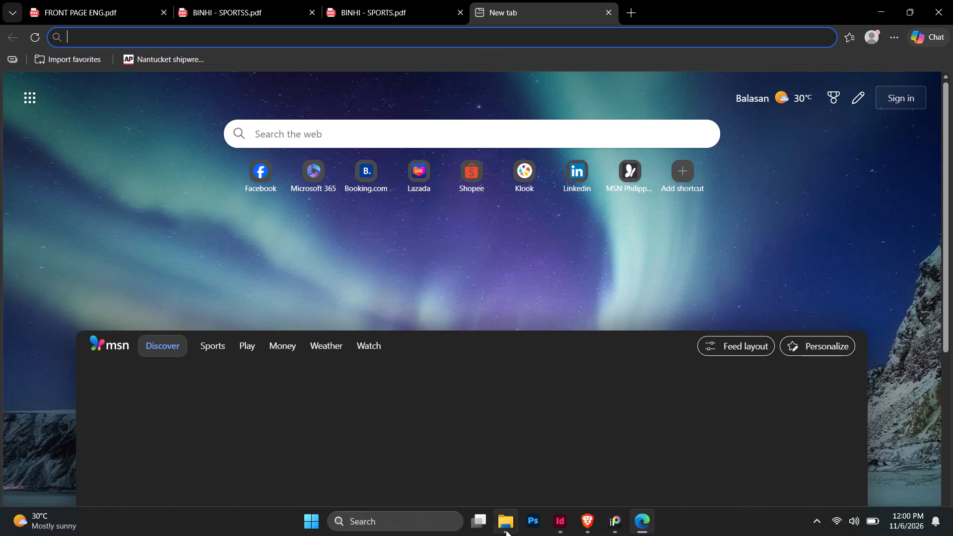
Switch to InDesign and look through the spreads of the BINHI - ENGLISH and BINHI - FILIPINO documents.
left_click(507, 530)
left_click(551, 524)
scroll(551, 495, "up", 3)
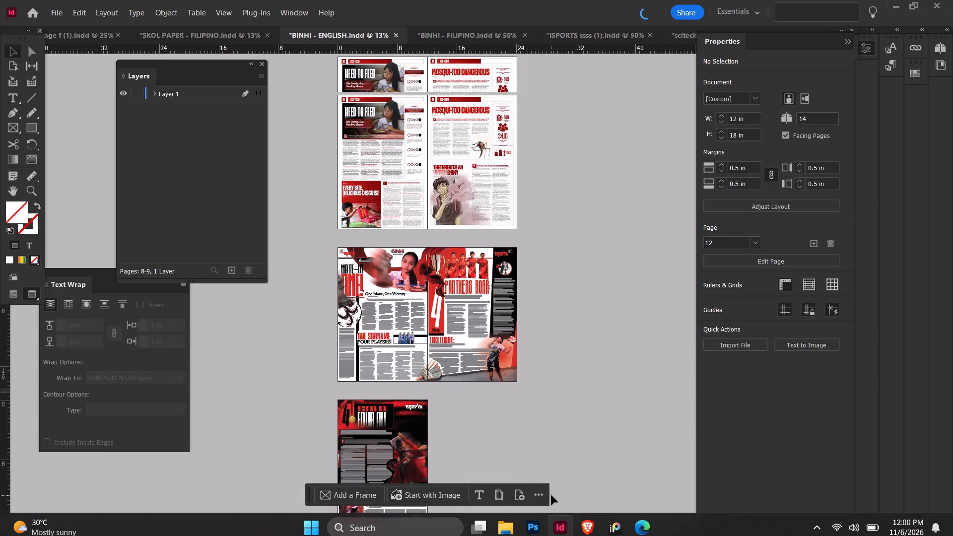
scroll(551, 495, "up", 2)
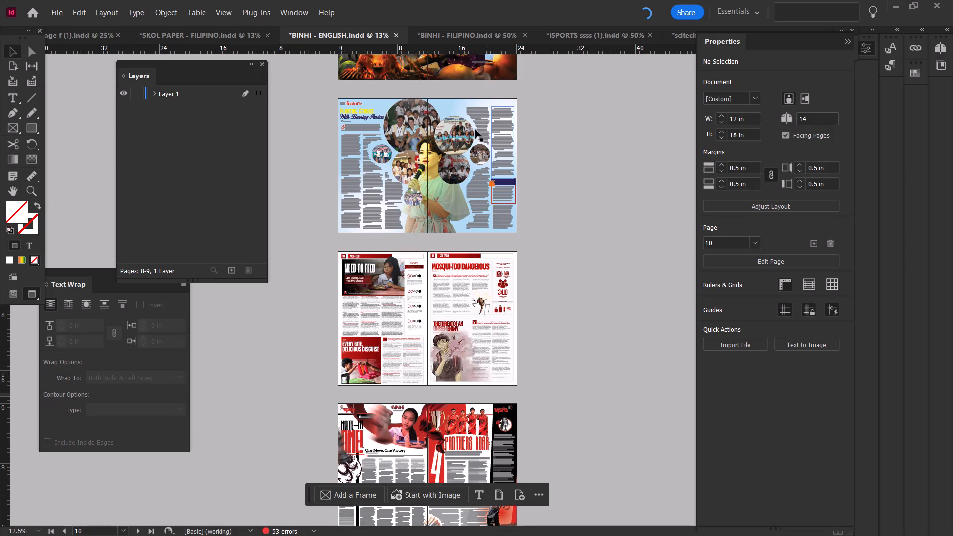
left_click(481, 34)
scroll(557, 259, "down", 4)
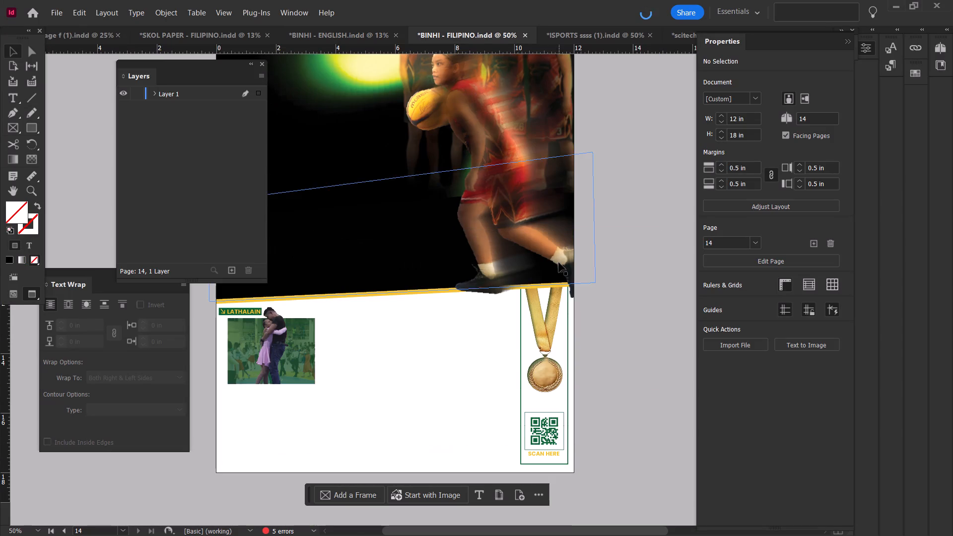
scroll(633, 355, "up", 5)
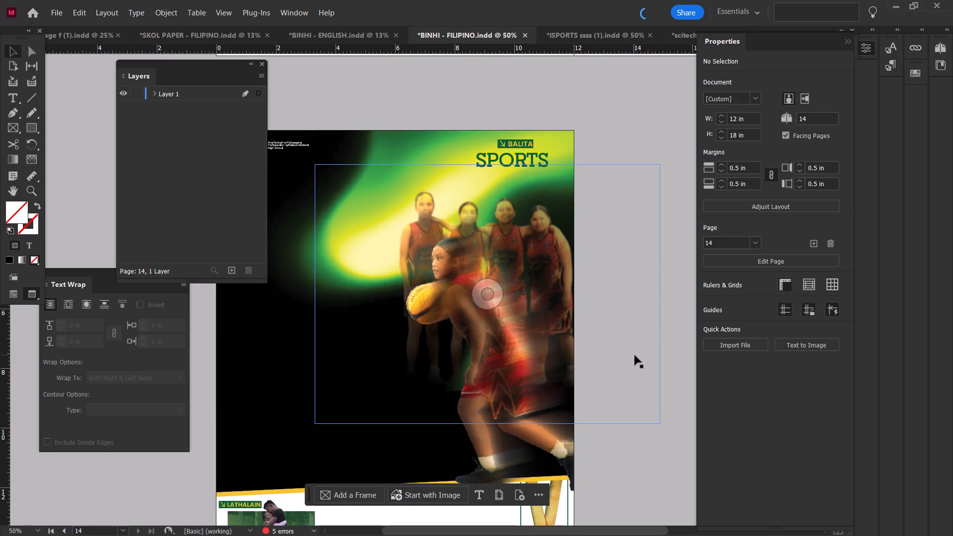
scroll(635, 355, "down", 1, "alt")
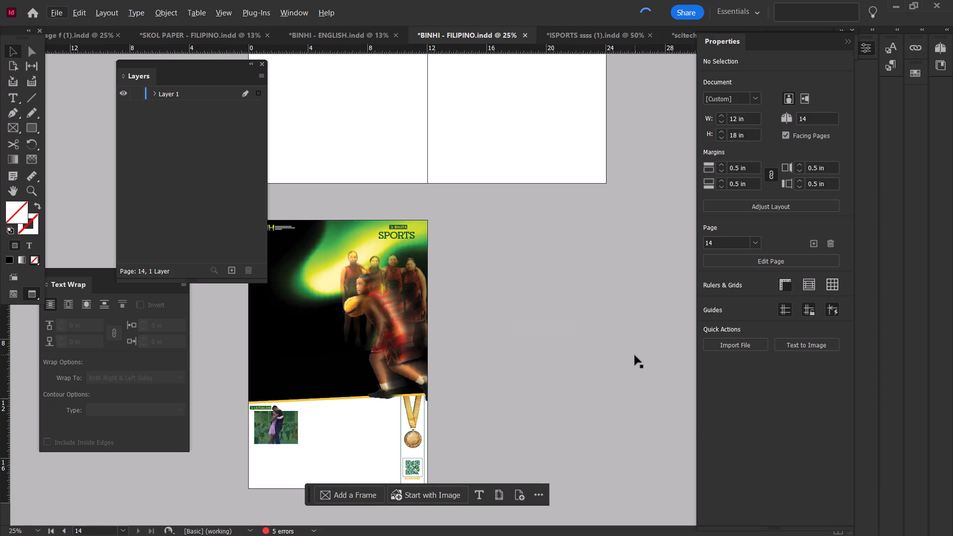
scroll(635, 355, "up", 15)
scroll(621, 273, "up", 18)
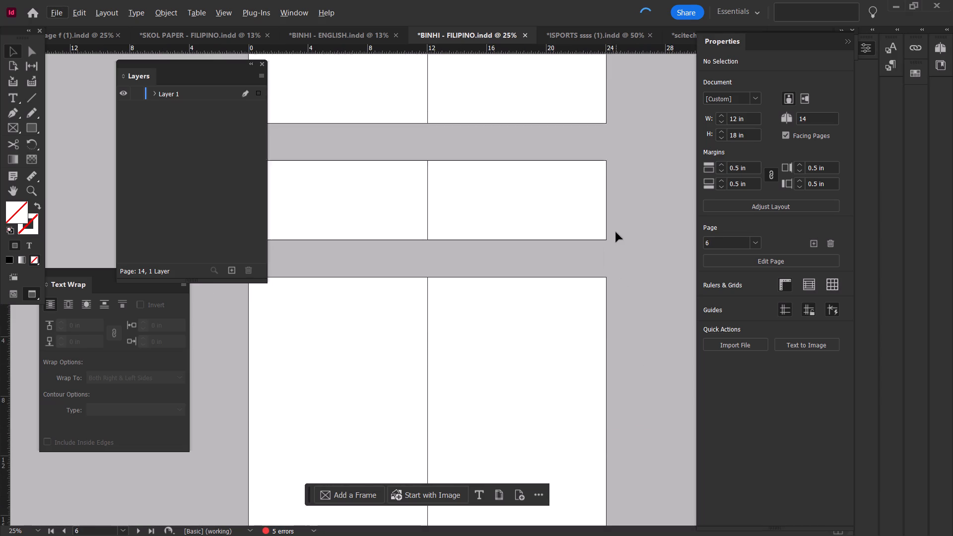
Bring up the ISPORTS ssss (1) document, followed by the scitech document, to view its Filipino page spreads.
left_click(597, 33)
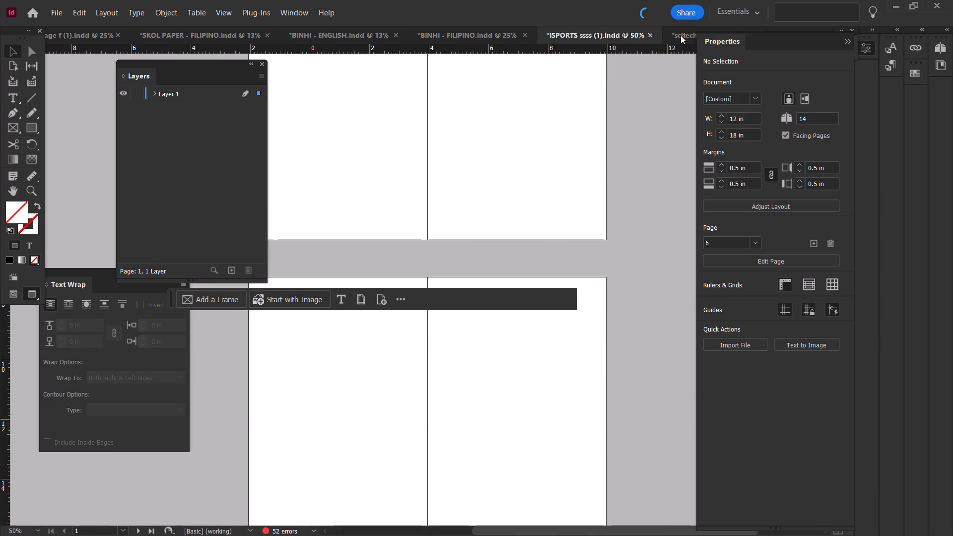
left_click(684, 37)
left_click(683, 36)
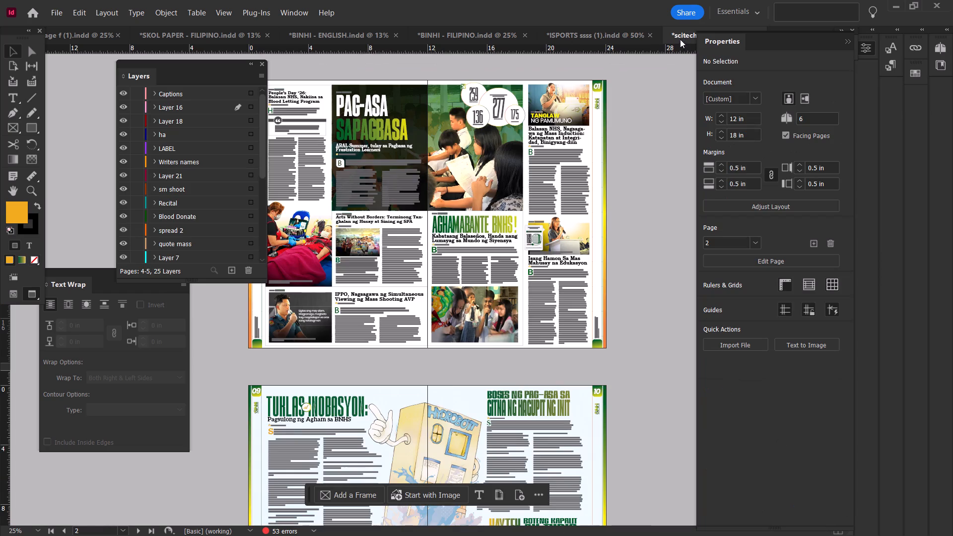
Look over the scitech document's full run of pages, including the Pag-asa sa Pagbasa news spread, the Tuklas Inobasyon spread and the last page.
scroll(648, 289, "up", 2, "alt")
scroll(648, 290, "down", 3, "alt")
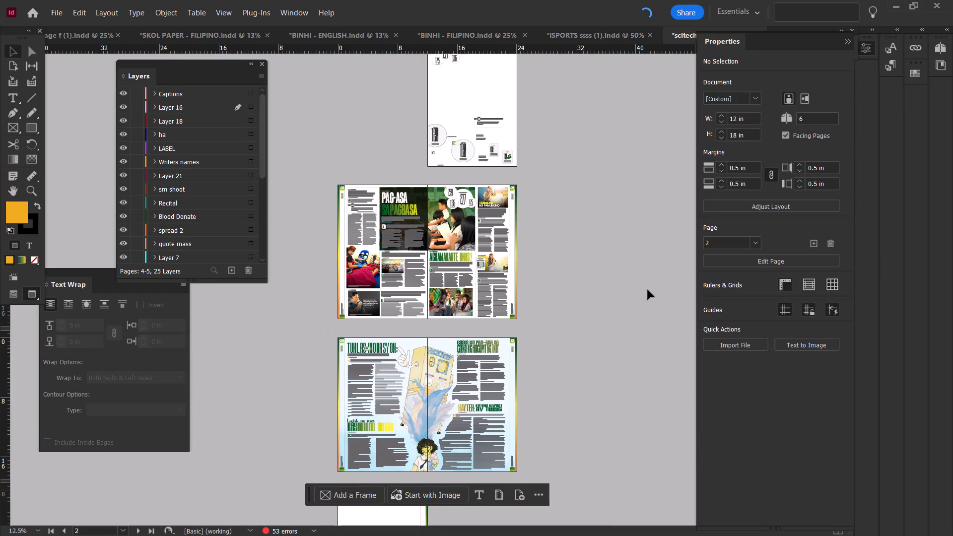
scroll(648, 290, "up", 1, "alt")
left_click_drag(631, 71, 470, 364)
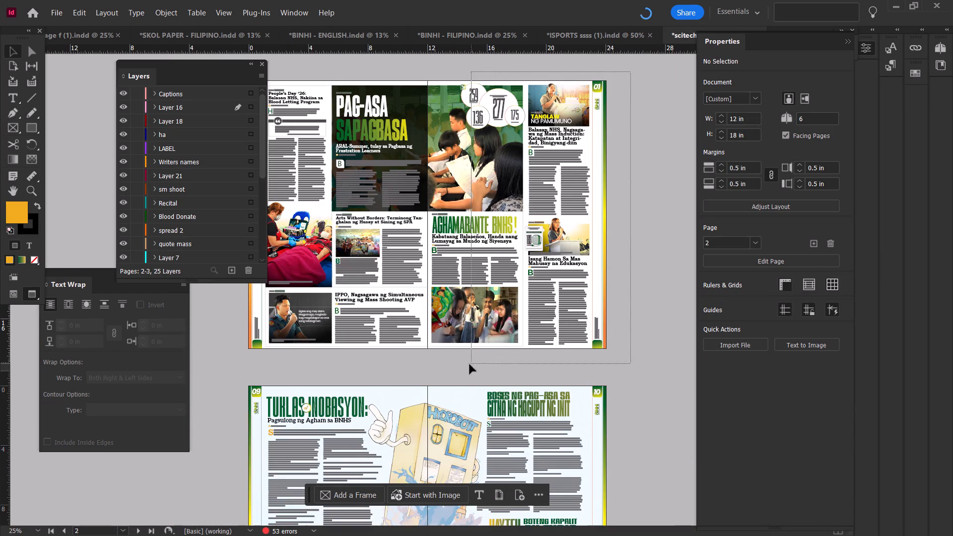
left_click_drag(470, 364, 453, 379)
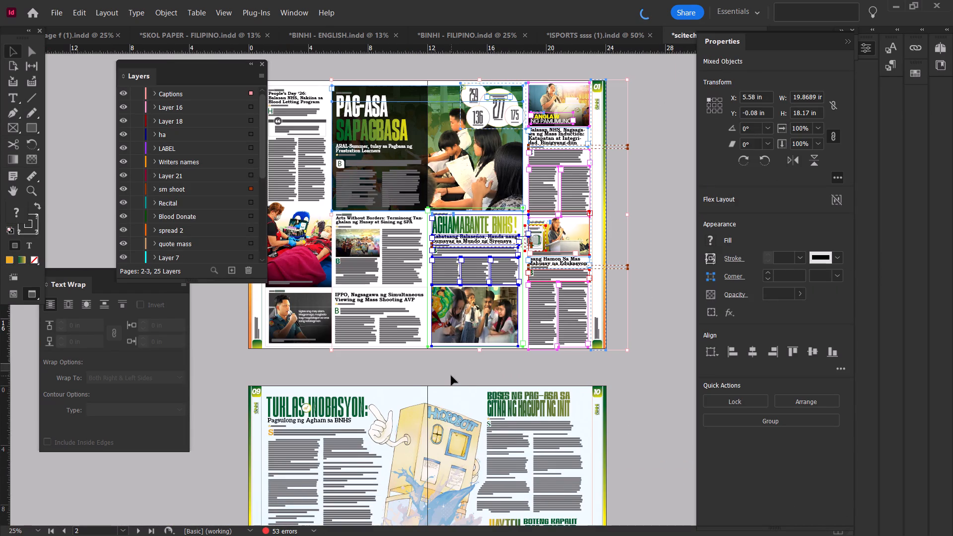
scroll(559, 346, "down", 12)
scroll(549, 346, "up", 3)
left_click(481, 329)
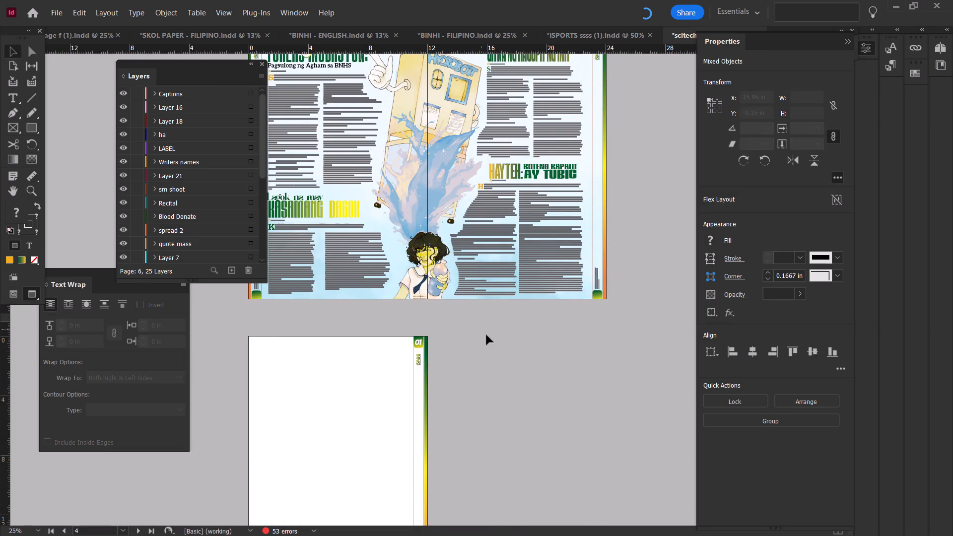
left_click_drag(472, 328, 430, 503)
scroll(568, 350, "down", 3)
scroll(568, 350, "down", 2, "alt")
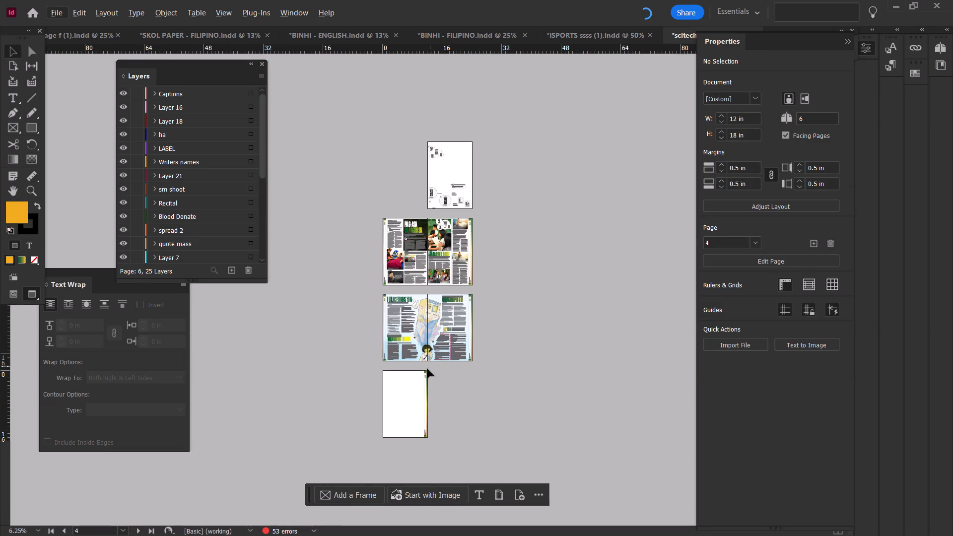
scroll(443, 400, "up", 1, "alt")
scroll(467, 425, "down", 4)
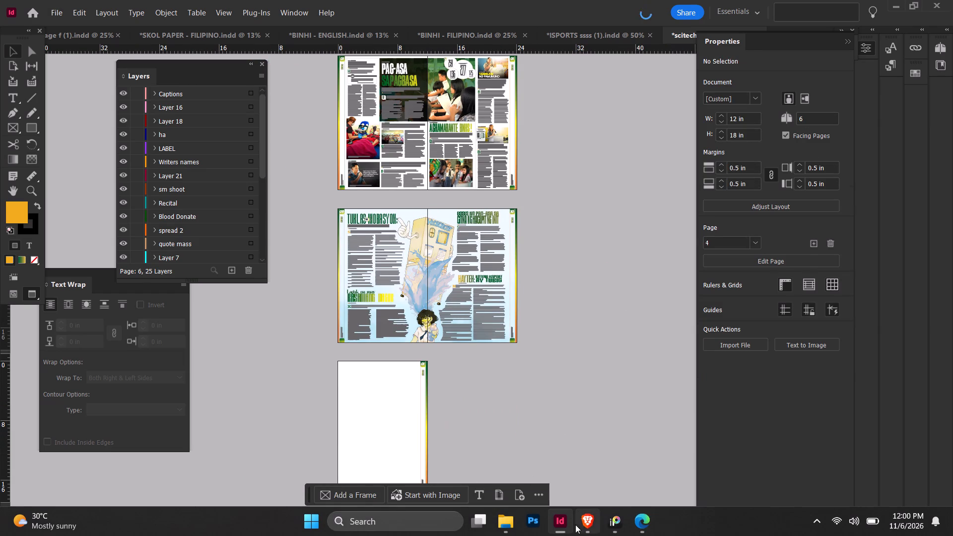
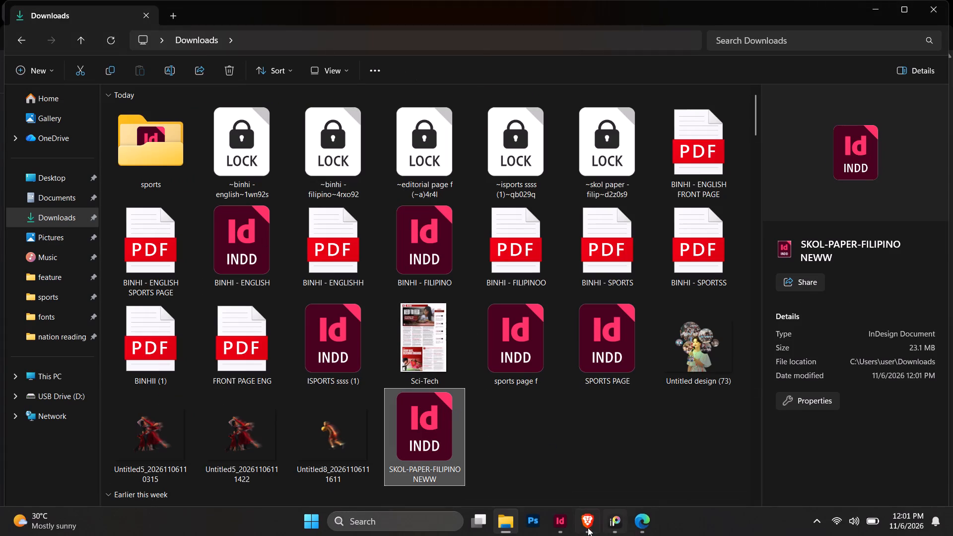
Return to InDesign and finish opening SKOL-PAPER-FILIPINO NEWW, skipping the missing font replacement.
left_click(556, 525)
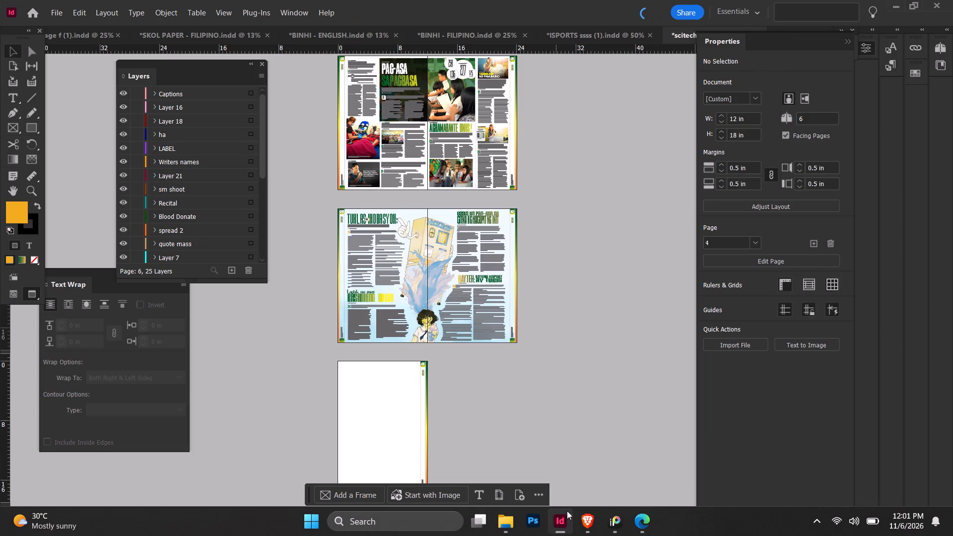
left_click(467, 310)
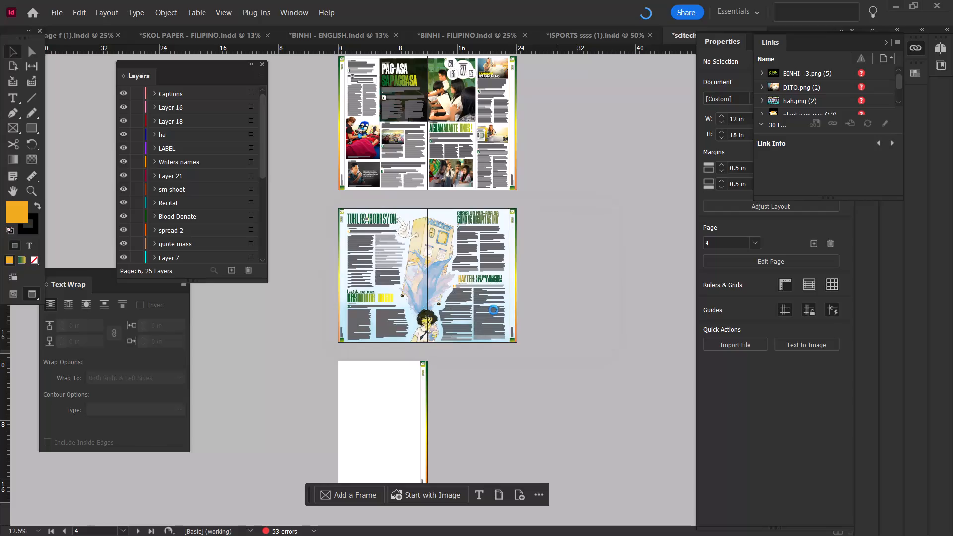
scroll(581, 318, "up", 3)
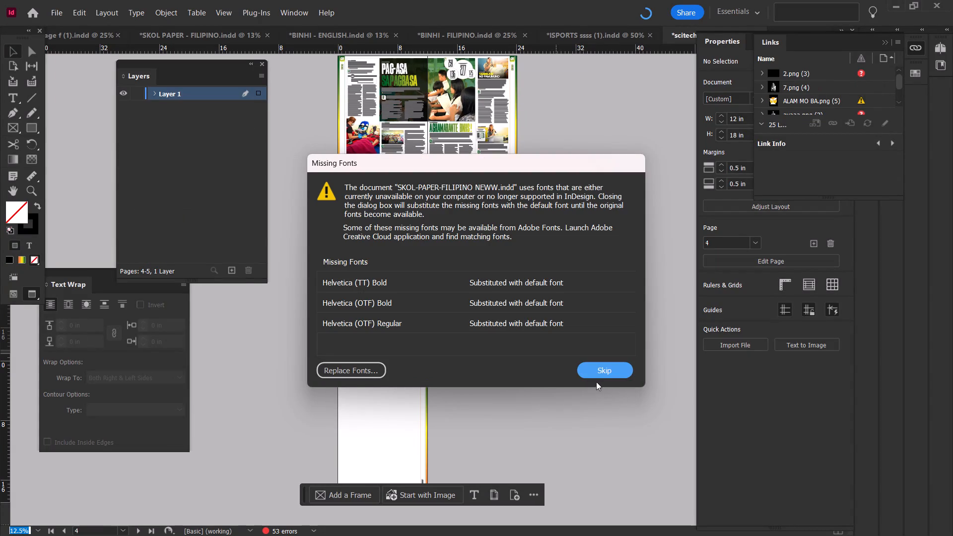
left_click(604, 375)
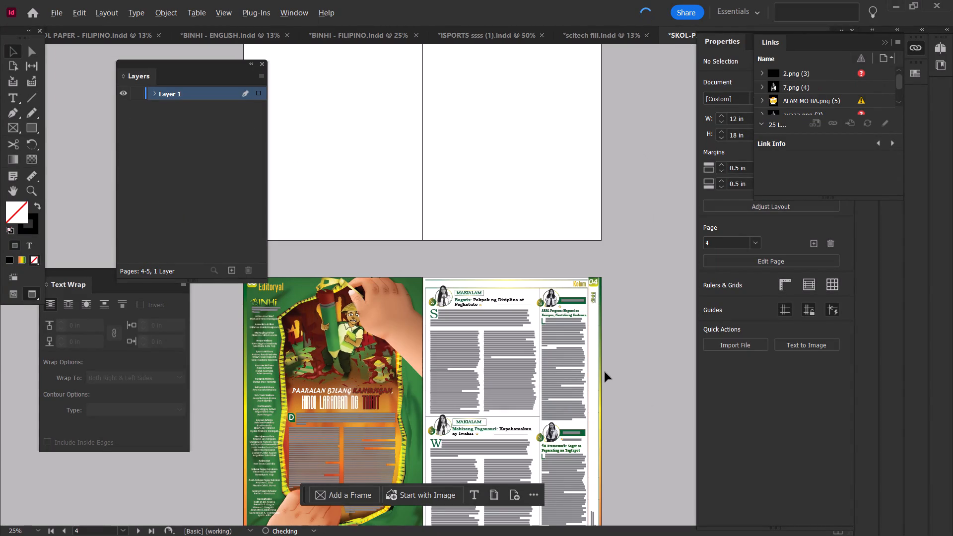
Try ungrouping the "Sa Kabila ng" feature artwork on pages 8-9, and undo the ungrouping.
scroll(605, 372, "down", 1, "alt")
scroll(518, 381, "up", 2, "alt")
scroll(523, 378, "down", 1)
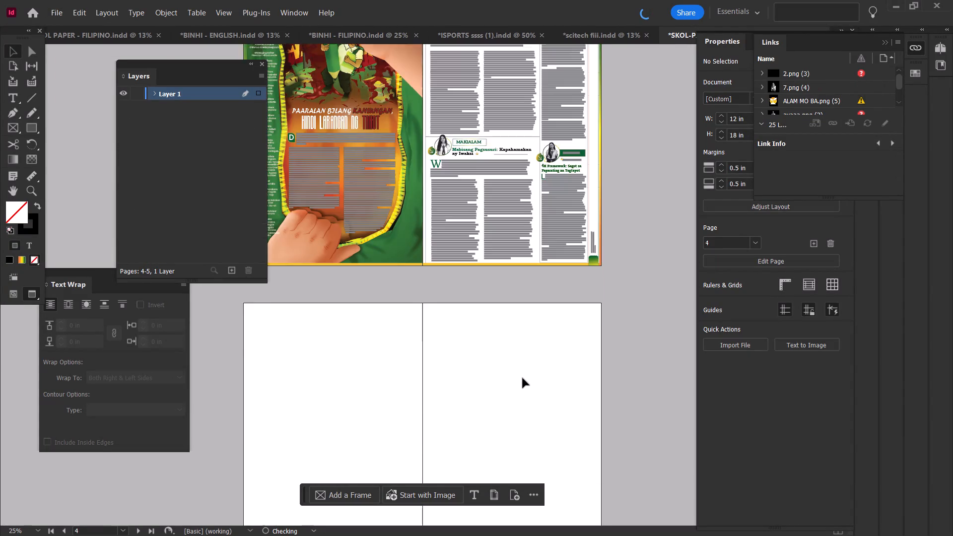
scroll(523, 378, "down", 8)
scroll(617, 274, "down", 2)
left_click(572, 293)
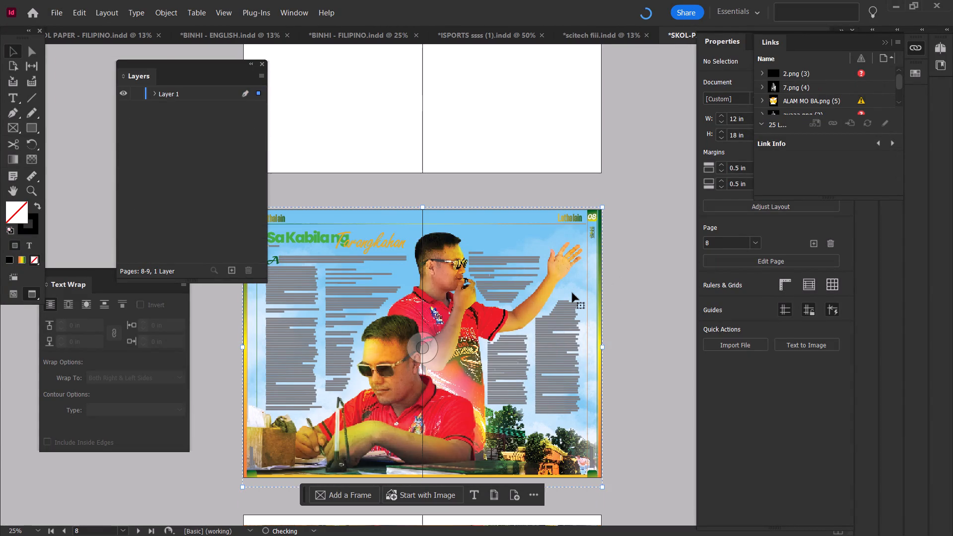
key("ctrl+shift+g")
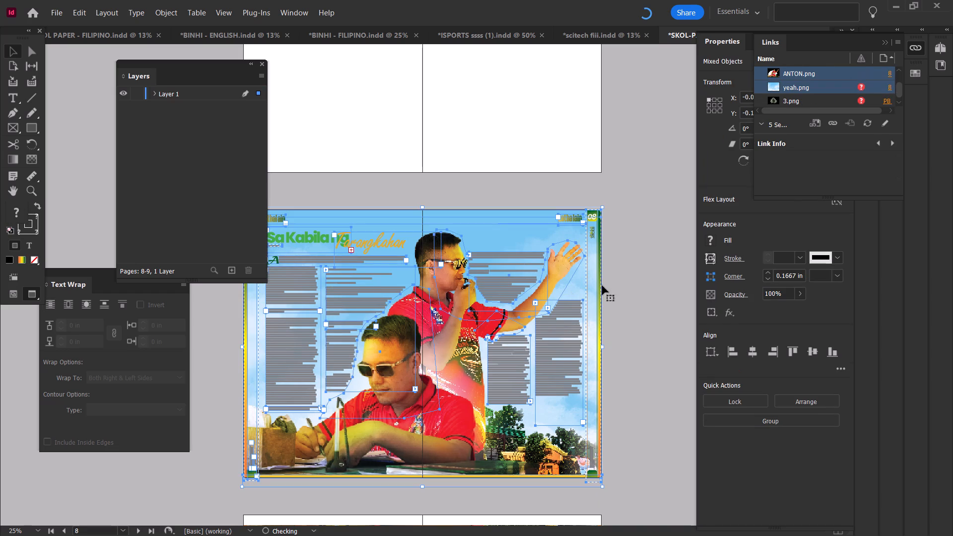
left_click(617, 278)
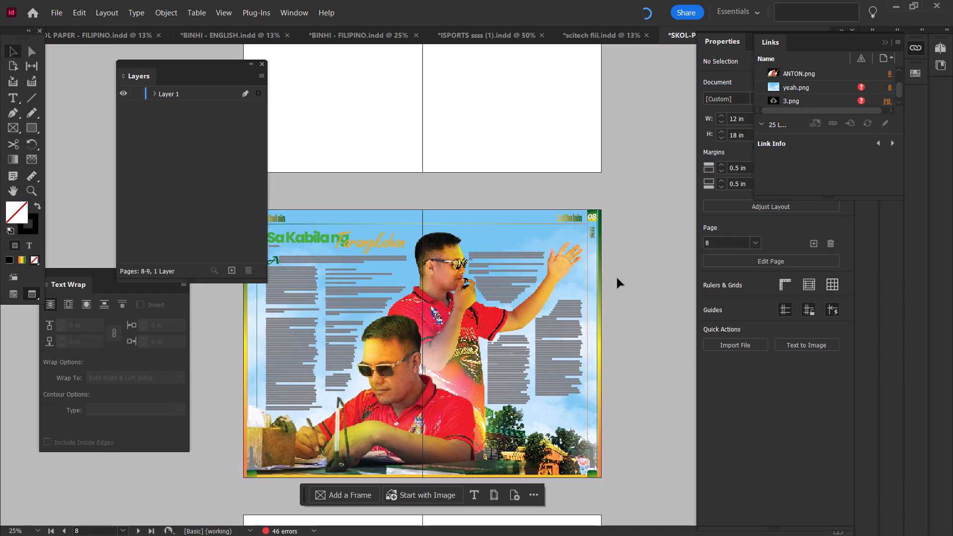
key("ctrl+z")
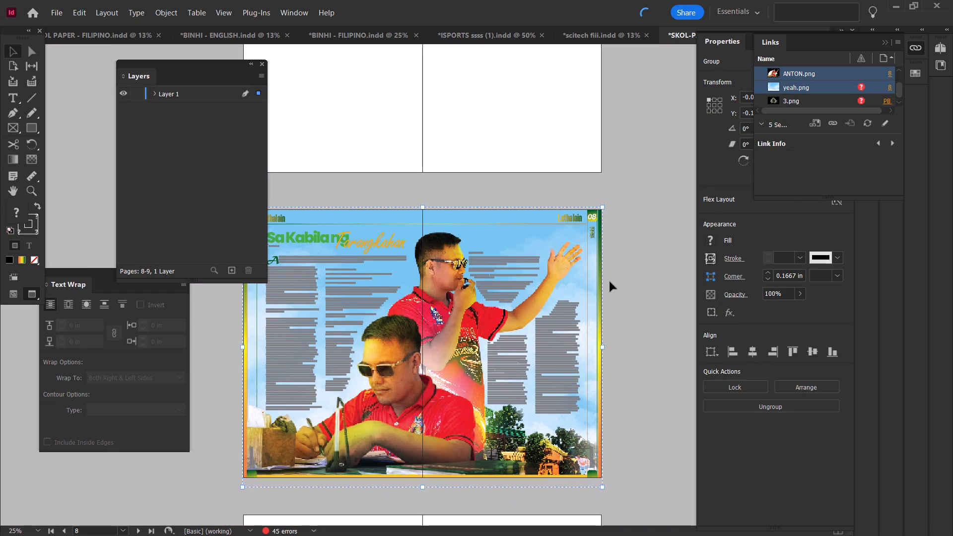
Copy the grouped "Sa Kabila ng" feature artwork from pages 8-9.
key("ctrl+c")
scroll(610, 282, "down", 2)
scroll(610, 282, "up", 1)
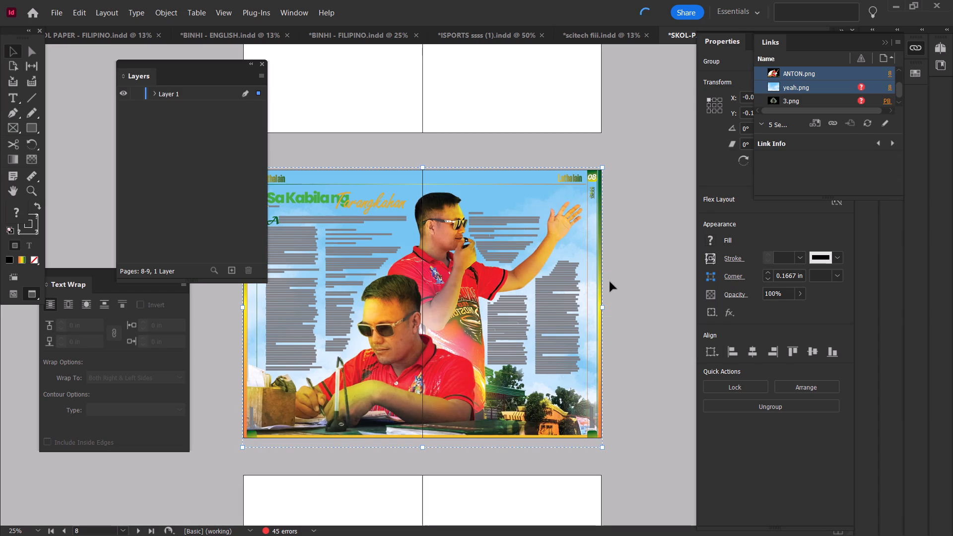
scroll(610, 282, "up", 1)
scroll(610, 282, "up", 2, "ctrl")
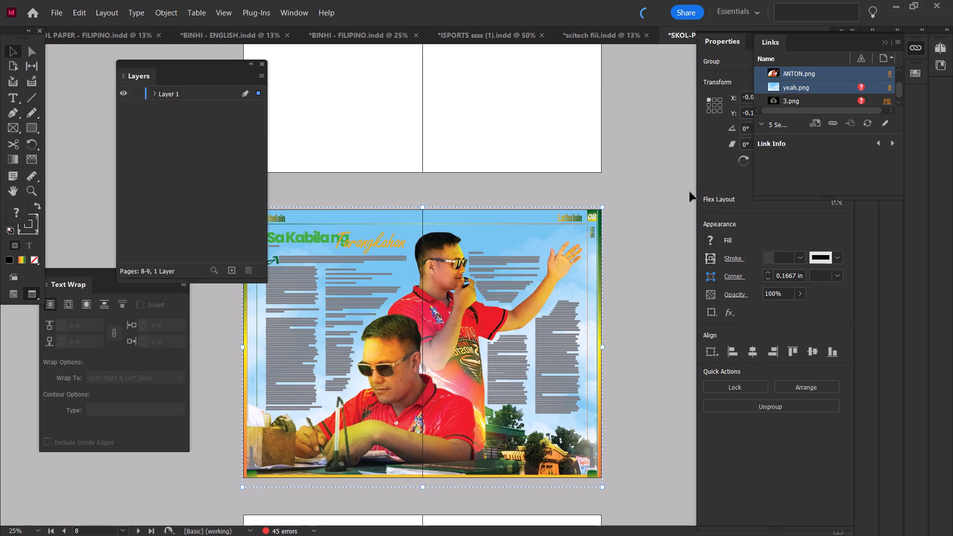
Switch to the scitech fiii document and bring up the "Pag-asa sa Pagbasa" spread on pages 2-3.
left_click(594, 34)
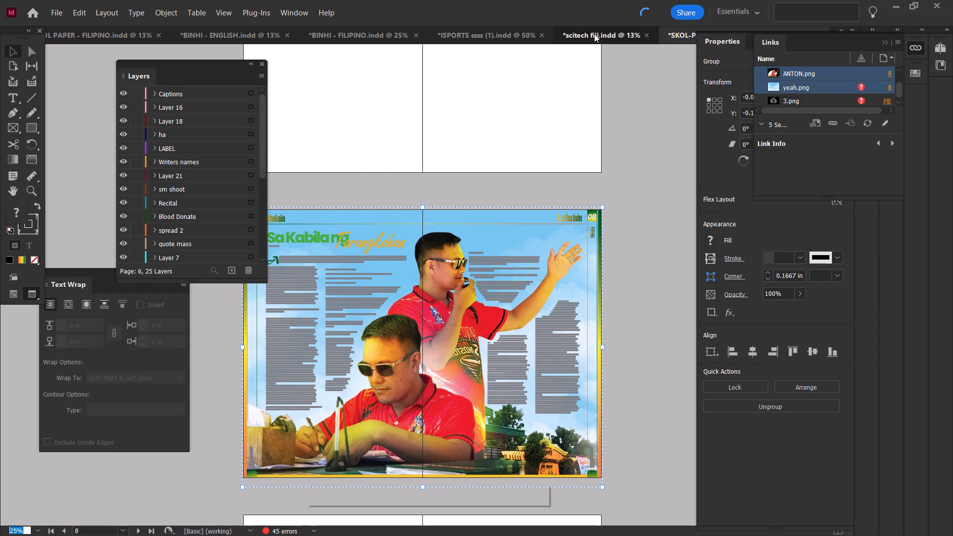
scroll(547, 272, "up", 3)
left_click_drag(542, 160, 444, 292)
scroll(524, 242, "up", 1, "alt")
scroll(602, 129, "up", 3)
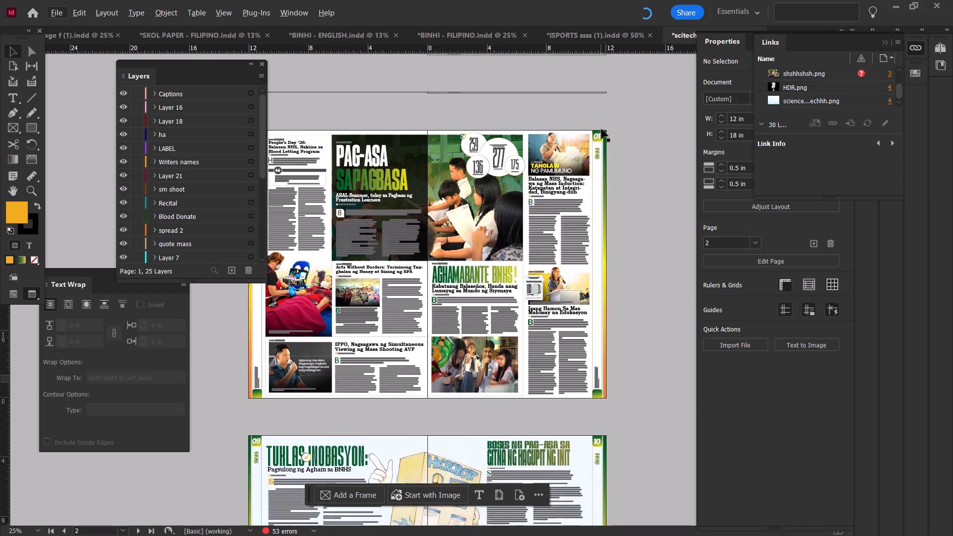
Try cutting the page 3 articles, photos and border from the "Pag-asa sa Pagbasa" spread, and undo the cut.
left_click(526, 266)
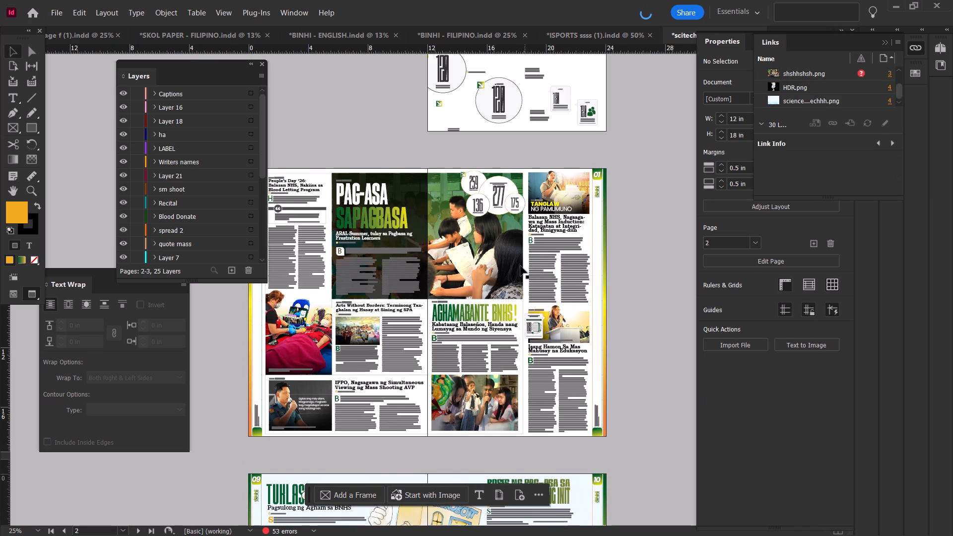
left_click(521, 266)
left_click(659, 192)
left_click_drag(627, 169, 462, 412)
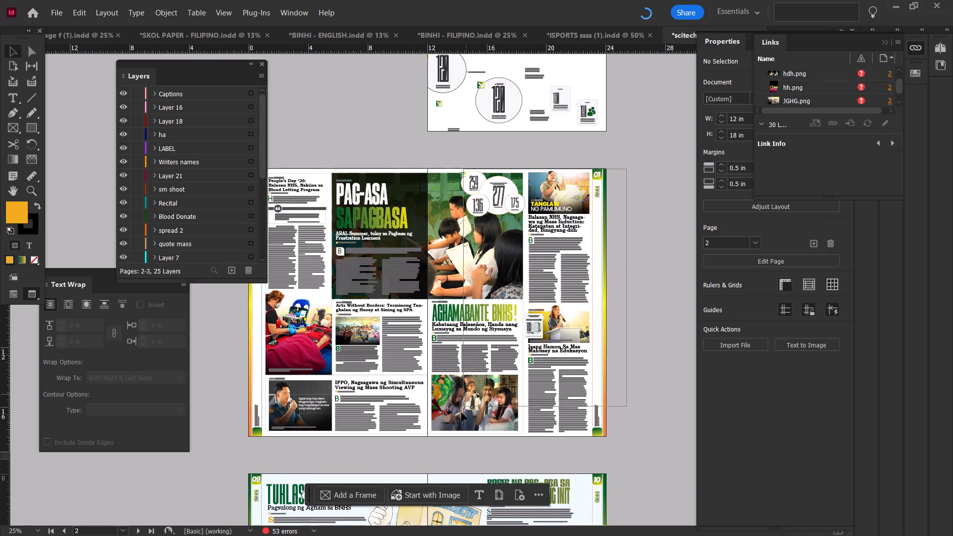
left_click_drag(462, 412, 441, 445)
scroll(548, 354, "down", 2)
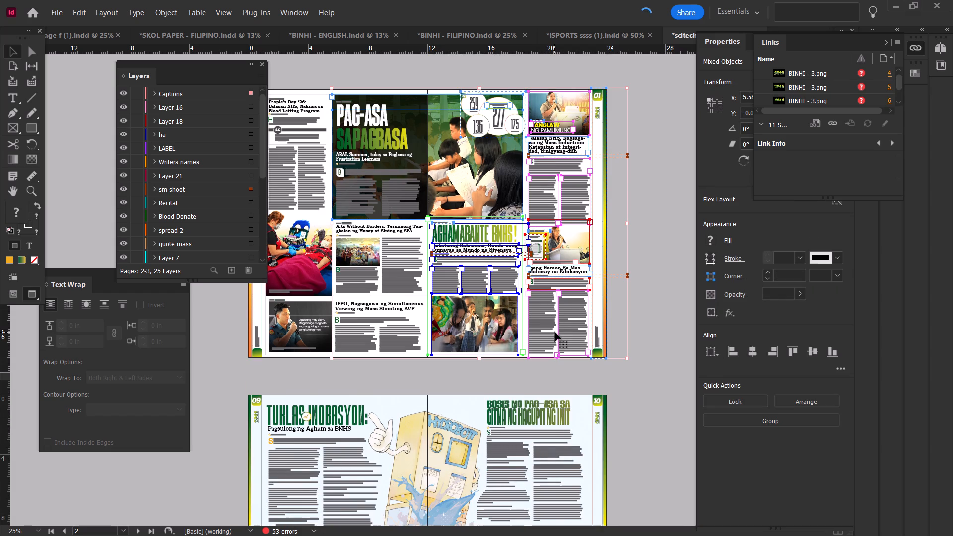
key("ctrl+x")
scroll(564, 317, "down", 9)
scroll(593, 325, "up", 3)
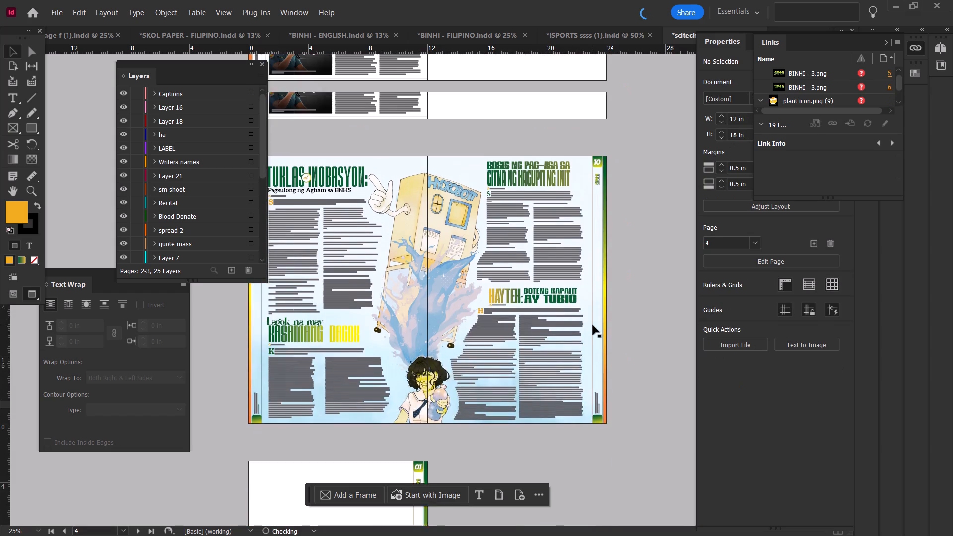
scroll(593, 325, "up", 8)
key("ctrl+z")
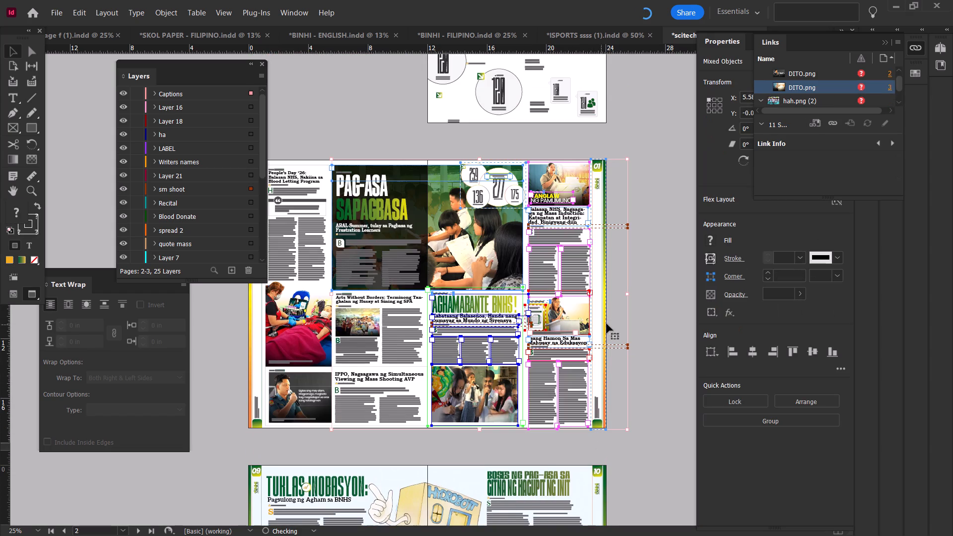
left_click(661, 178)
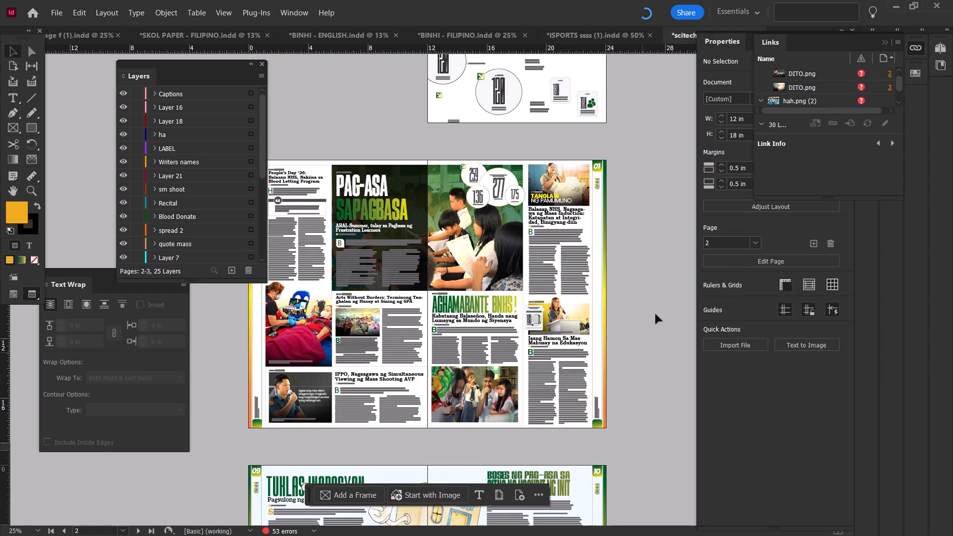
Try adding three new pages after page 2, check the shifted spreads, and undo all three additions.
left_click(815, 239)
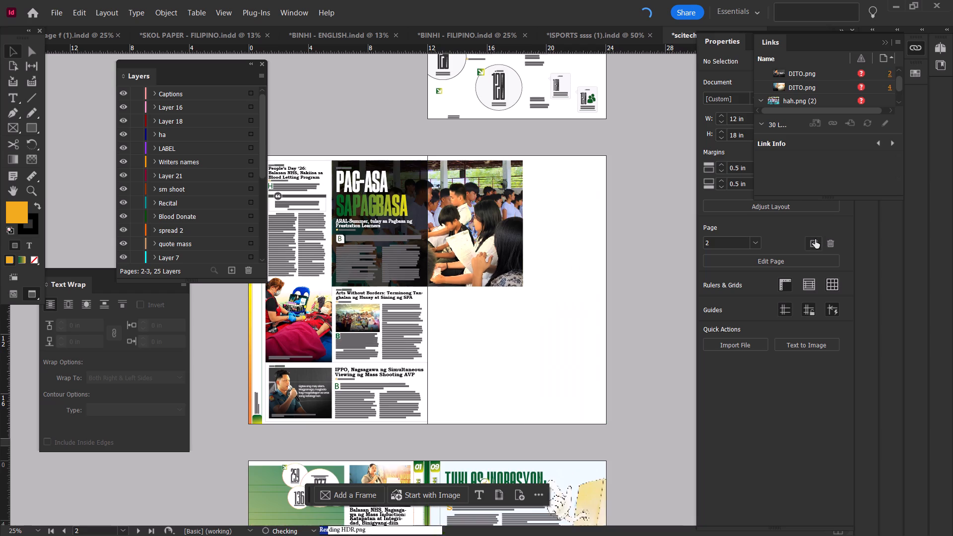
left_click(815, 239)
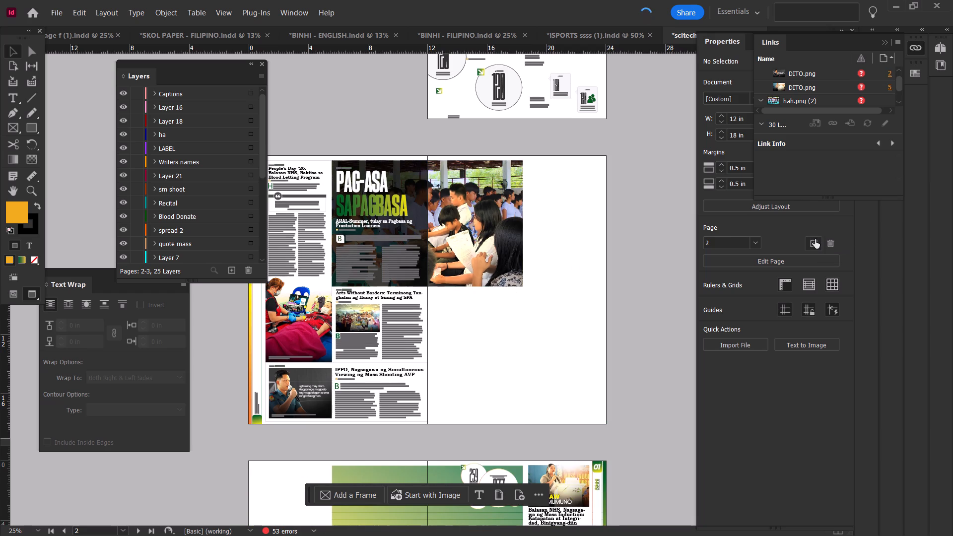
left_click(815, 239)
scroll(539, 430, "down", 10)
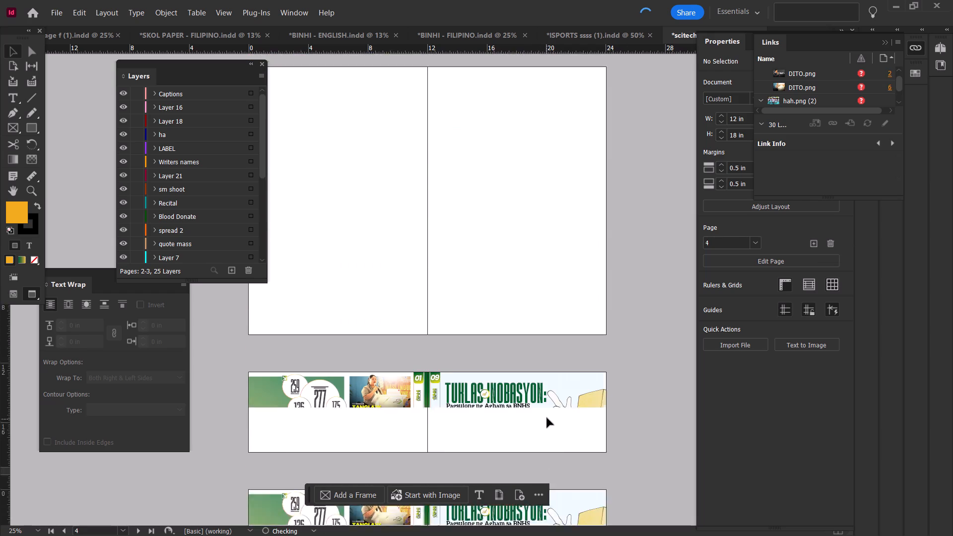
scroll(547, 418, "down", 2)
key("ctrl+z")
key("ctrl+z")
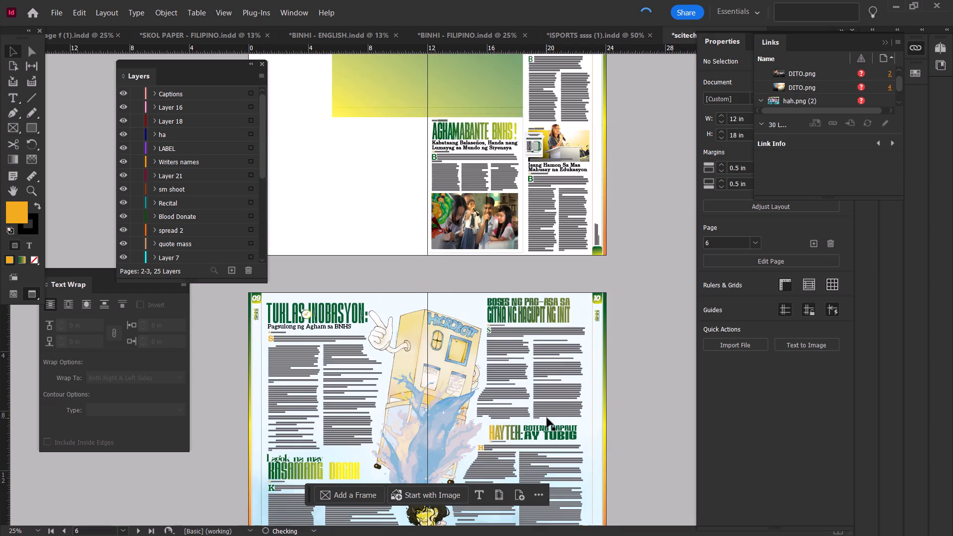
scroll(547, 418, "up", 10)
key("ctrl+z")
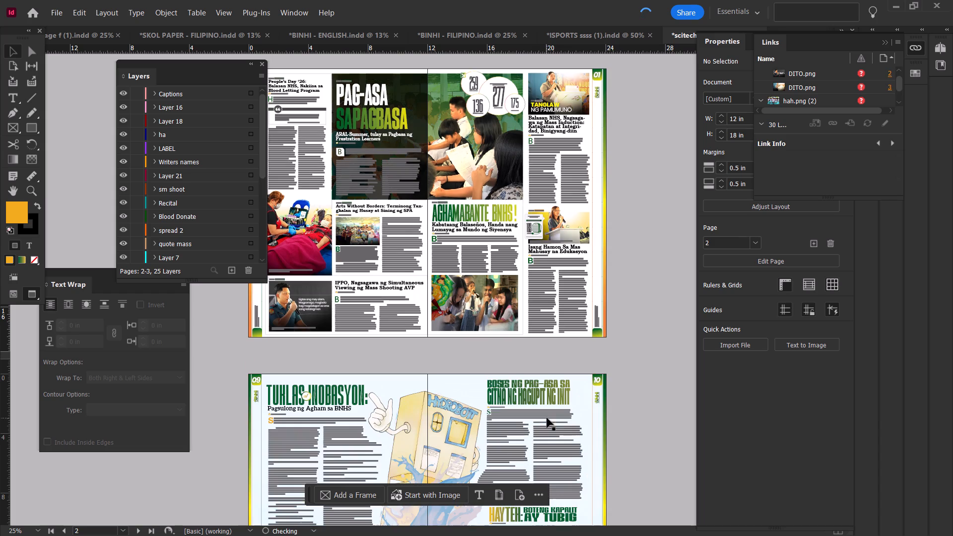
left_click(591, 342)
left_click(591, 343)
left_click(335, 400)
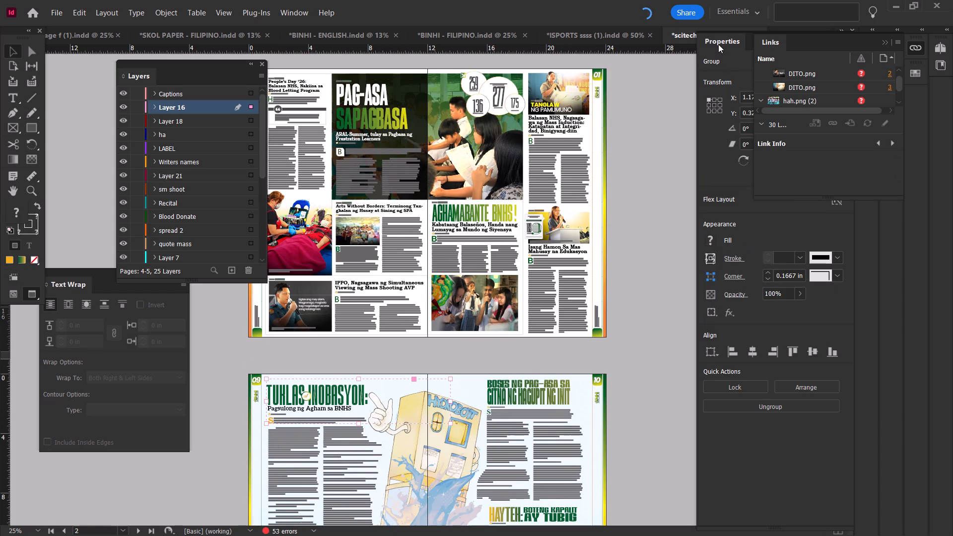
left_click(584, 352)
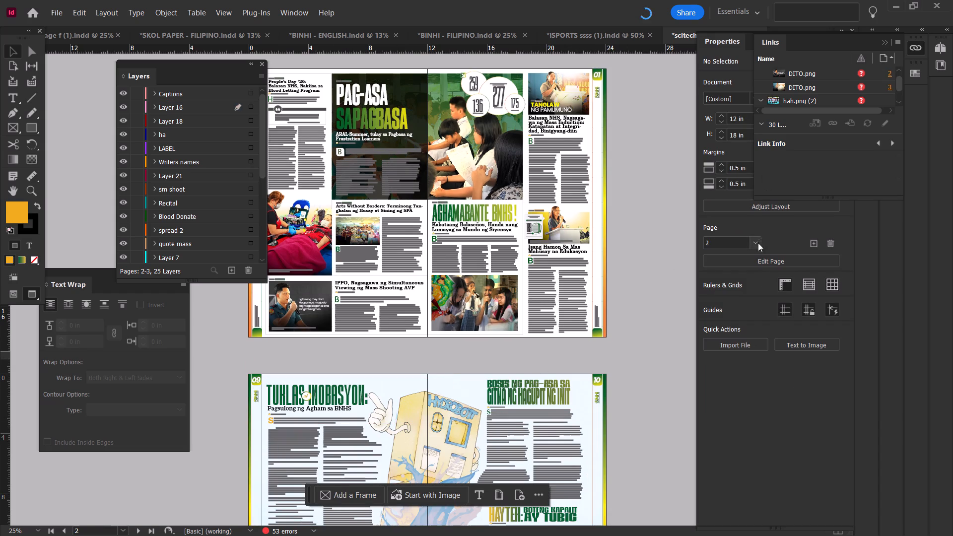
Insert two new pages after page 2 of the scitech fiii document.
left_click(811, 251)
left_click(811, 251)
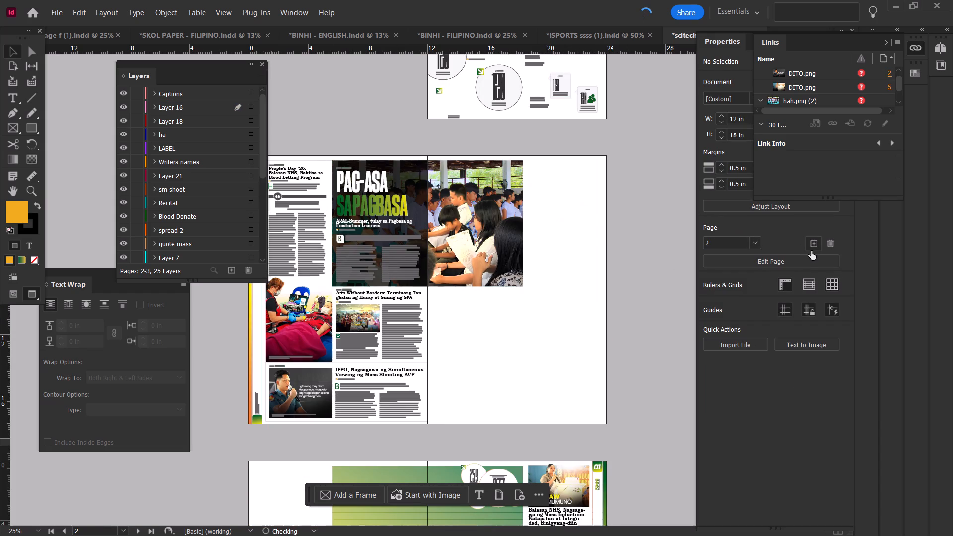
scroll(657, 345, "down", 3)
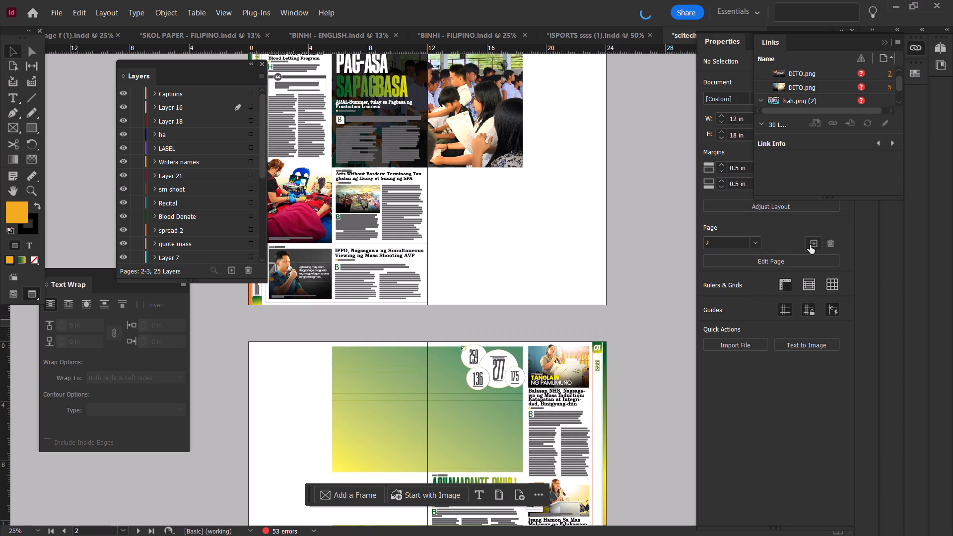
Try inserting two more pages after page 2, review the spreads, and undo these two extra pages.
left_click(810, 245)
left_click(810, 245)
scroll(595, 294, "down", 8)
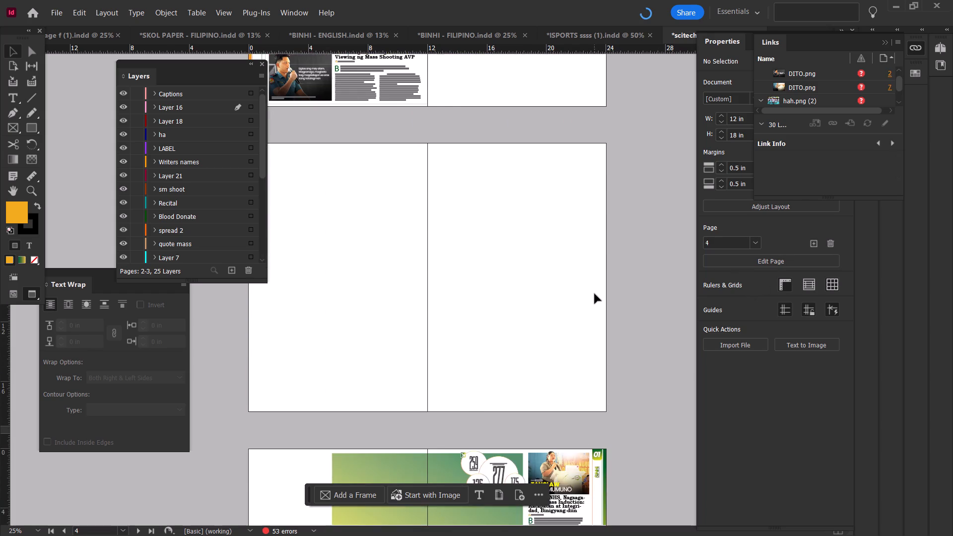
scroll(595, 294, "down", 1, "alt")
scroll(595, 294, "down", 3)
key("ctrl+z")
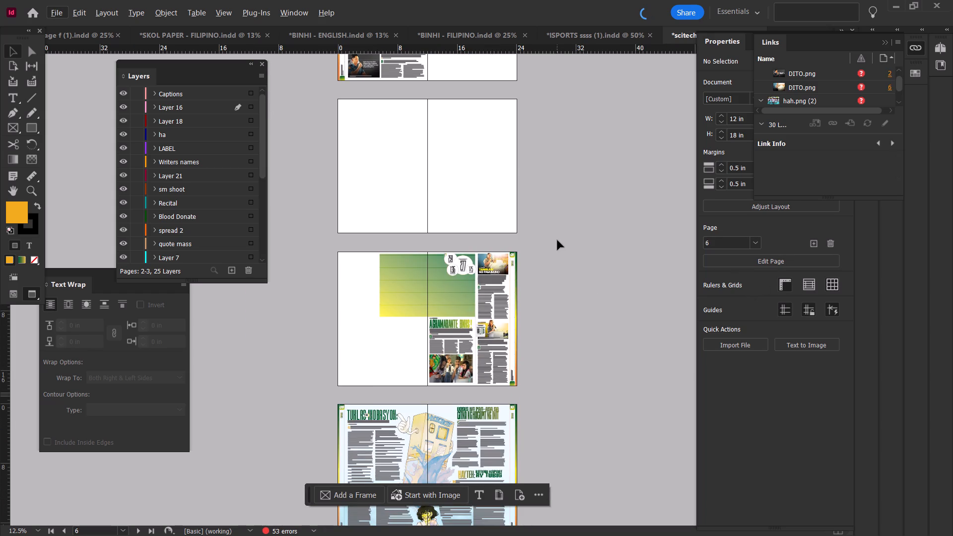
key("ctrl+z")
Move the displaced articles, photos and border from the pages 4-5 spread onto page 3 by cutting, pasting and shifting them toward its outer edge.
scroll(548, 141, "up", 2)
left_click_drag(545, 179, 480, 201)
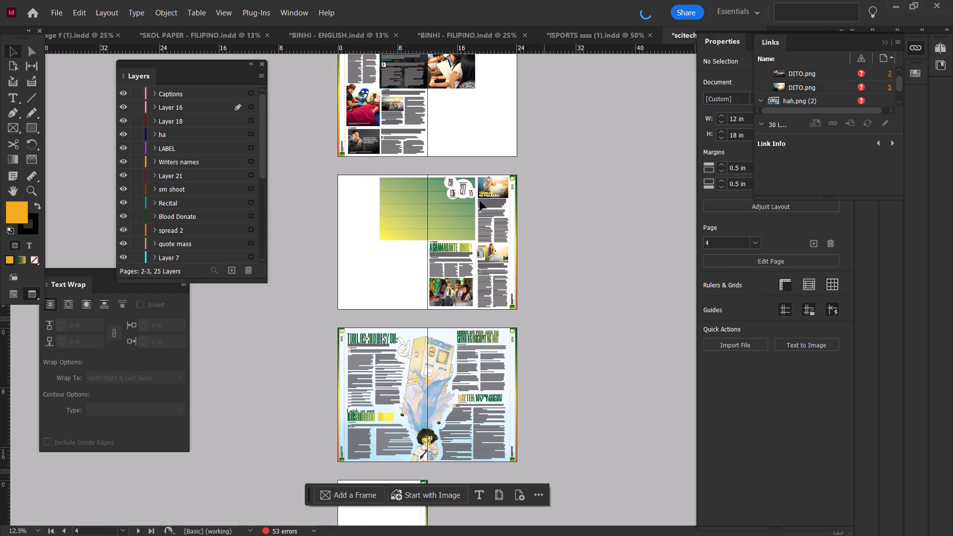
left_click_drag(480, 201, 385, 314)
key("ctrl+x")
scroll(540, 201, "up", 6)
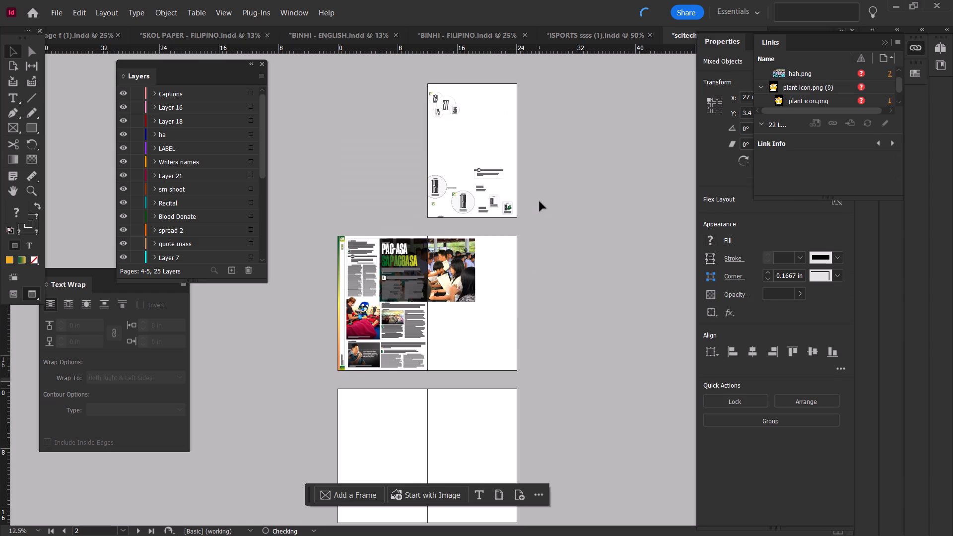
left_click(470, 315)
key("ctrl+v")
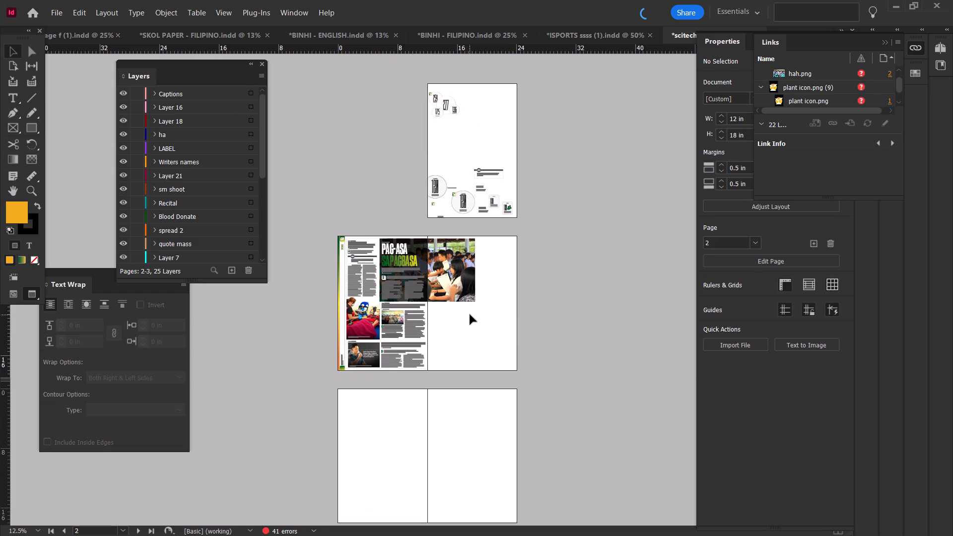
left_click_drag(485, 304, 510, 303)
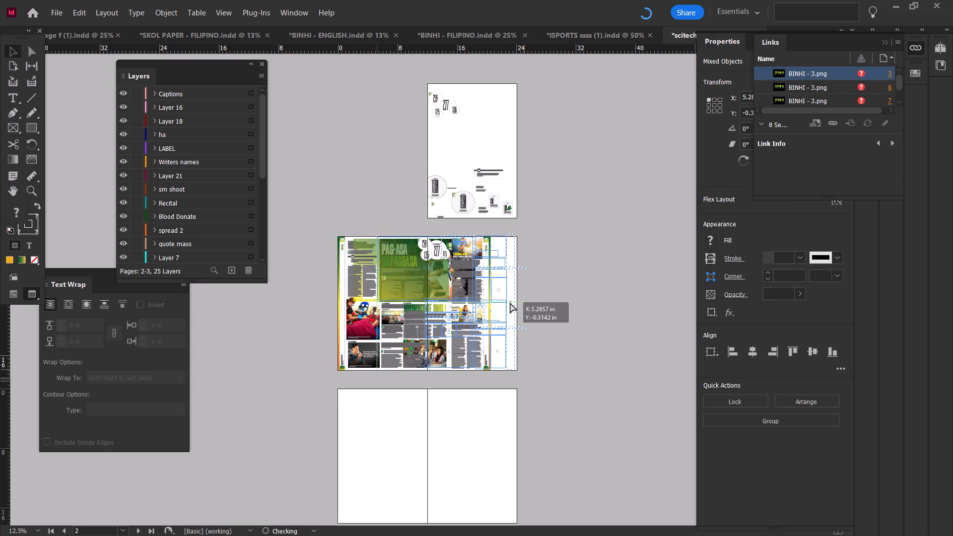
left_click_drag(510, 303, 511, 303)
left_click(557, 289)
scroll(557, 289, "down", 9)
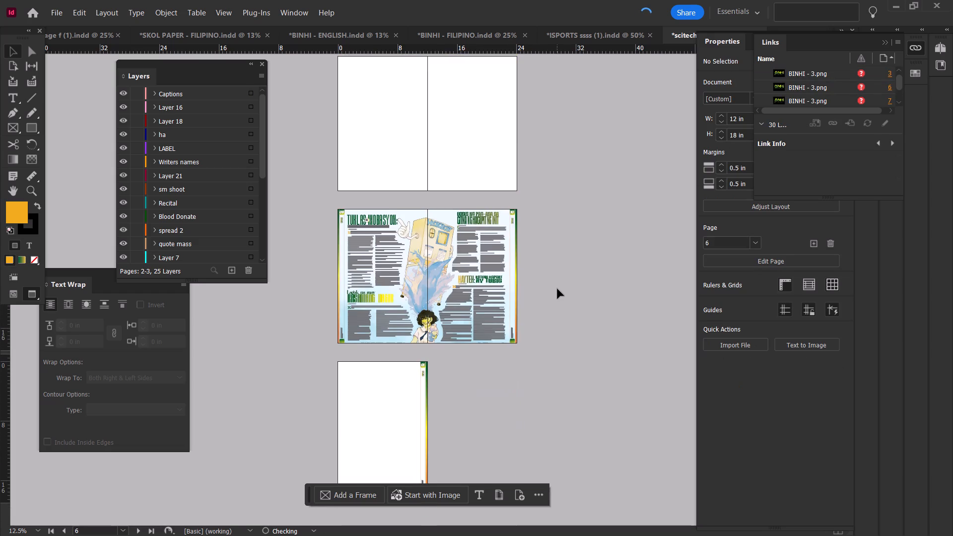
Close the ISPORTS ssss (1) document, saving its changes.
scroll(558, 289, "up", 6, "alt")
scroll(558, 289, "down", 1, "alt")
left_click(607, 31)
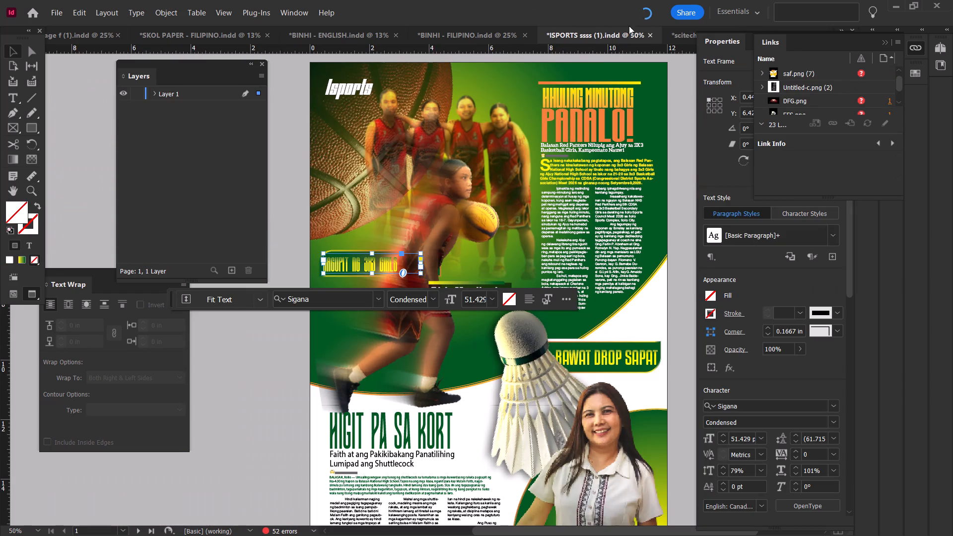
left_click(647, 31)
left_click(648, 34)
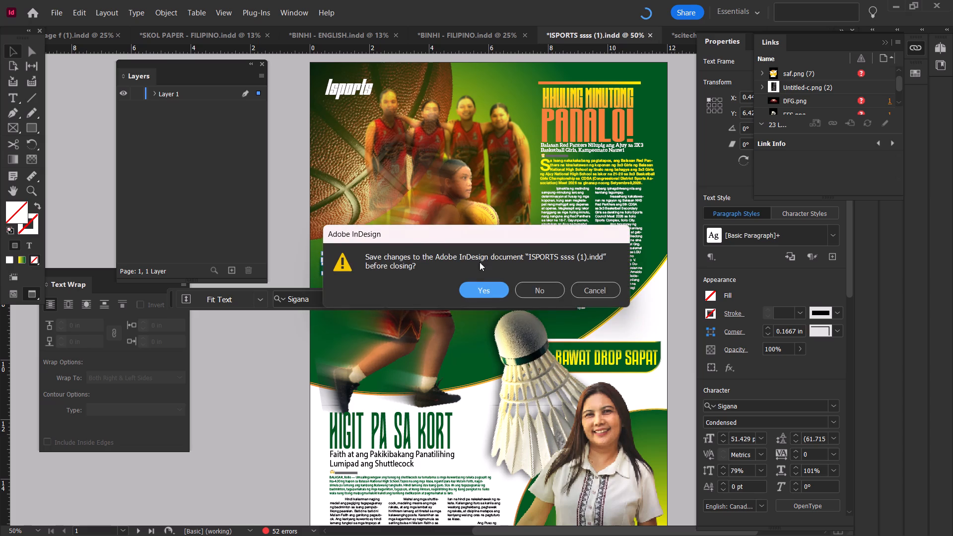
left_click(472, 285)
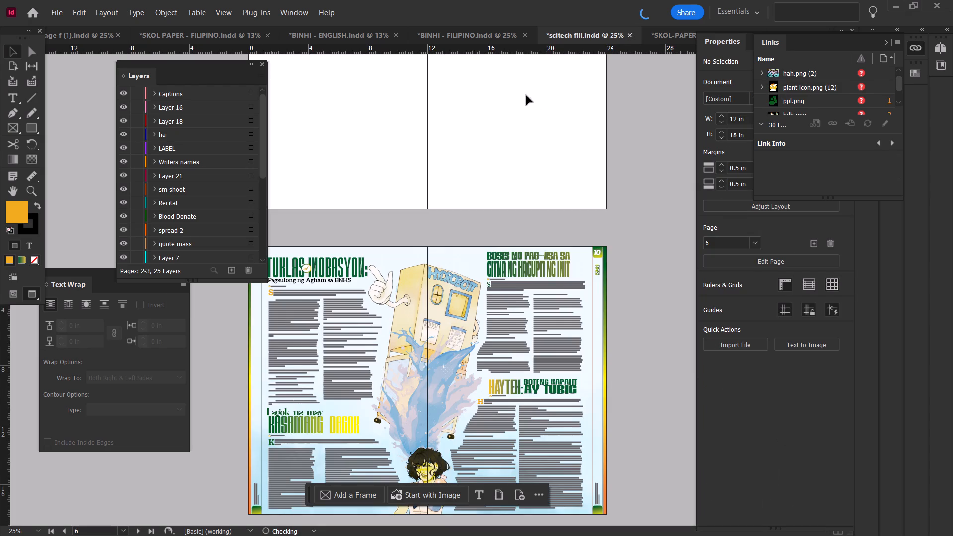
Copy the grouped "Sa Kabila ng" feature spread from pages 8-9 of SKOL-PAPER-FILIPINO and paste it onto blank pages 4-5 of scitech fiii.
left_click(677, 33)
scroll(613, 173, "up", 2)
scroll(613, 173, "down", 3)
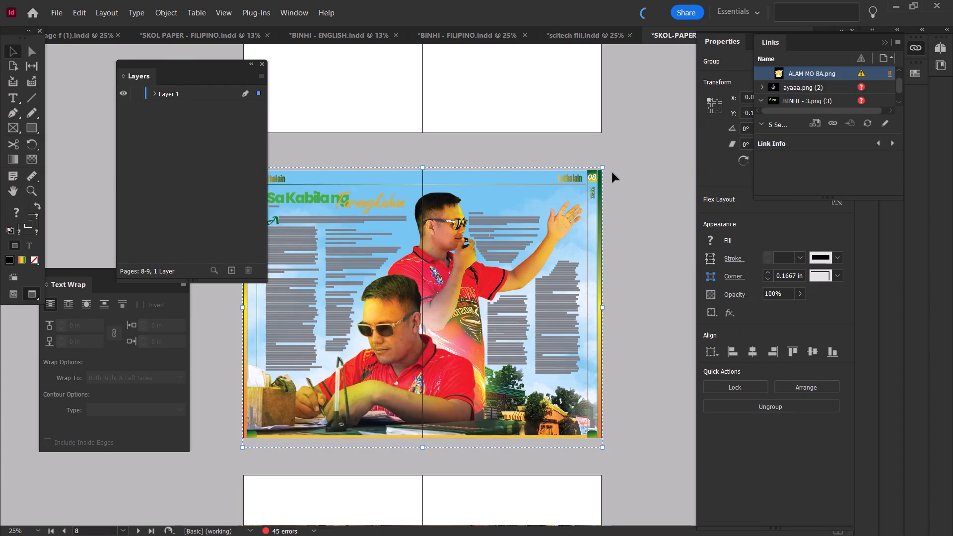
key("ctrl+c")
left_click(574, 36)
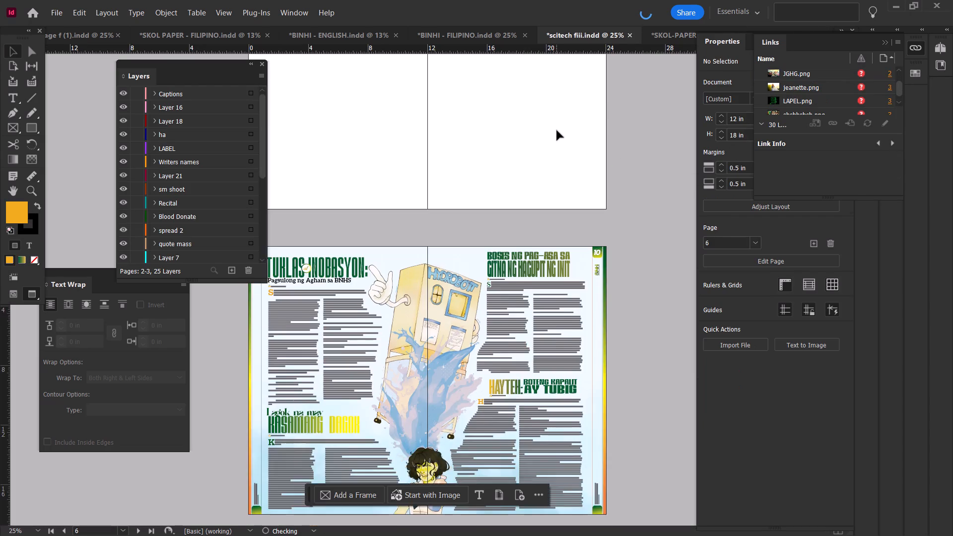
scroll(557, 131, "up", 1)
scroll(557, 131, "down", 1)
scroll(557, 131, "up", 5)
left_click(452, 246)
key("ctrl+v")
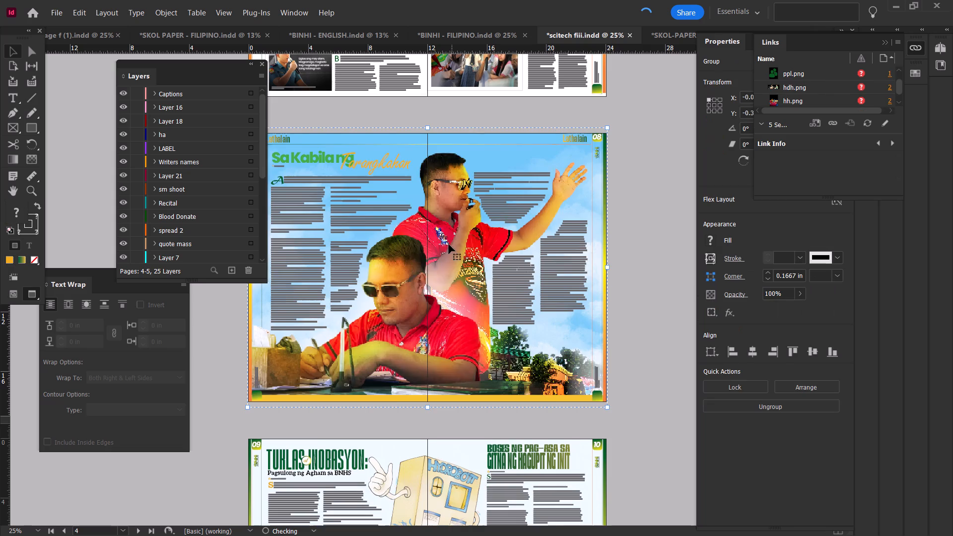
left_click(614, 234)
Review the scitech fiii spreads from page 1 through page 6, checking the layout and page order.
scroll(614, 233, "down", 3)
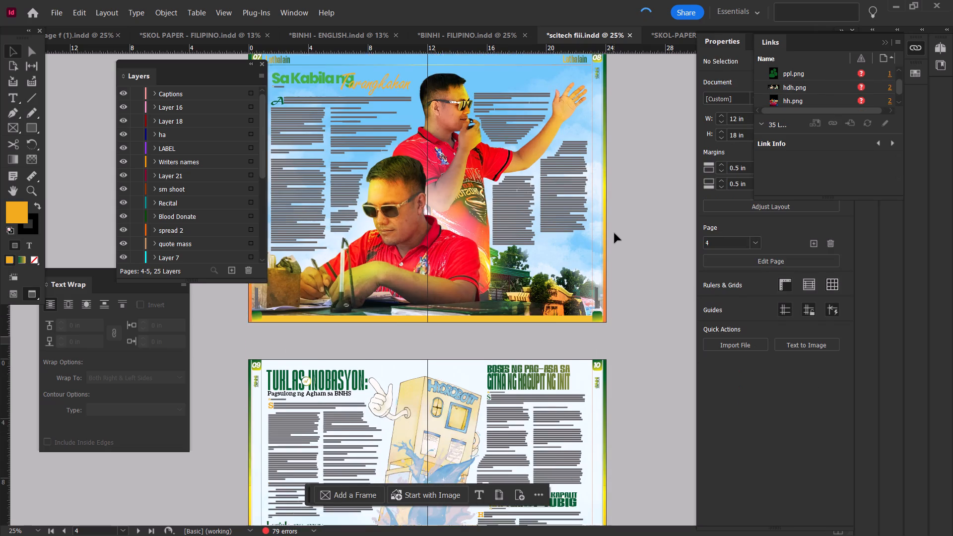
scroll(614, 232, "up", 17)
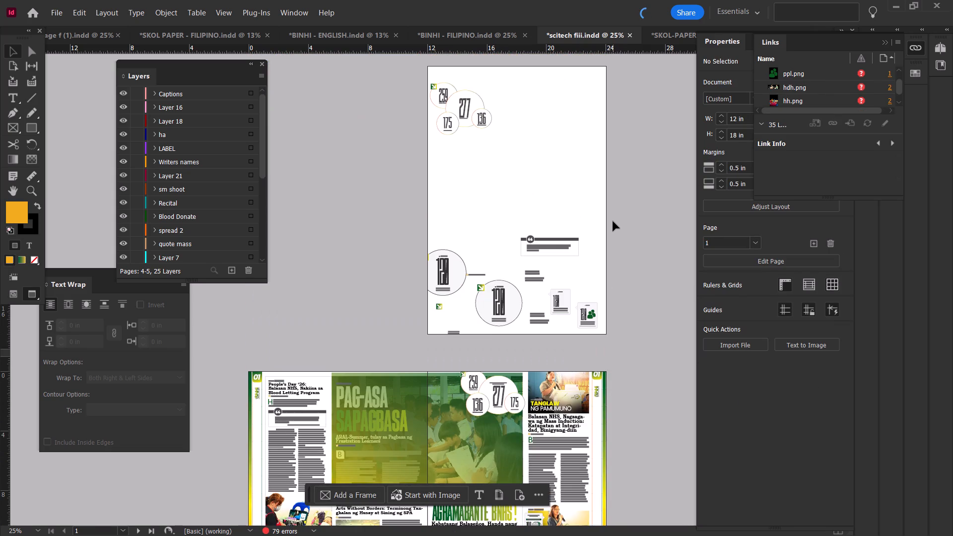
scroll(613, 221, "down", 6)
scroll(613, 221, "up", 4)
scroll(613, 219, "down", 6)
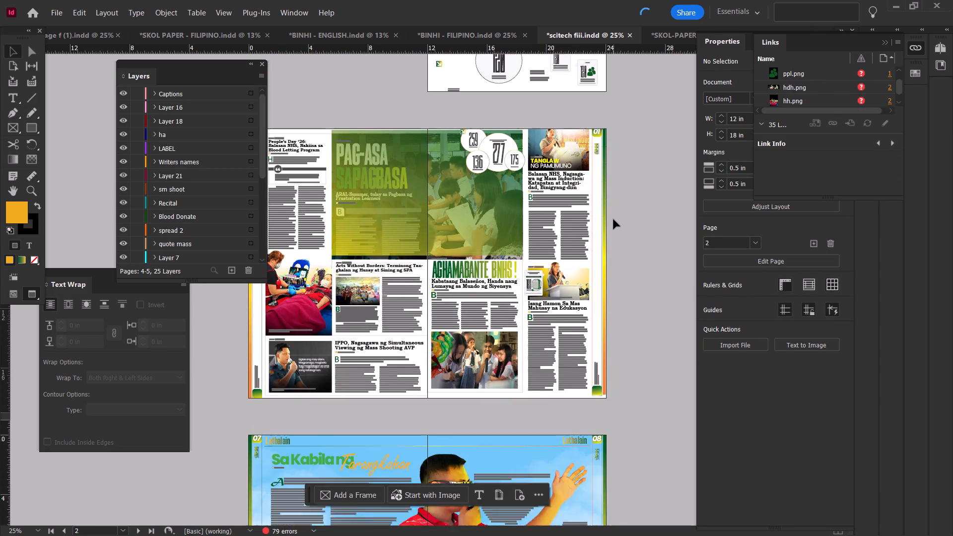
scroll(613, 219, "down", 12)
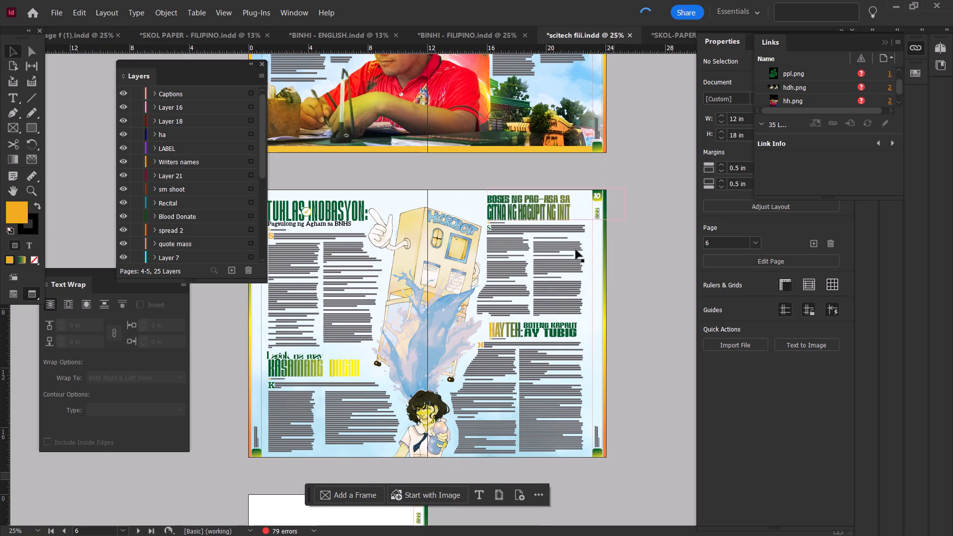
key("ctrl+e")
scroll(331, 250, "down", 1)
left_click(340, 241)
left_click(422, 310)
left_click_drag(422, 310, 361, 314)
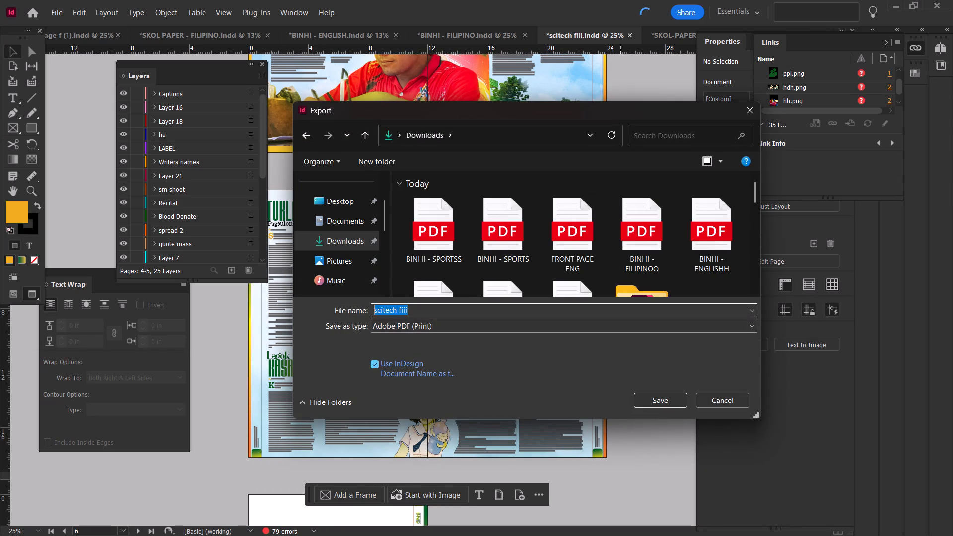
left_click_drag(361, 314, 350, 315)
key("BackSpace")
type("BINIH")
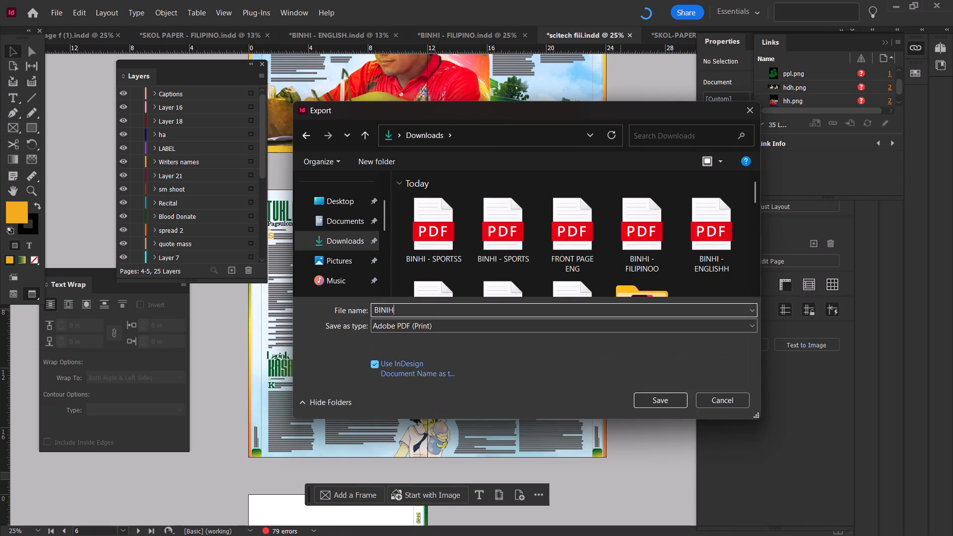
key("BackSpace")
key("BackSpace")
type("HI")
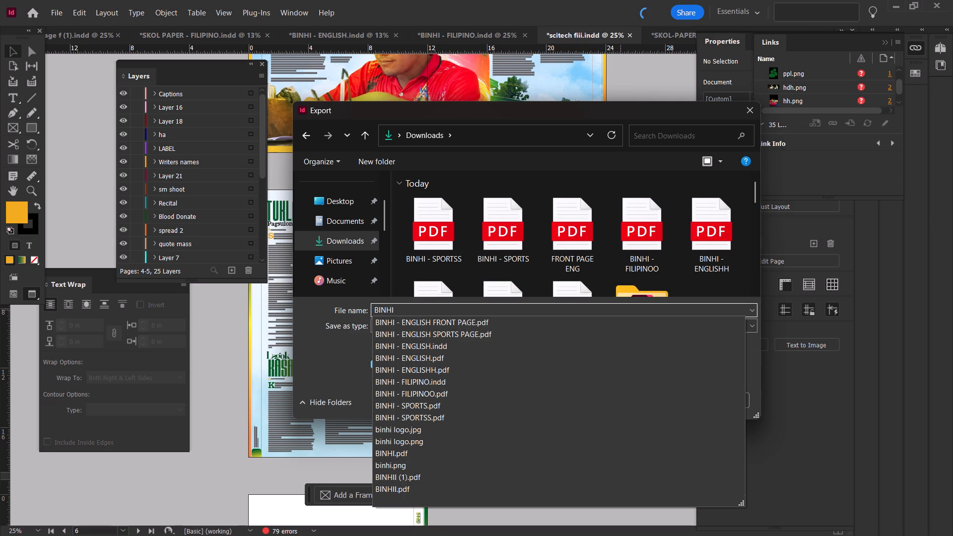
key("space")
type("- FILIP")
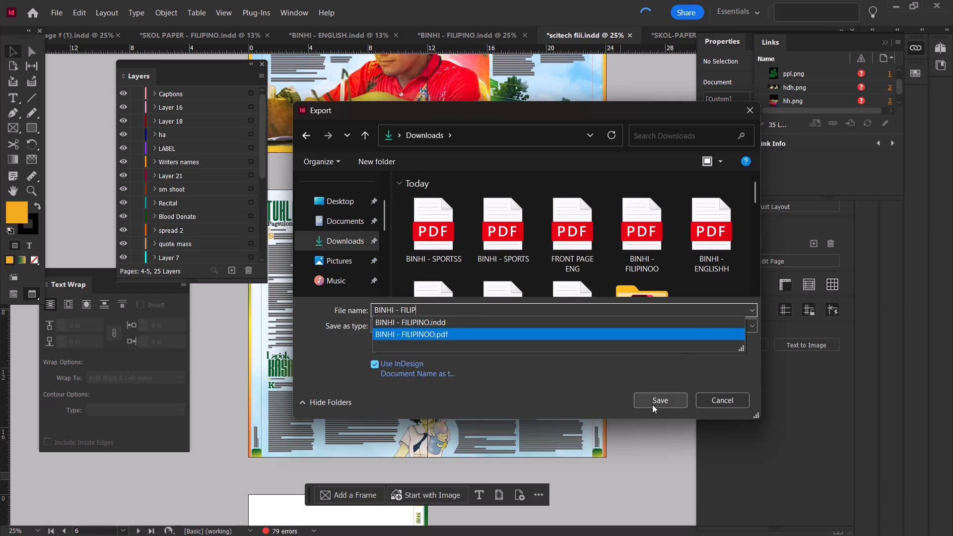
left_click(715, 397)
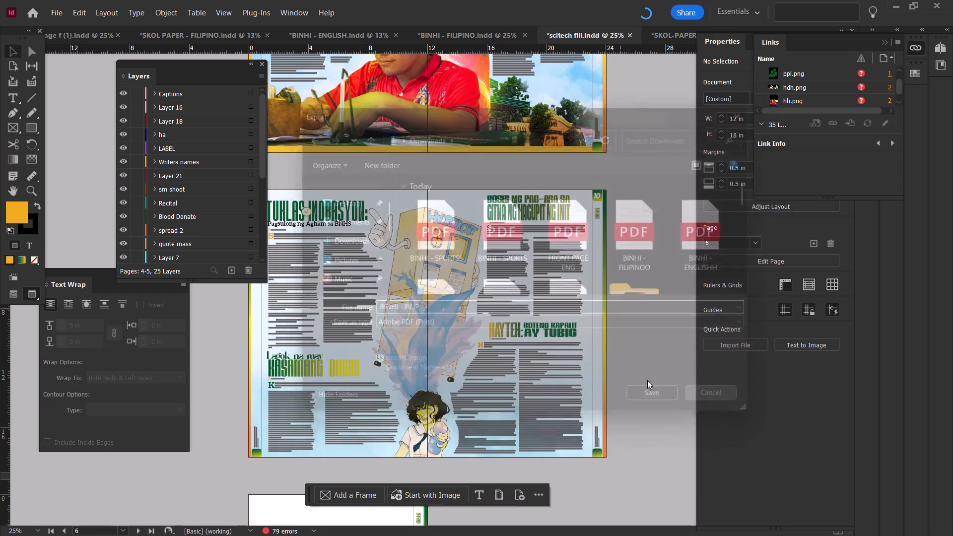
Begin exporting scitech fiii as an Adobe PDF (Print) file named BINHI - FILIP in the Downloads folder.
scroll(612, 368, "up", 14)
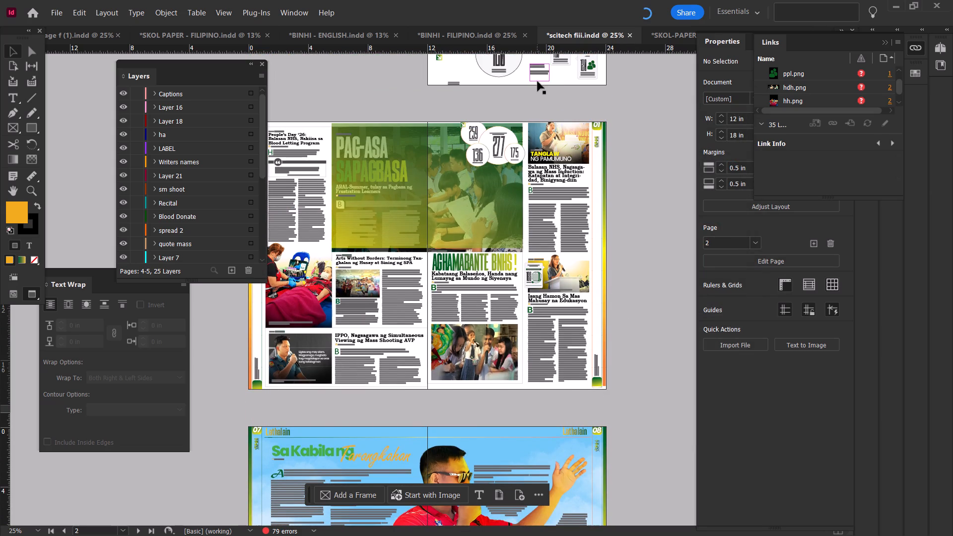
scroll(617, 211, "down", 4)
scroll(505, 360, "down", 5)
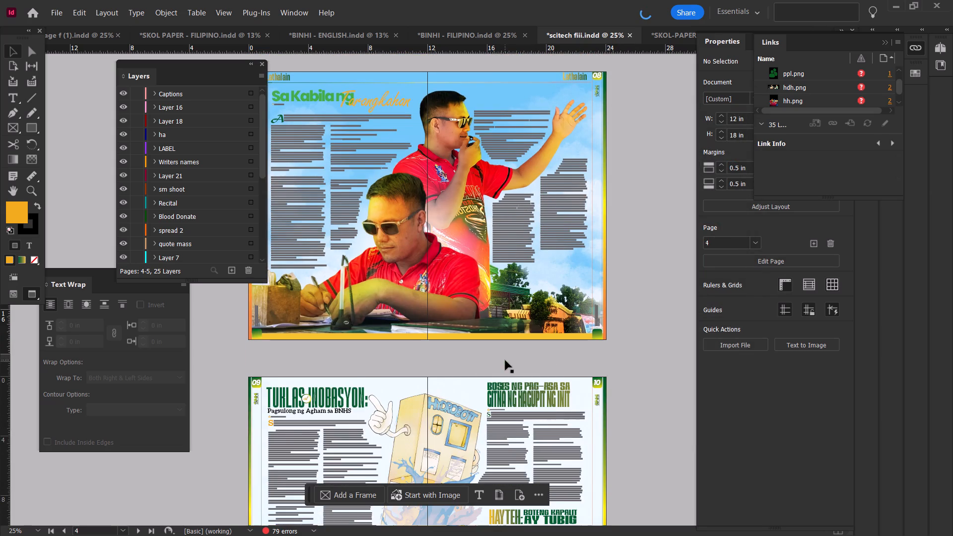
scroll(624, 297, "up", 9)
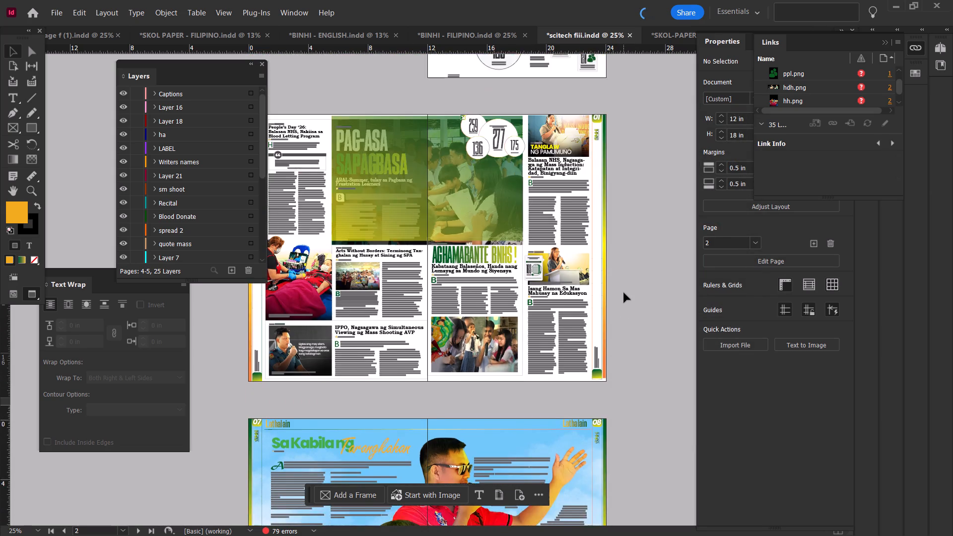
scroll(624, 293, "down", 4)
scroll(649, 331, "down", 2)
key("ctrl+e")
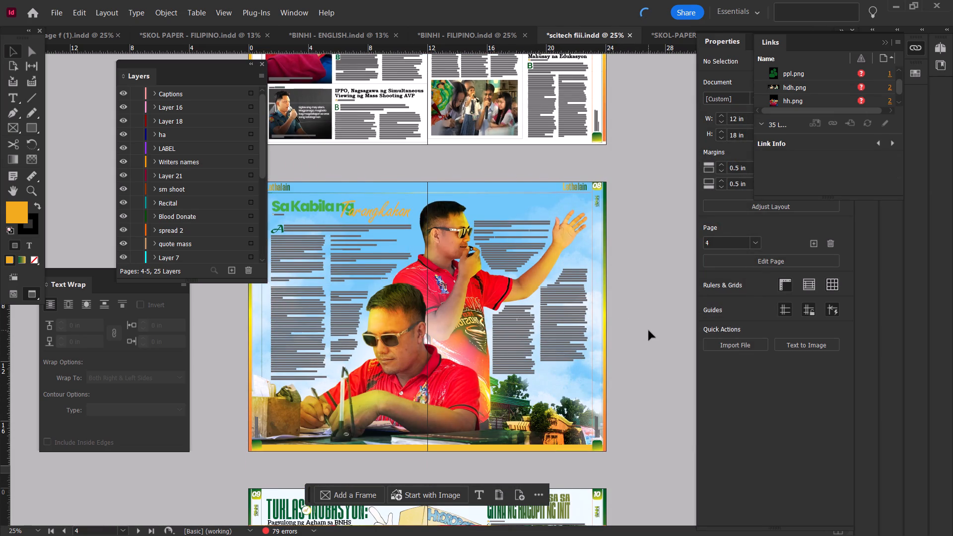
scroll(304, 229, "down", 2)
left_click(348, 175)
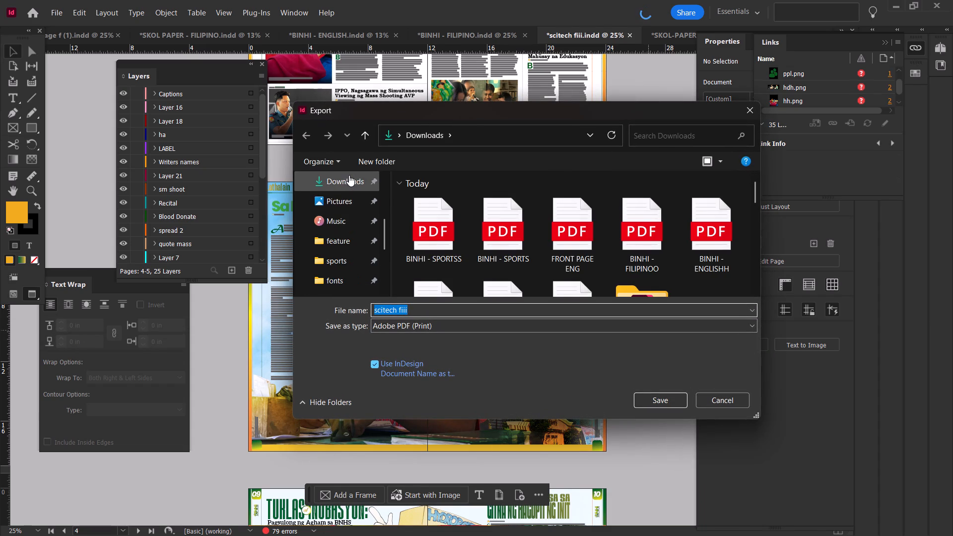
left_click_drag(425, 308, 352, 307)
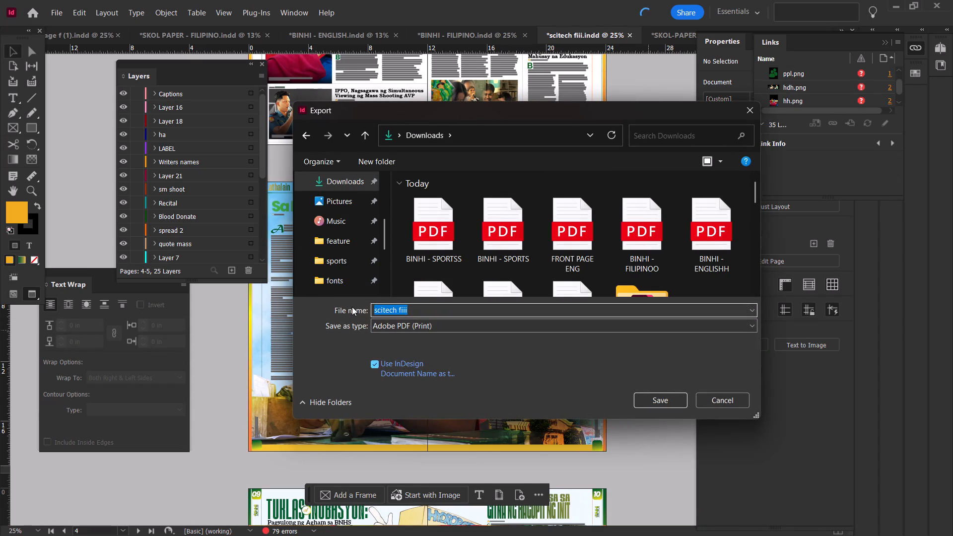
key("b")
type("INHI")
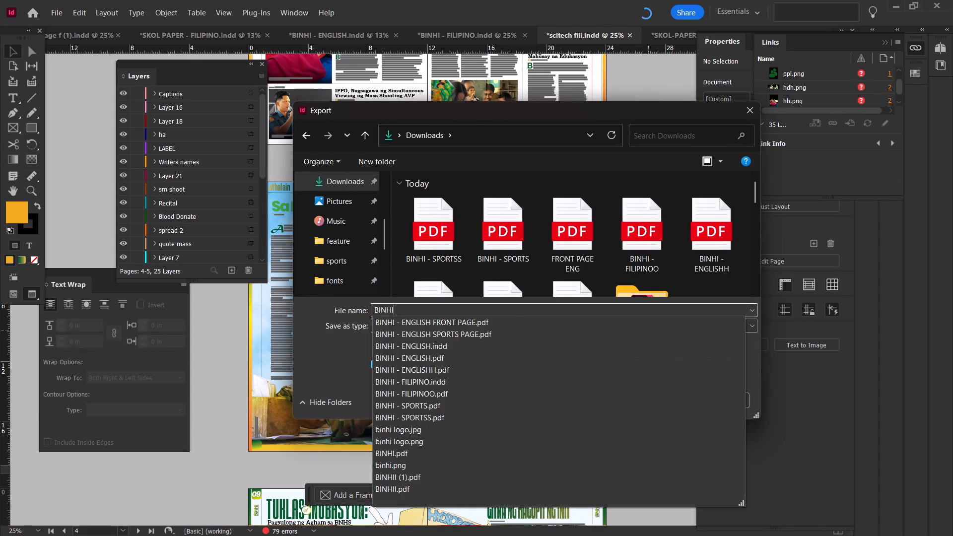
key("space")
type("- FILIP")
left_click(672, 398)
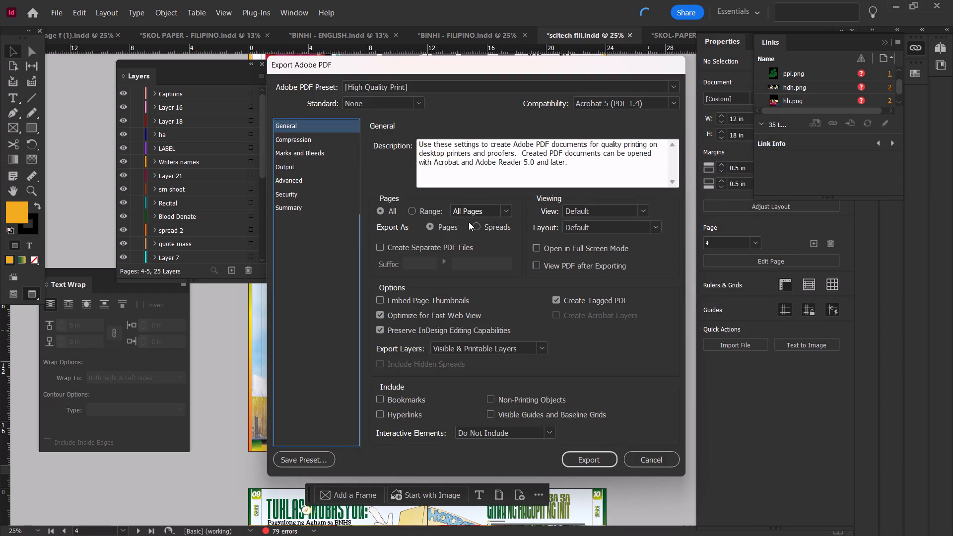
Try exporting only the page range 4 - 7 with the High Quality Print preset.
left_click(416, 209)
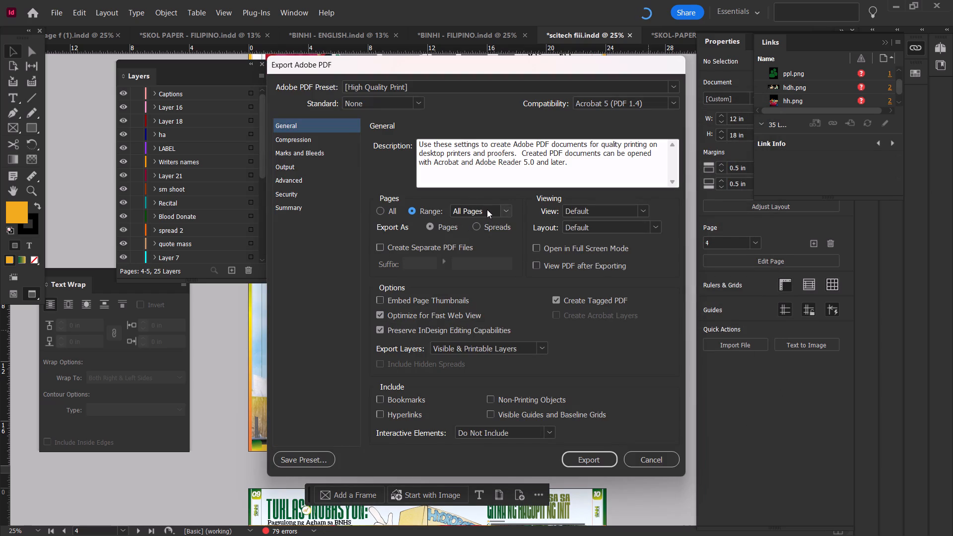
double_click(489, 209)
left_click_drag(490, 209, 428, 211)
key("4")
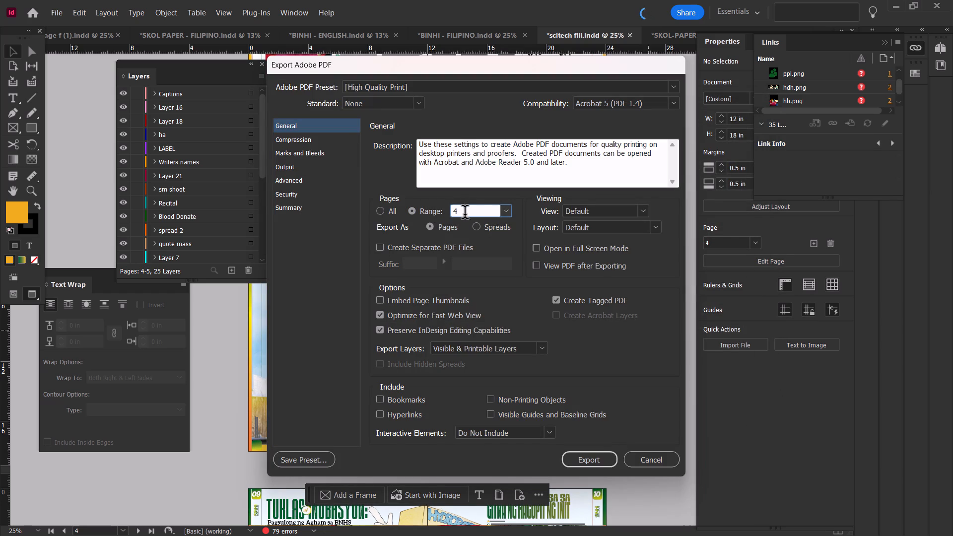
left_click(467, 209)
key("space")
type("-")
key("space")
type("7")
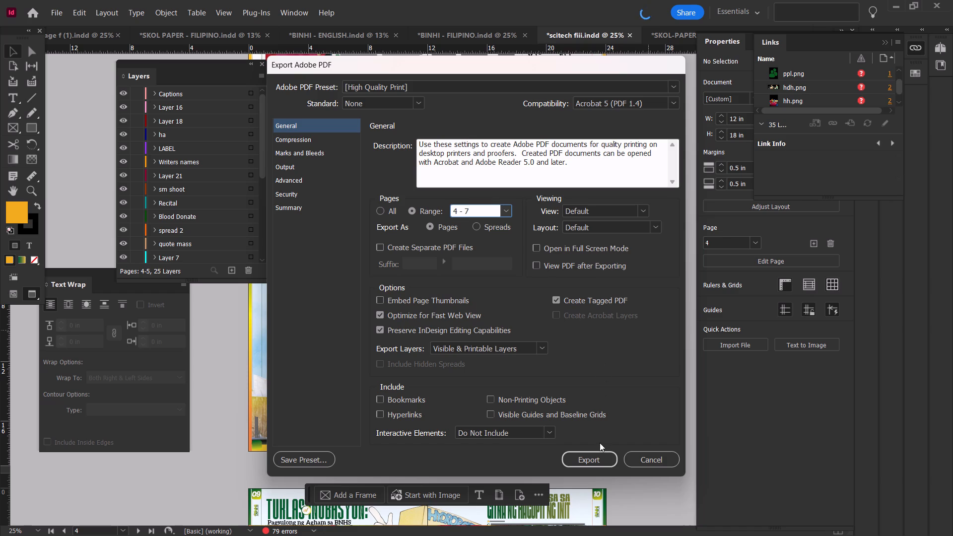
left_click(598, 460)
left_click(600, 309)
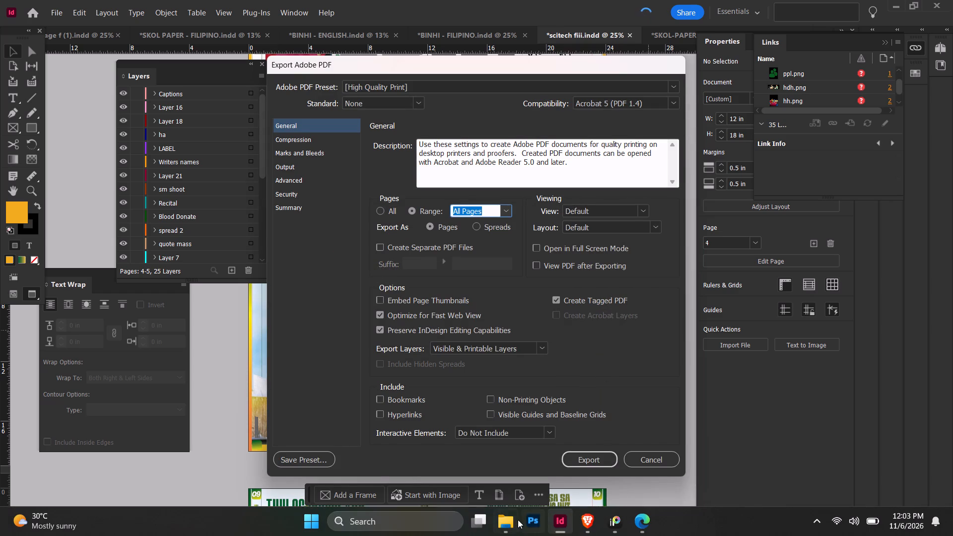
Switch to File Explorer and open BINHI - FILIP.pdf from Downloads to check it, closing its browser tab and the empty tab.
left_click(514, 521)
left_click(69, 102)
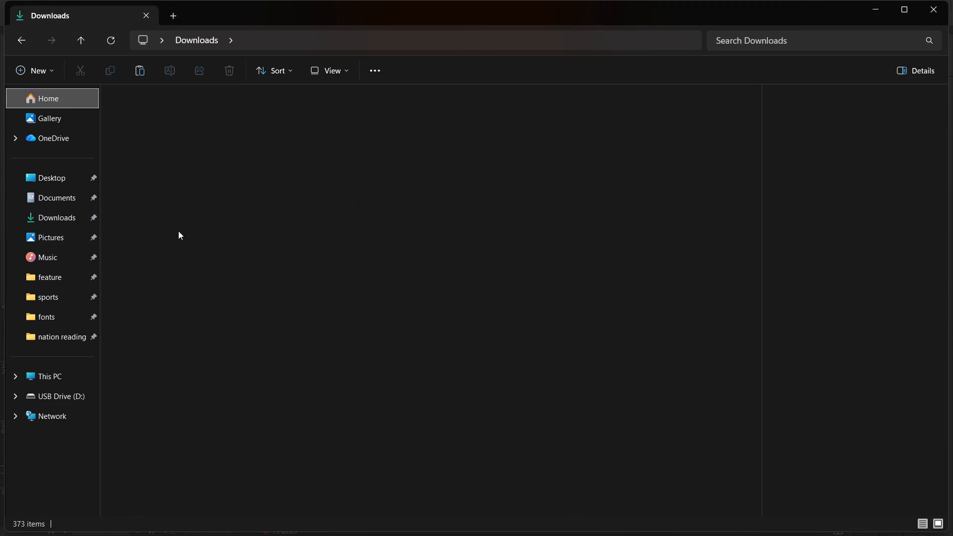
double_click(229, 312)
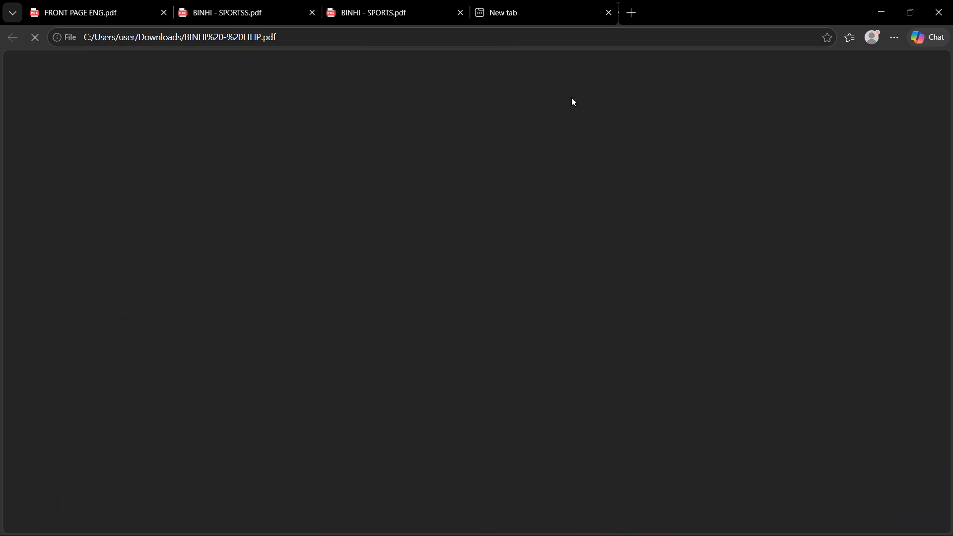
left_click(757, 10)
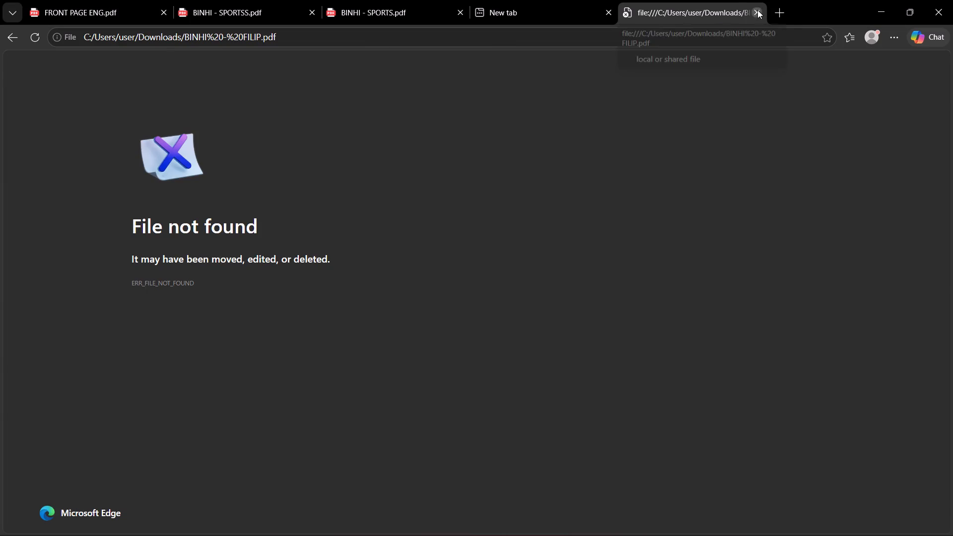
left_click(610, 11)
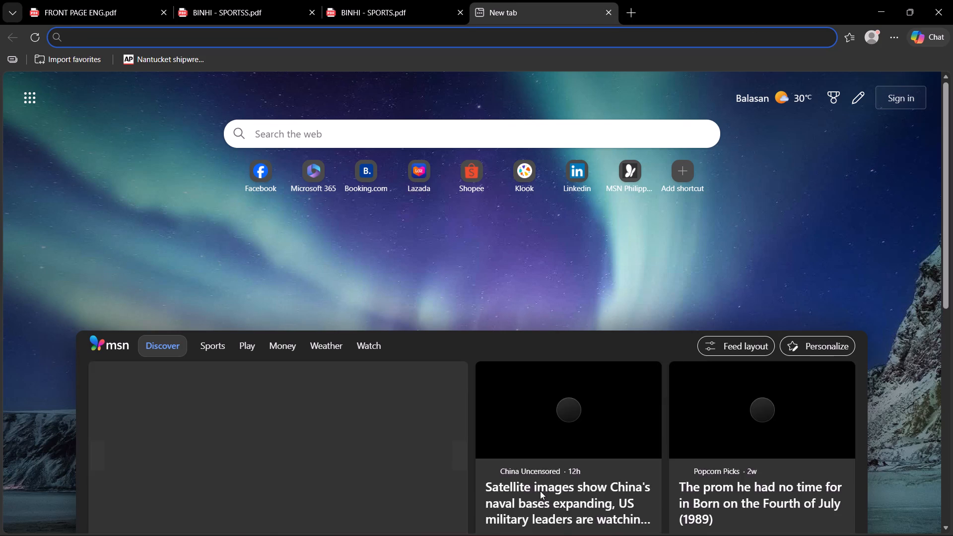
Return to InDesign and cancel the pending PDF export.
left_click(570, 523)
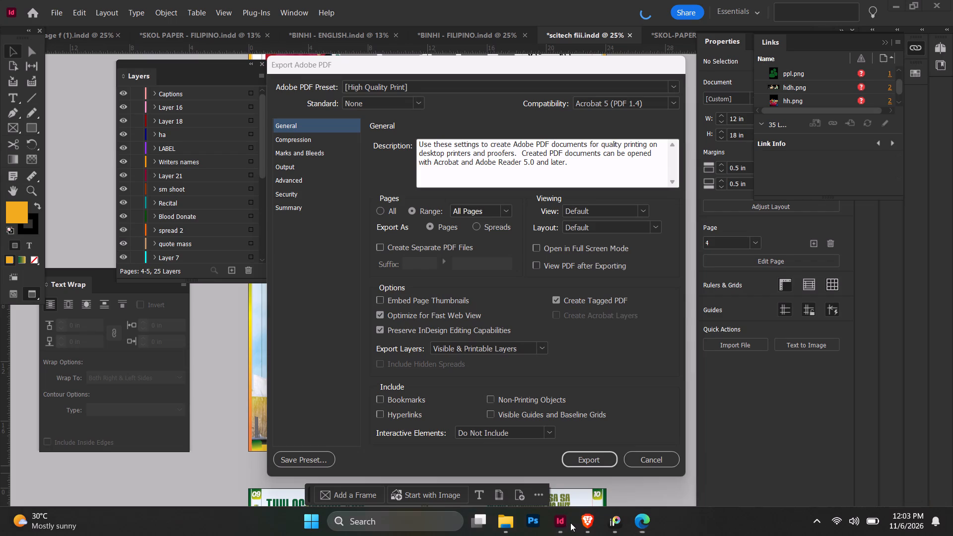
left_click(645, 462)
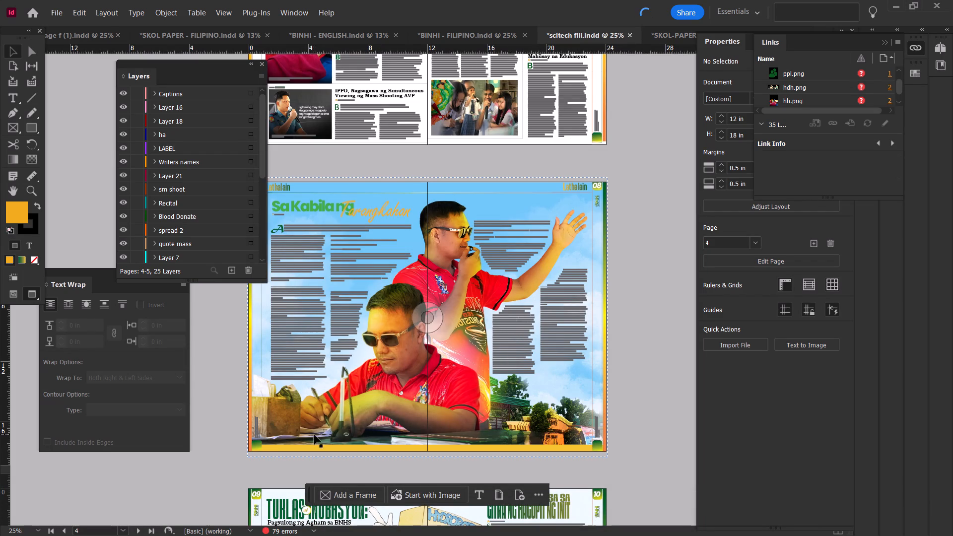
Export the document to Downloads as a print PDF named scitech fiii, limiting the page range to 4-7.
key("ctrl+e")
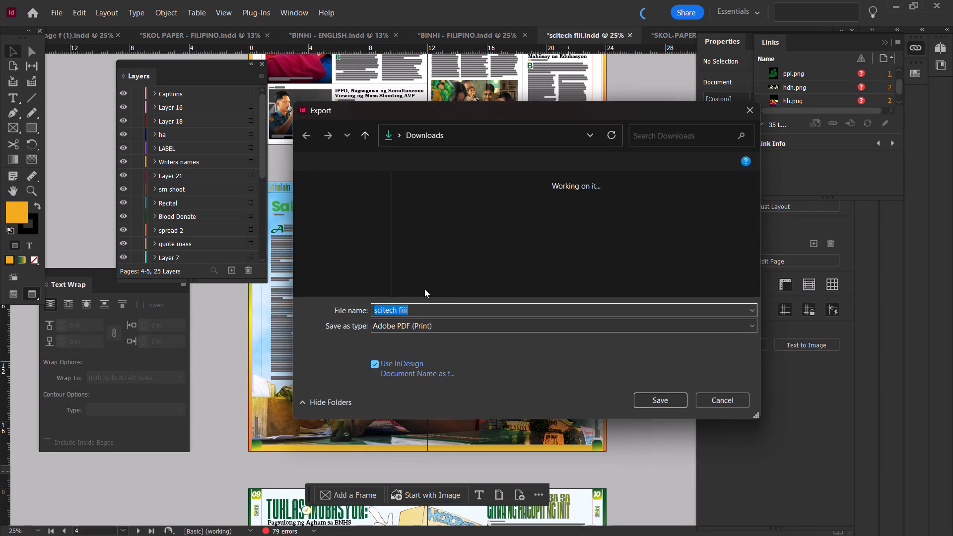
scroll(350, 258, "down", 1)
left_click(348, 244)
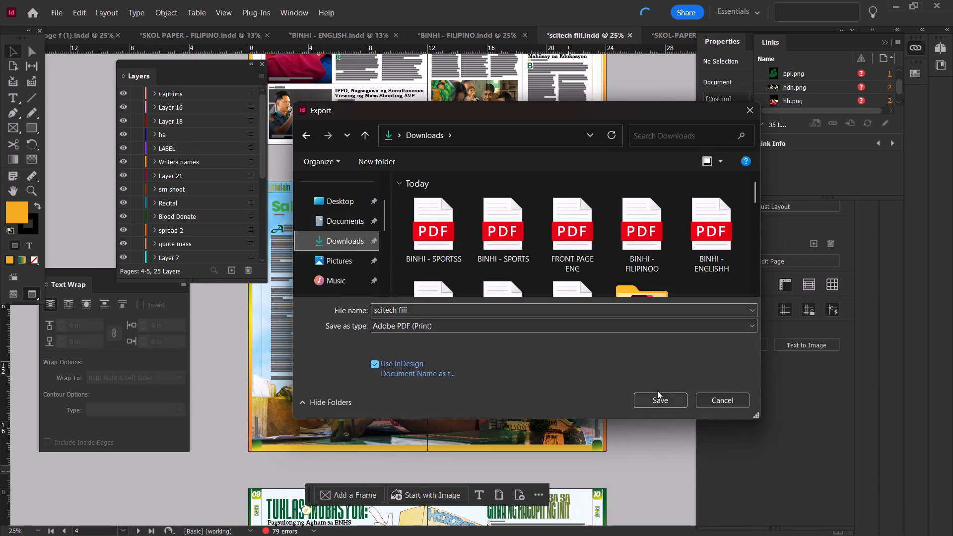
left_click(659, 401)
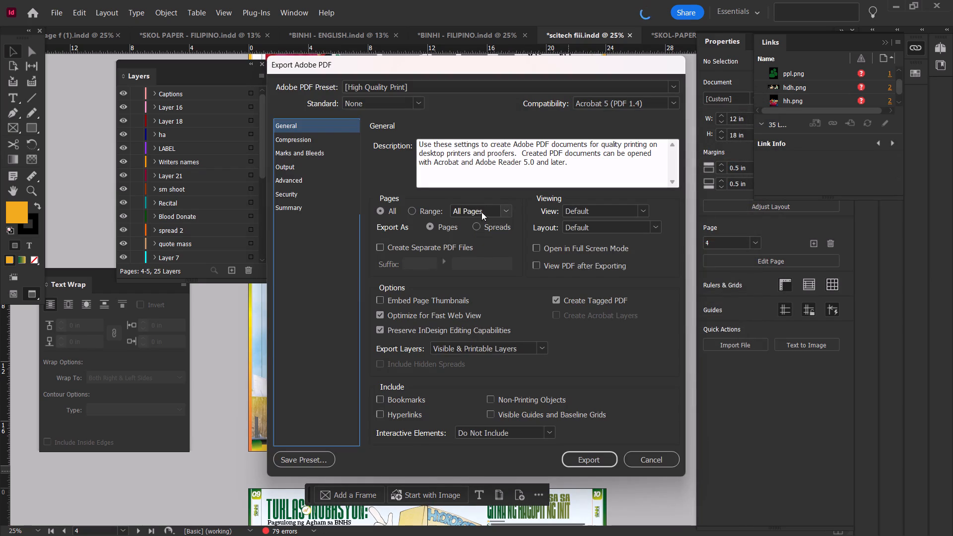
left_click(481, 212)
left_click_drag(481, 212, 417, 215)
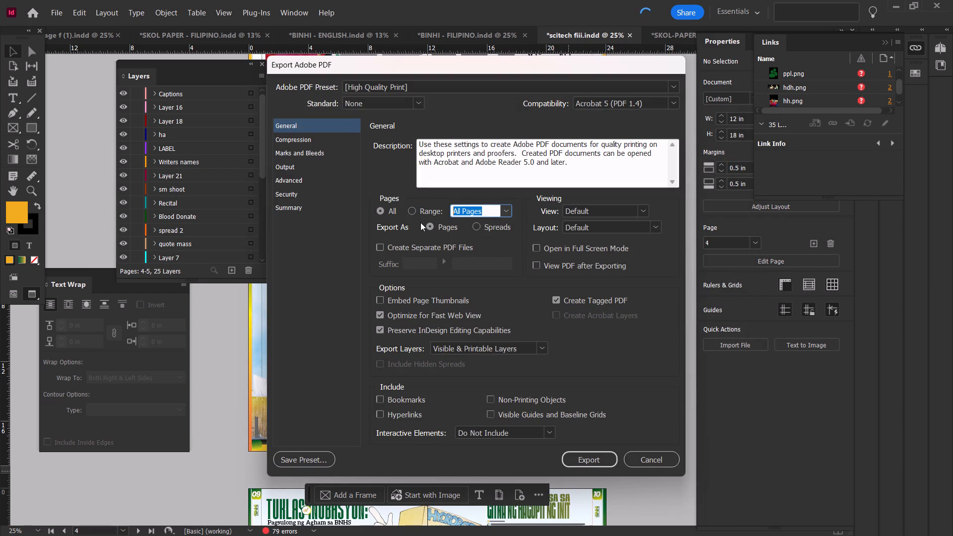
type("4-")
key("7")
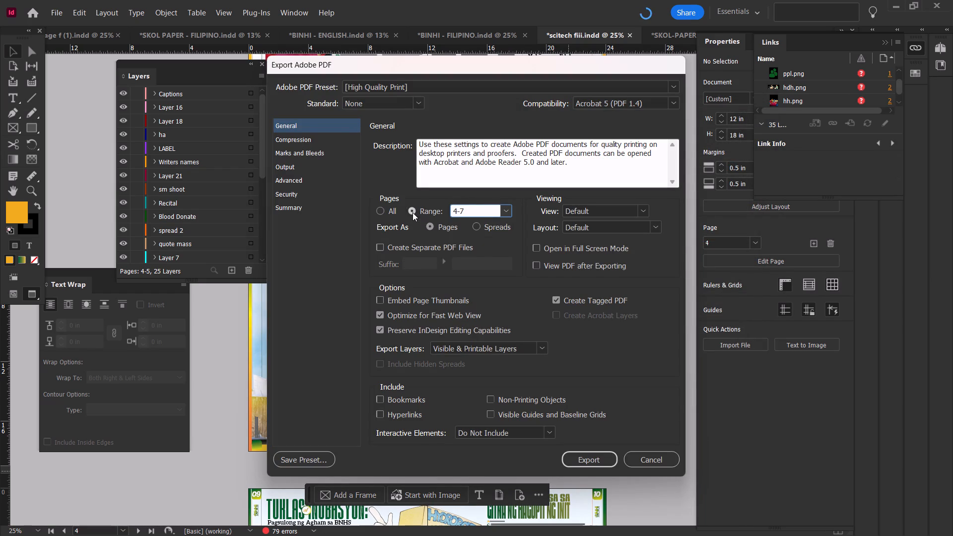
Start the High Quality Print PDF export of page range 4-7, continuing despite missing fonts and links.
left_click(411, 212)
left_click(604, 457)
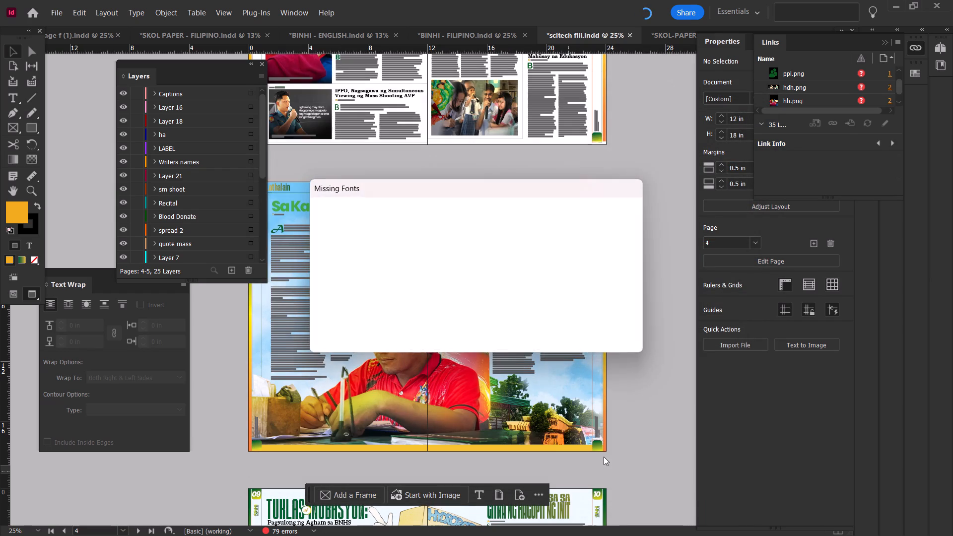
left_click(602, 220)
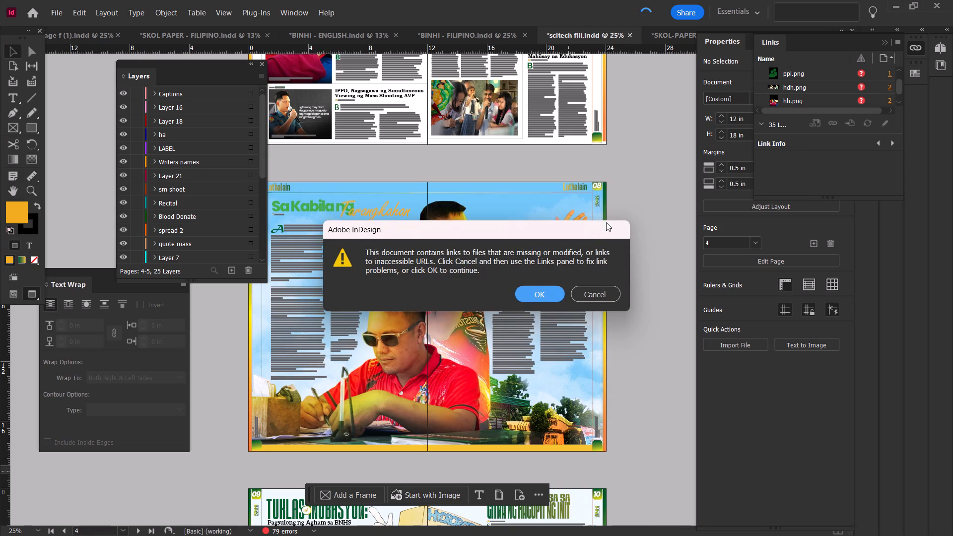
left_click(534, 290)
Examine the Sa Kabila ng Tarangkahan feature spread, checking its headline, byline and opening body text up close.
scroll(620, 279, "down", 1)
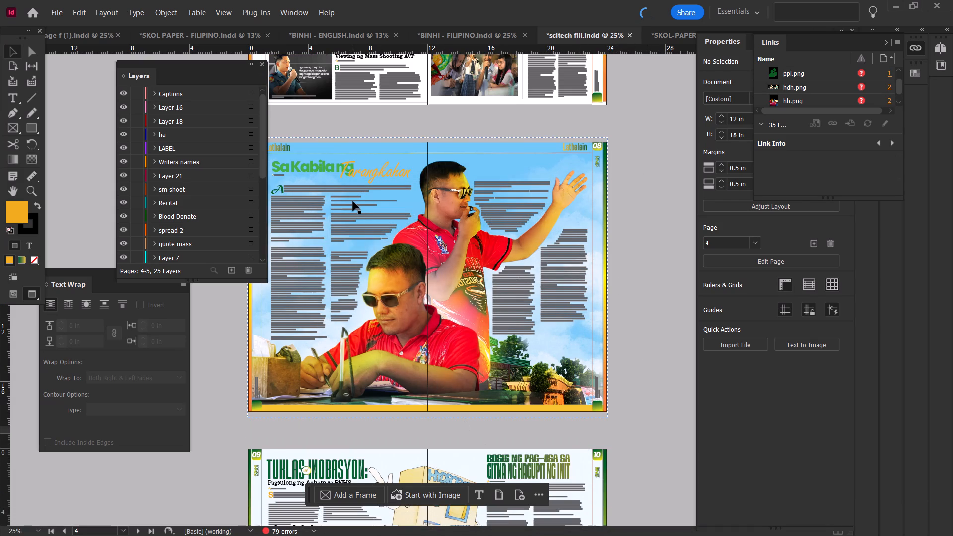
scroll(347, 193, "up", 2, "alt")
scroll(420, 201, "down", 1, "ctrl")
scroll(420, 201, "down", 1, "alt")
scroll(420, 201, "up", 1)
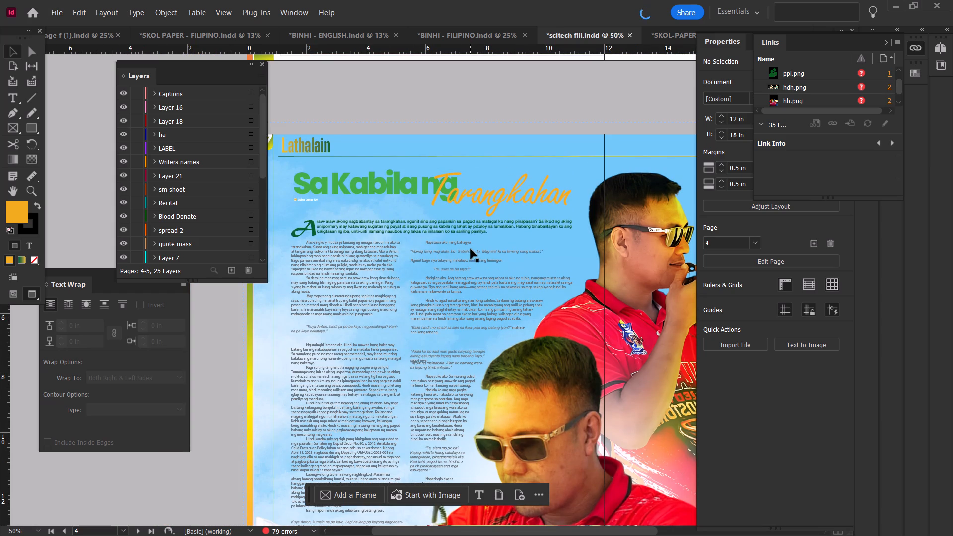
scroll(299, 200, "up", 3, "alt")
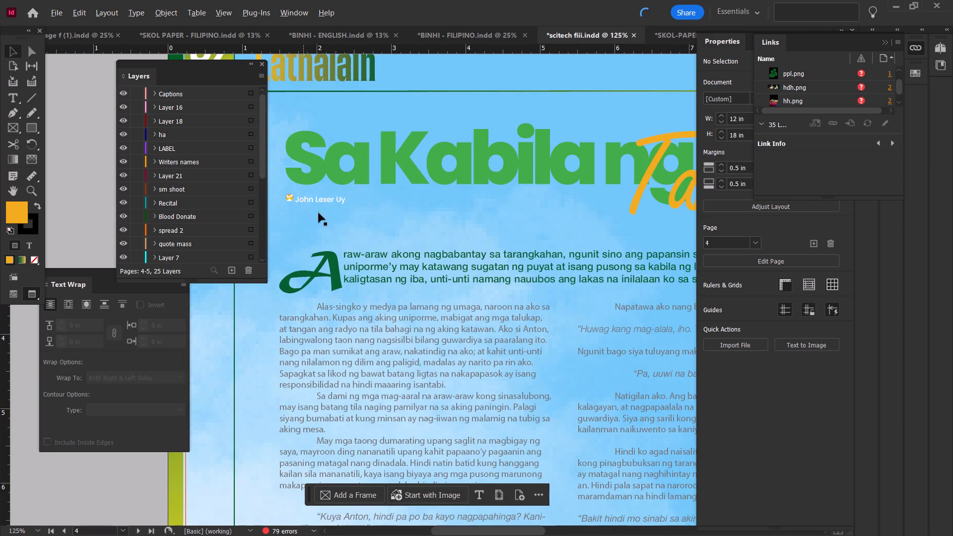
scroll(435, 283, "down", 3, "alt")
scroll(437, 285, "down", 4)
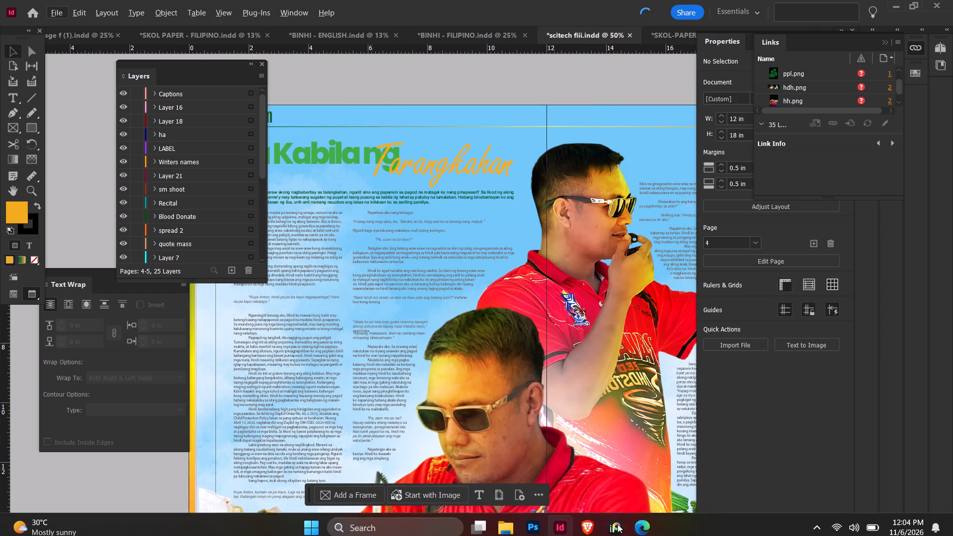
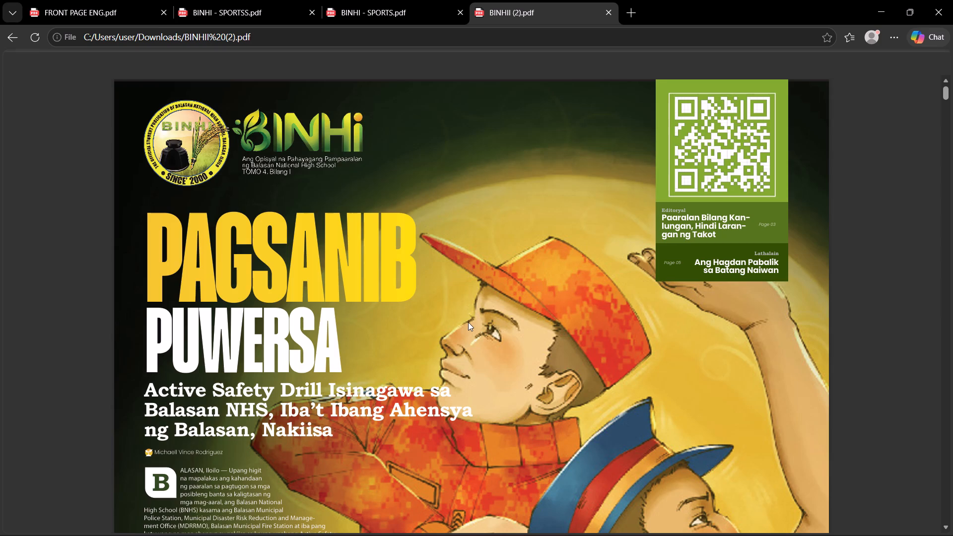
Examine the page 4 Editoryal layout in BINHII (2).pdf up close, close its tab and return to File Explorer.
scroll(468, 322, "down", 20)
scroll(468, 322, "up", 3)
scroll(468, 322, "down", 4)
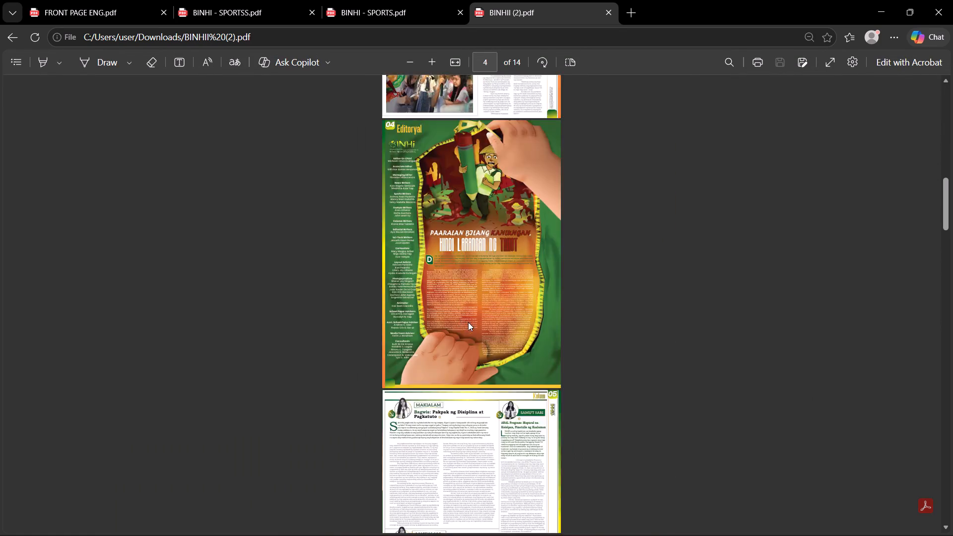
scroll(457, 315, "up", 8, "ctrl")
scroll(334, 281, "up", 2)
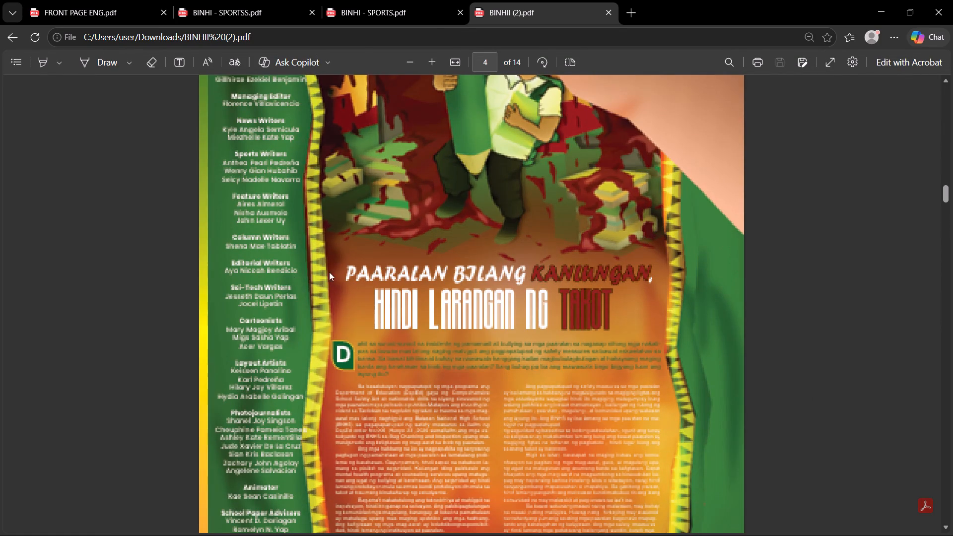
scroll(281, 277, "up", 3, "ctrl")
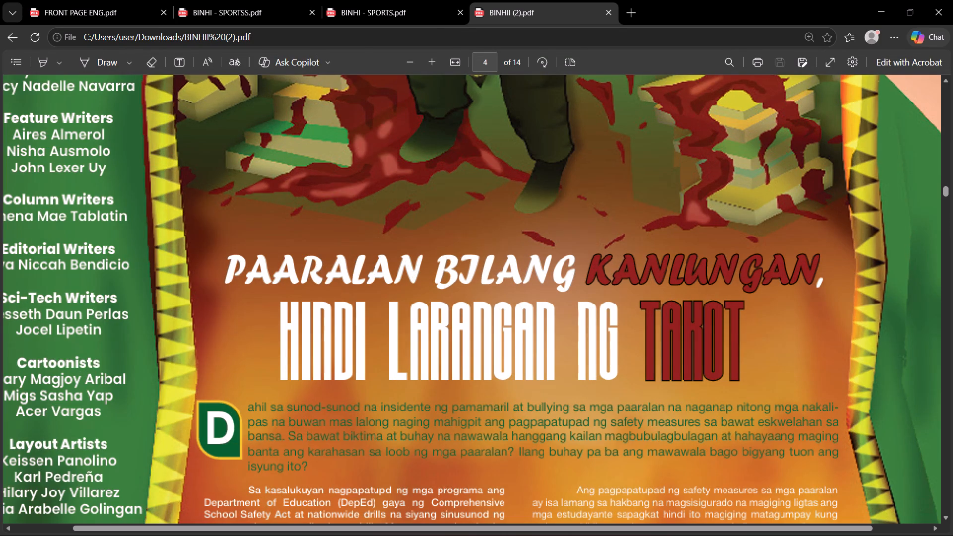
scroll(285, 277, "down", 2, "ctrl")
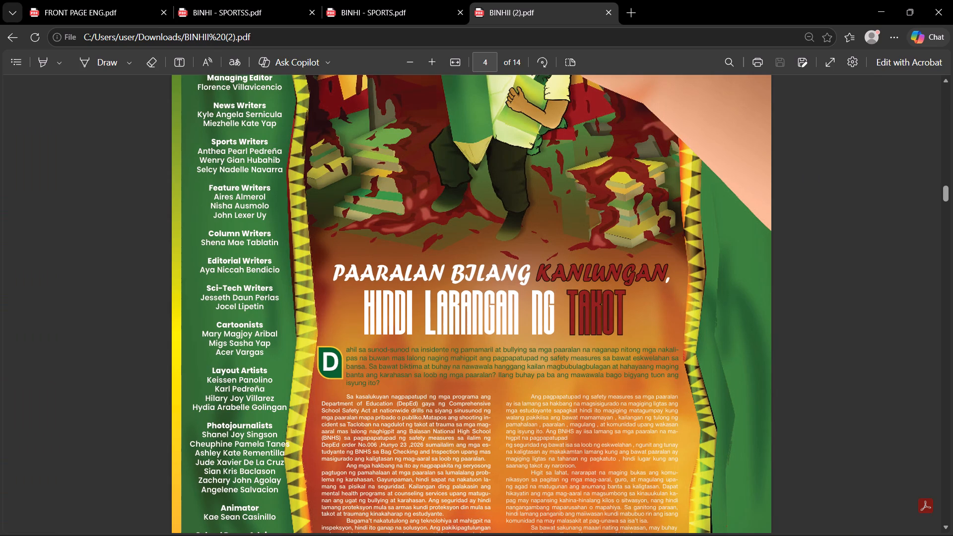
left_click(606, 16)
left_click(502, 525)
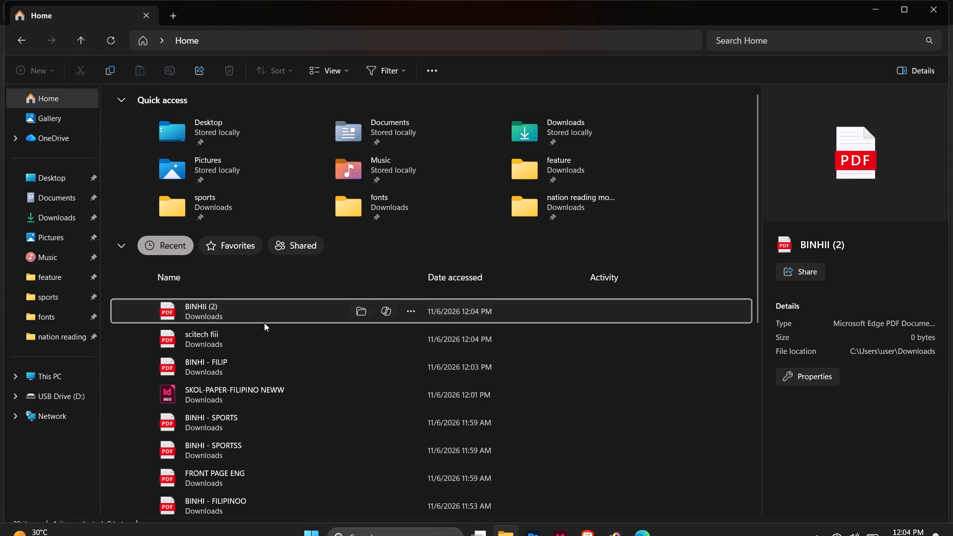
Open scitech fiii.pdf from the recent files and look through its four exported pages to check the layouts.
double_click(268, 336)
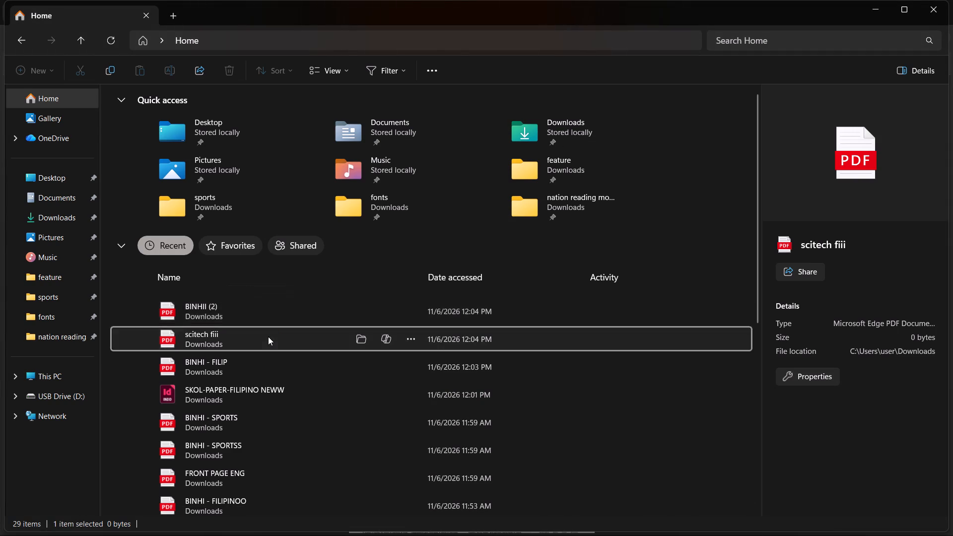
scroll(391, 292, "down", 12, "ctrl")
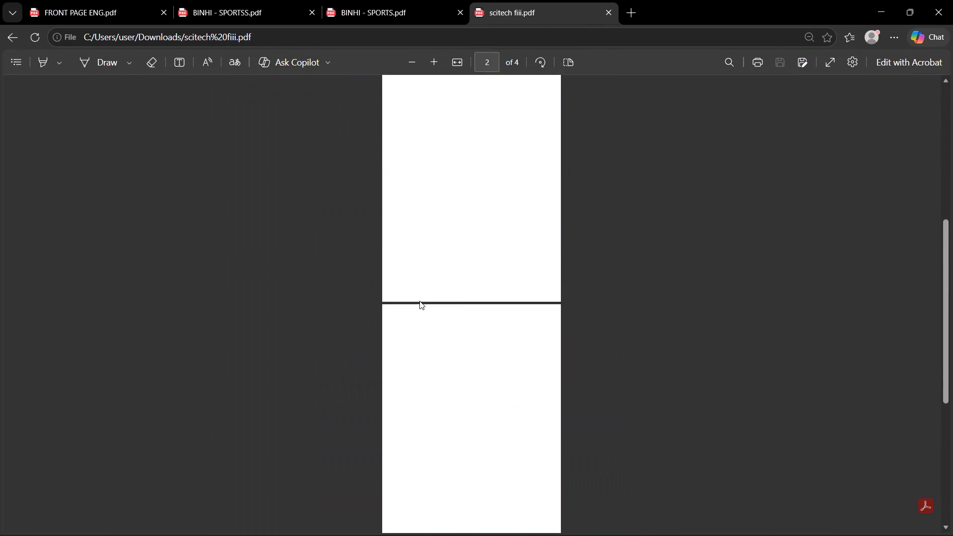
scroll(459, 307, "up", 4)
scroll(459, 307, "down", 7)
scroll(460, 307, "up", 2)
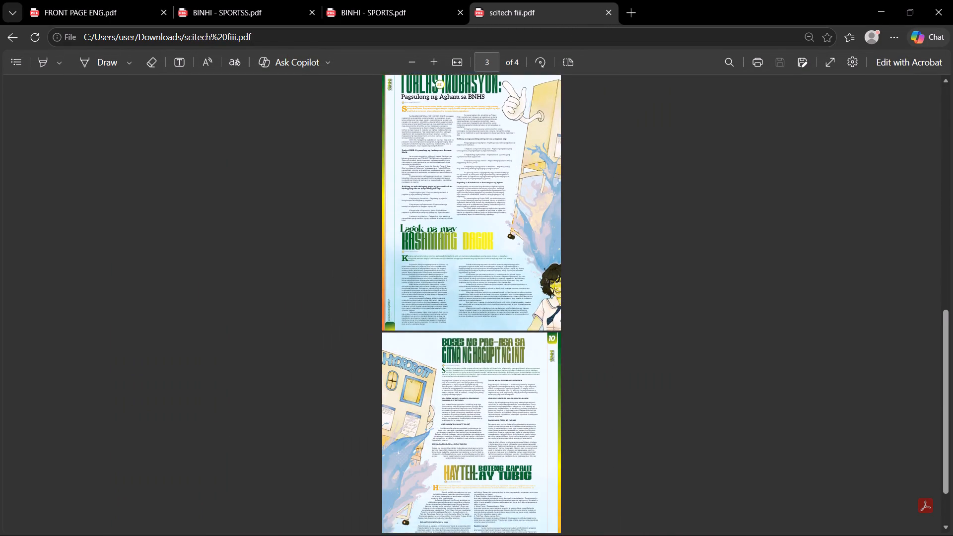
scroll(460, 307, "up", 6)
scroll(489, 278, "up", 5)
scroll(489, 277, "down", 3)
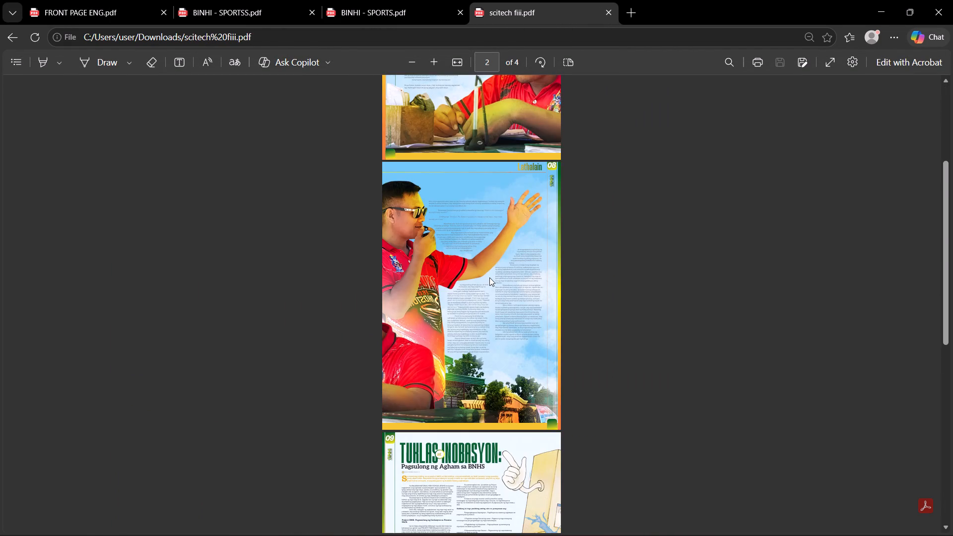
scroll(489, 277, "down", 11)
scroll(496, 285, "up", 7)
scroll(496, 285, "down", 1)
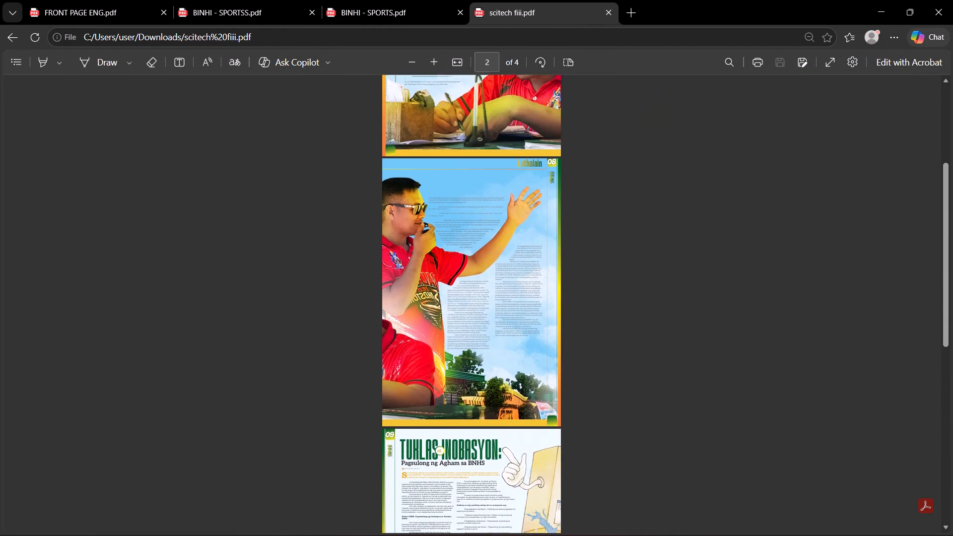
scroll(496, 285, "down", 4)
scroll(496, 285, "up", 9)
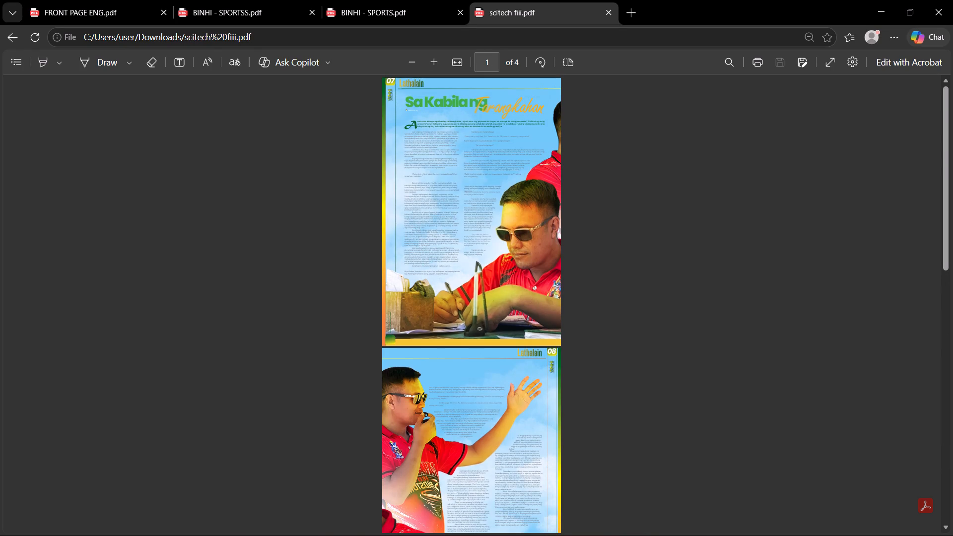
scroll(546, 336, "down", 5)
Switch to the already open FRONT PAGE ENG.pdf and view its page.
left_click(64, 8)
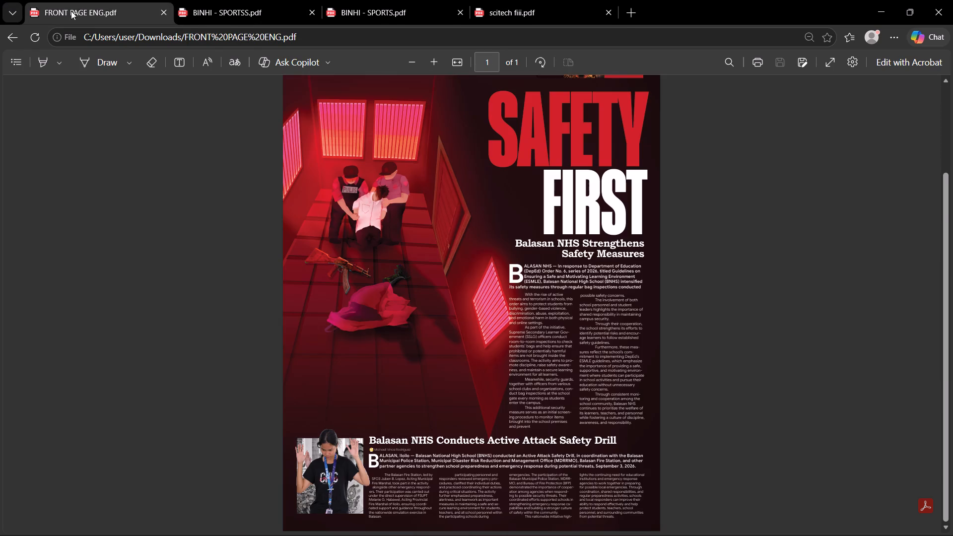
scroll(731, 293, "down", 5)
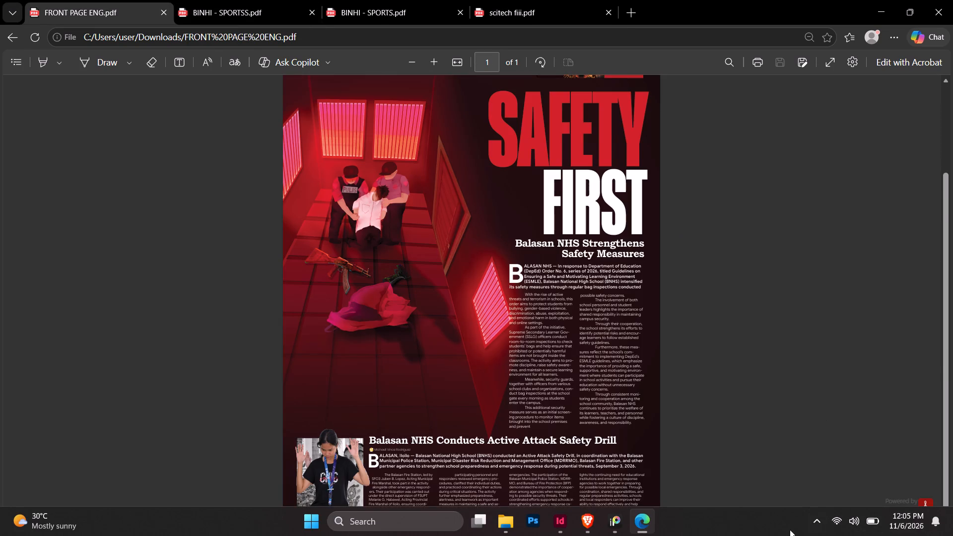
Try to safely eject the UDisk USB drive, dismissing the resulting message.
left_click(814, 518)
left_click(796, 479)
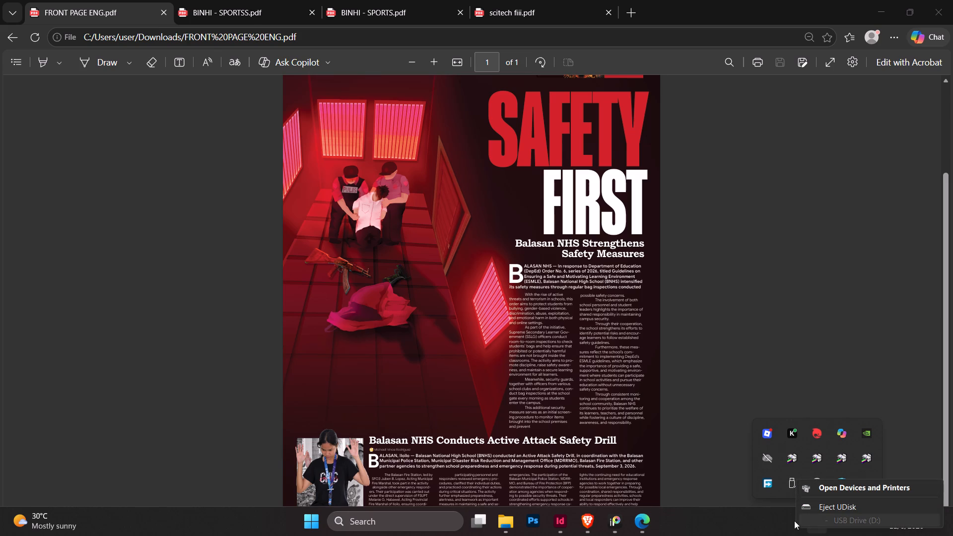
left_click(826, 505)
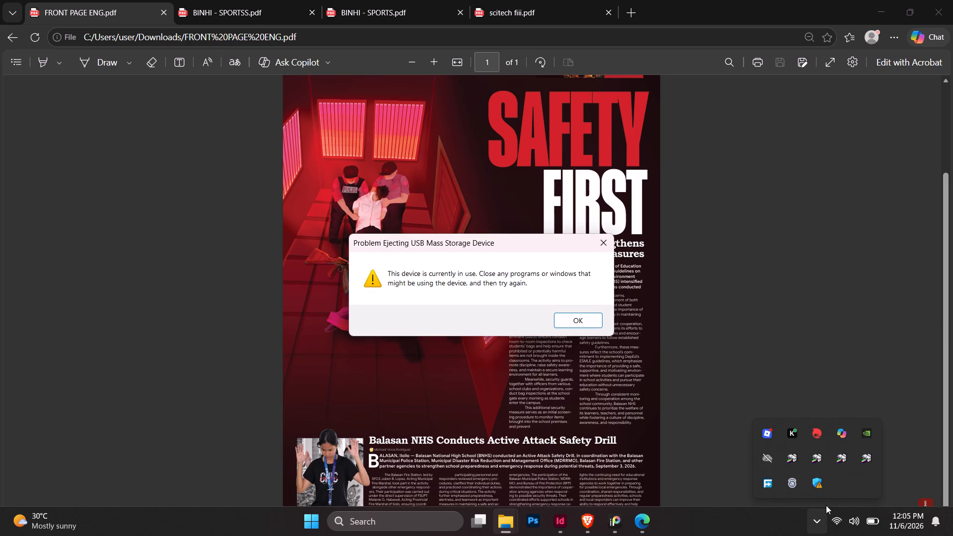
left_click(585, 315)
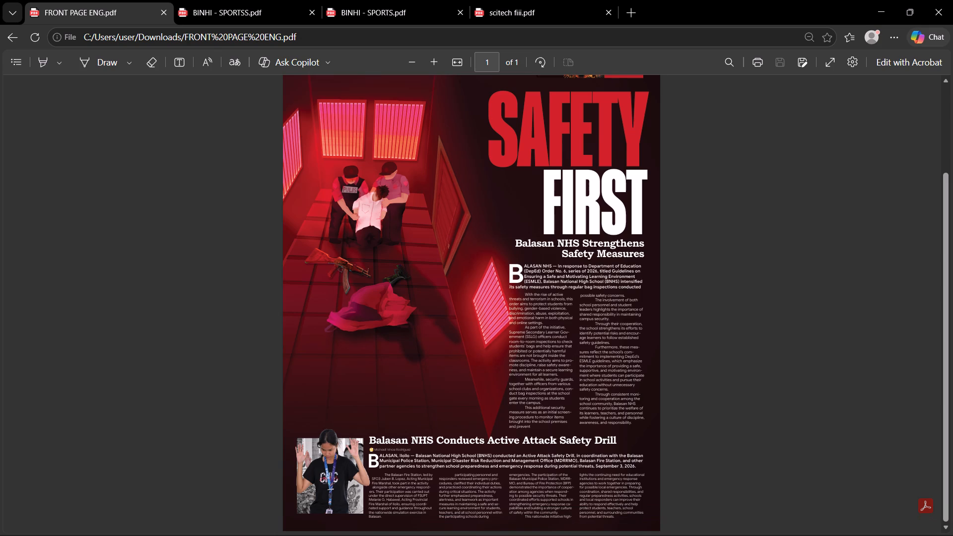
Start printing FRONT PAGE ENG.pdf with EPSON L3210 Series (Copy 1) as the printer.
key("ctrl+p")
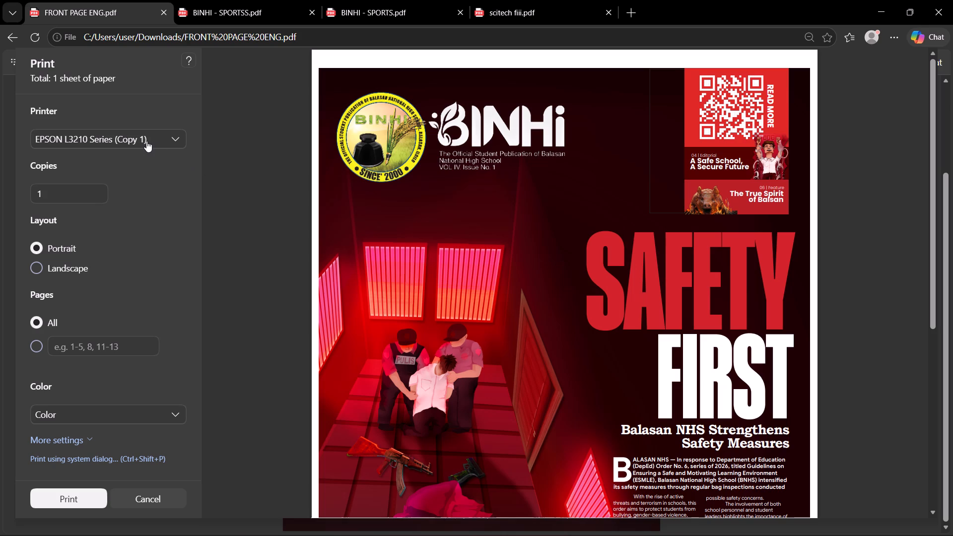
left_click(146, 140)
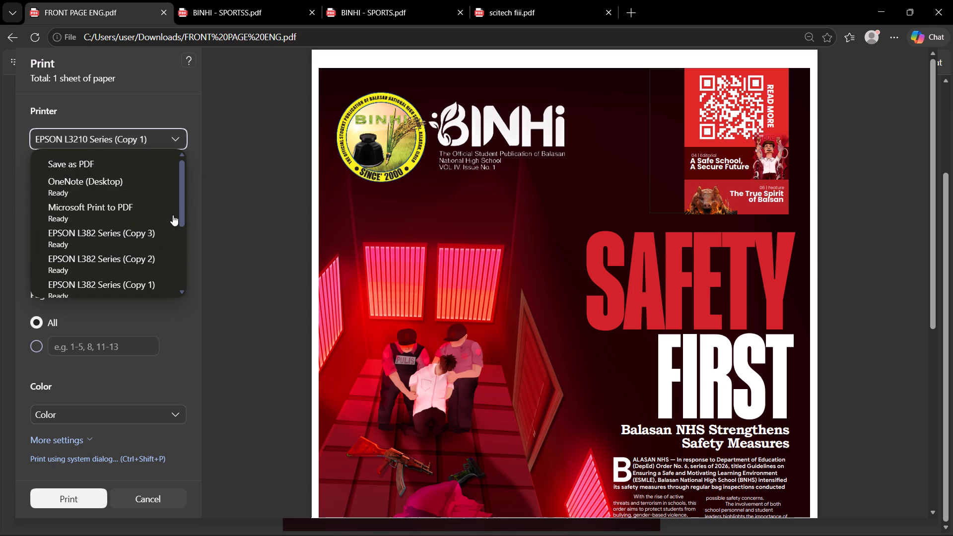
left_click_drag(184, 202, 178, 268)
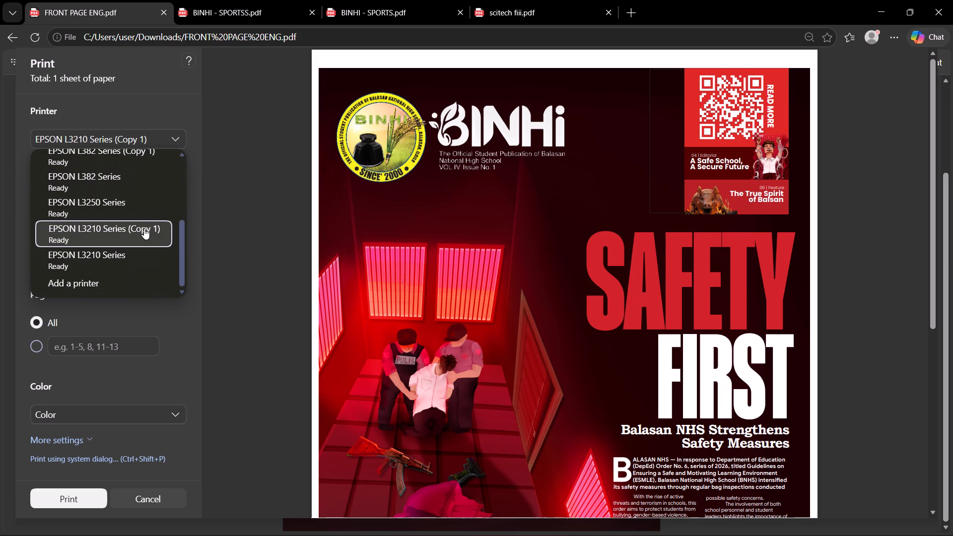
left_click(142, 228)
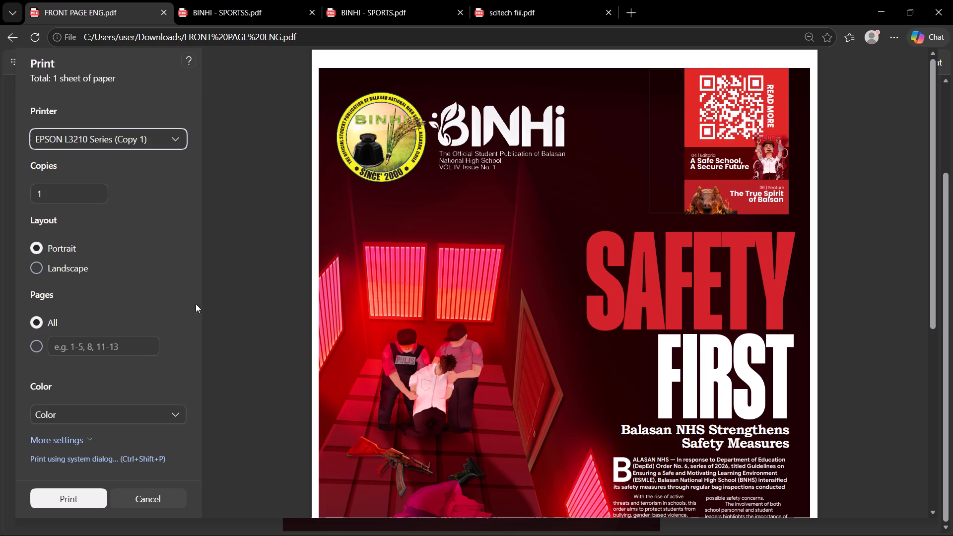
Choose 8.5 x 13 in as the print paper size and check the full page in the print preview.
left_click(71, 441)
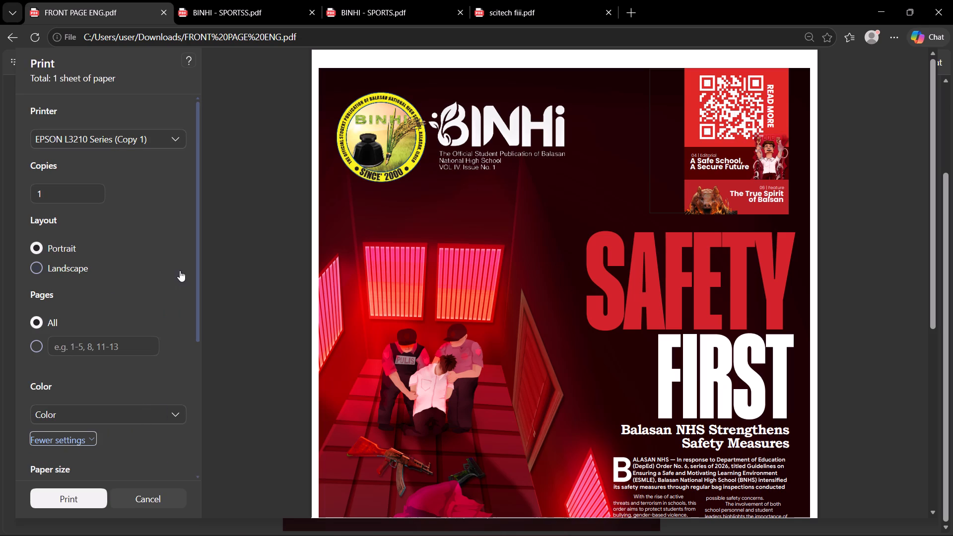
left_click_drag(196, 272, 191, 437)
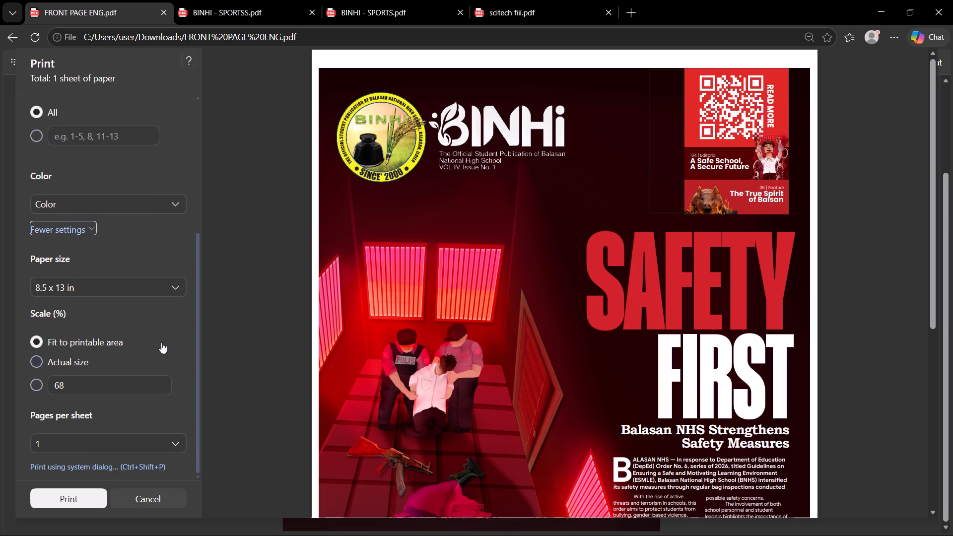
left_click(155, 288)
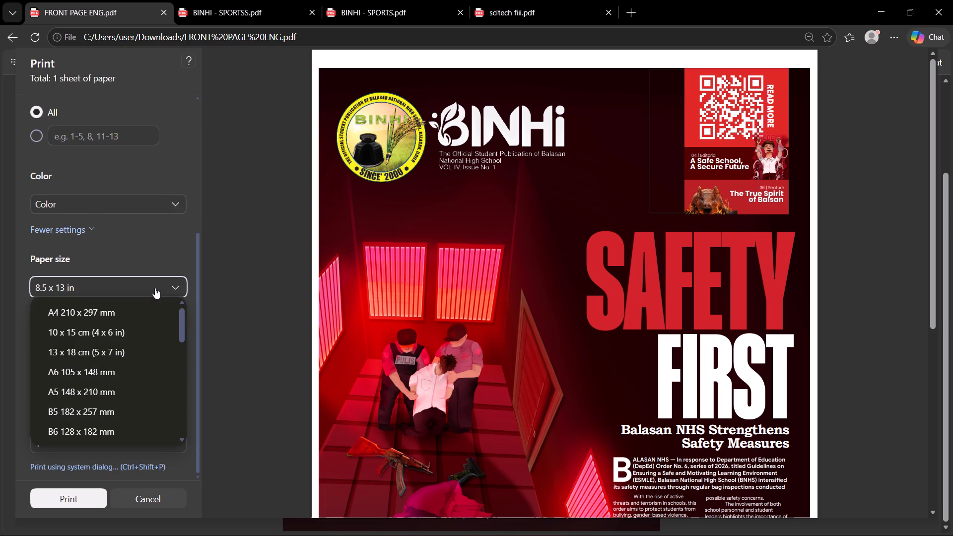
left_click_drag(182, 321, 170, 421)
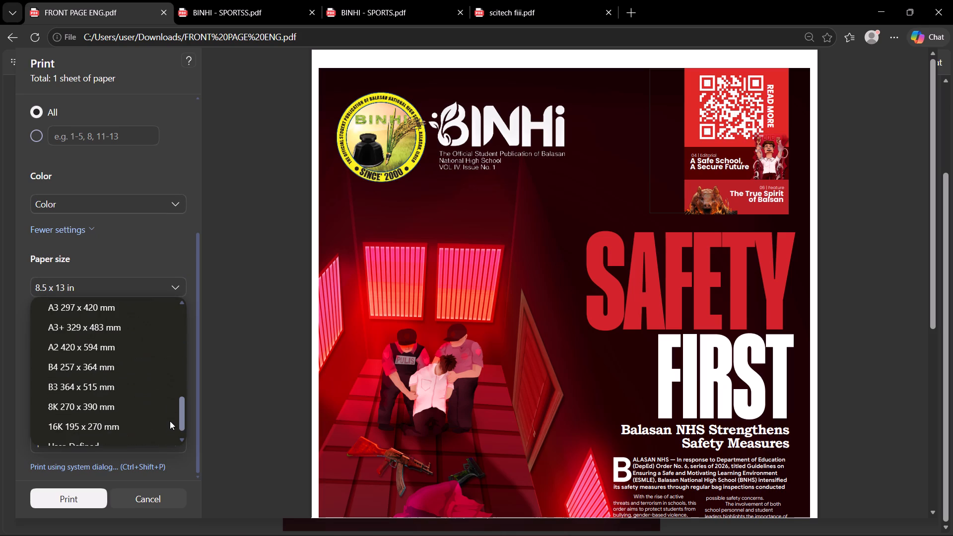
left_click_drag(170, 421, 170, 371)
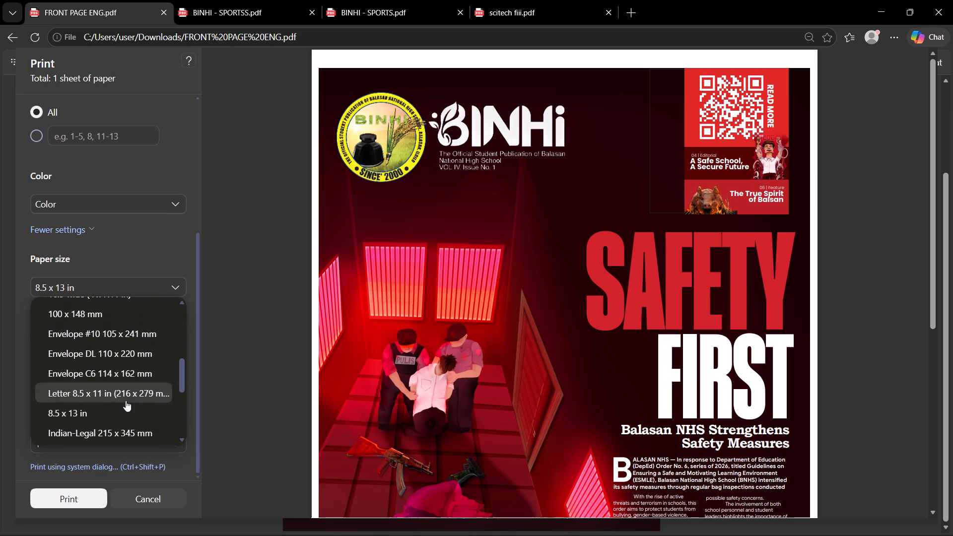
left_click(115, 405)
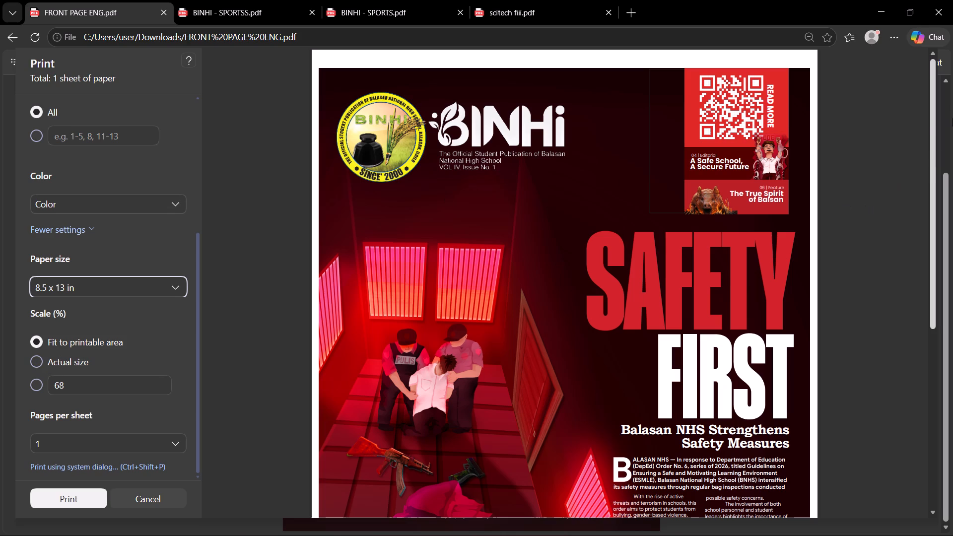
left_click_drag(935, 119, 907, 411)
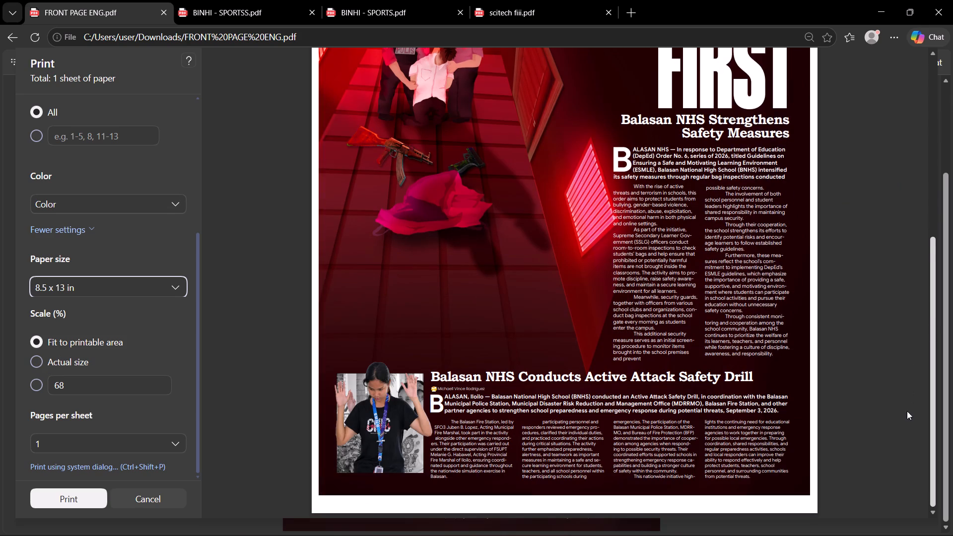
left_click_drag(907, 411, 952, 44)
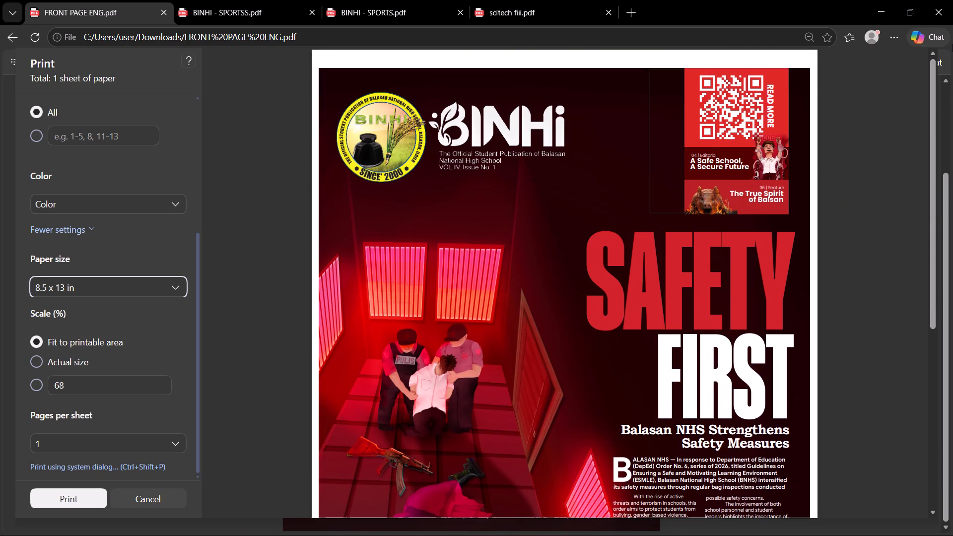